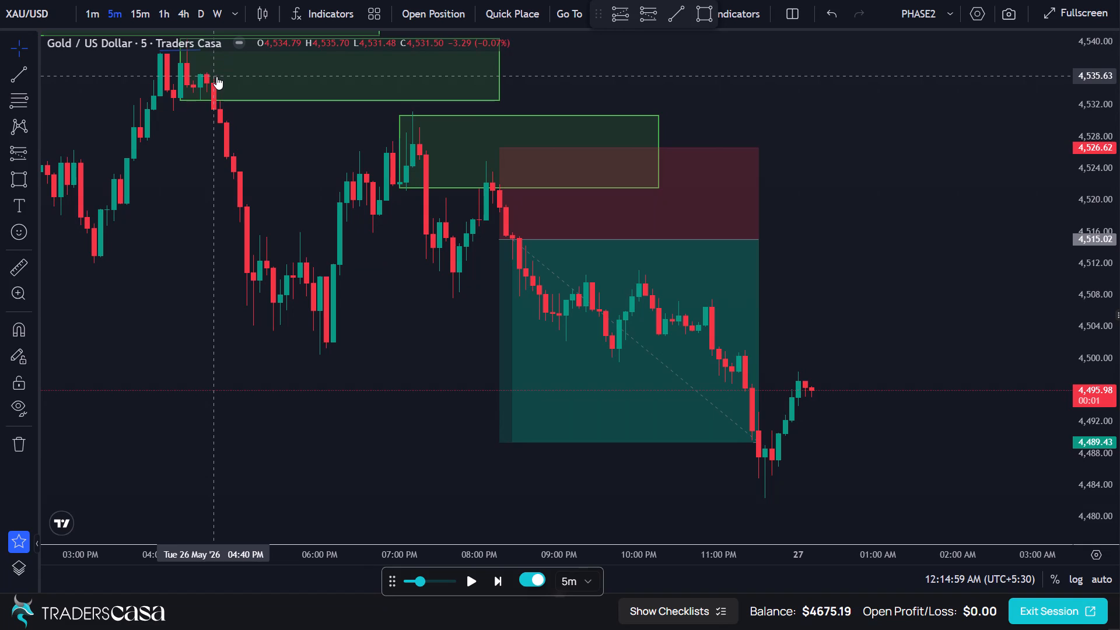
Delete the closed short position drawing with entry at 4,515.02 from the 5-minute gold chart.
drag(397, 446, 224, 418)
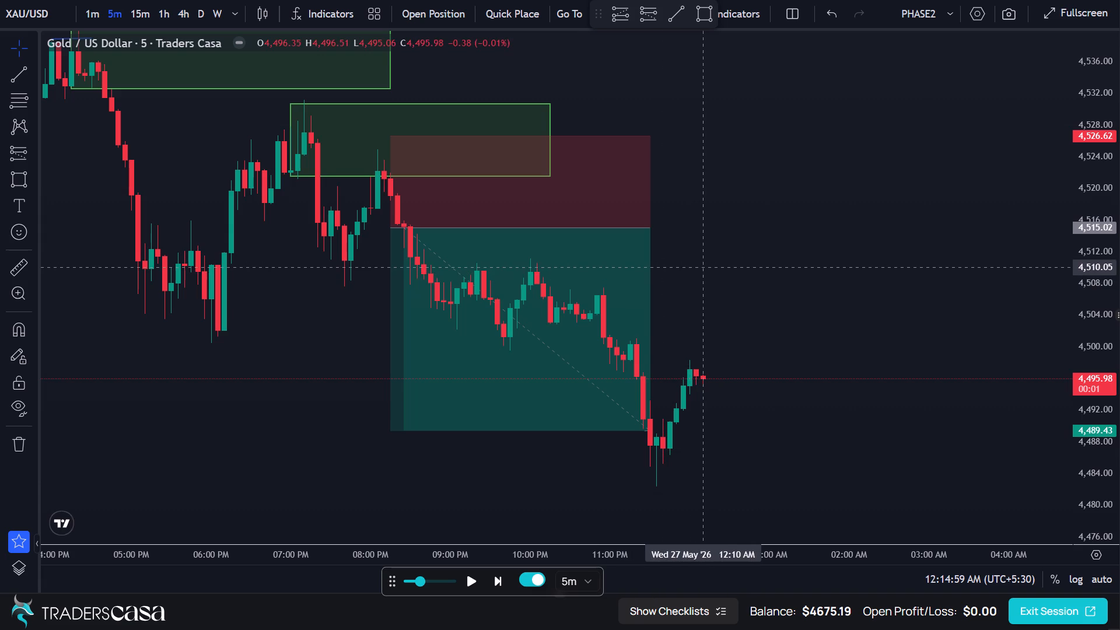
drag(704, 267, 516, 326)
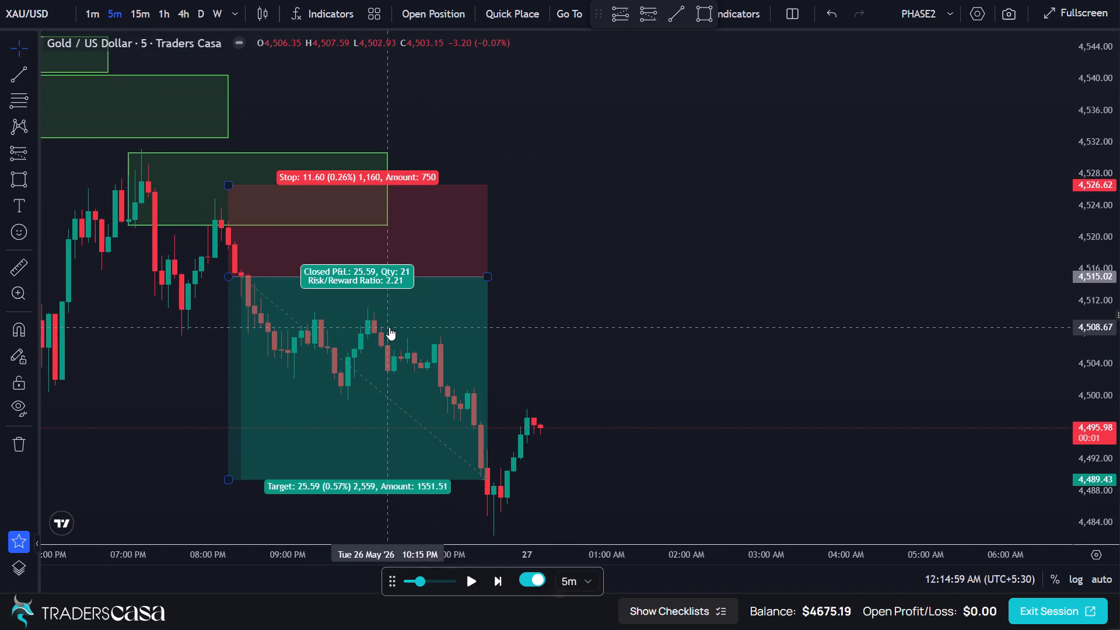
click(381, 300)
click(705, 55)
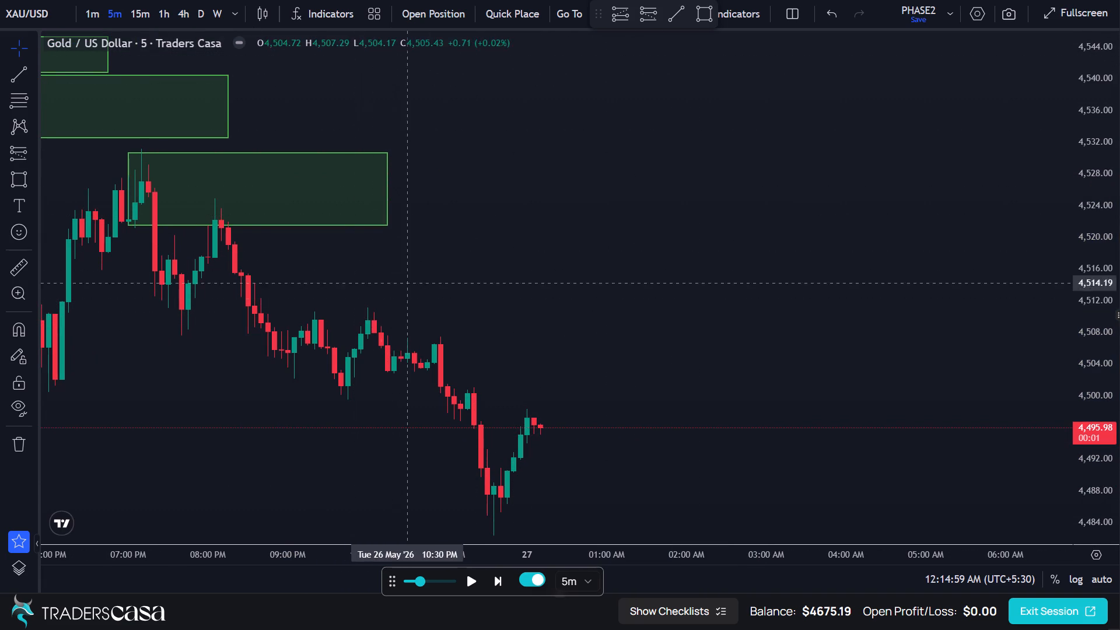
On the 15-minute chart, draw a rectangle zone from about 4,508.48 to 4,499.83, spanning 09:45 PM on 26 May to about 02:15 AM.
click(136, 13)
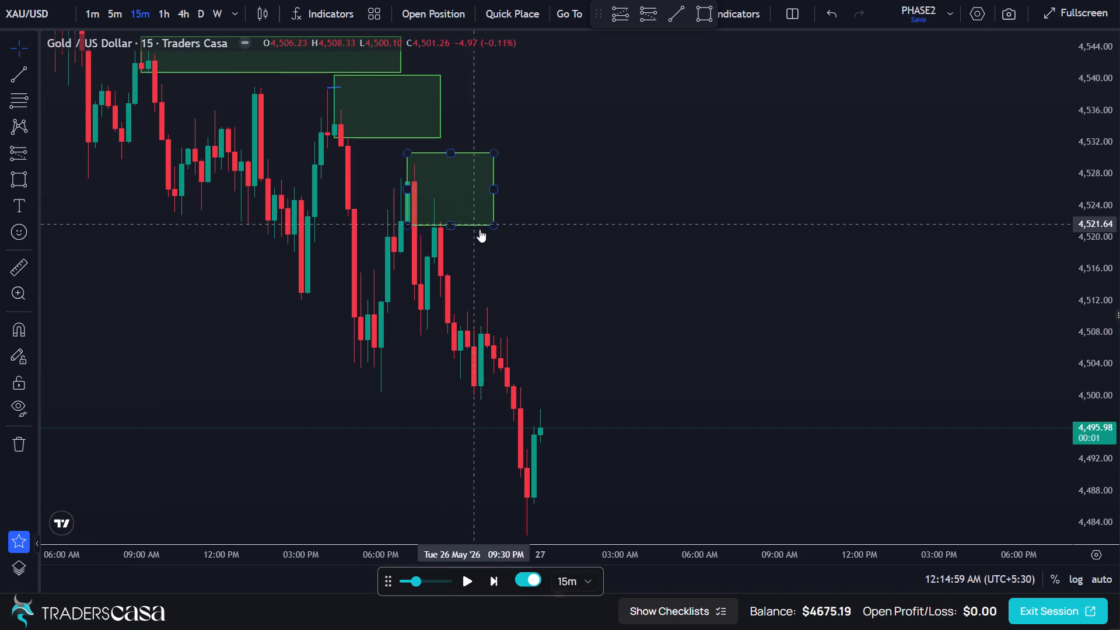
scroll(479, 234, up, 4)
drag(408, 245, 507, 239)
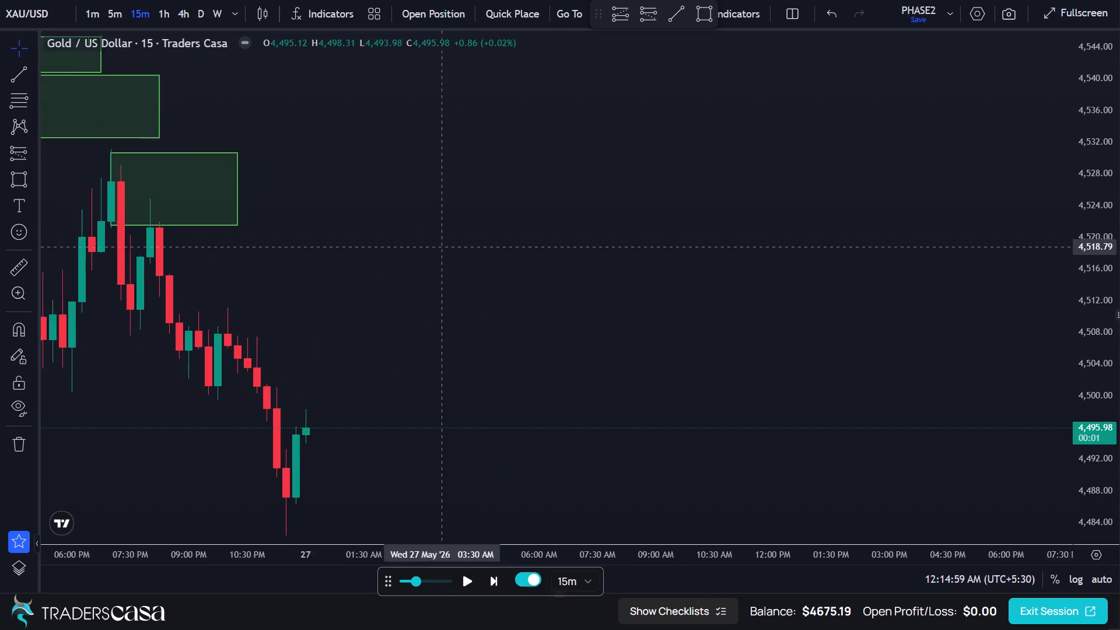
drag(507, 239, 551, 230)
click(14, 181)
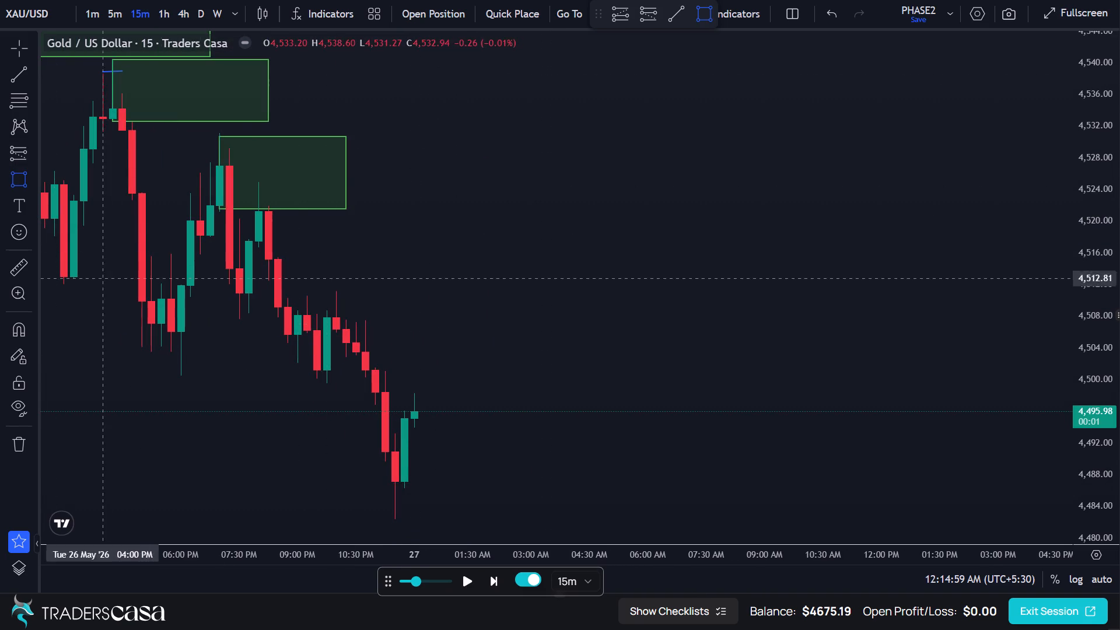
click(327, 312)
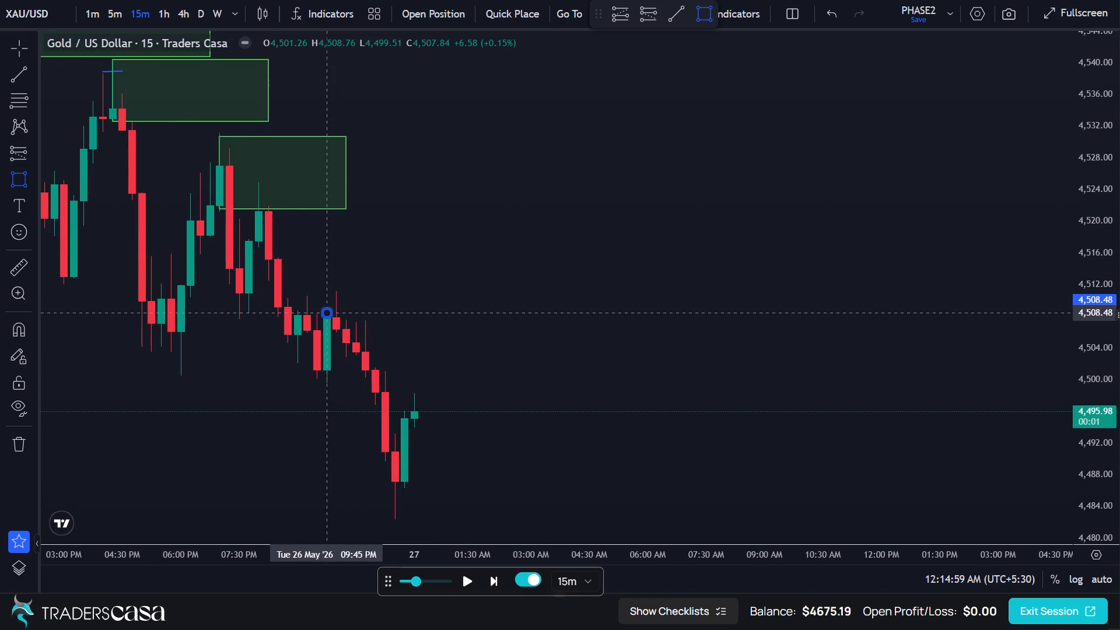
click(482, 381)
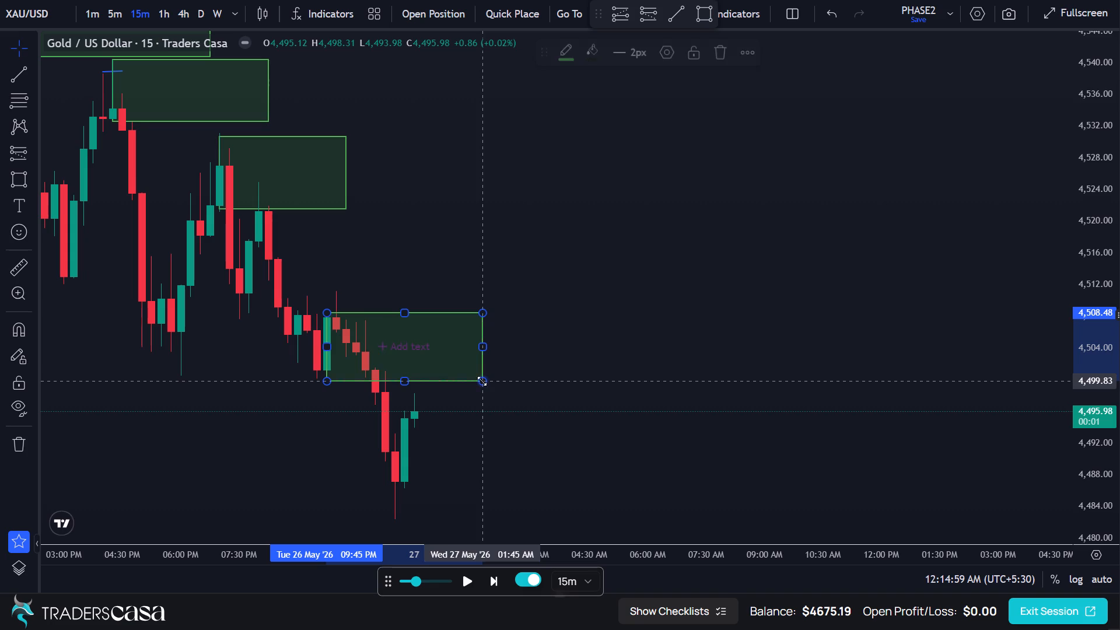
drag(487, 348, 502, 349)
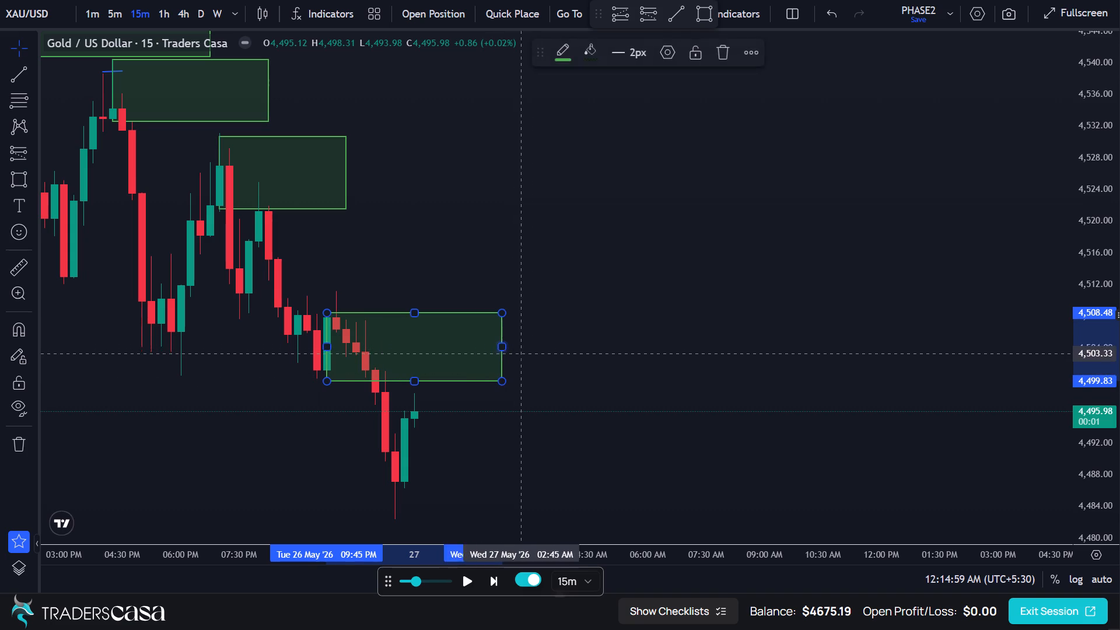
click(531, 350)
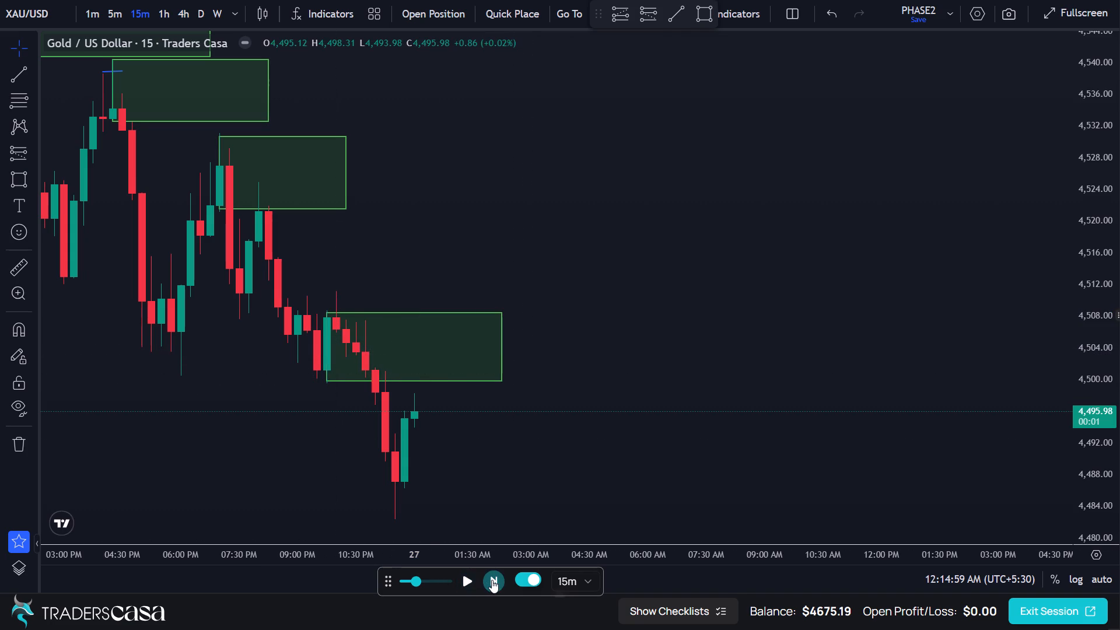
Advance the replay six 15-minute candles to 01:44:59 AM.
click(492, 580)
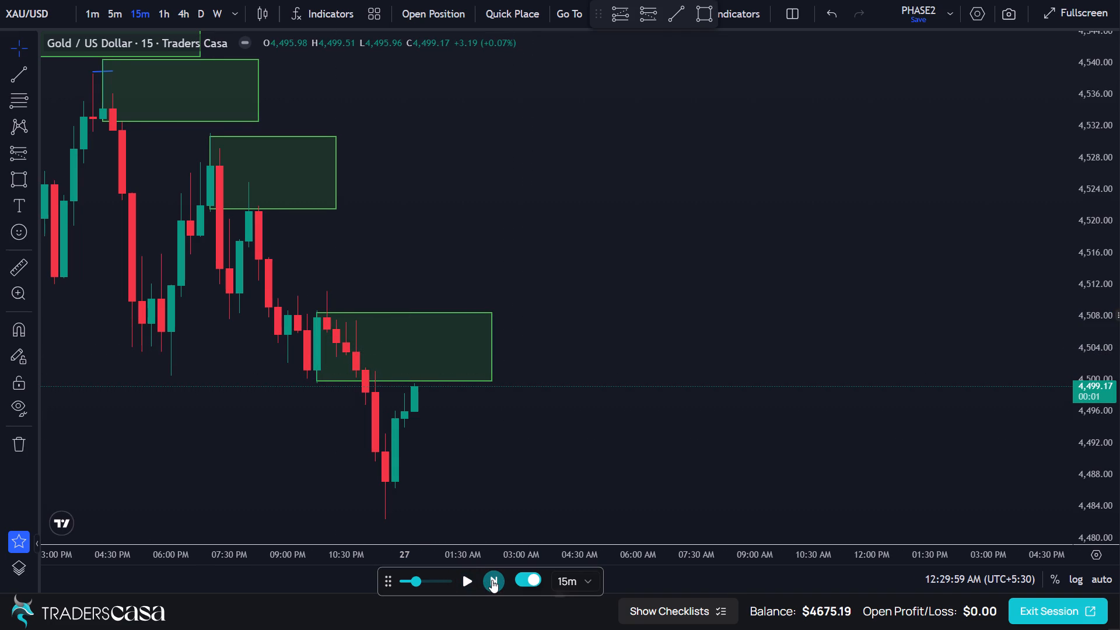
click(492, 580)
click(492, 580)
click(492, 580)
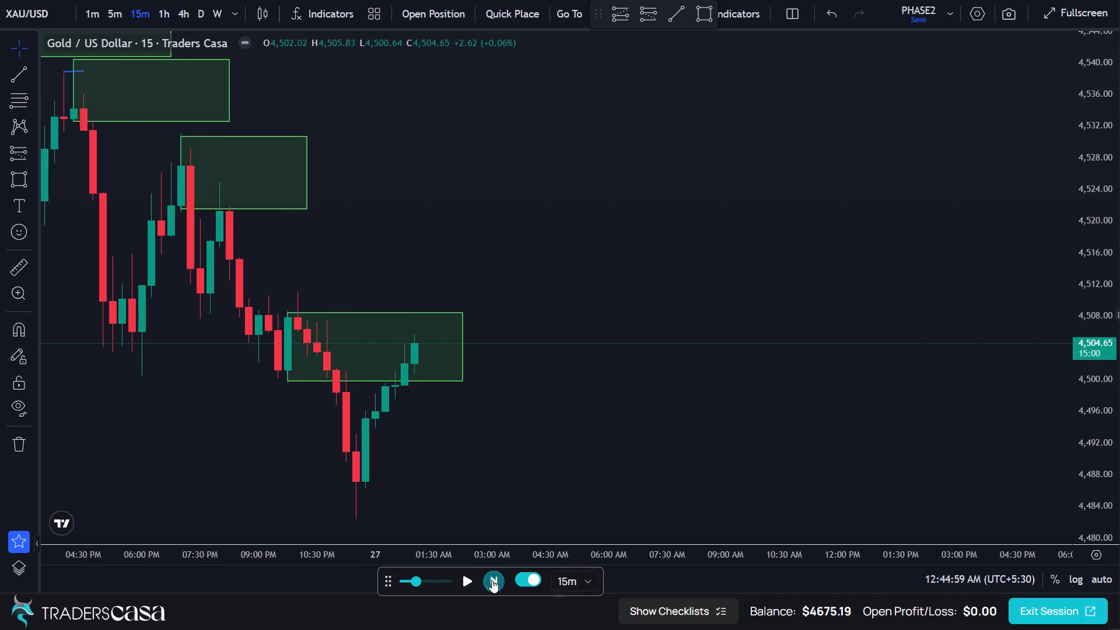
click(492, 580)
click(492, 580)
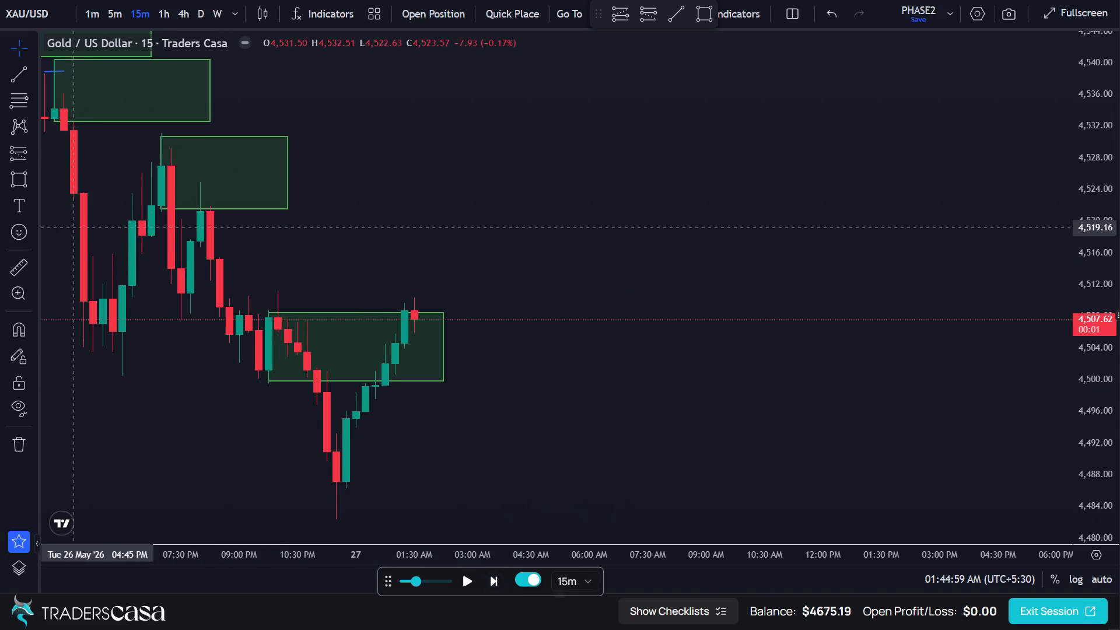
Draw a near-horizontal trend line at about 4,510.69 from the 10:00 PM candle's high to the 01:30 AM candle.
click(23, 85)
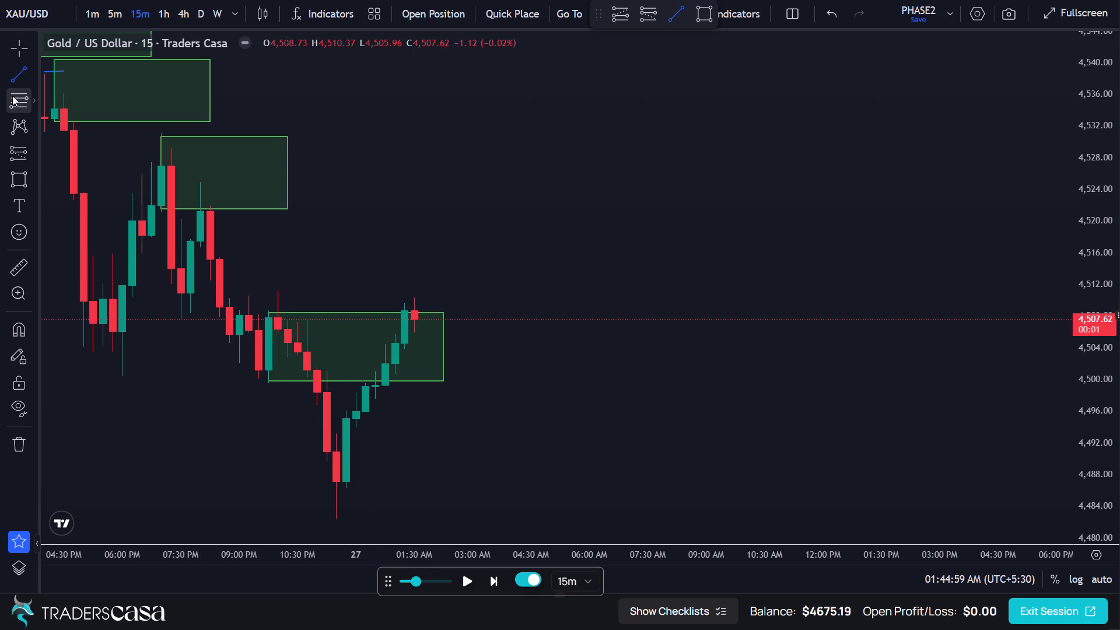
click(17, 76)
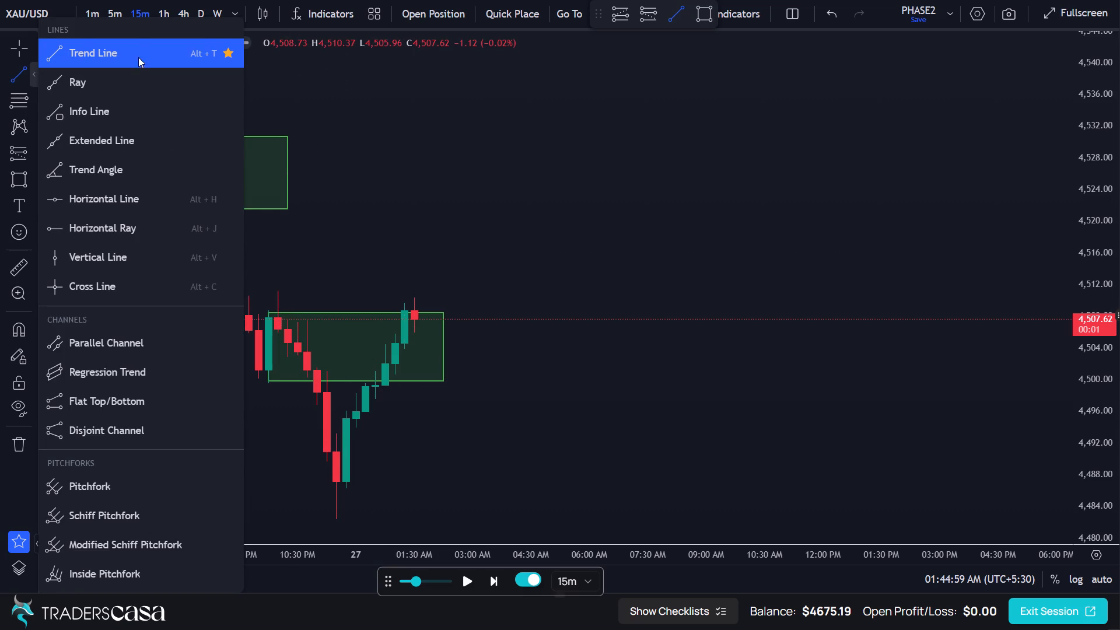
click(136, 52)
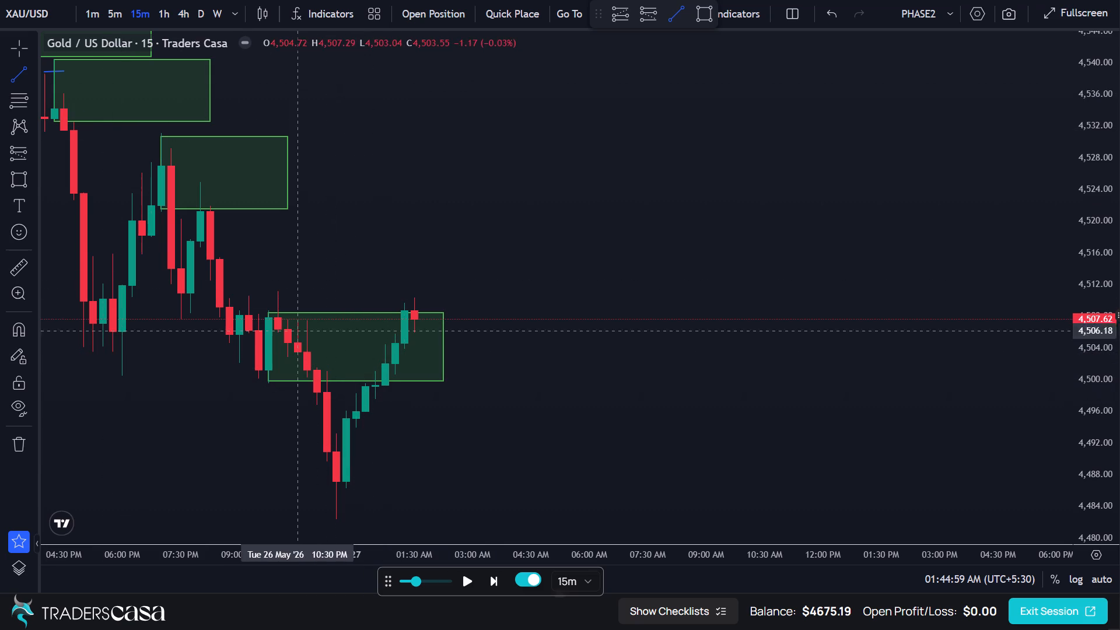
click(277, 295)
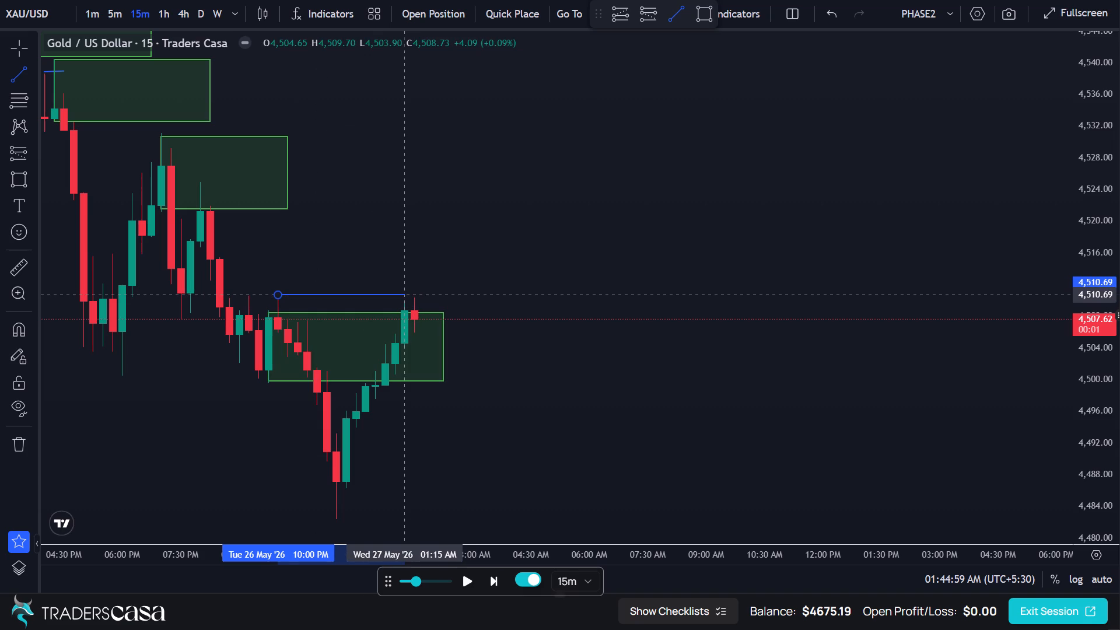
click(407, 295)
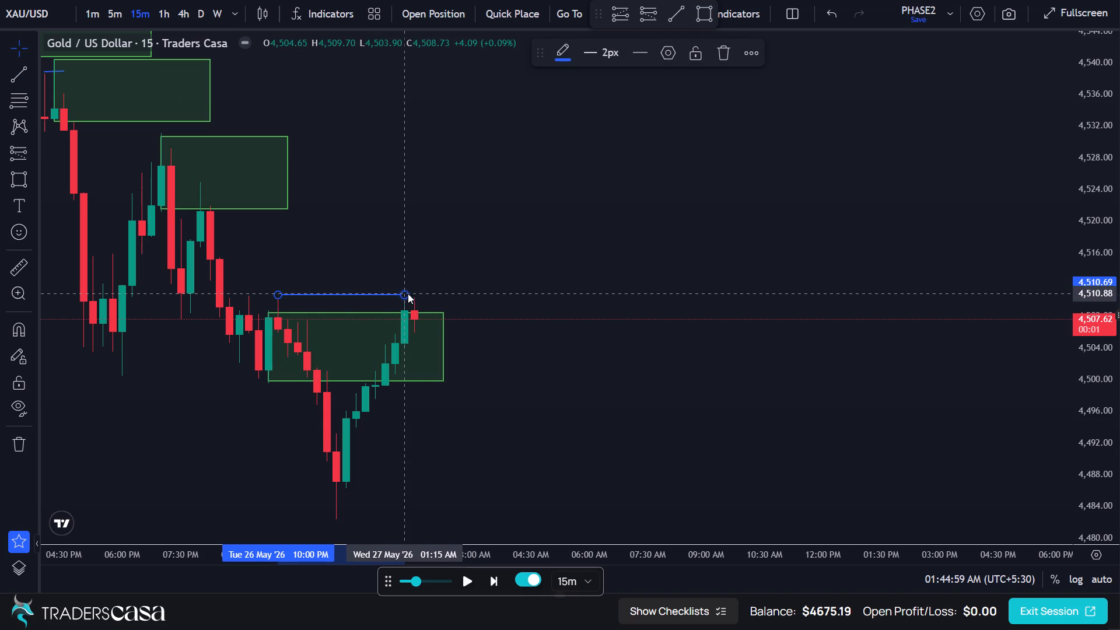
drag(408, 293, 415, 293)
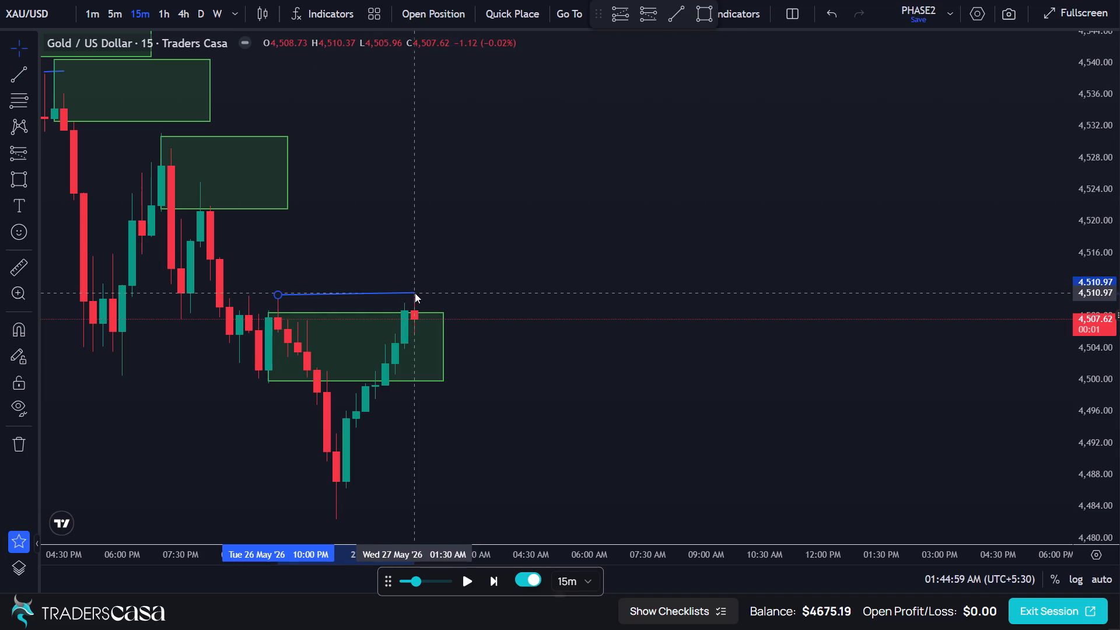
drag(415, 293, 415, 294)
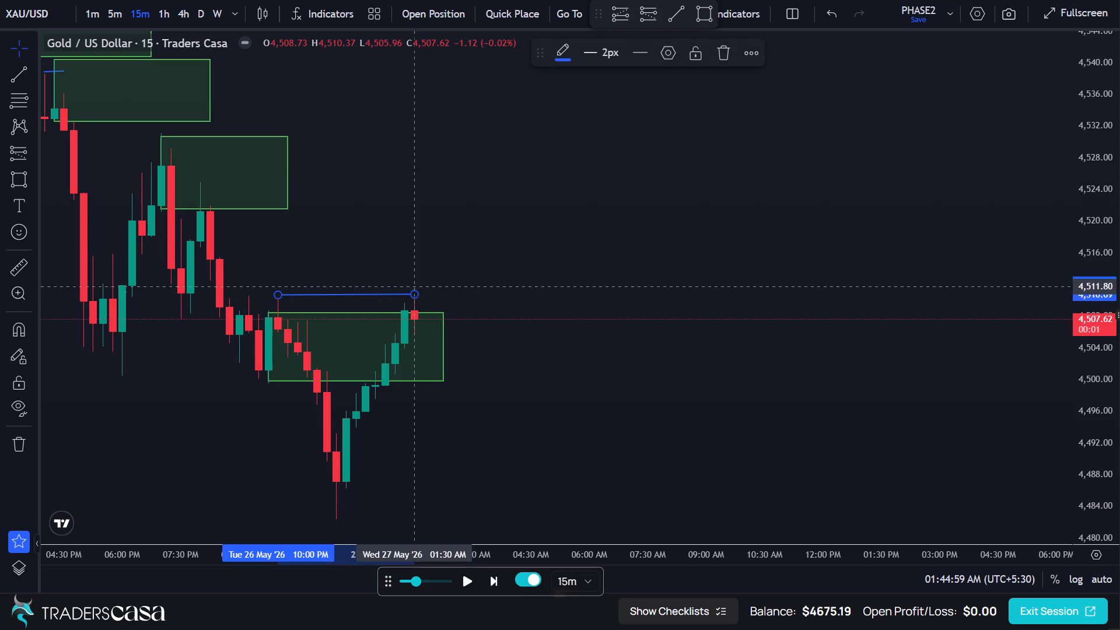
click(426, 264)
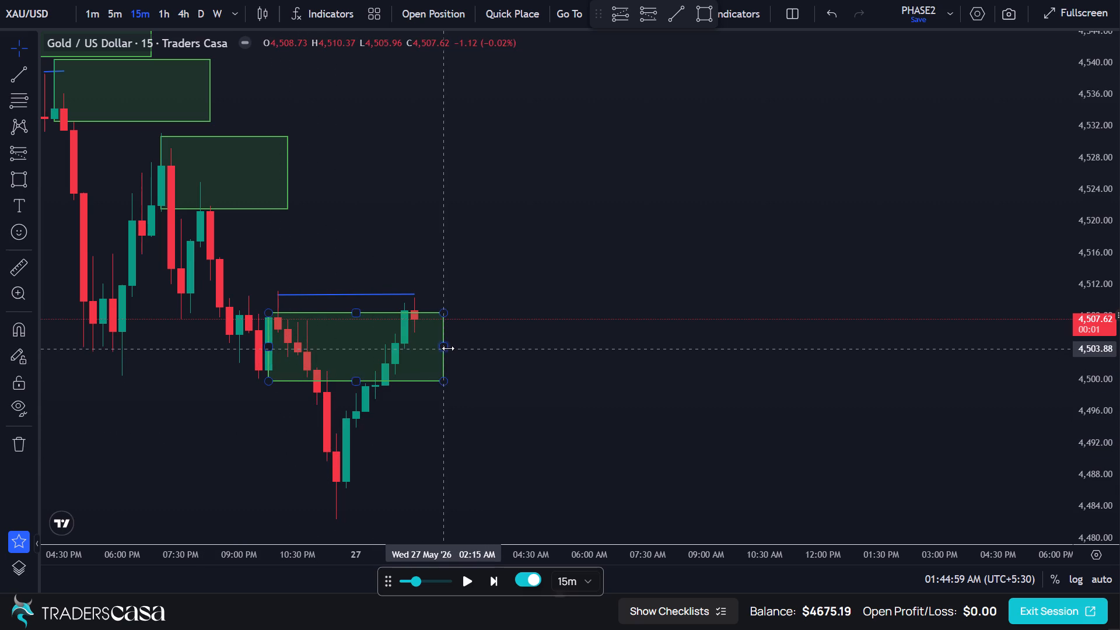
Extend the newest rectangle zone's end time to about 02:30 AM on 27 May.
drag(445, 348, 458, 351)
click(465, 291)
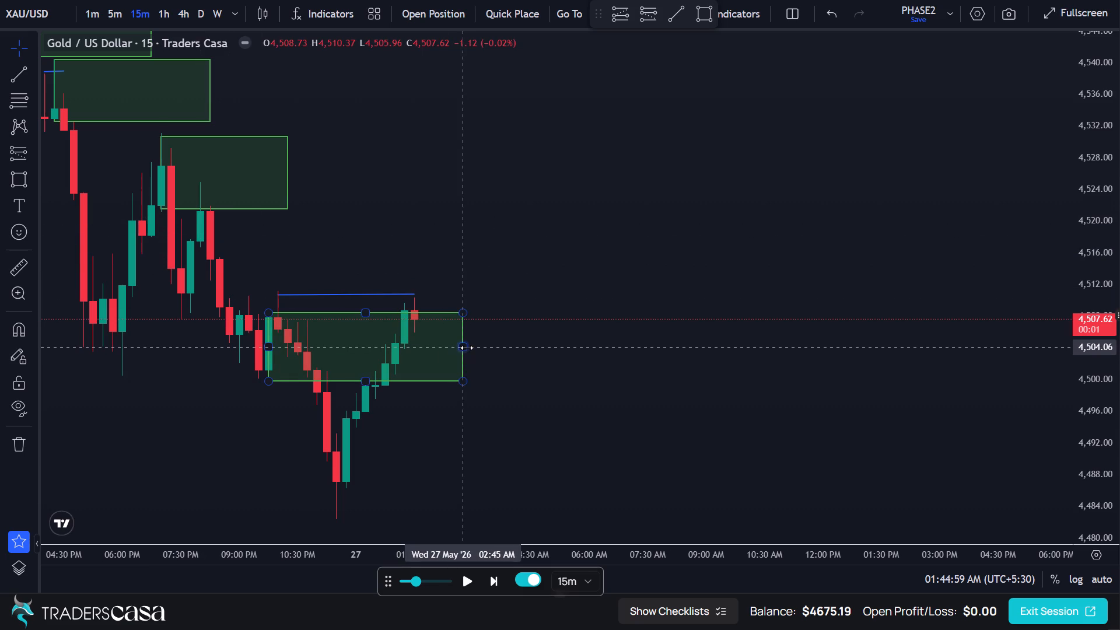
drag(467, 348, 456, 347)
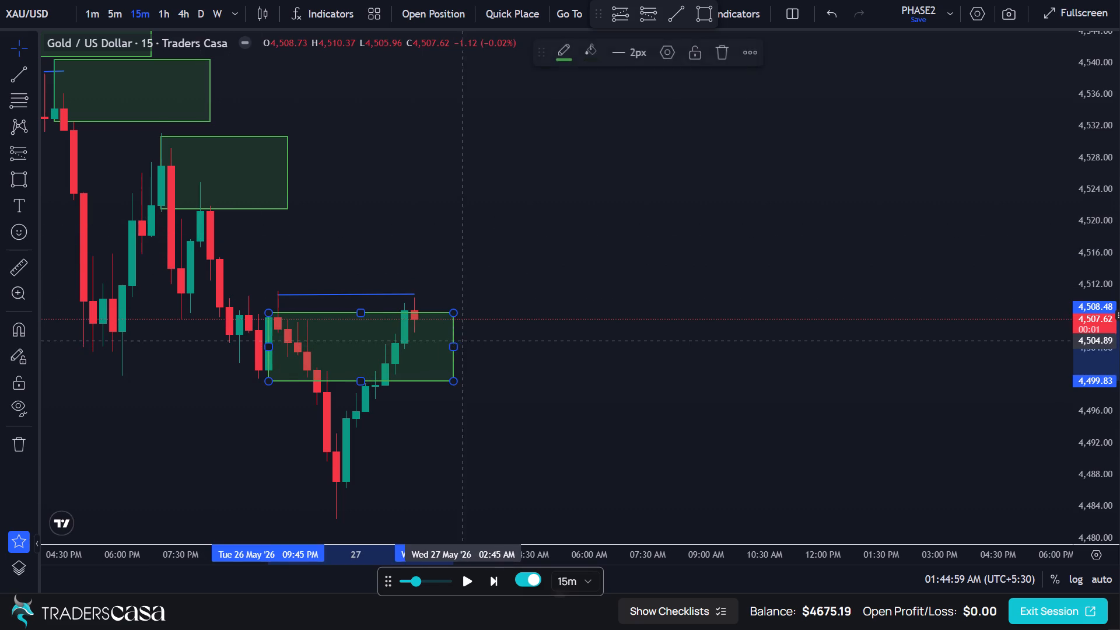
click(481, 328)
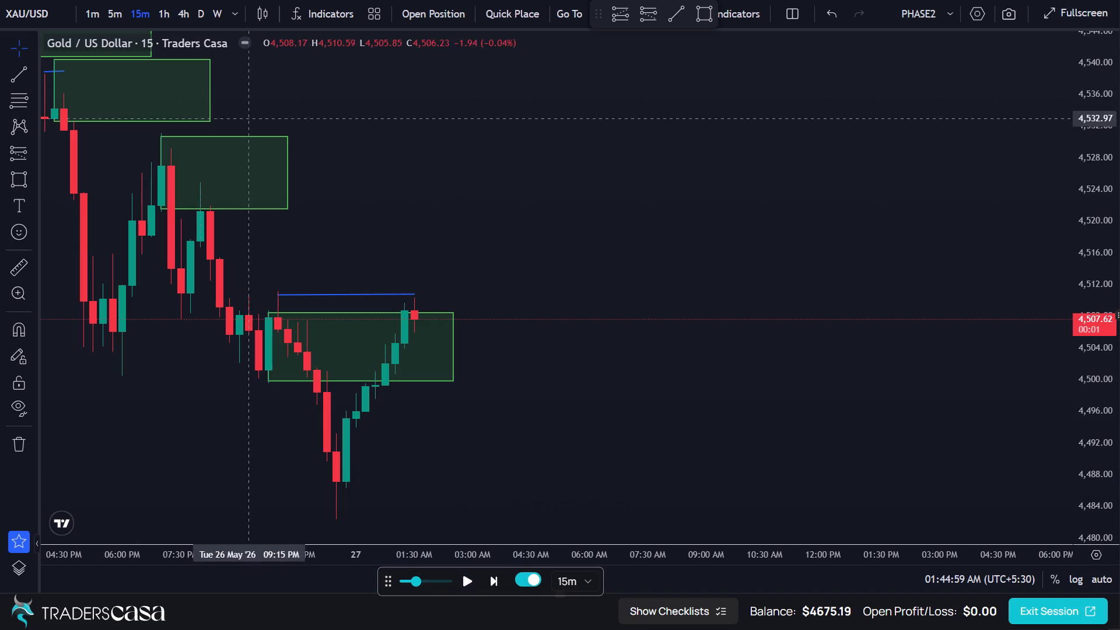
Switch to the 5-minute chart and advance the replay eight candles to 02:24:59 AM.
click(121, 15)
drag(397, 238, 594, 238)
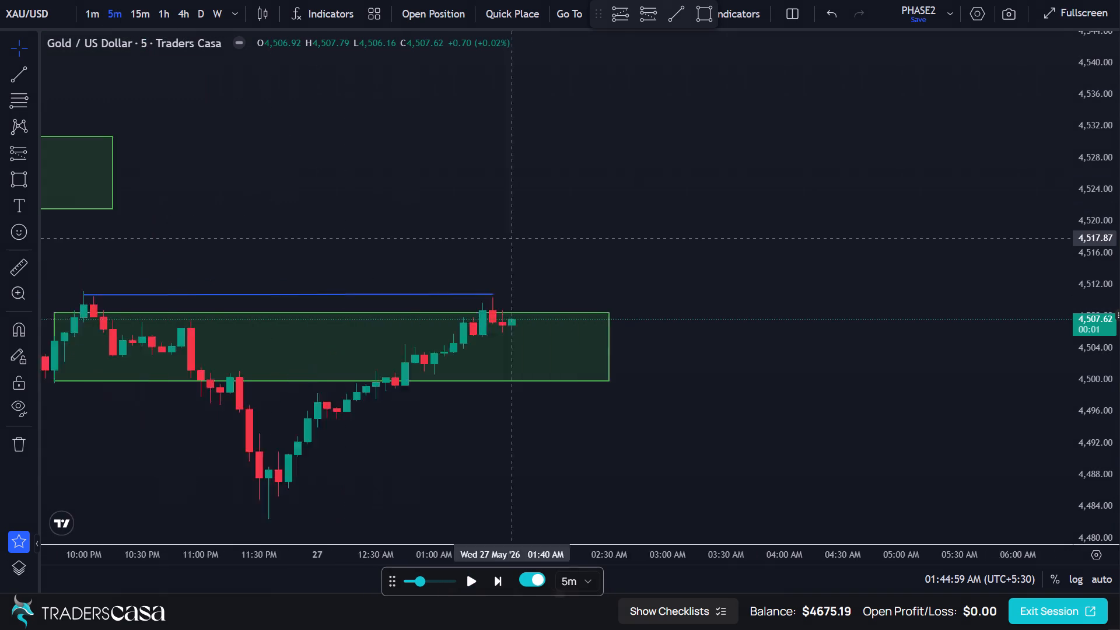
drag(594, 238, 674, 238)
scroll(646, 245, up, 1)
scroll(641, 247, down, 5)
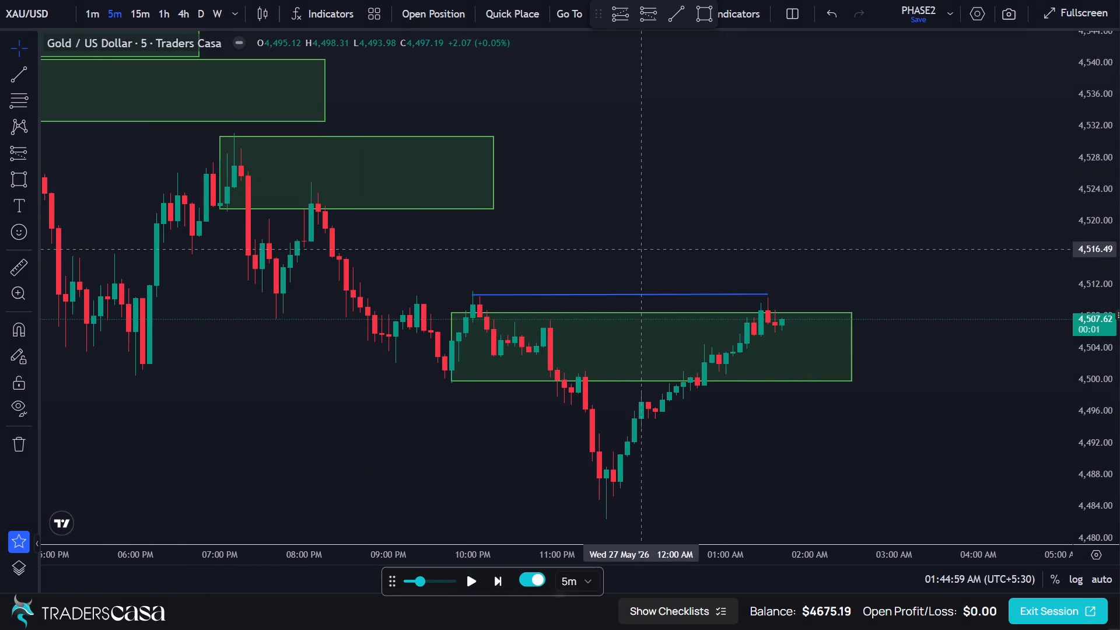
drag(638, 249, 570, 127)
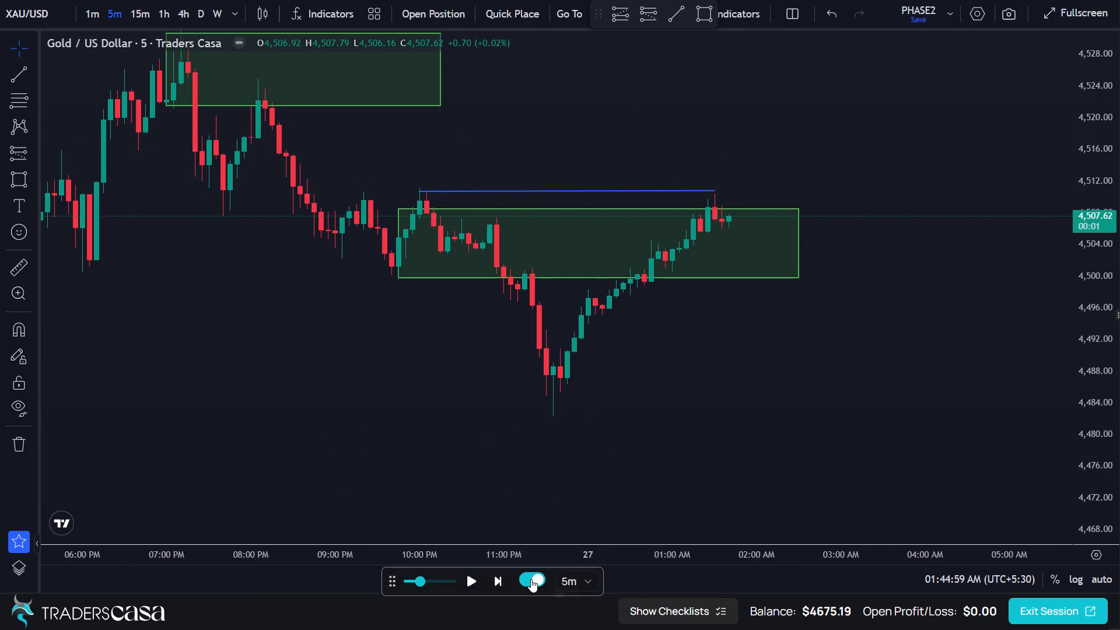
click(503, 579)
click(503, 579)
double_click(503, 579)
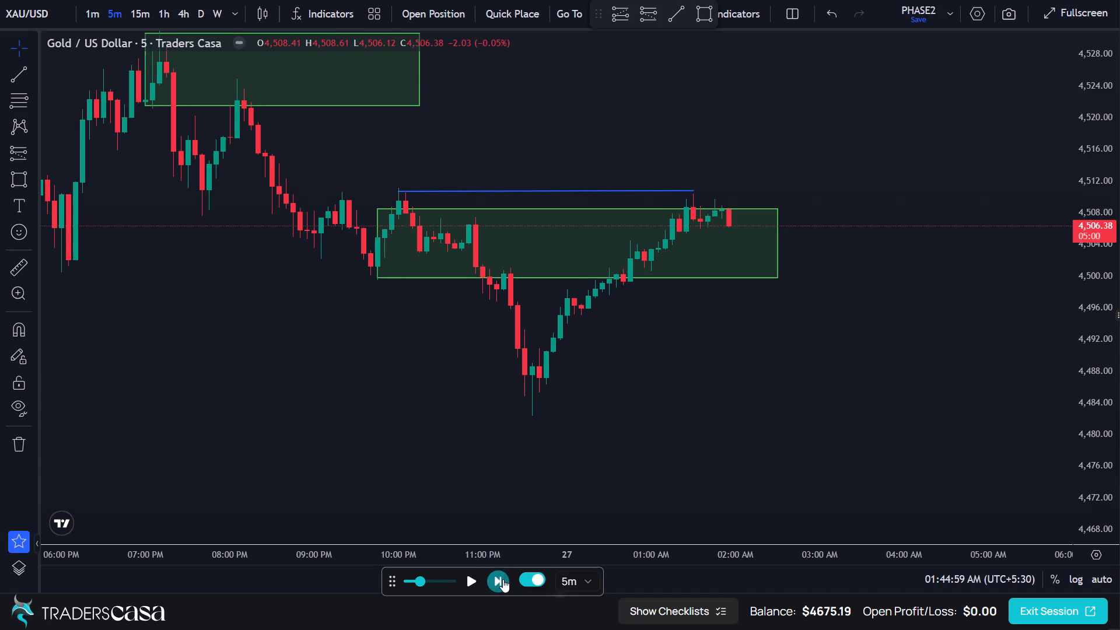
triple_click(503, 579)
click(502, 579)
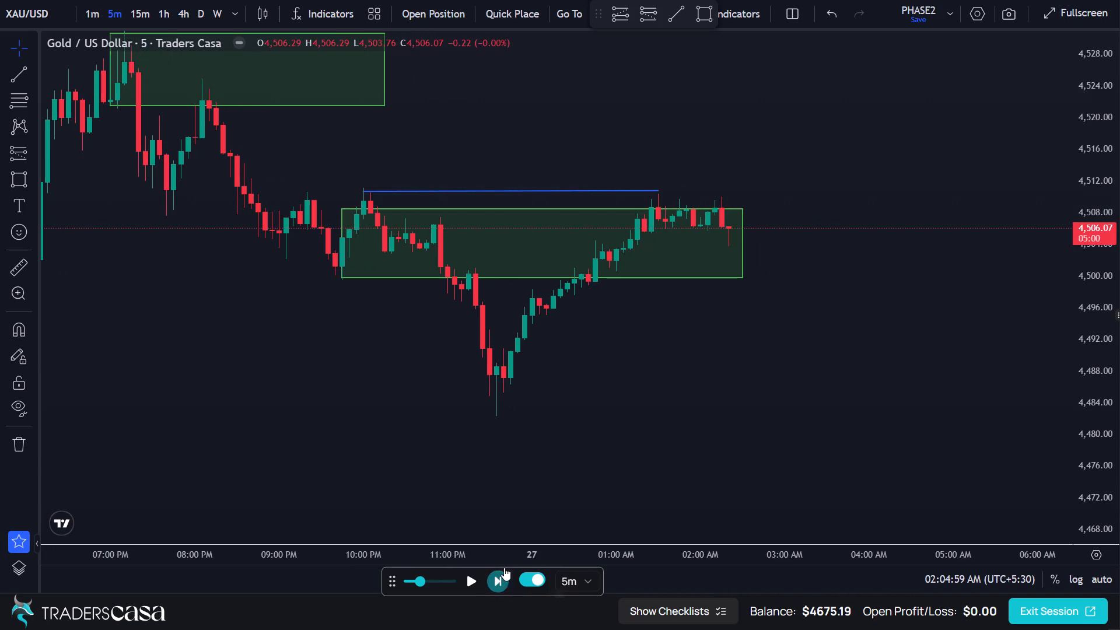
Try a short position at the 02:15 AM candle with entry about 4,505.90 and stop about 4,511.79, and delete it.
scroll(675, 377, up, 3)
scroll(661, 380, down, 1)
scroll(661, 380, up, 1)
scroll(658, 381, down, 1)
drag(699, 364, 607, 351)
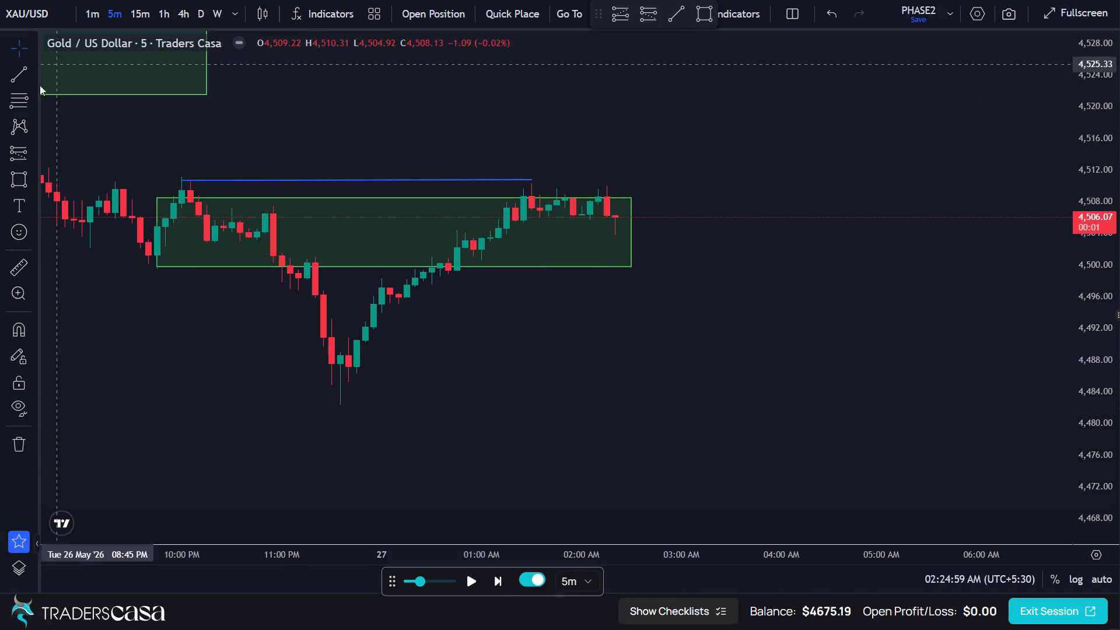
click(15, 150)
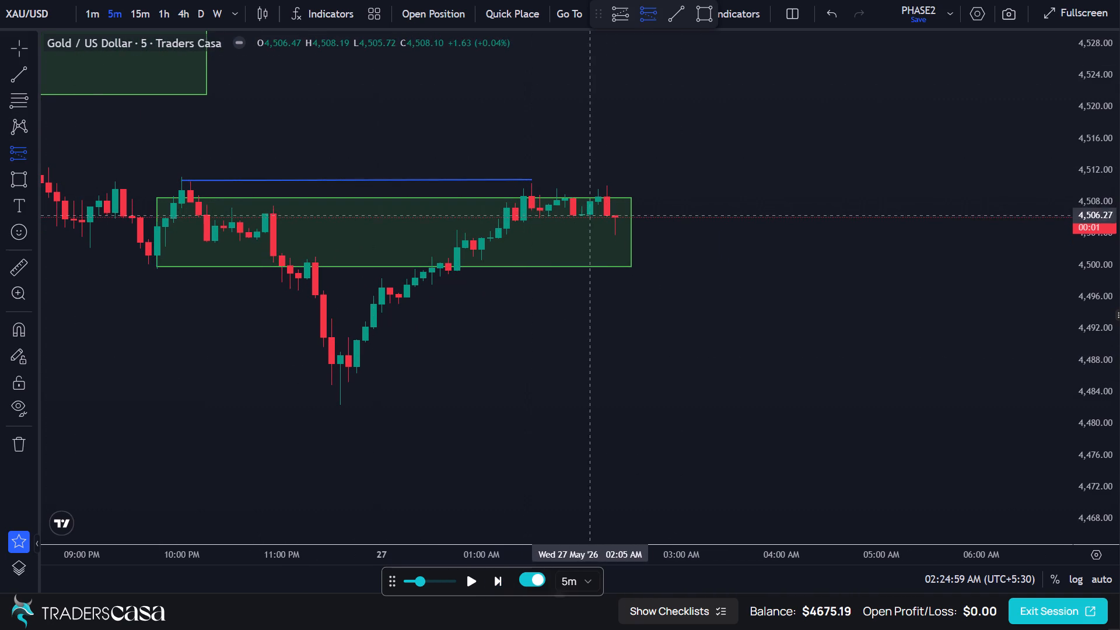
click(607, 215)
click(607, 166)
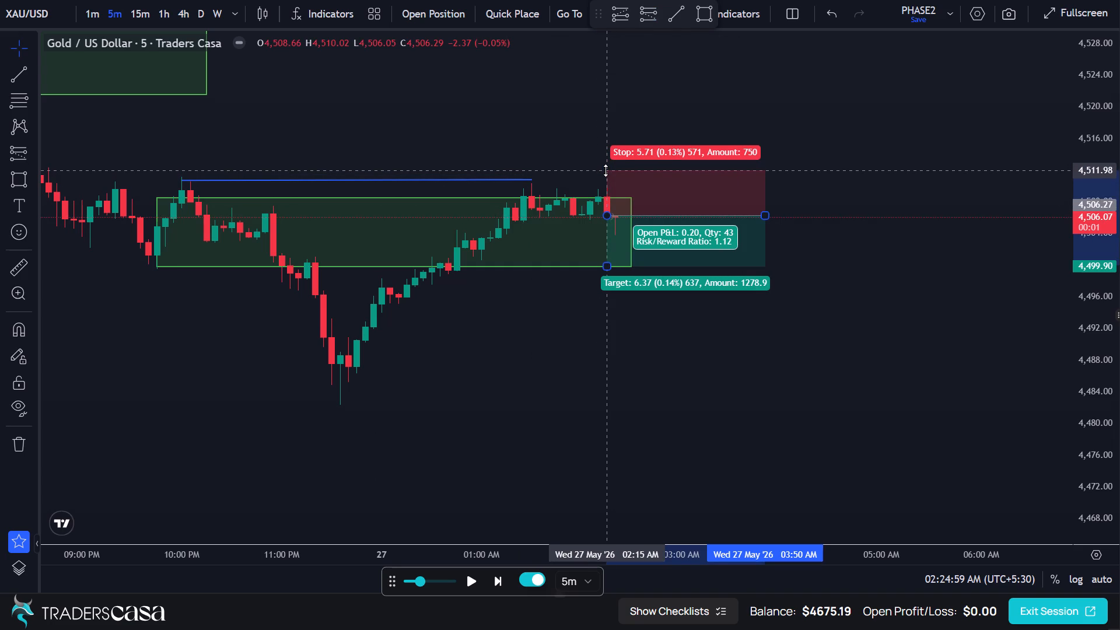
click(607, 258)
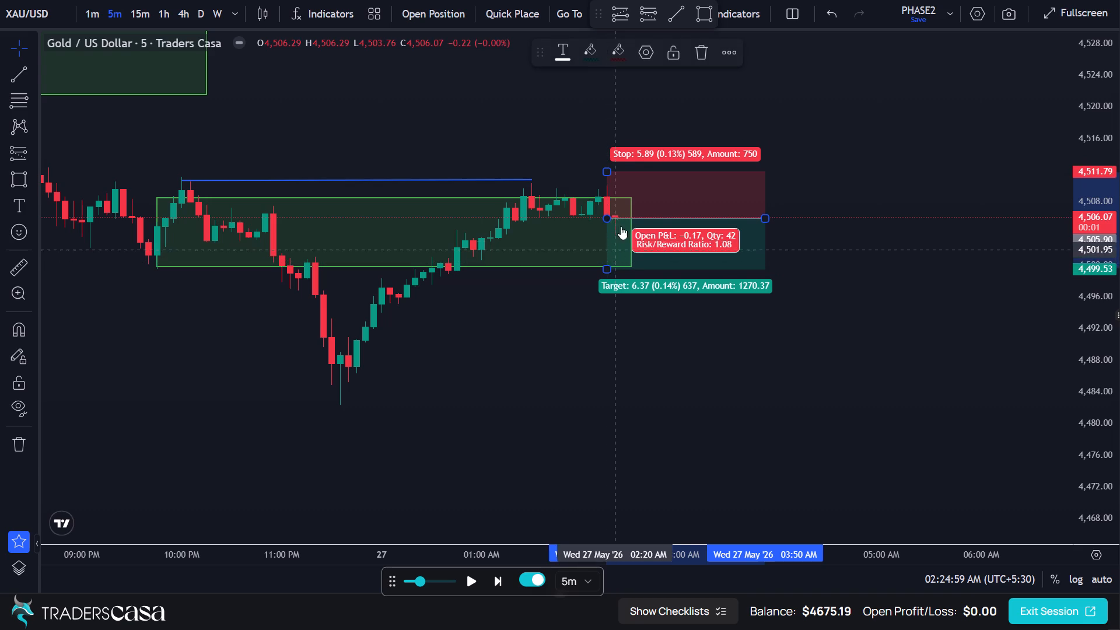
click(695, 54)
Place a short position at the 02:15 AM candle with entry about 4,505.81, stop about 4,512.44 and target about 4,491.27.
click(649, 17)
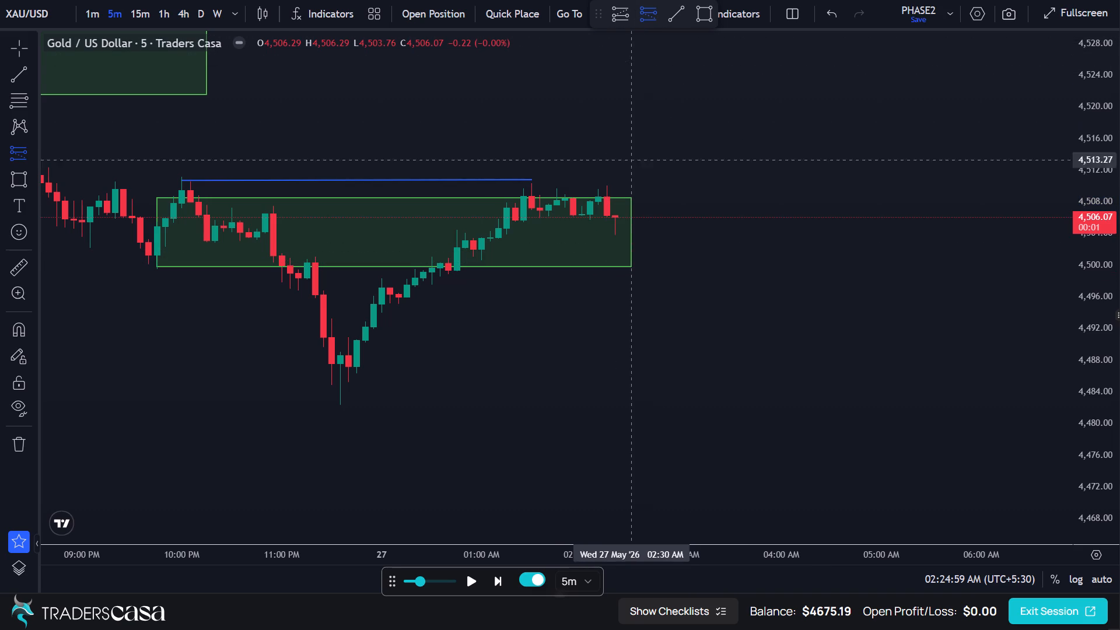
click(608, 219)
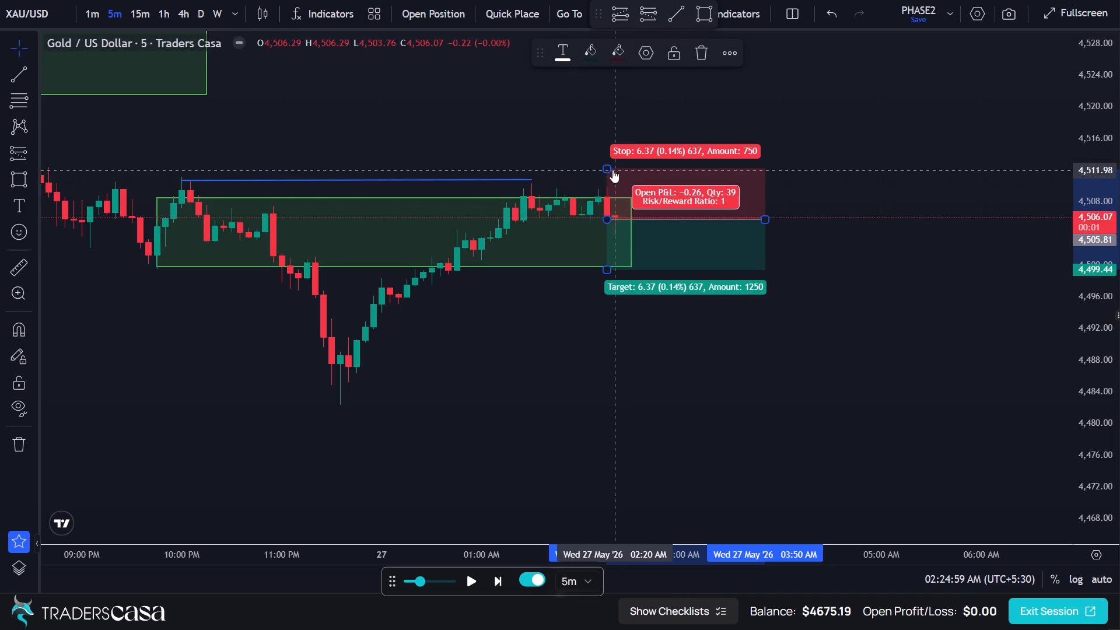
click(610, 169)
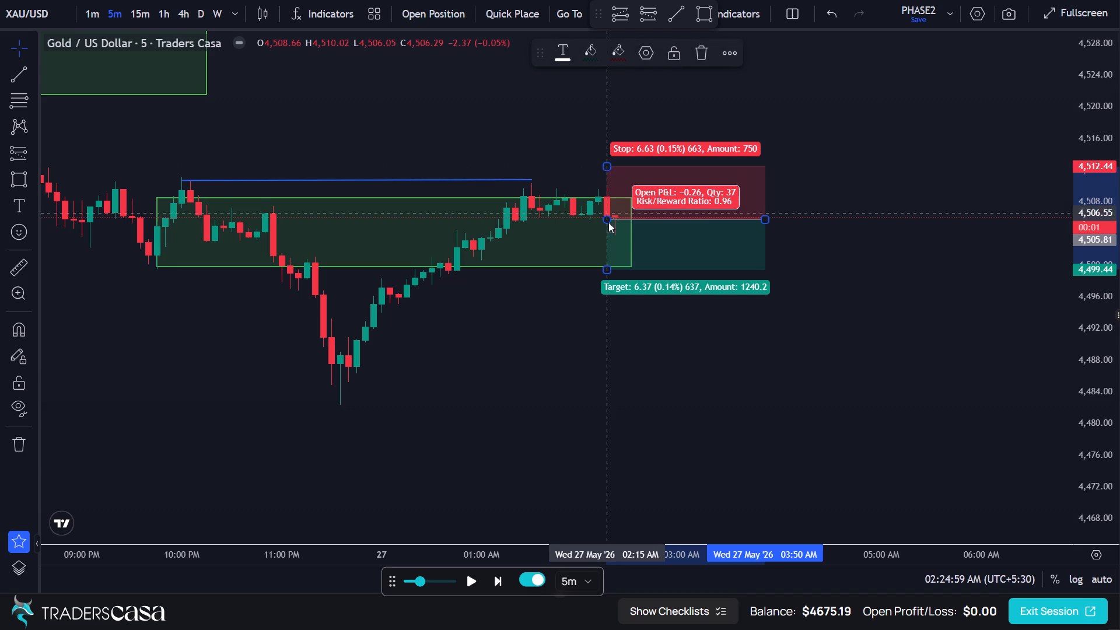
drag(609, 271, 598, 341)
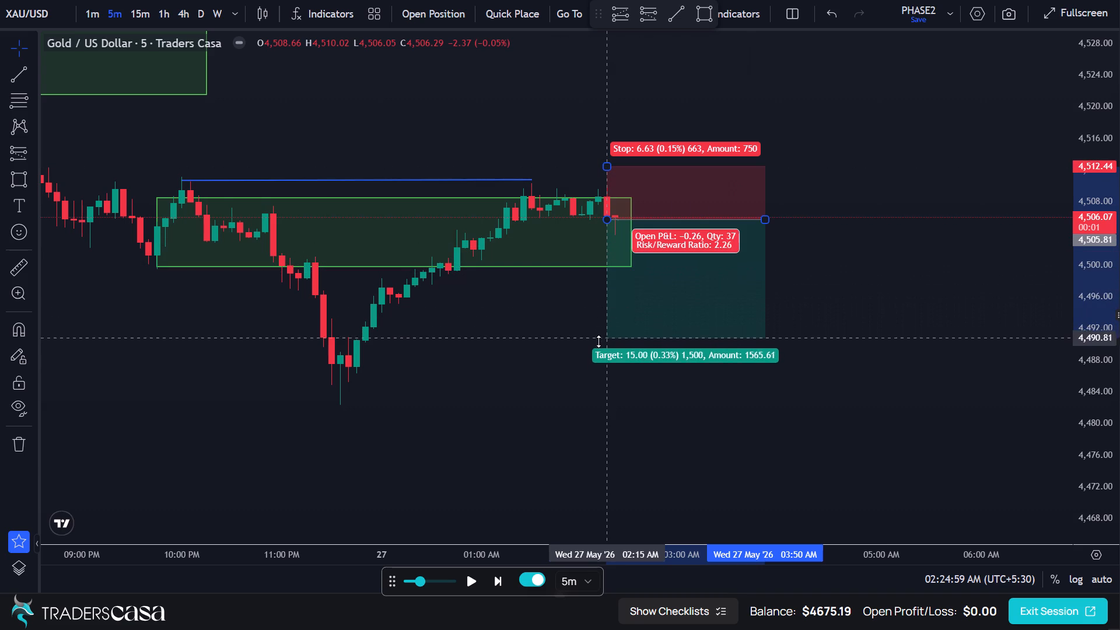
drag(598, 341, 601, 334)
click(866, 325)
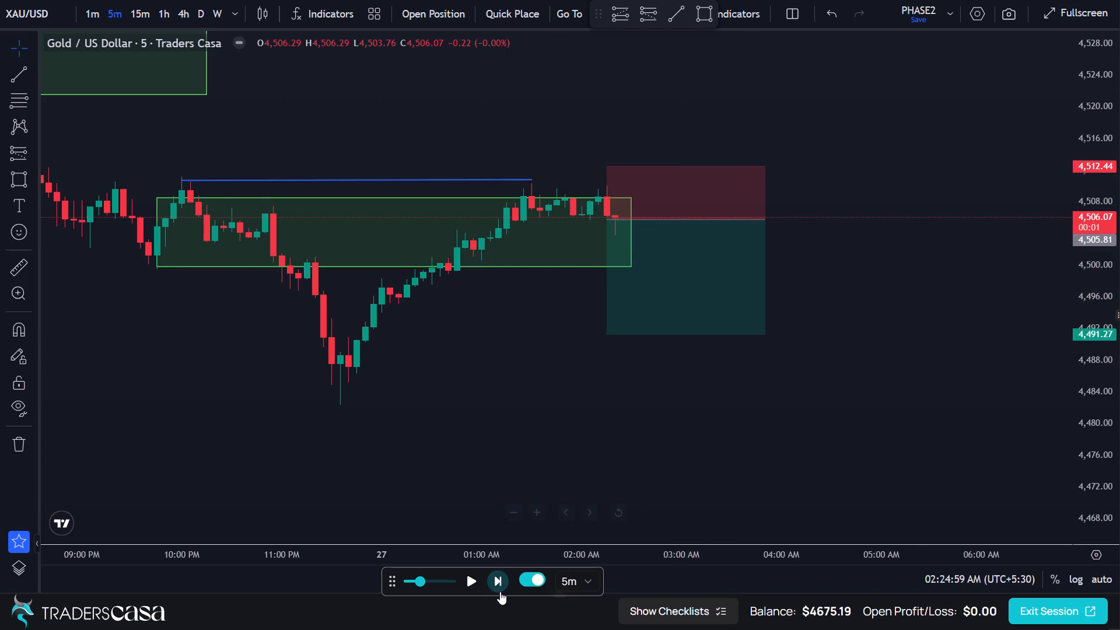
Advance the 5-minute replay to 03:49:59 AM.
click(501, 587)
triple_click(501, 587)
triple_click(502, 587)
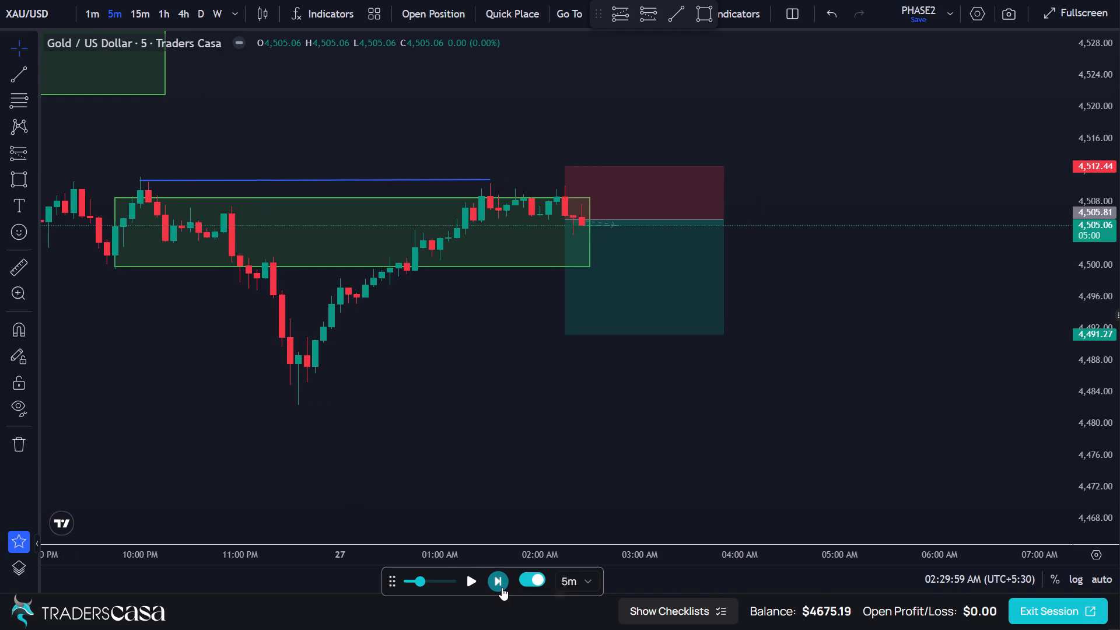
triple_click(502, 587)
triple_click(503, 587)
triple_click(503, 587)
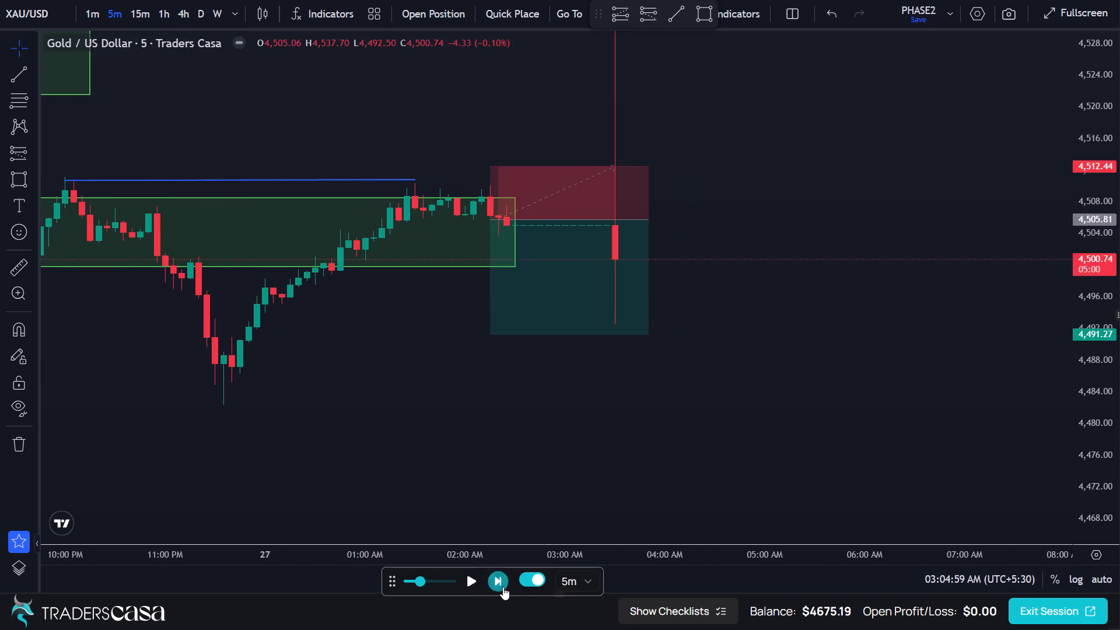
click(502, 586)
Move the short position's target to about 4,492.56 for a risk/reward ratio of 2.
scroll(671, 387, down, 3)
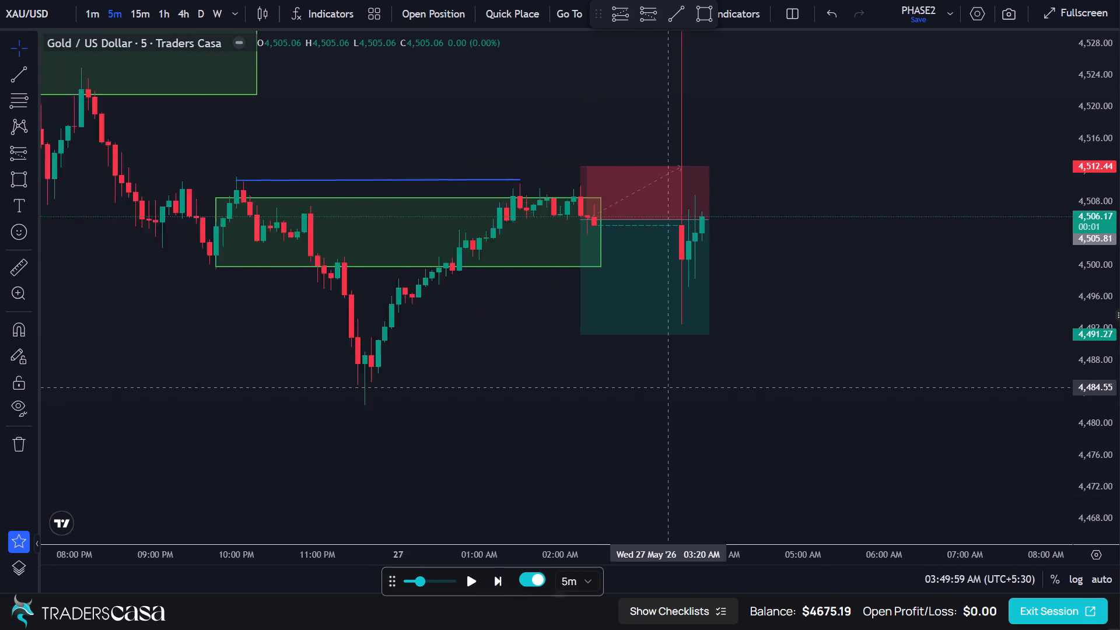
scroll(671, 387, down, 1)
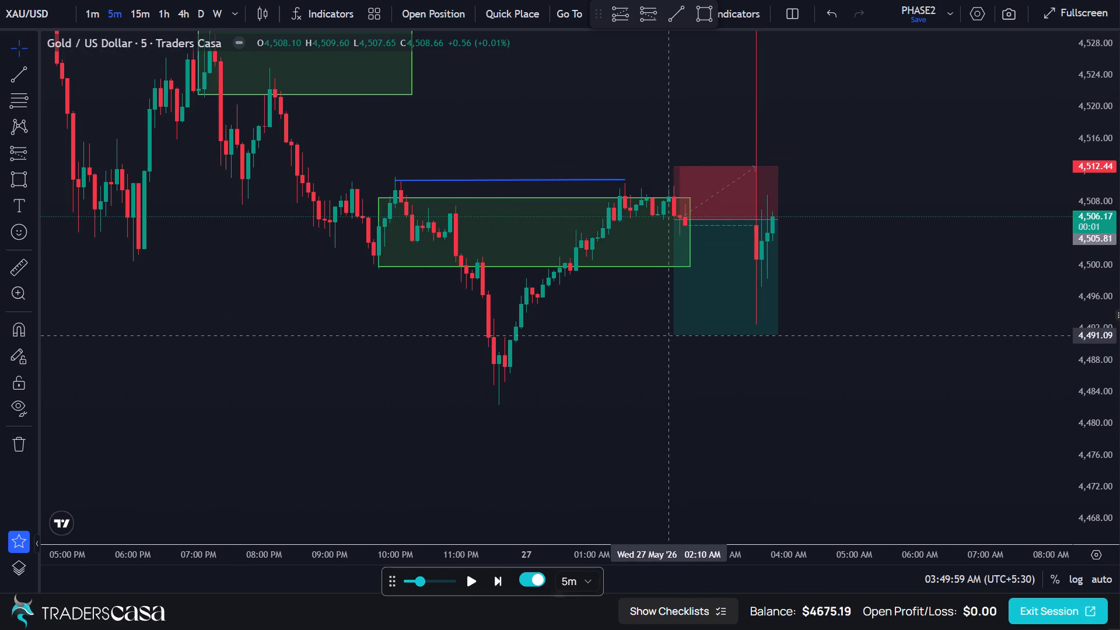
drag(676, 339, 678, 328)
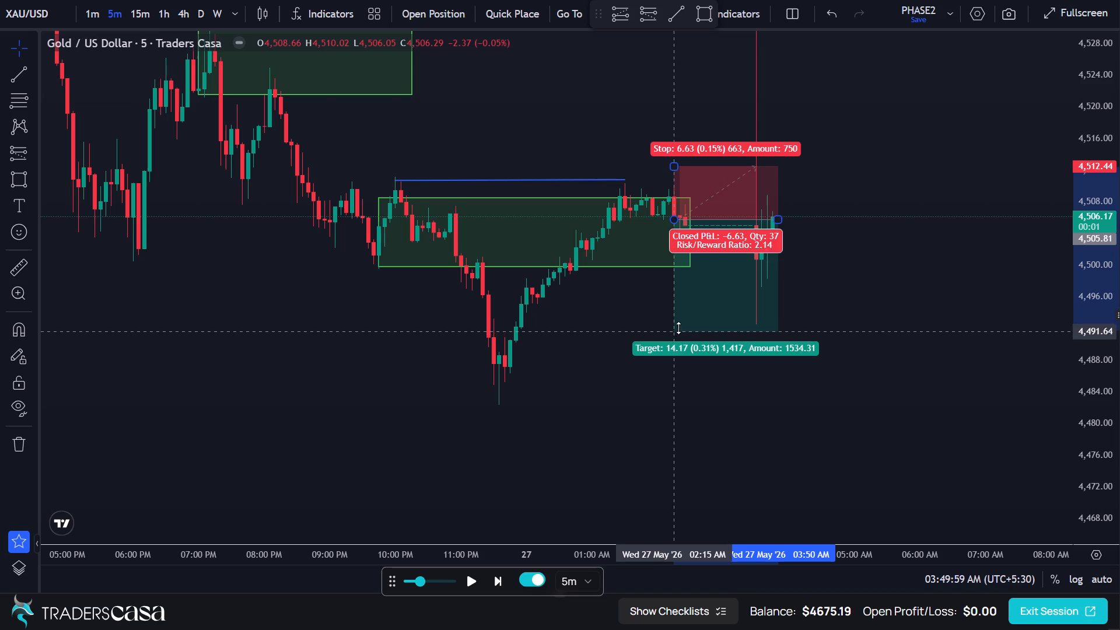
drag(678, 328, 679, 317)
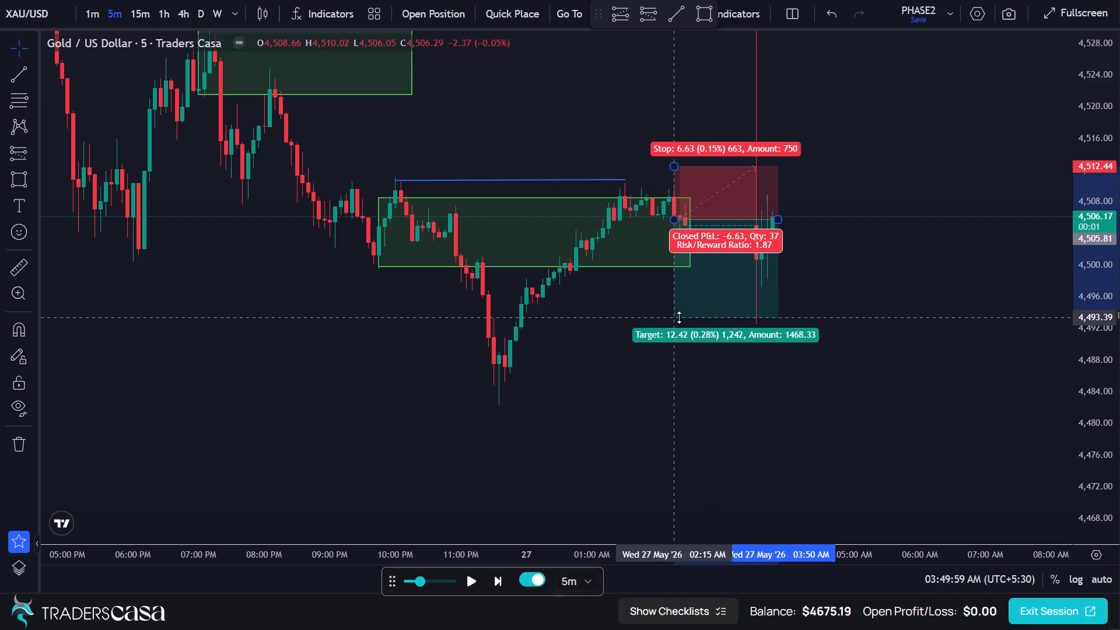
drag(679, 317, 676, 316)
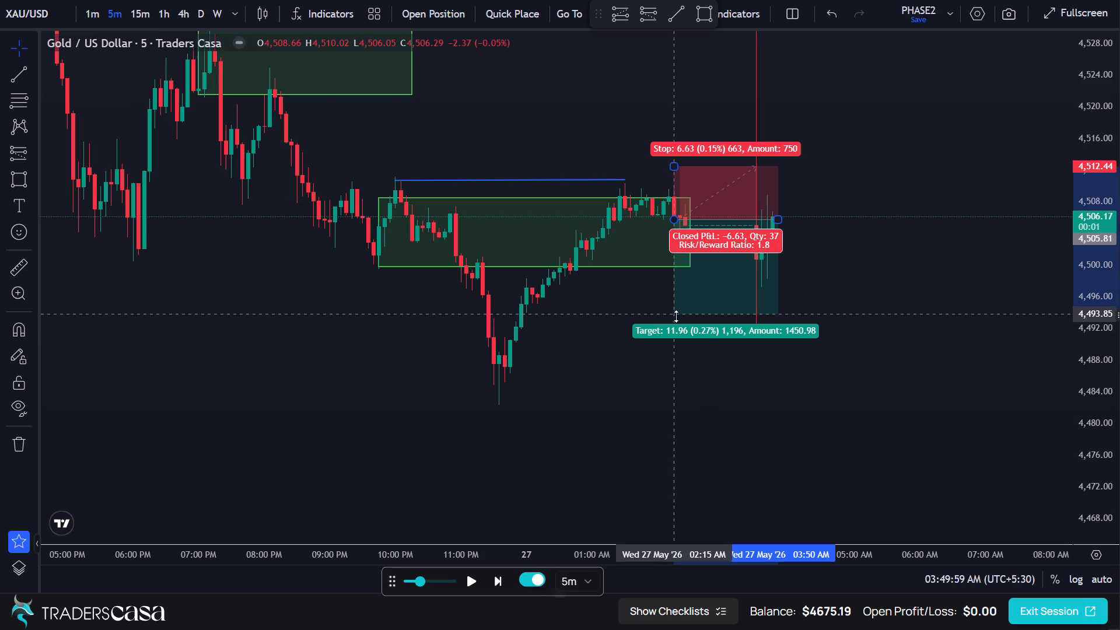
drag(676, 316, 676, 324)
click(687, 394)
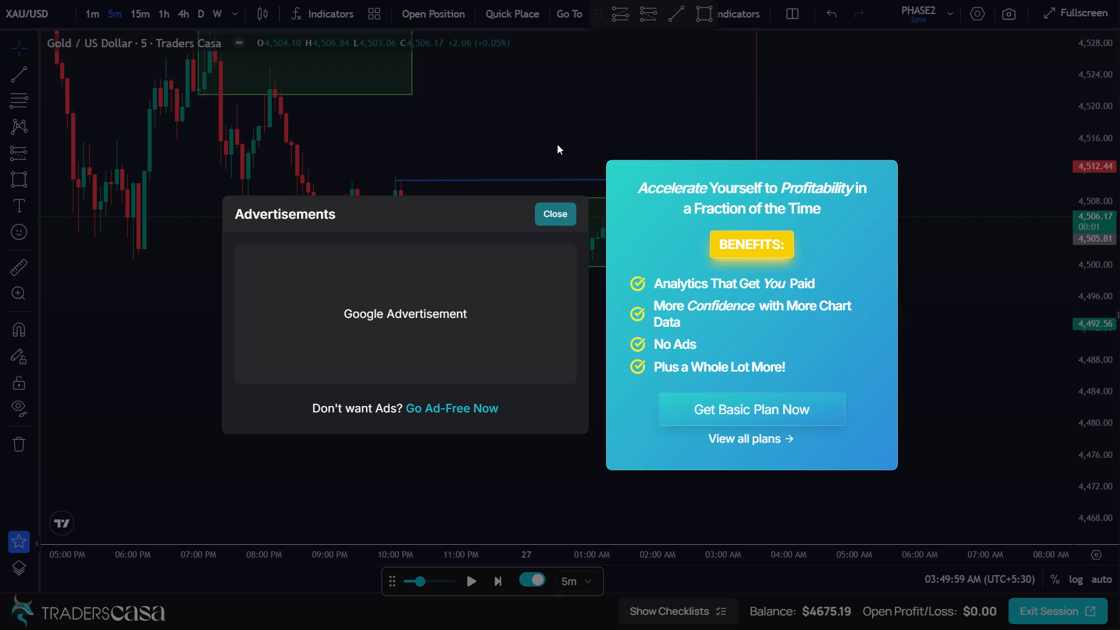
Close the advertisement overlay.
click(543, 259)
click(561, 216)
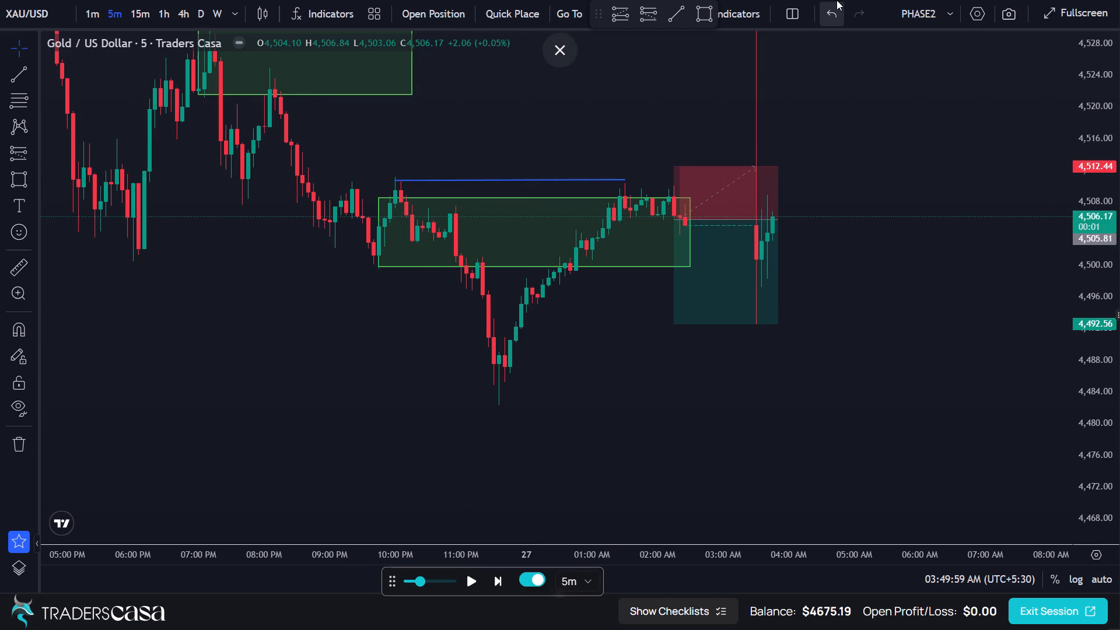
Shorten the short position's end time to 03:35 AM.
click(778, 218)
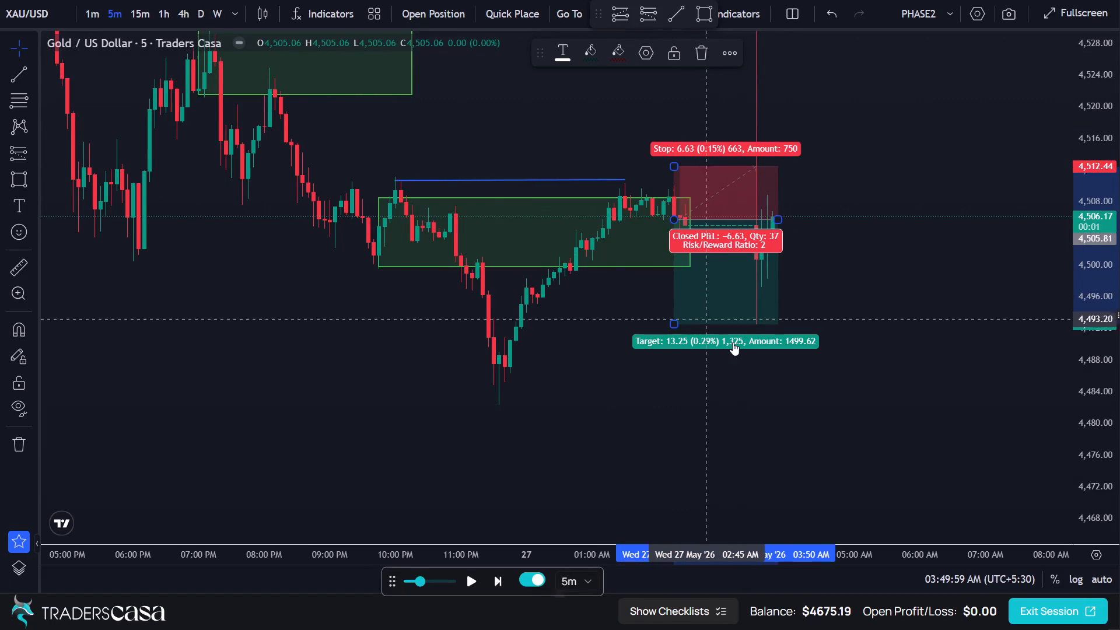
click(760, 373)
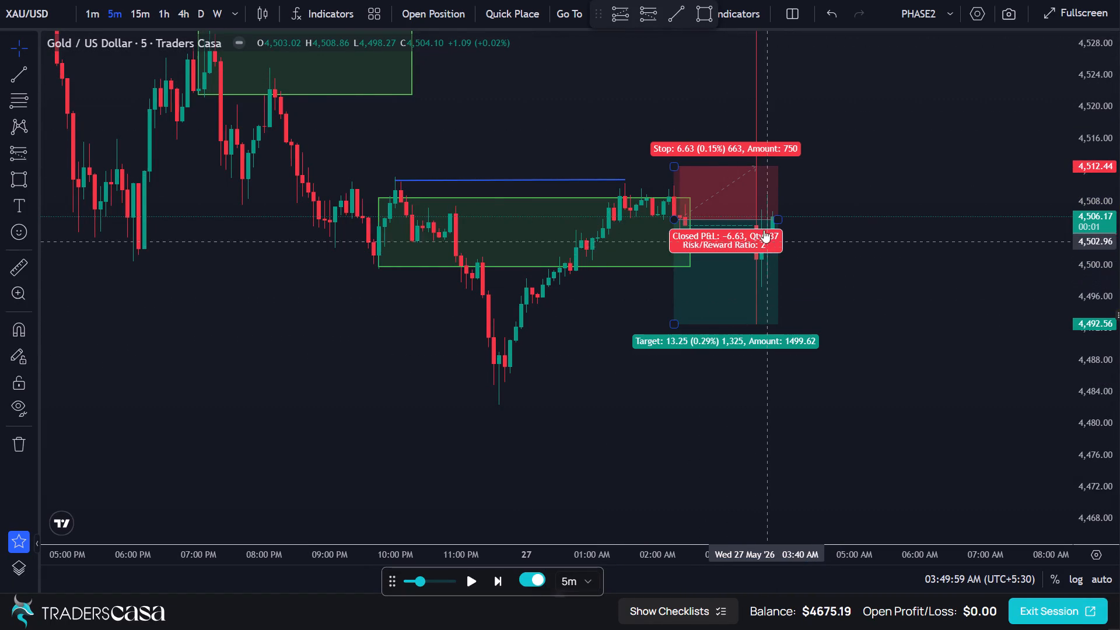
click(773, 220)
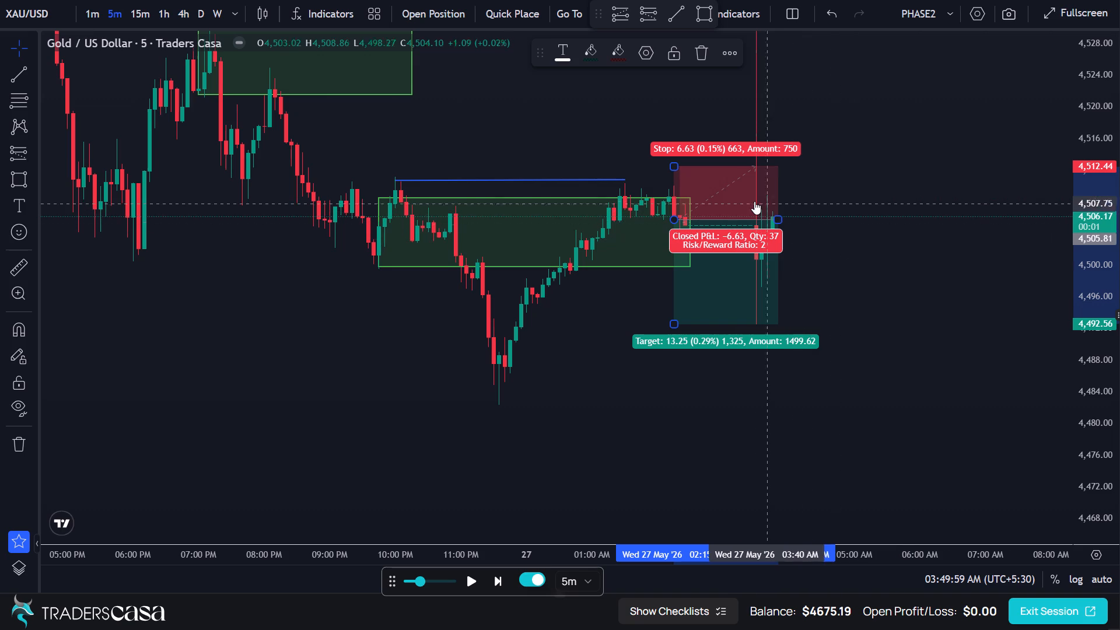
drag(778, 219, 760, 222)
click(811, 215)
Examine the large wick after the short entry in relation to the earlier supply zones.
scroll(811, 250, down, 2)
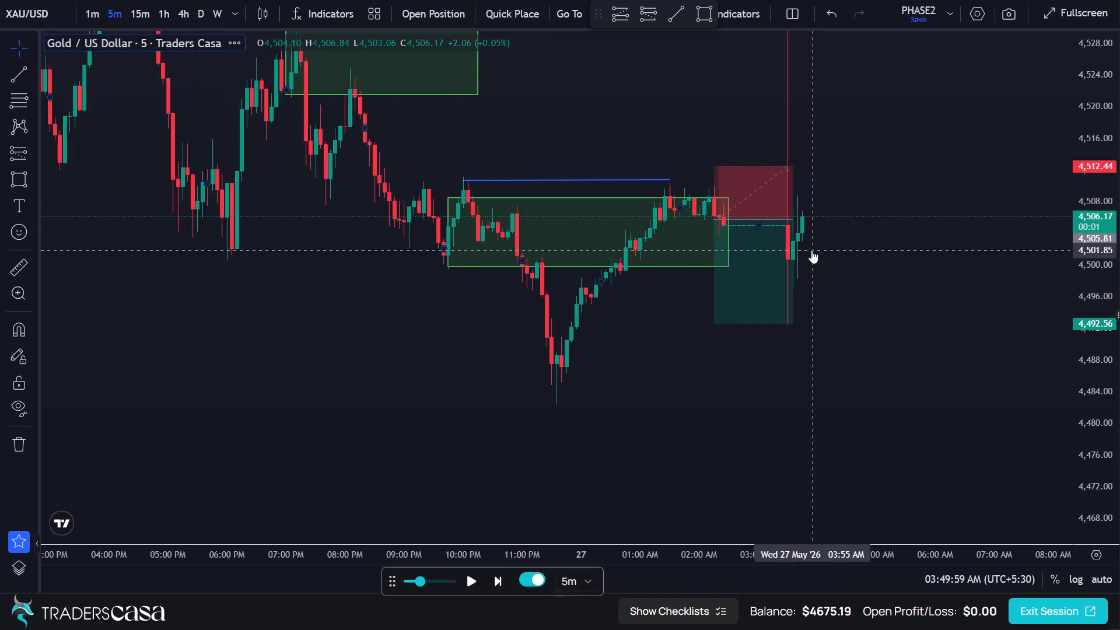
scroll(811, 250, down, 3)
drag(831, 106, 684, 340)
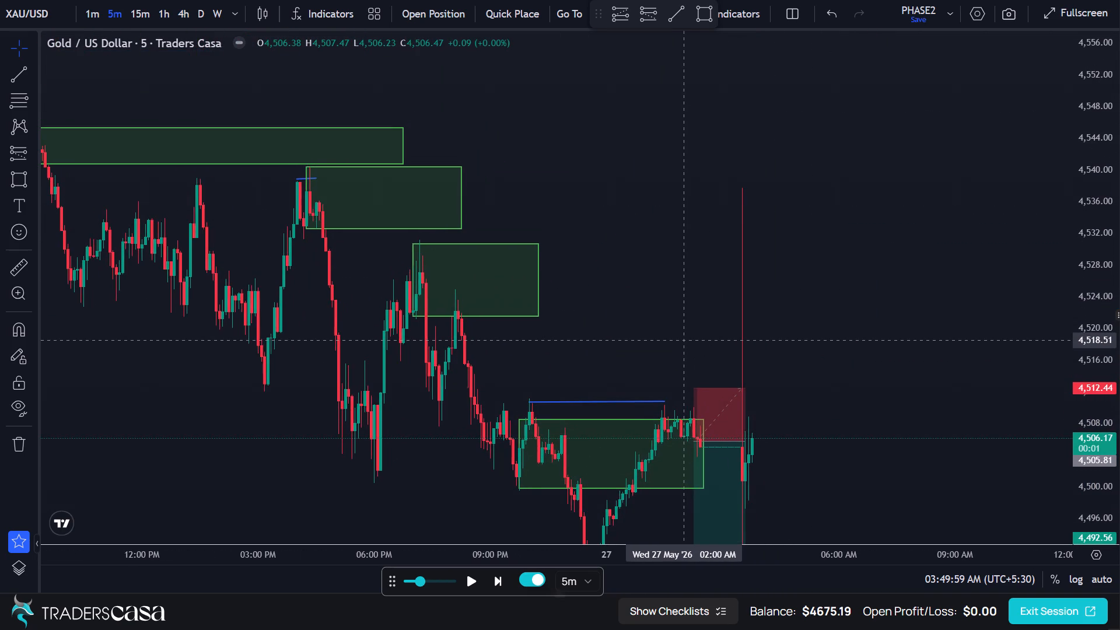
scroll(683, 340, up, 4)
drag(761, 373, 824, 188)
scroll(736, 311, up, 2)
scroll(736, 311, down, 1)
scroll(736, 311, up, 1)
drag(712, 316, 798, 292)
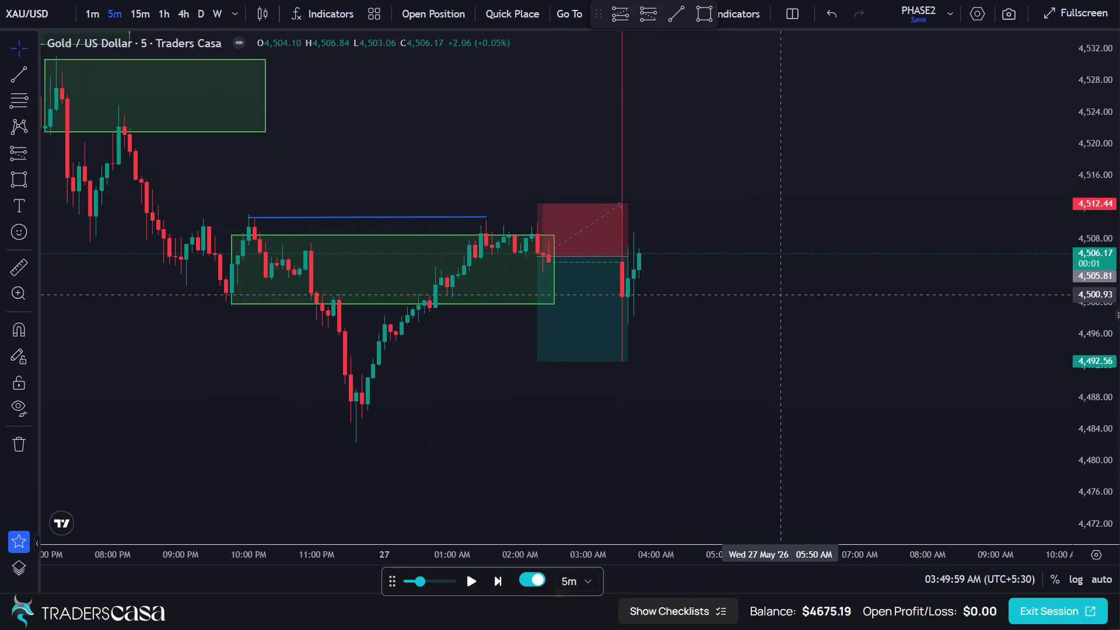
drag(798, 292, 799, 291)
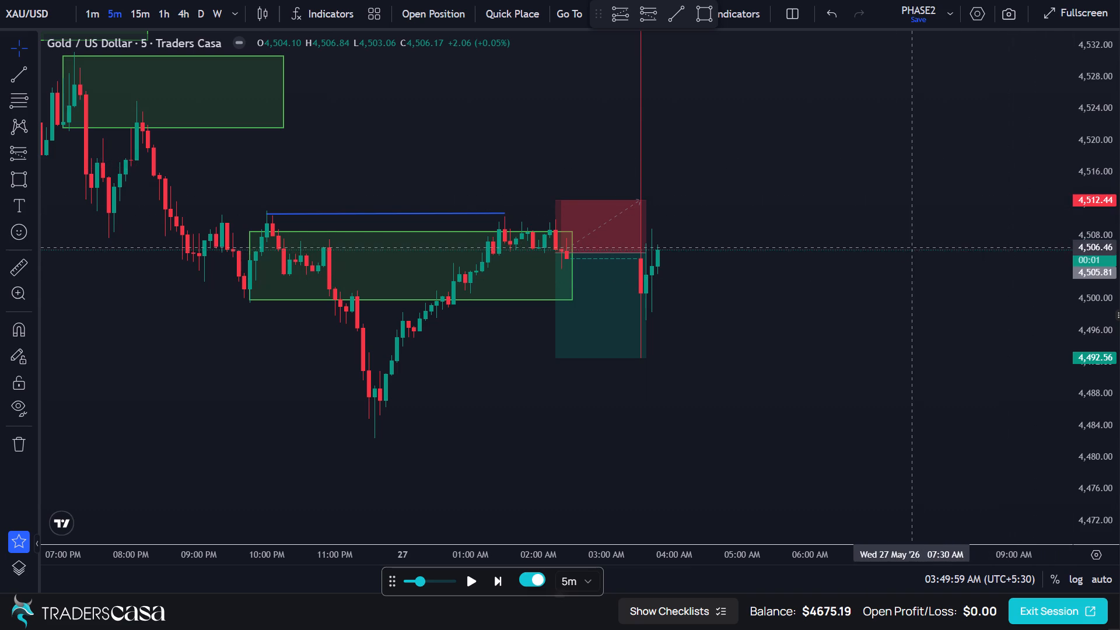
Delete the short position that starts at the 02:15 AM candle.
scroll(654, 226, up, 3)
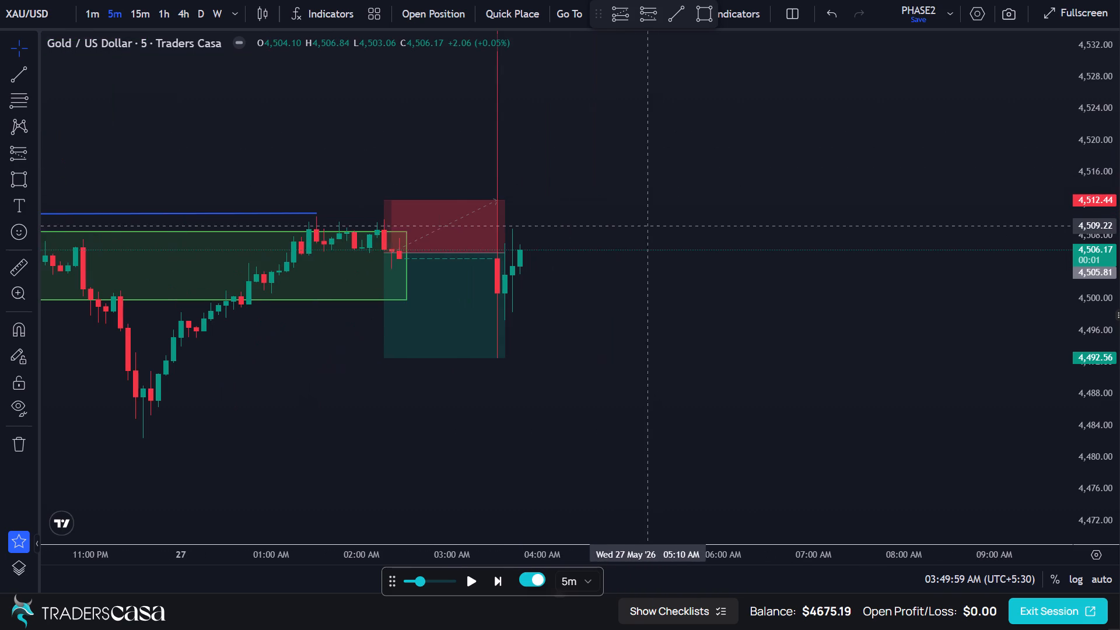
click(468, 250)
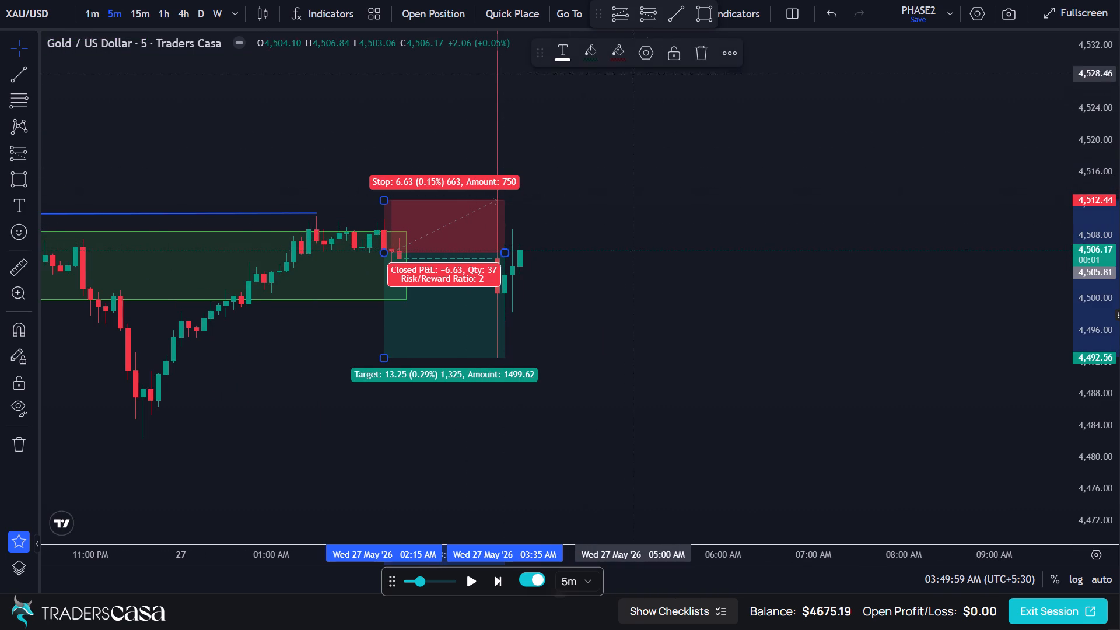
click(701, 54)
Advance the replay eleven 5-minute candles to 04:44:59 AM.
scroll(456, 219, down, 2)
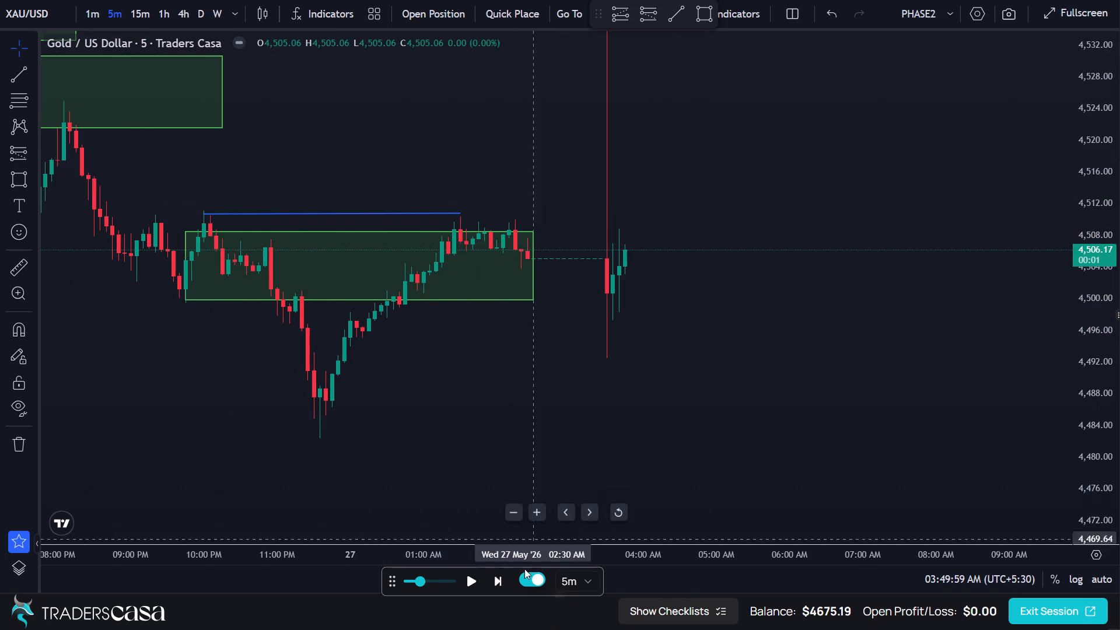
triple_click(498, 587)
triple_click(498, 587)
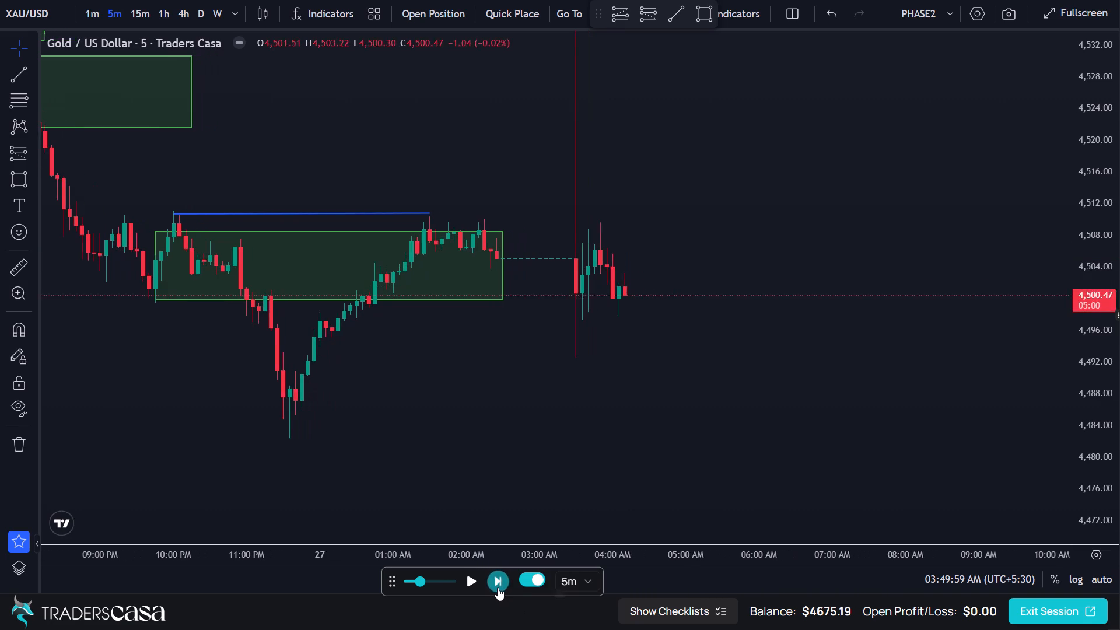
triple_click(498, 587)
double_click(498, 587)
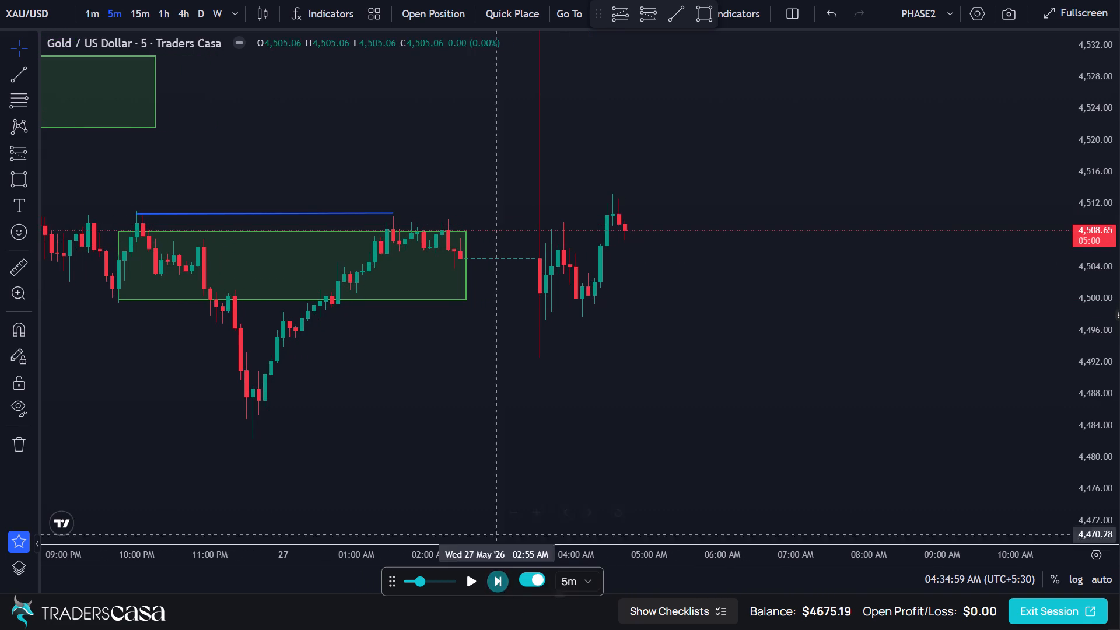
Place a short position at the 04:35 AM candle with entry about 4,509.03, stop about 4,514.83 and target about 4,497.90.
scroll(572, 328, up, 1)
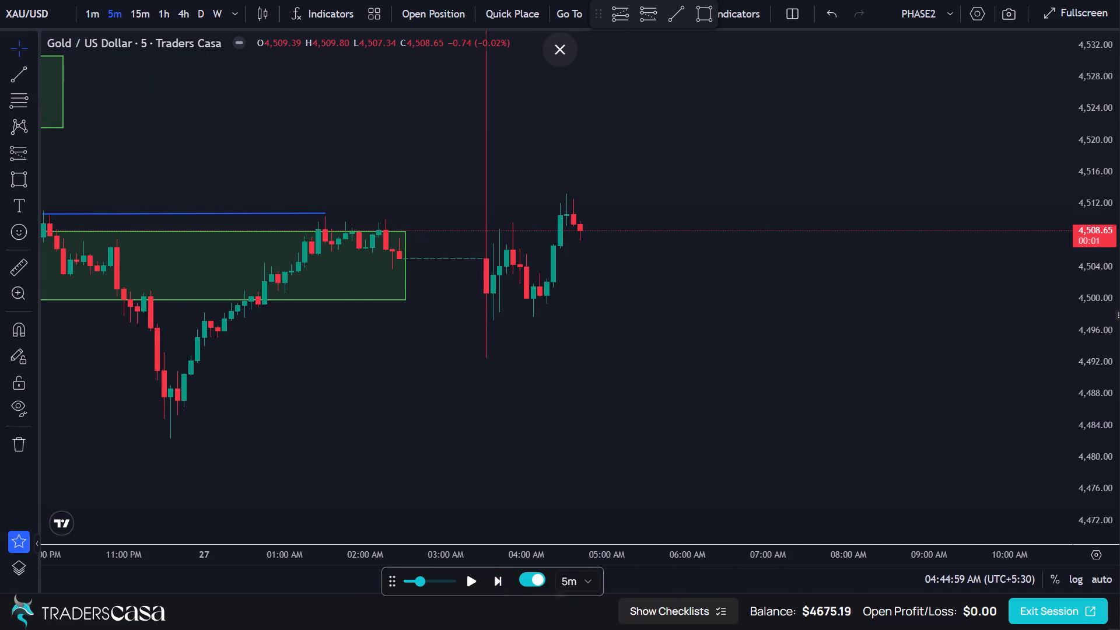
click(643, 9)
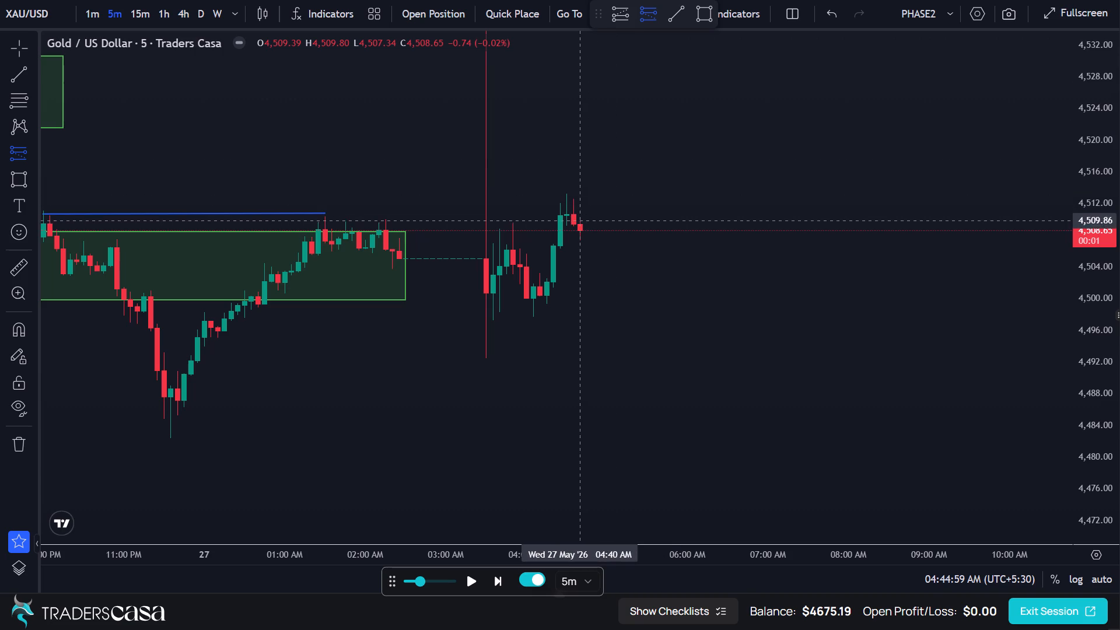
click(575, 227)
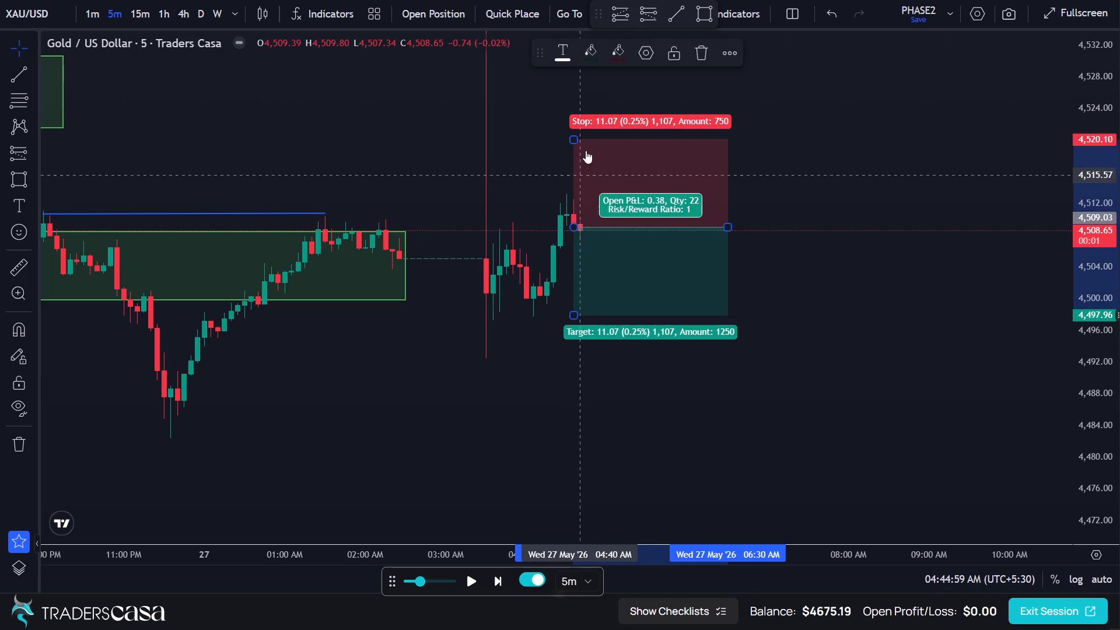
drag(575, 138, 575, 183)
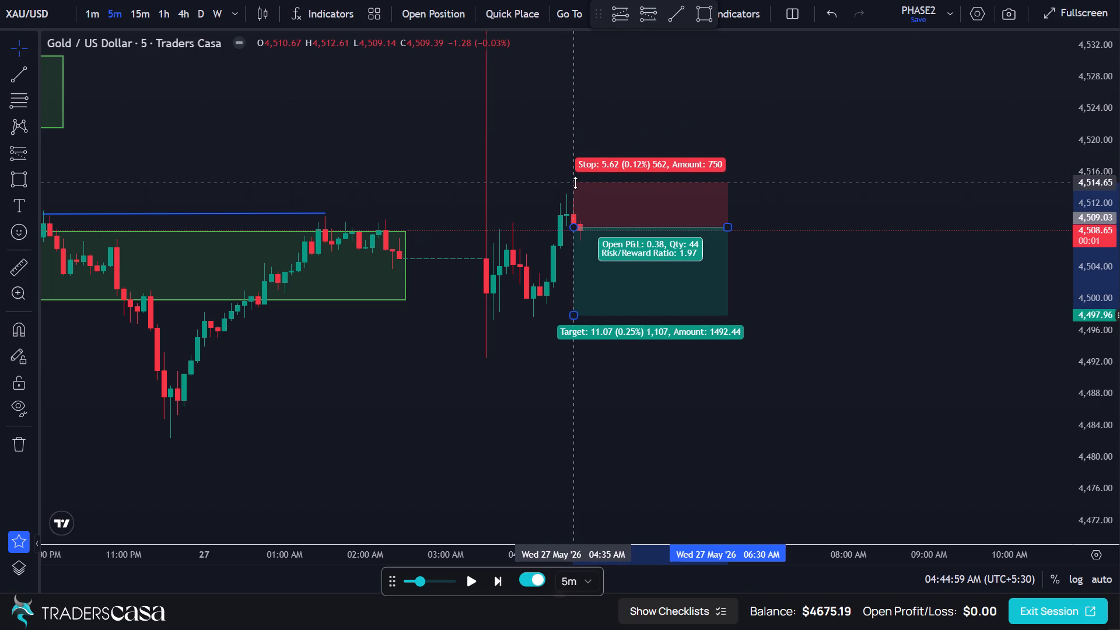
drag(575, 183, 575, 181)
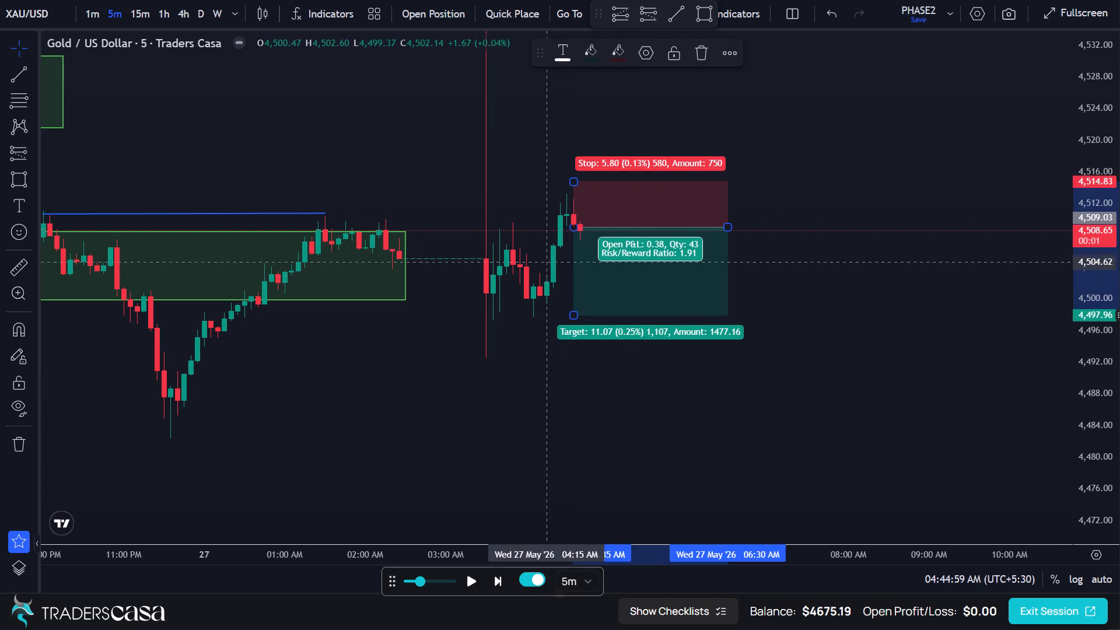
click(576, 318)
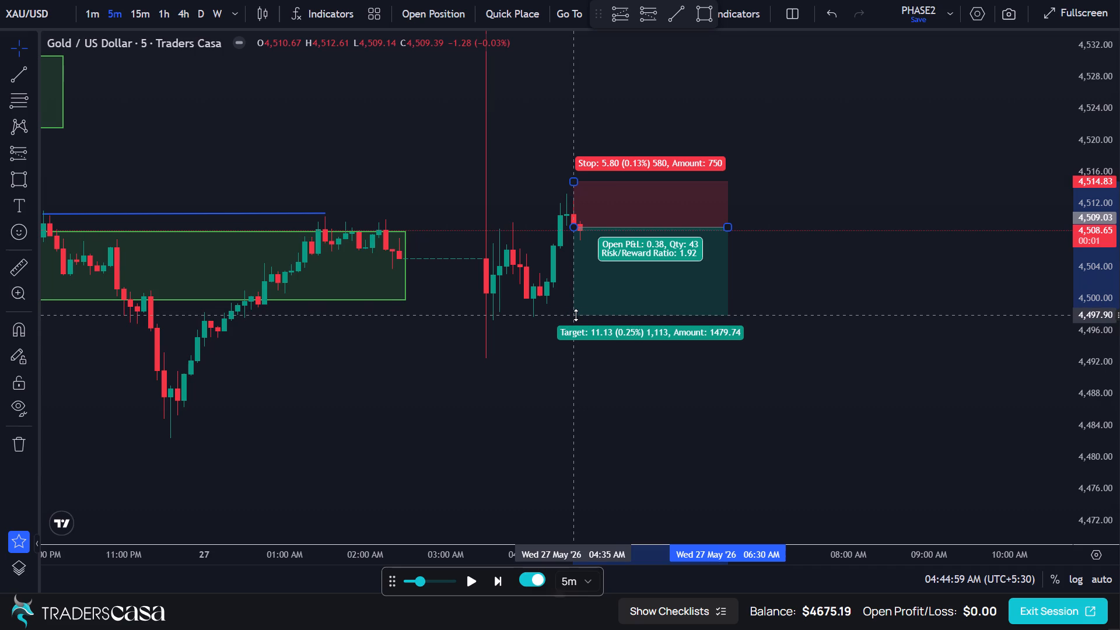
click(797, 313)
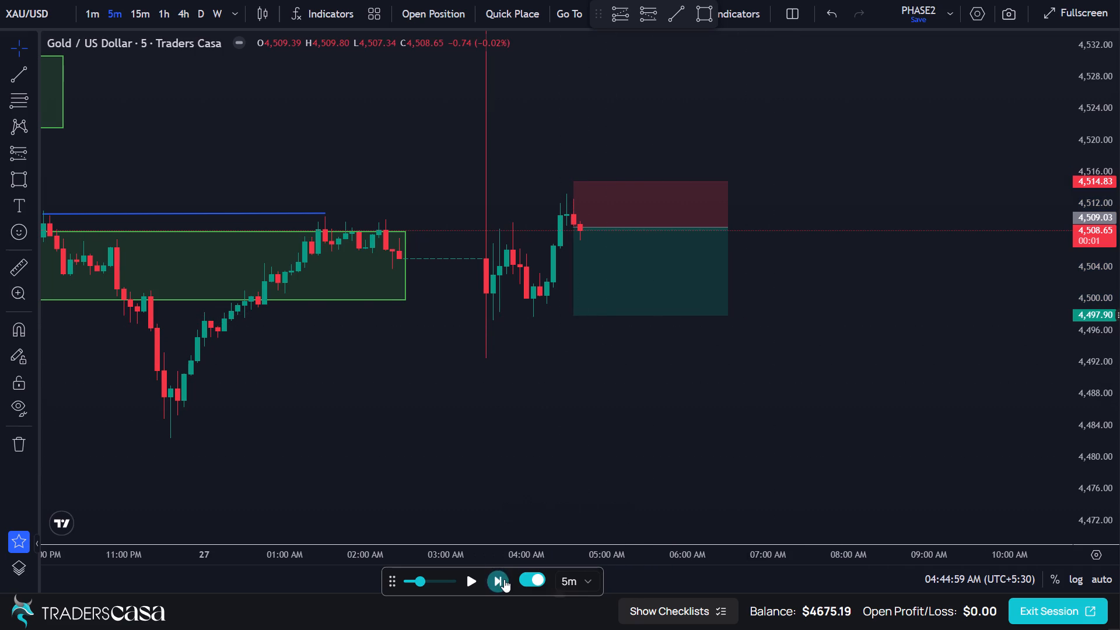
Advance the replay nine 5-minute candles to 05:29:59 AM.
triple_click(504, 579)
double_click(505, 580)
triple_click(505, 580)
click(505, 580)
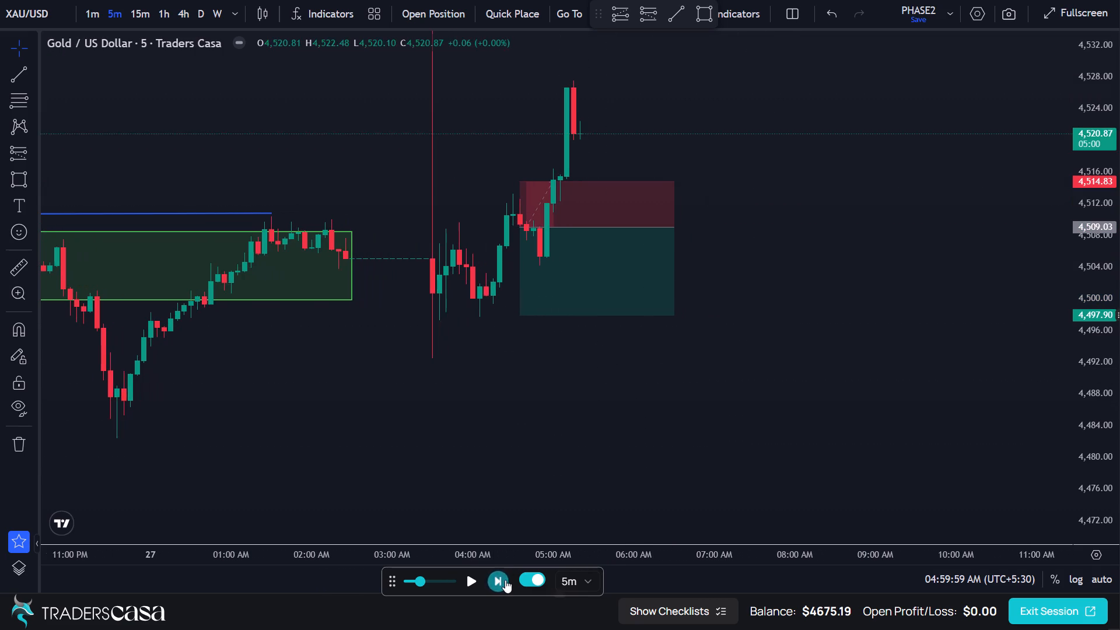
Delete the short position that starts at the 04:35 AM candle.
click(535, 341)
click(546, 323)
click(549, 310)
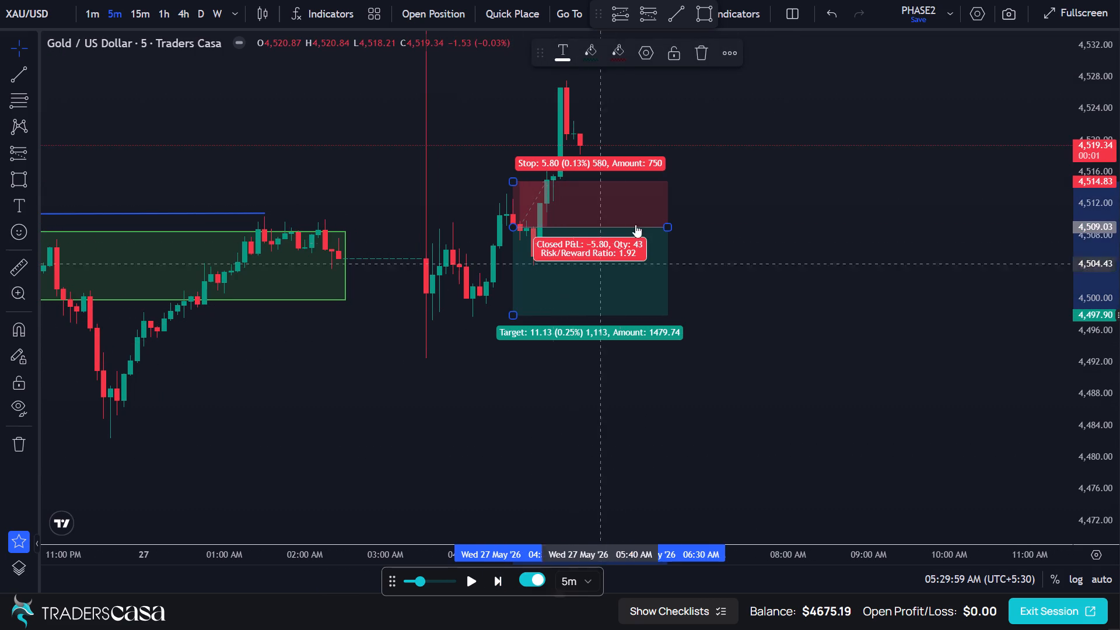
click(706, 50)
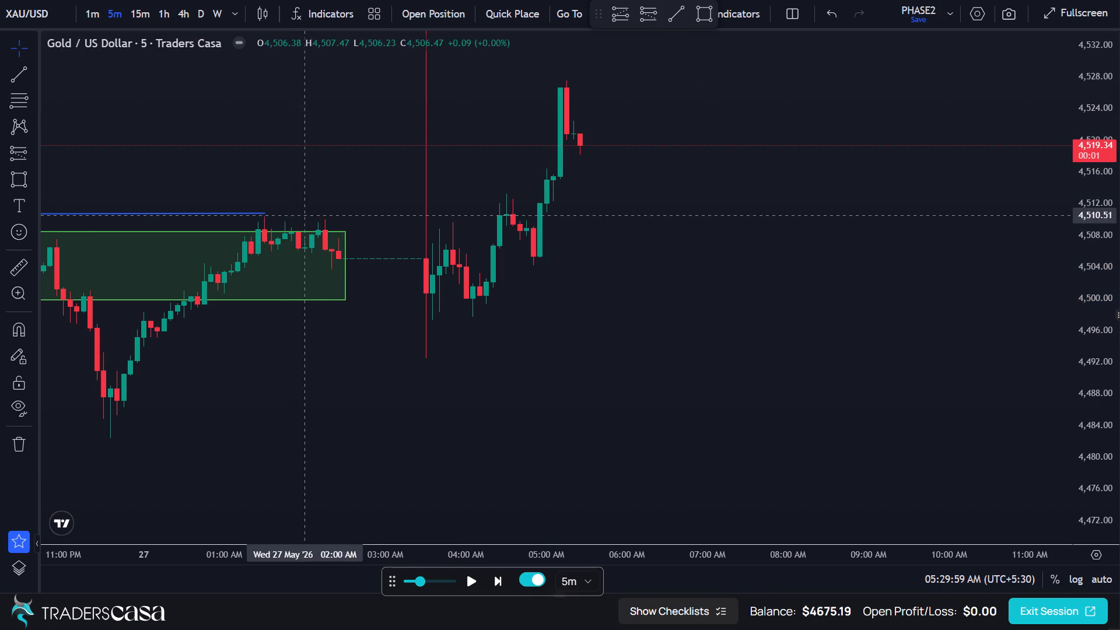
Draw a trend line at about 4,509.95 from the 02:15 AM candle's high to the 04:25 AM candle.
click(15, 76)
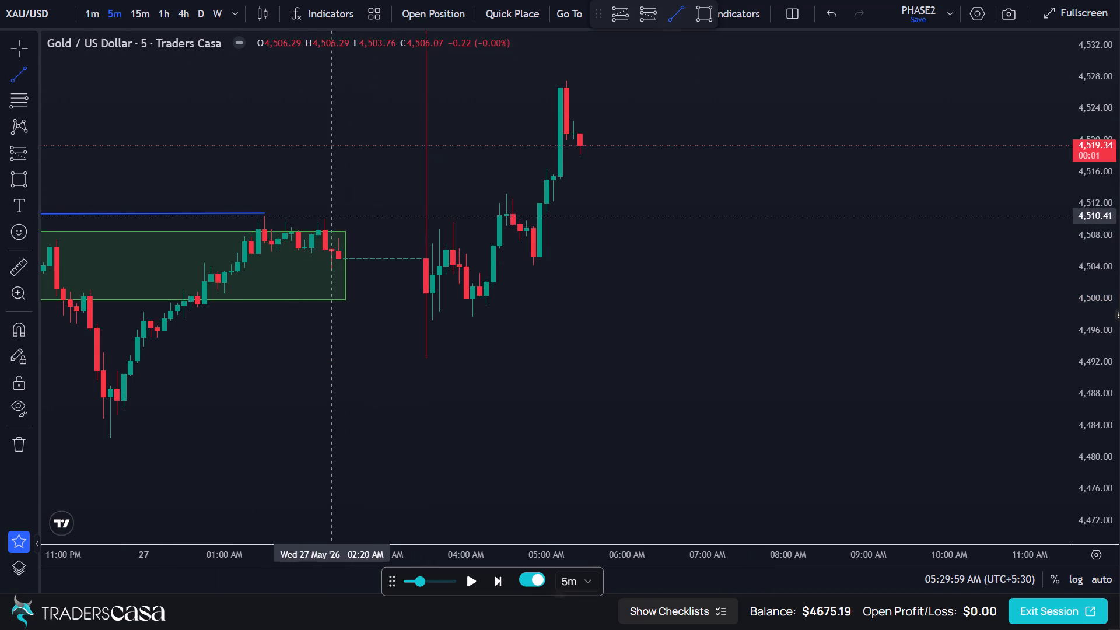
click(325, 219)
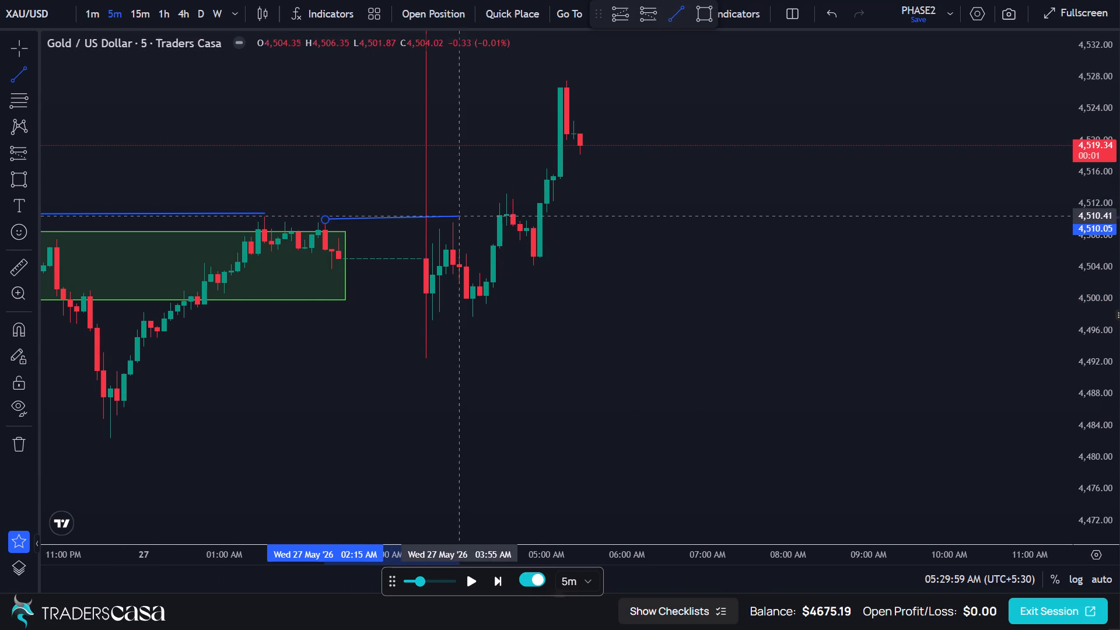
click(502, 219)
click(485, 173)
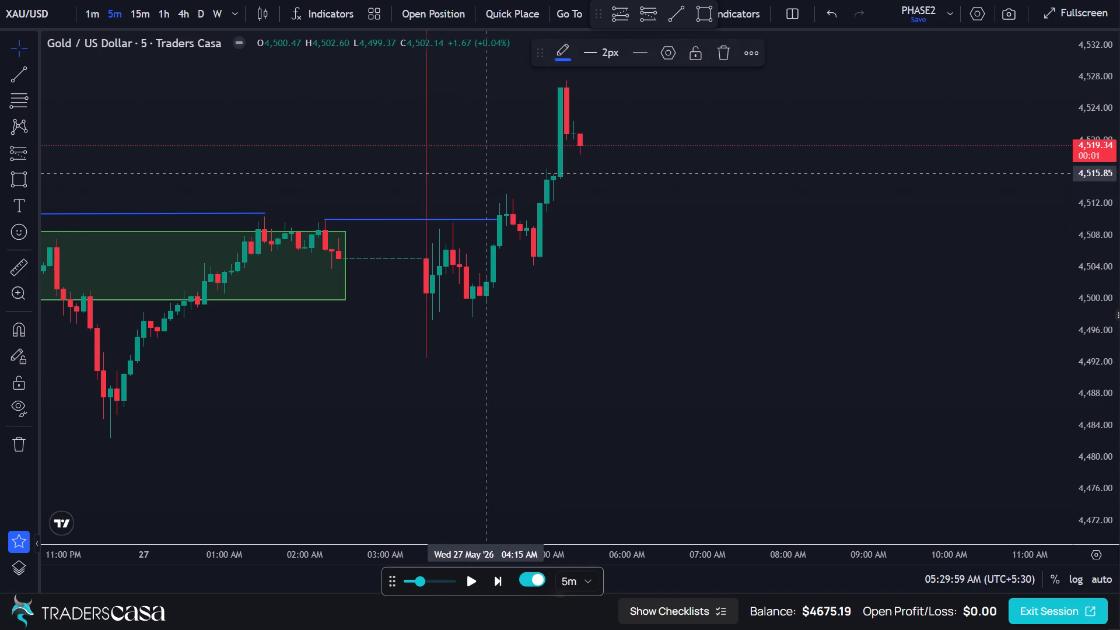
Draw a rectangle zone from the 04:50 AM candle to about 06:15 AM, between about 4,509.31 and 4,504.62.
scroll(588, 219, up, 2)
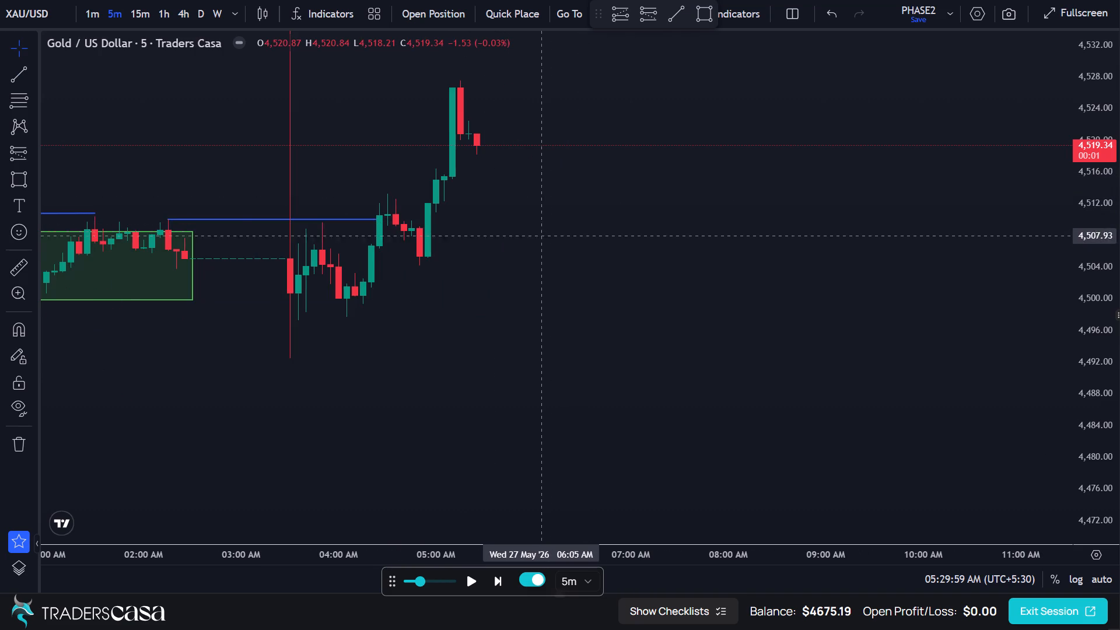
click(17, 171)
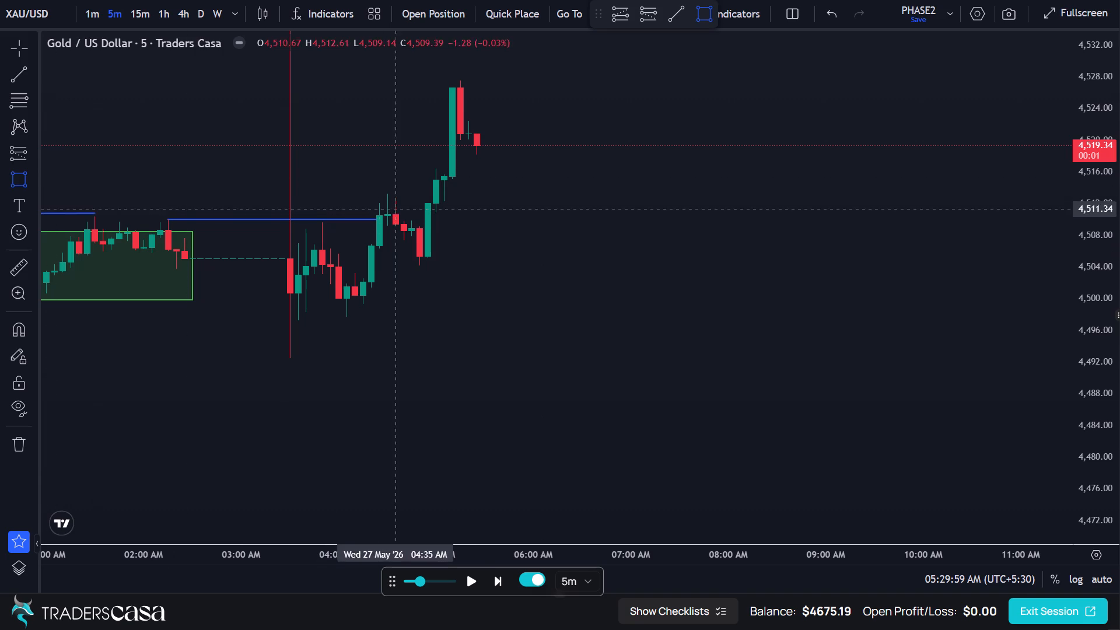
click(420, 225)
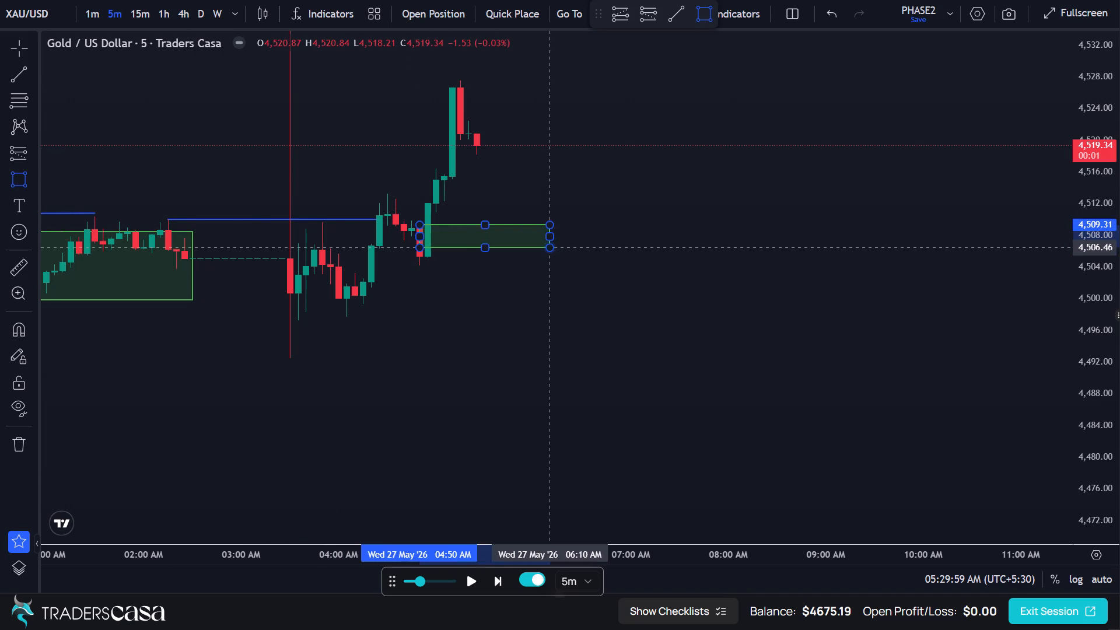
click(559, 262)
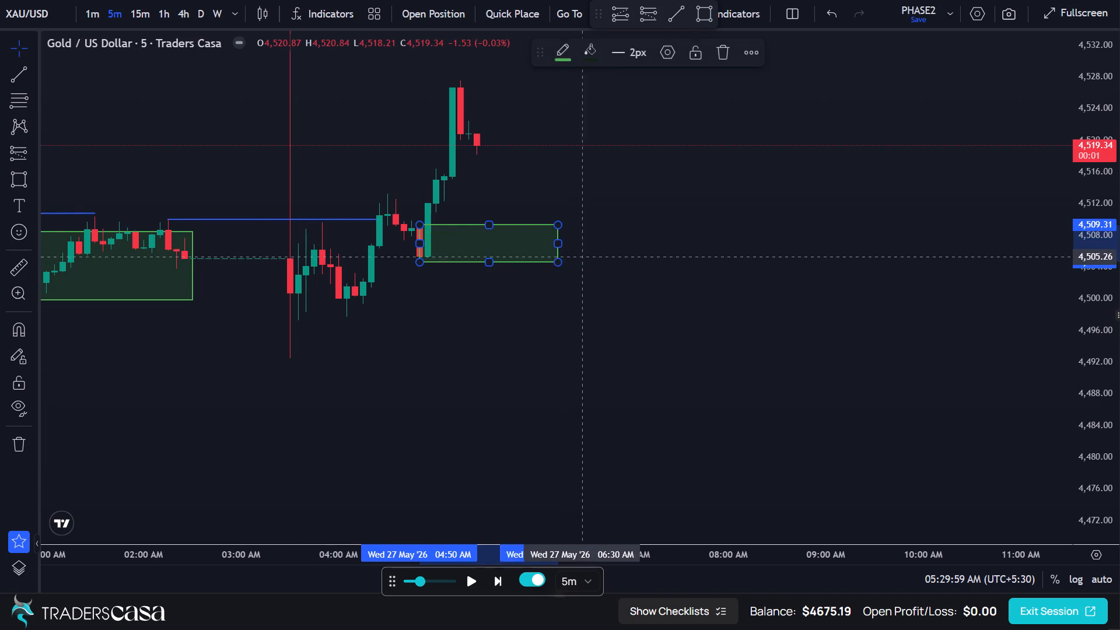
click(613, 249)
Advance the replay twenty-three 5-minute candles to 07:24:59 AM.
triple_click(499, 586)
triple_click(499, 586)
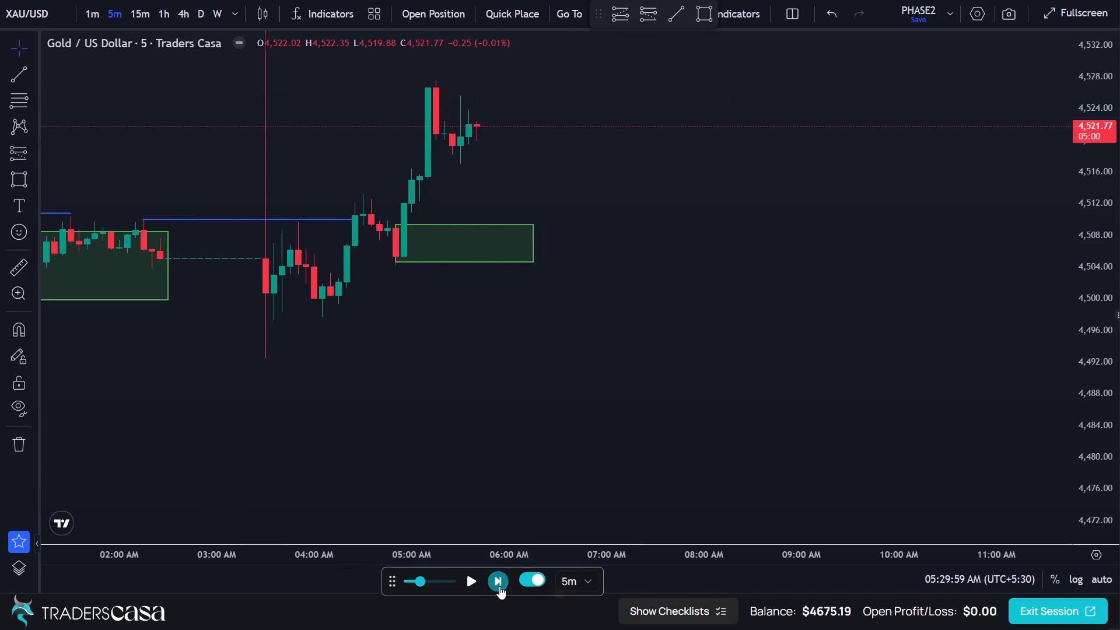
triple_click(499, 586)
triple_click(499, 586)
triple_click(499, 586)
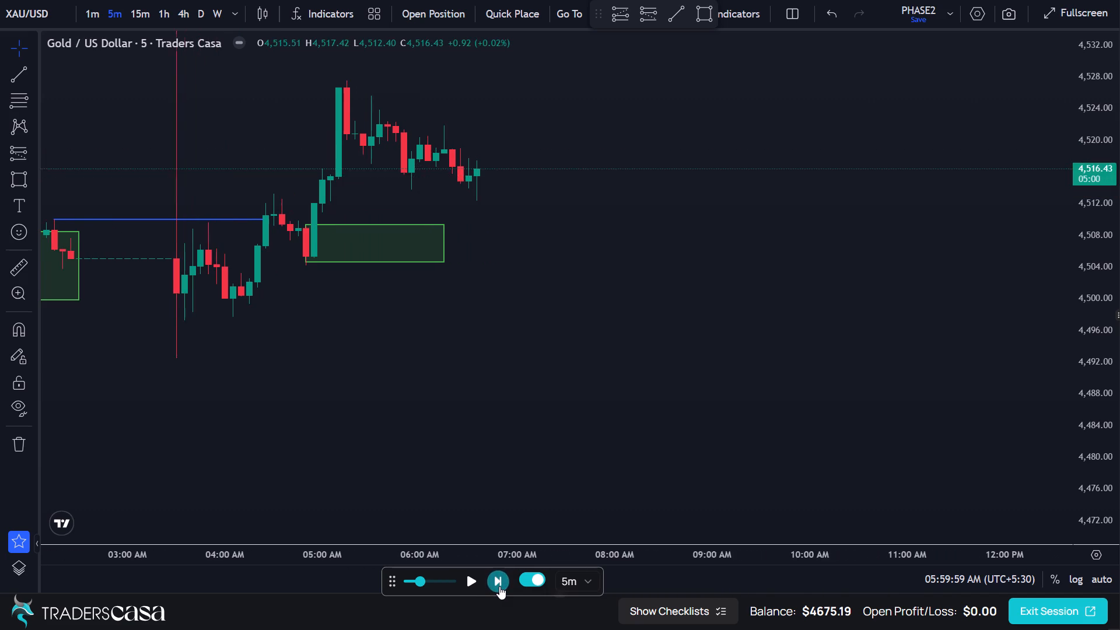
triple_click(499, 586)
triple_click(499, 586)
double_click(499, 587)
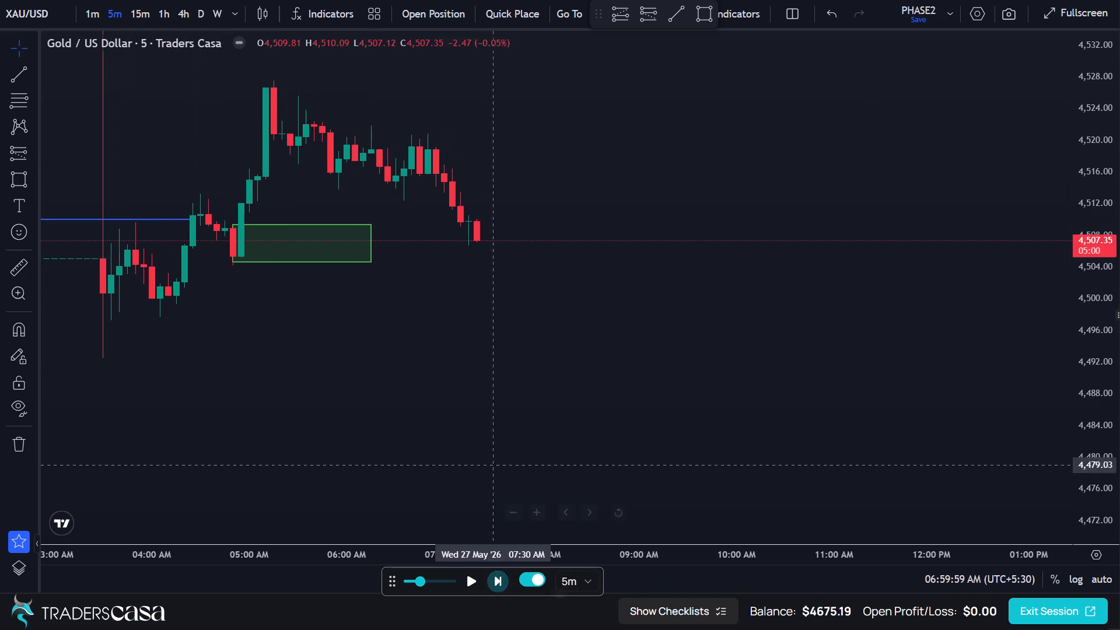
Extend the end of the 04:50 AM rectangle zone to about 08:15 AM.
drag(372, 246, 521, 246)
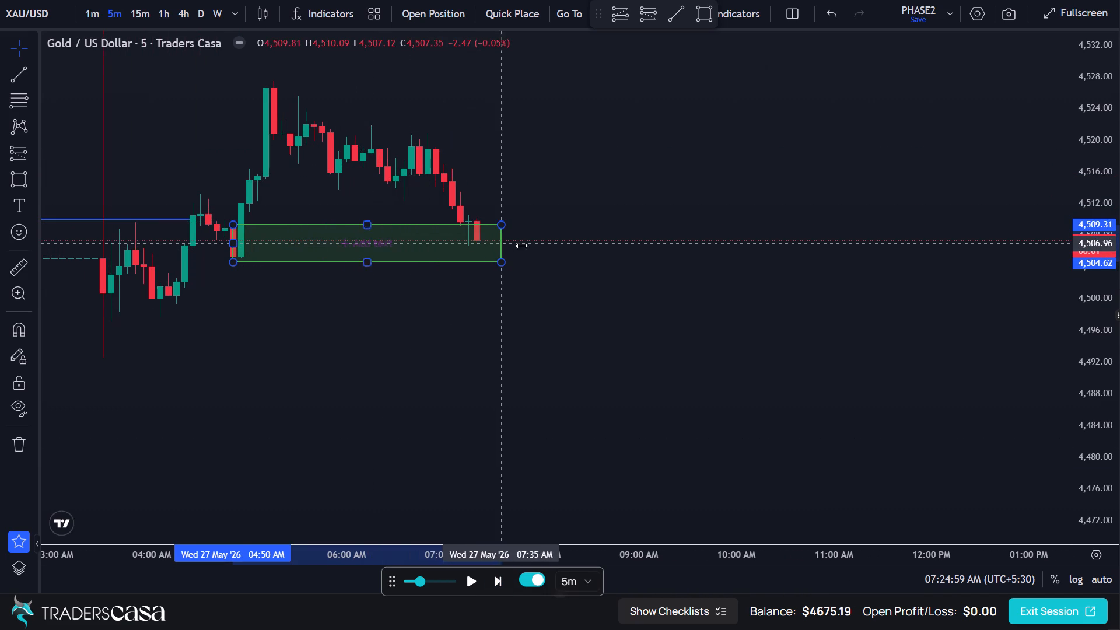
drag(521, 246, 563, 248)
click(513, 166)
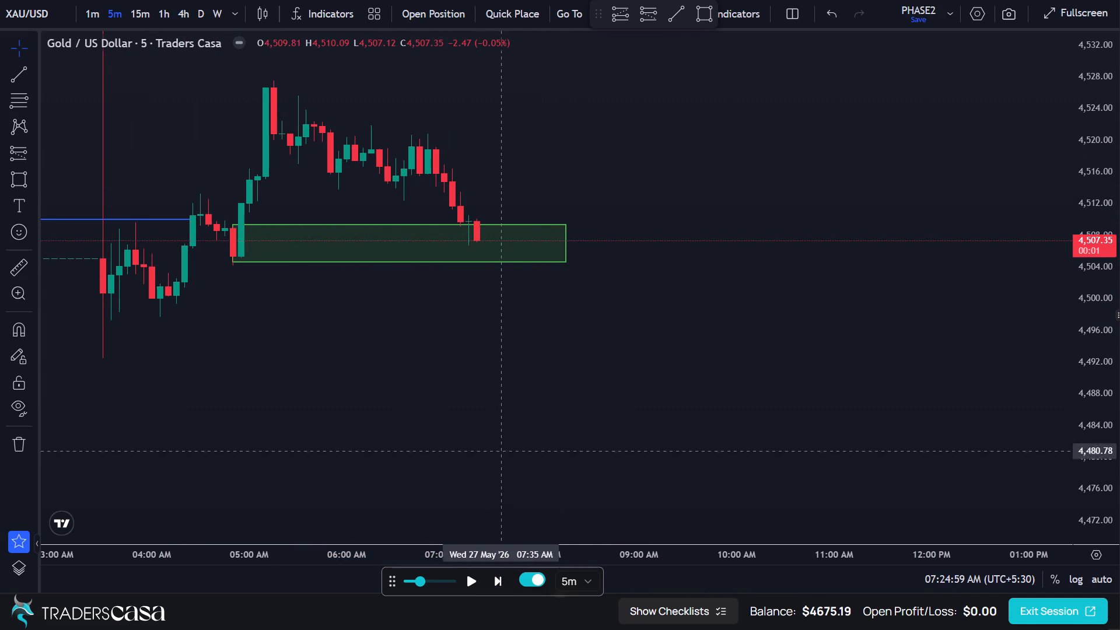
Advance the replay nine 5-minute candles to 08:09:59 AM.
click(497, 583)
click(497, 583)
click(497, 583)
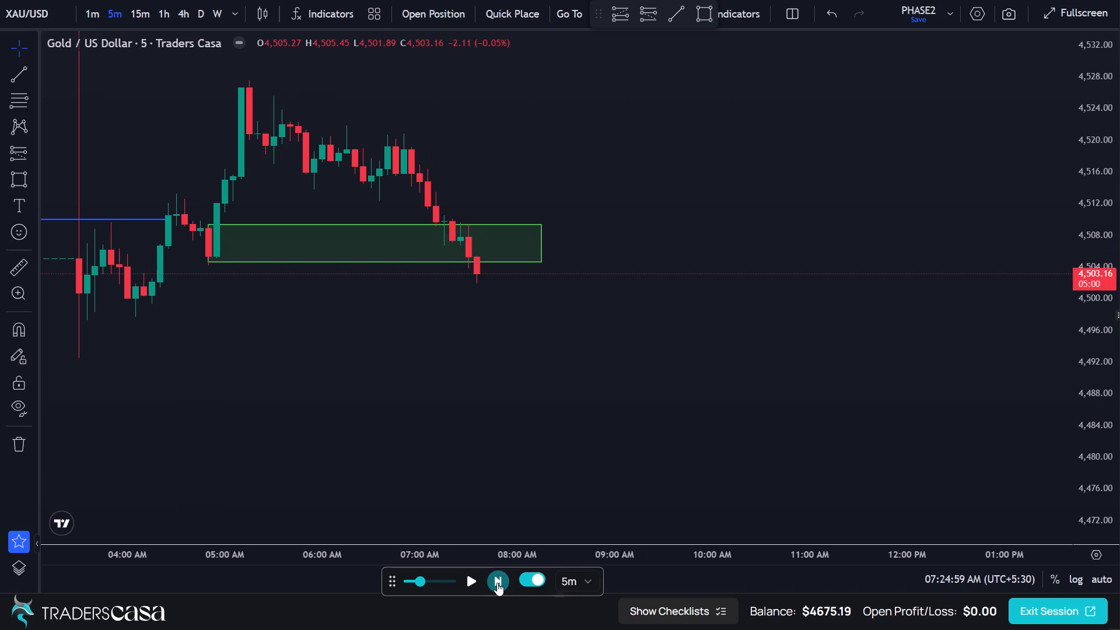
click(497, 583)
click(497, 583)
click(497, 583)
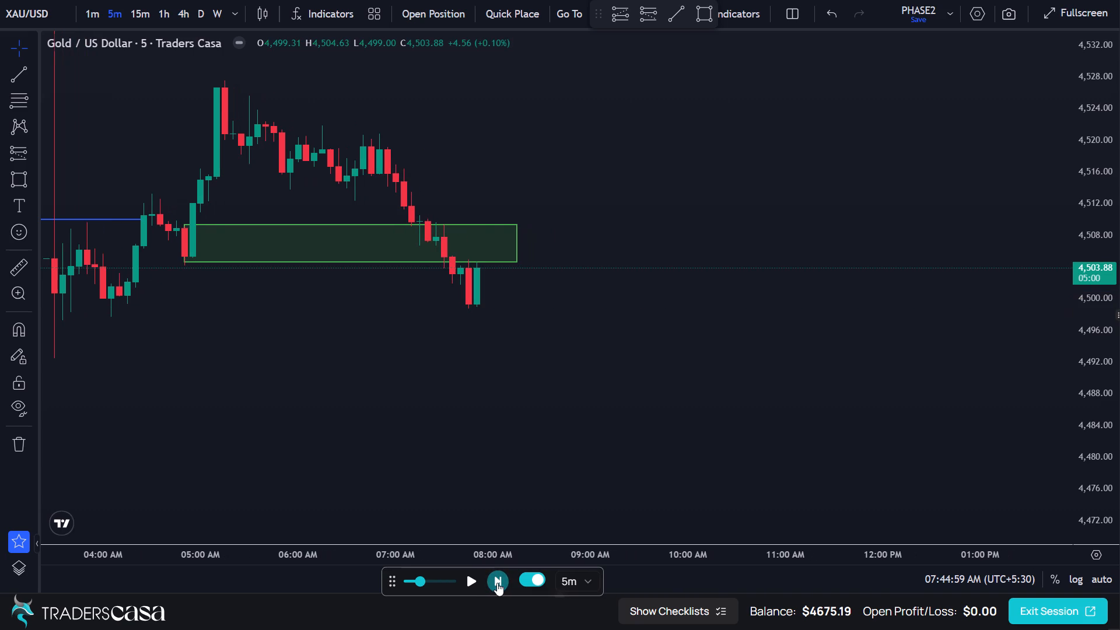
scroll(489, 404, up, 1)
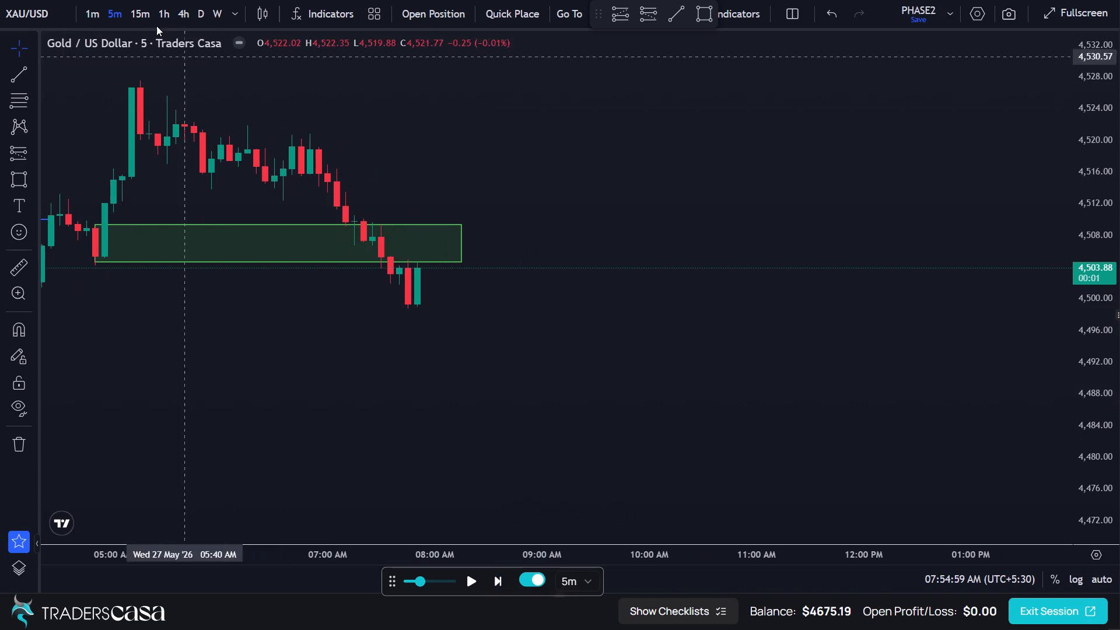
click(498, 584)
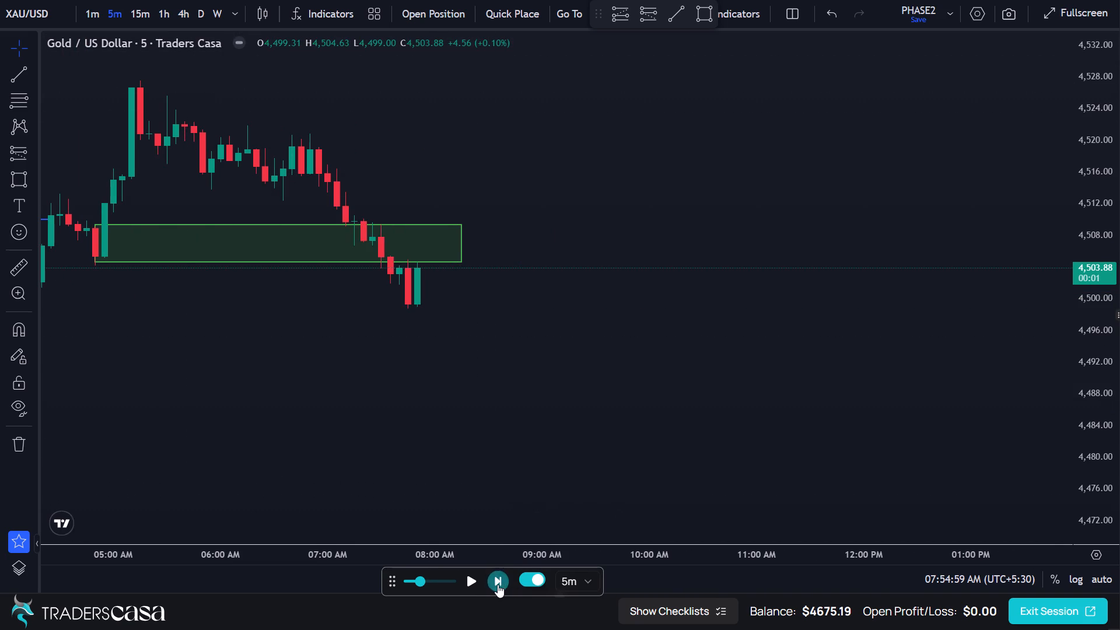
click(498, 584)
click(495, 586)
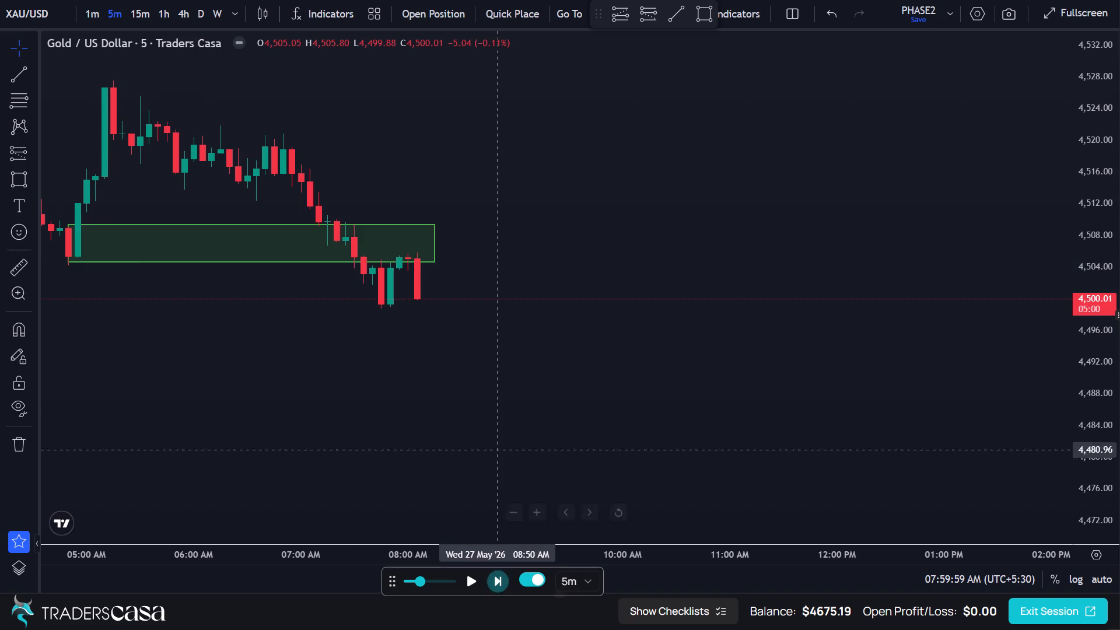
Place a short position at the 08:05 AM candle with entry about 4,499.83, stop about 4,507.47 and target about 4,484.55.
scroll(416, 269, up, 1)
click(11, 152)
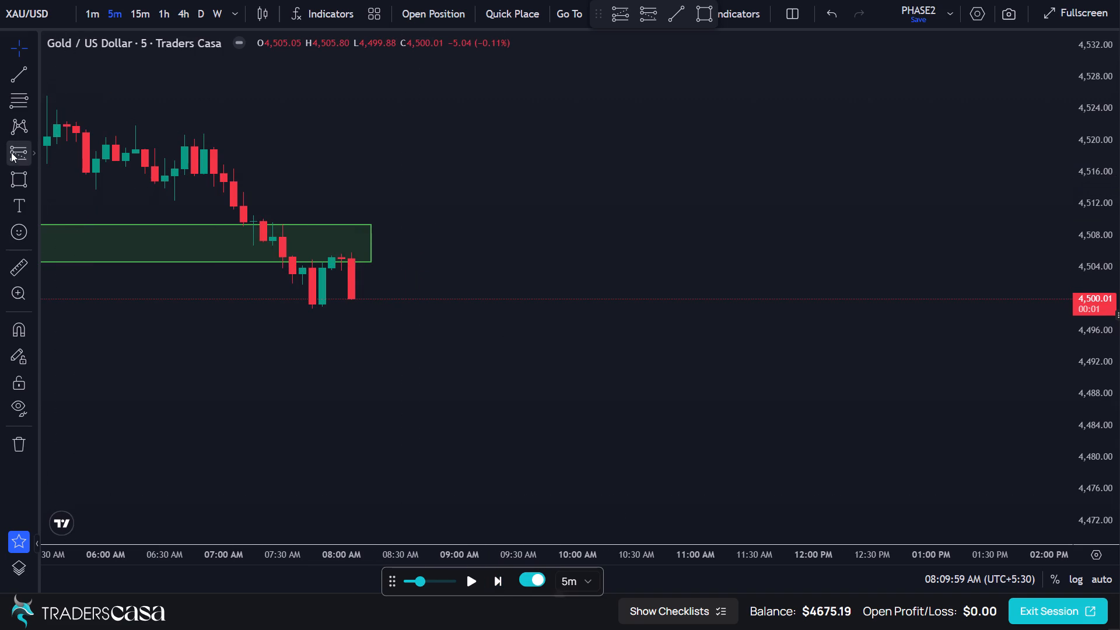
click(349, 300)
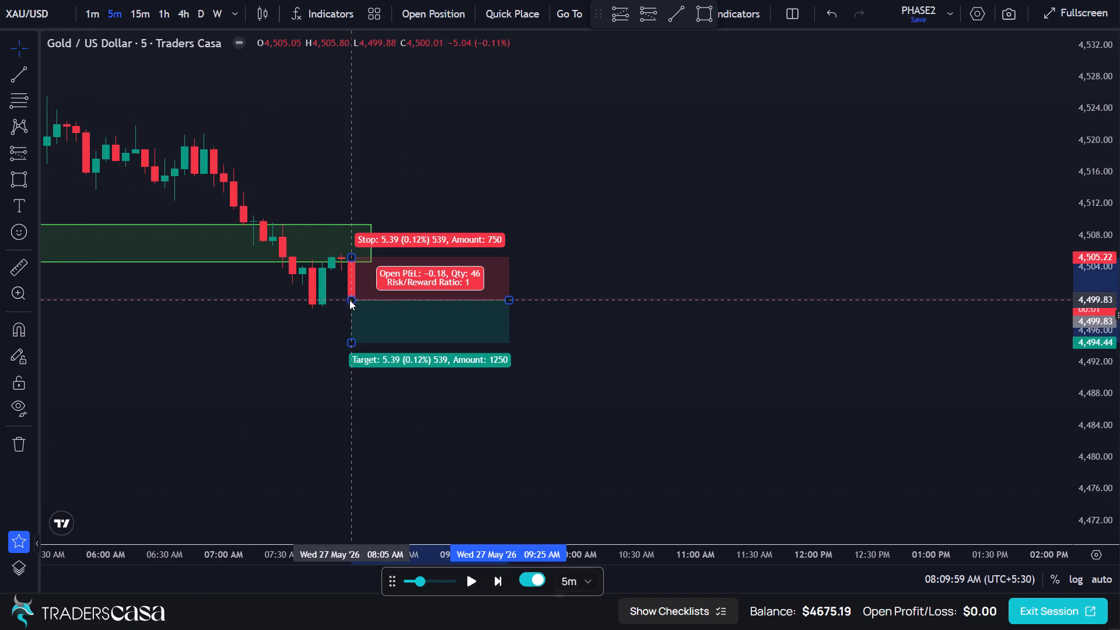
drag(353, 259, 353, 240)
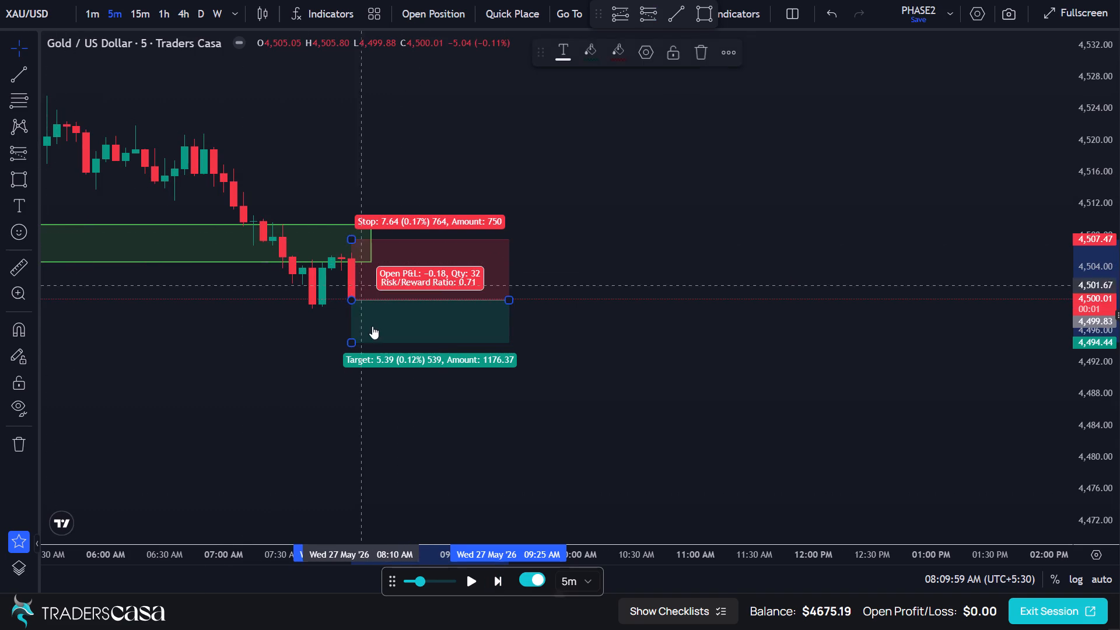
drag(353, 345, 353, 406)
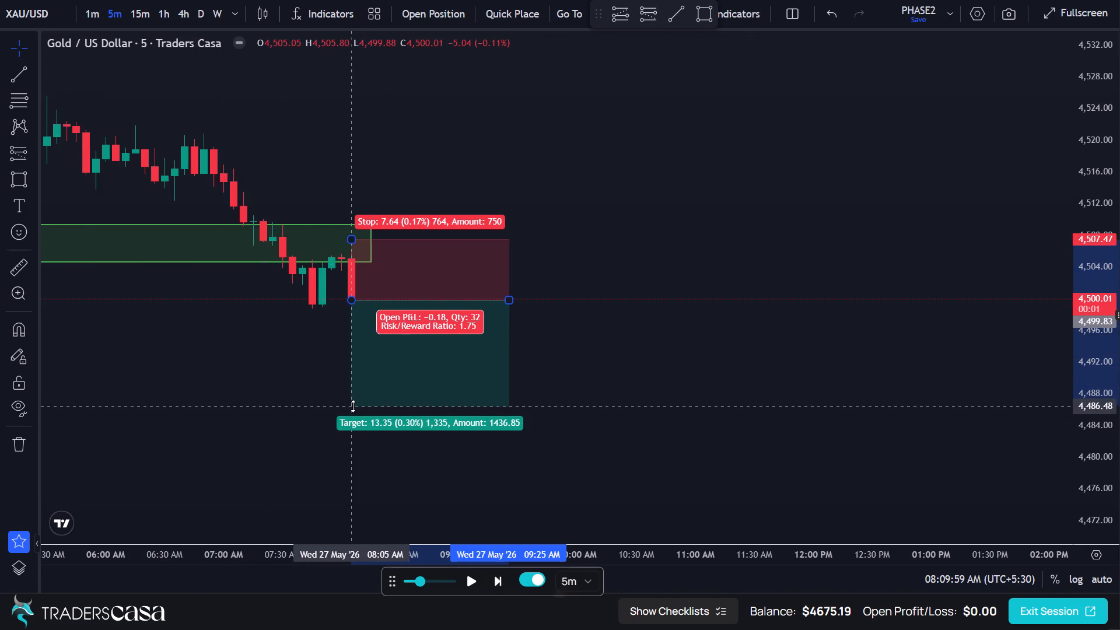
drag(353, 406, 352, 419)
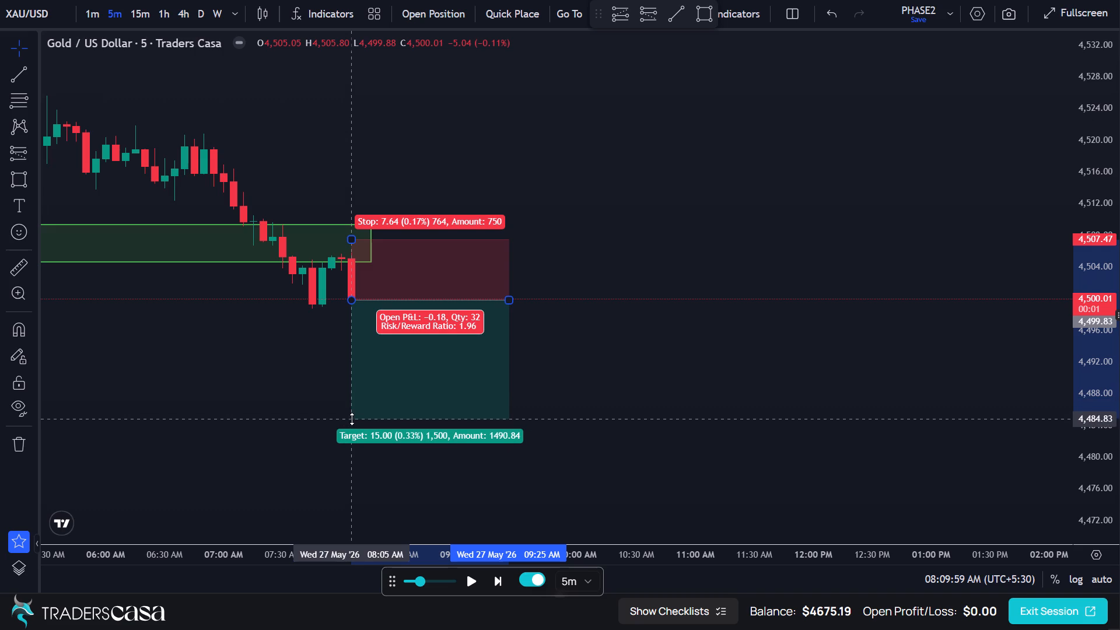
drag(352, 419, 352, 421)
click(611, 391)
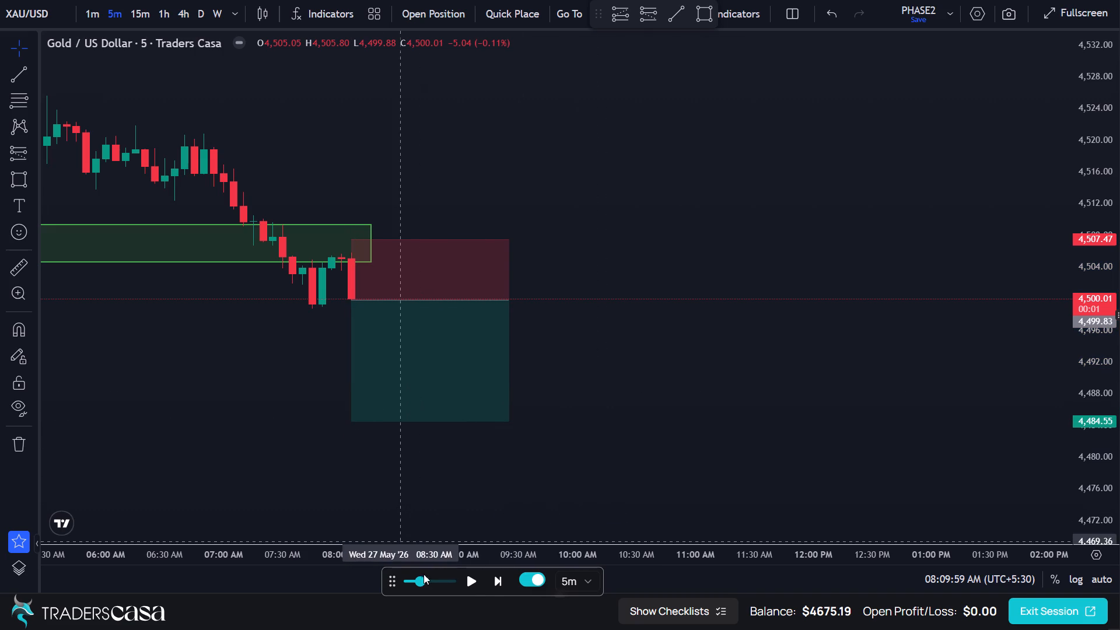
Advance the replay six 5-minute candles to 08:39:59 AM.
click(492, 579)
triple_click(492, 579)
double_click(492, 579)
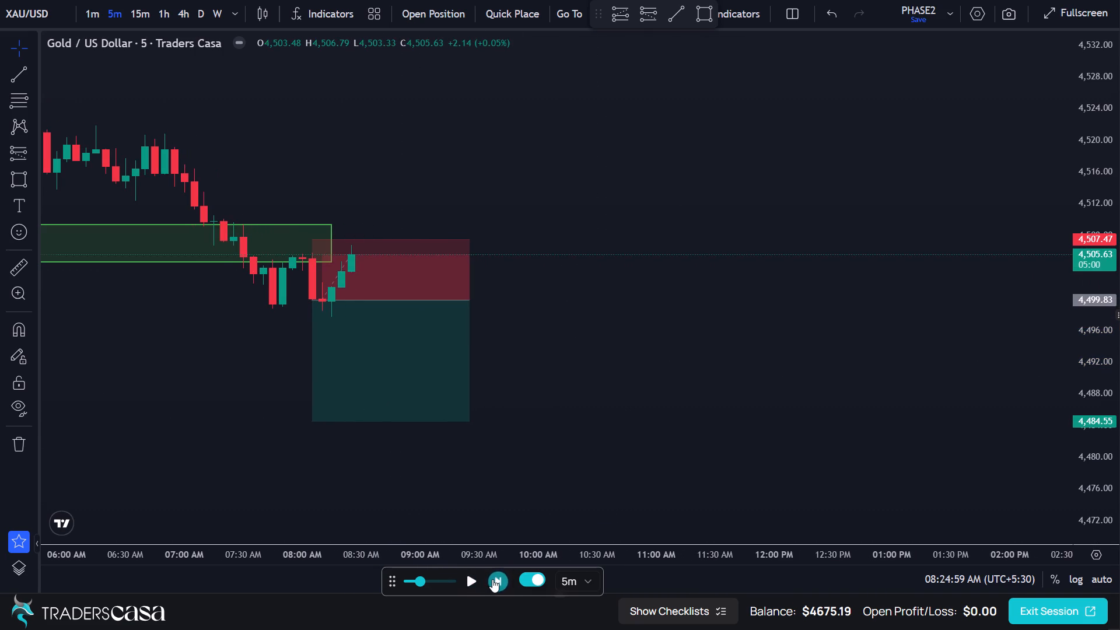
Move the 08:05 AM short position's stop to about 4,510.78 and its target to about 4,477.37.
drag(294, 244, 295, 231)
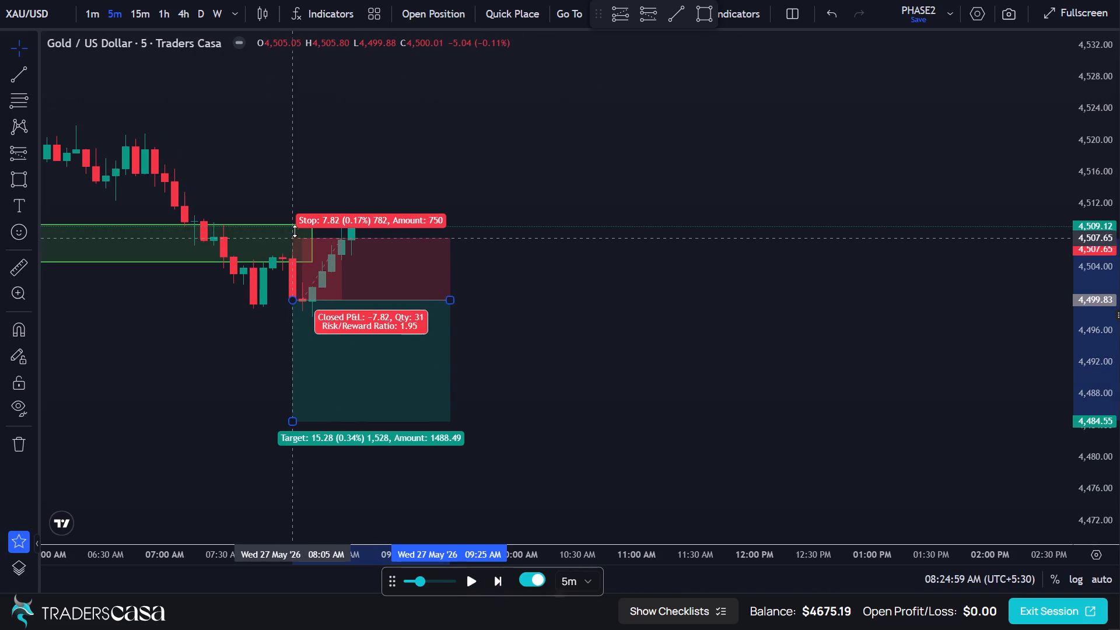
drag(295, 231, 298, 213)
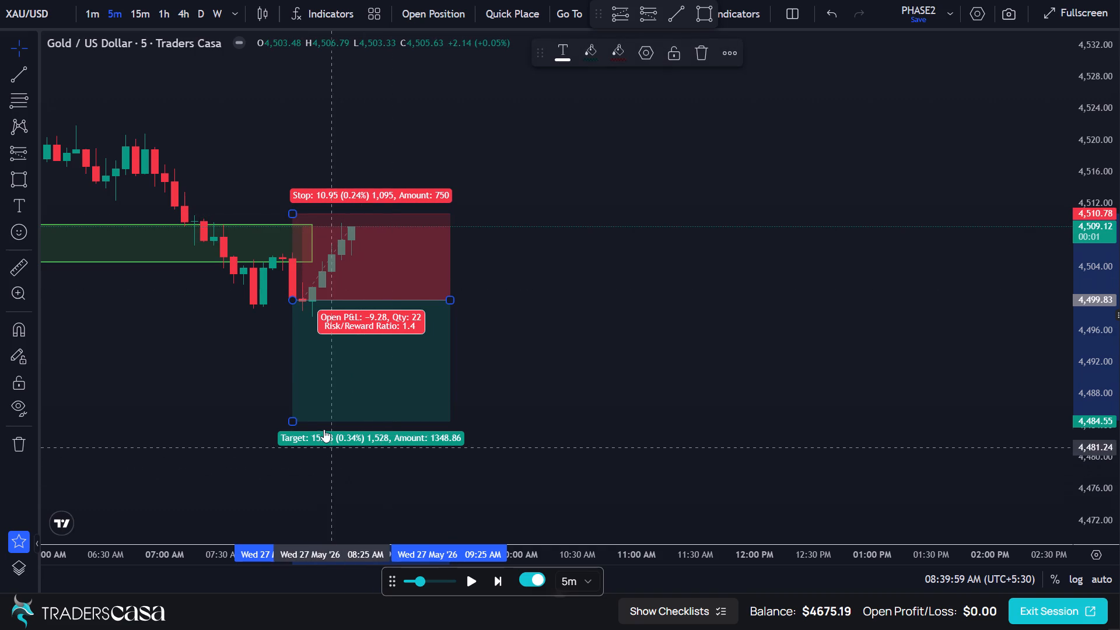
drag(296, 417, 303, 485)
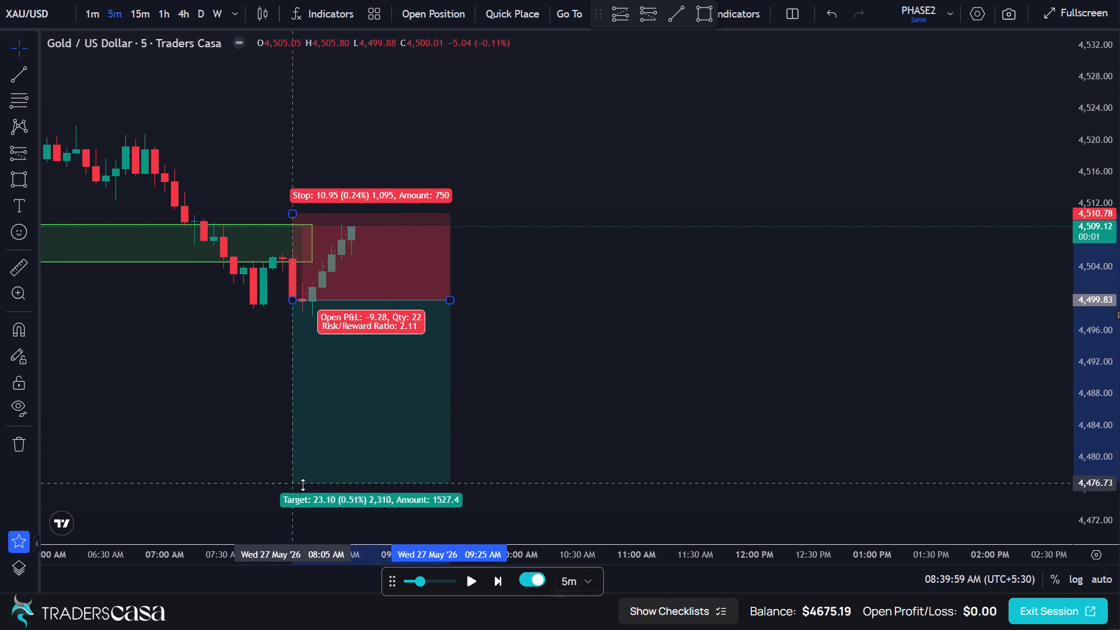
drag(303, 485, 305, 478)
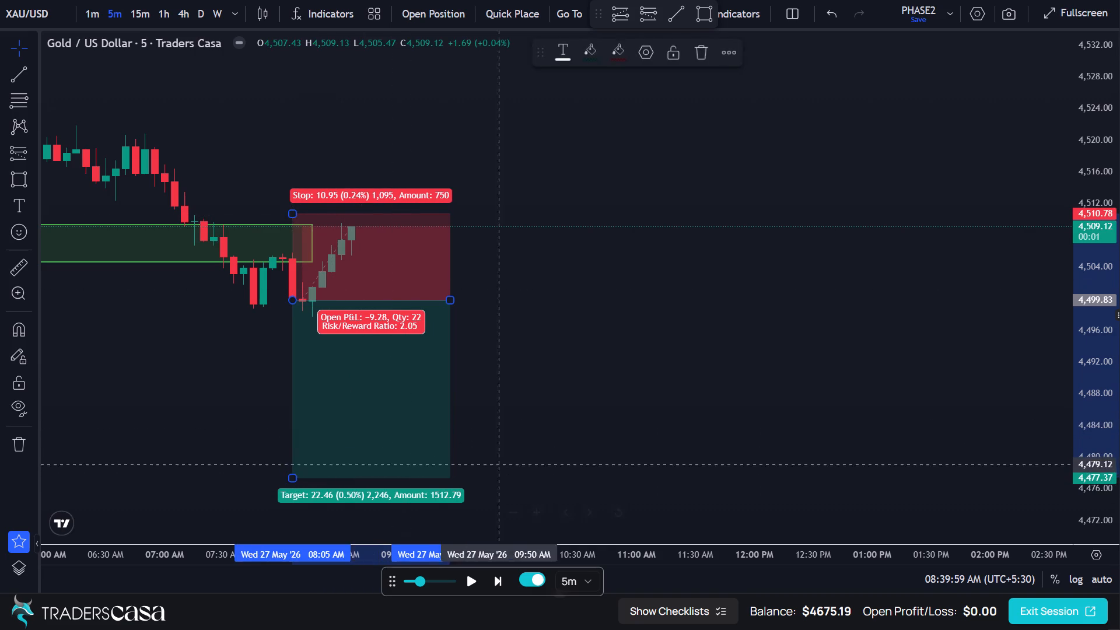
click(540, 456)
Advance the replay twenty-nine 5-minute candles to 11:04:59 AM.
click(497, 588)
triple_click(497, 588)
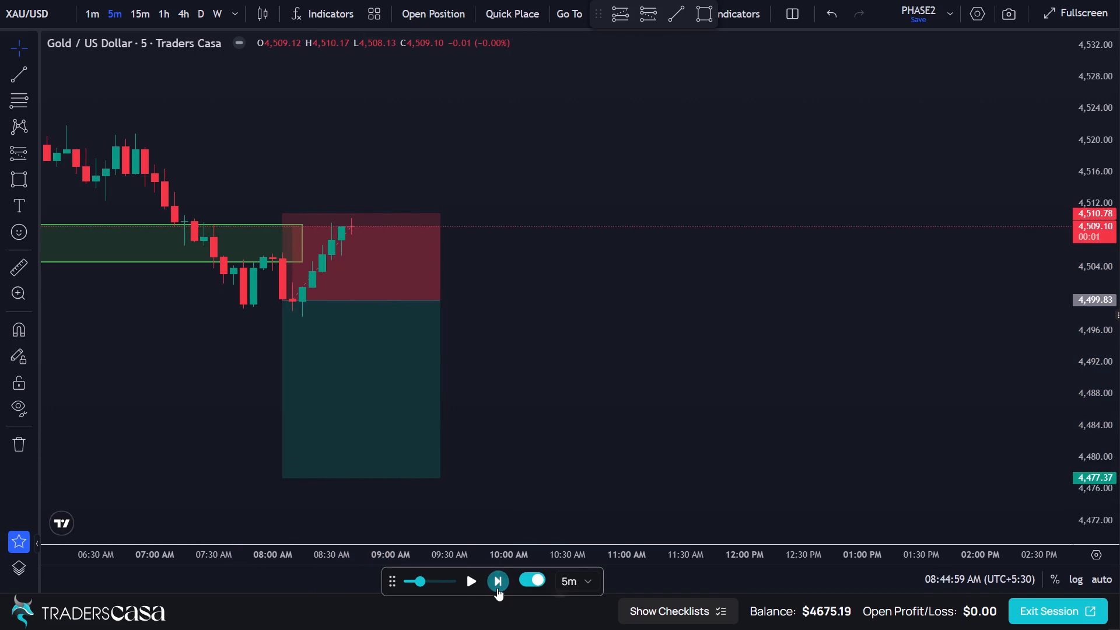
triple_click(497, 588)
triple_click(497, 588)
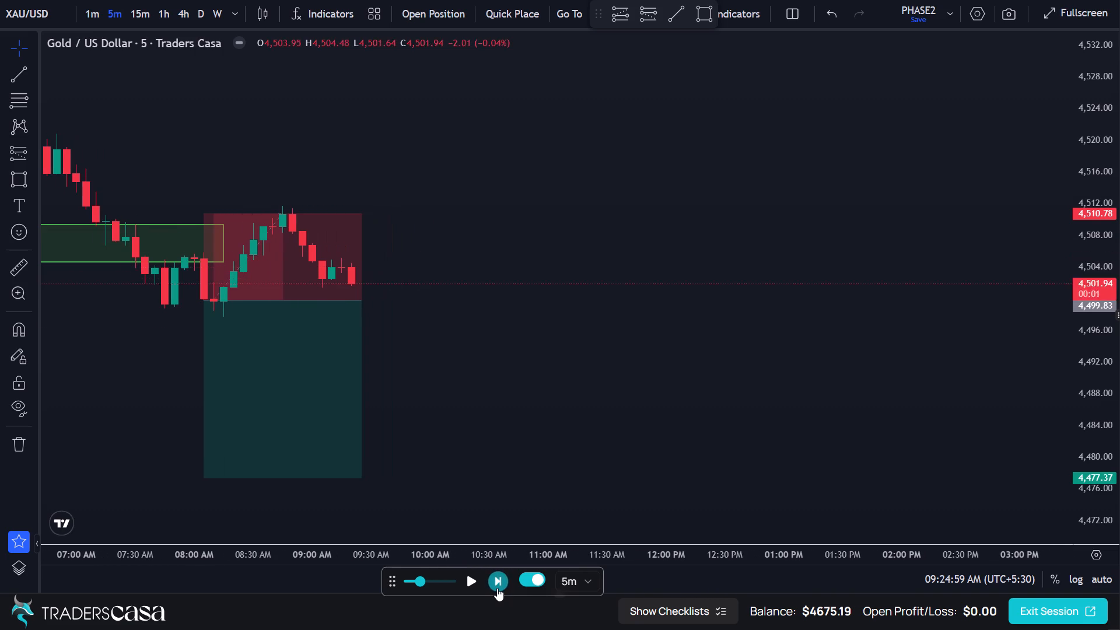
triple_click(497, 588)
triple_click(497, 588)
triple_click(497, 588)
triple_click(497, 588)
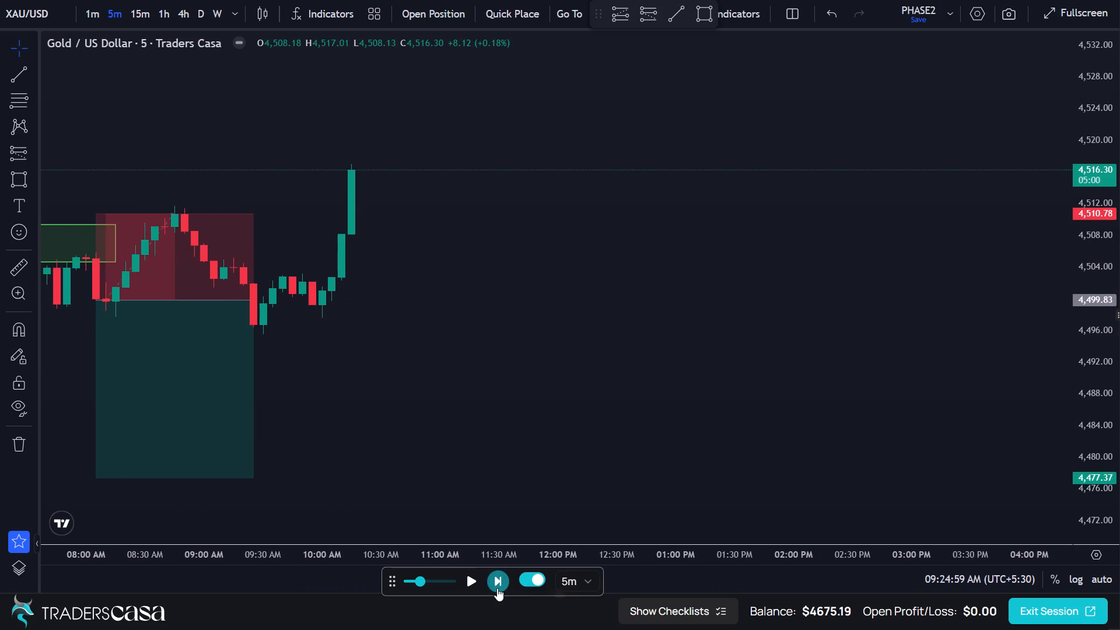
triple_click(497, 588)
triple_click(497, 588)
click(497, 588)
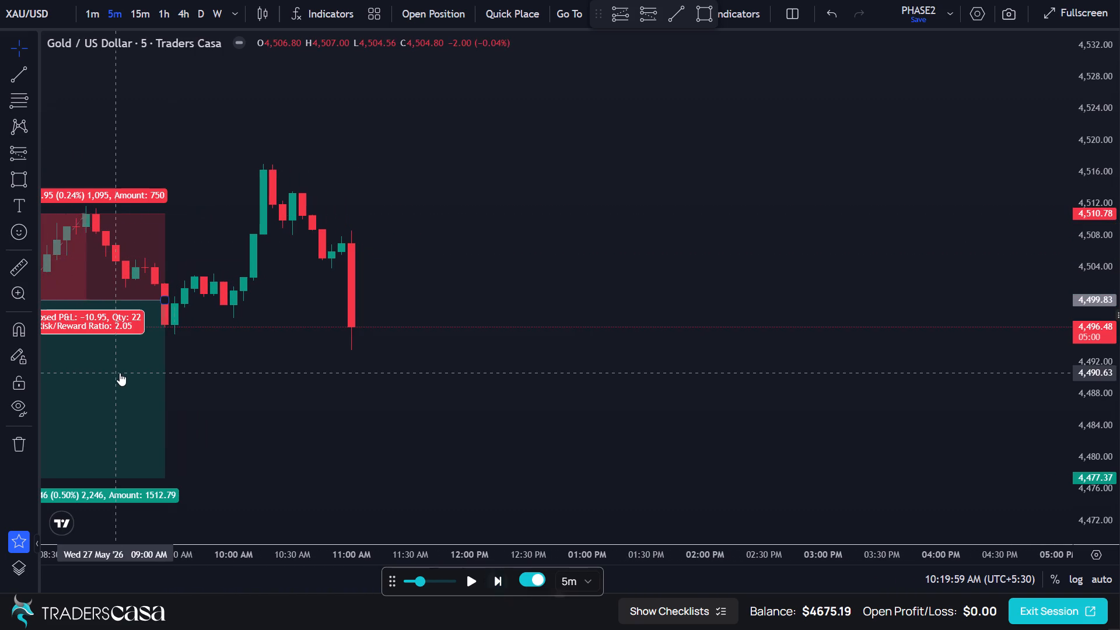
Delete the 08:05 AM short position from the chart.
click(120, 373)
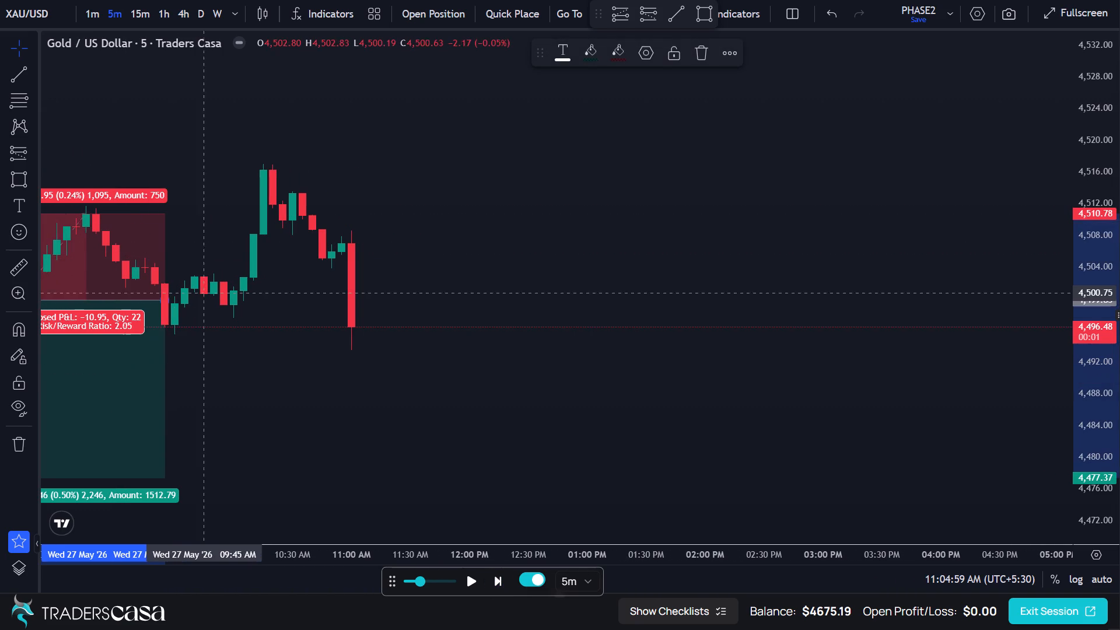
click(700, 51)
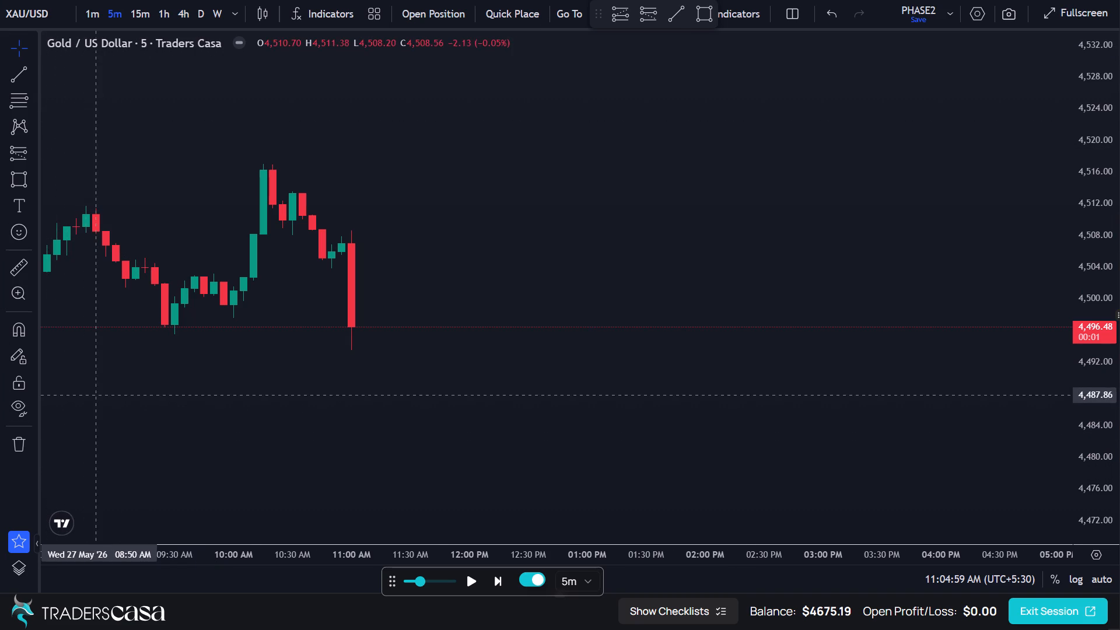
On the 15-minute chart, draw a rectangle zone from 10:15 AM to 03:30 PM between about 4,516.77 and 4,508.30.
scroll(405, 275, down, 8)
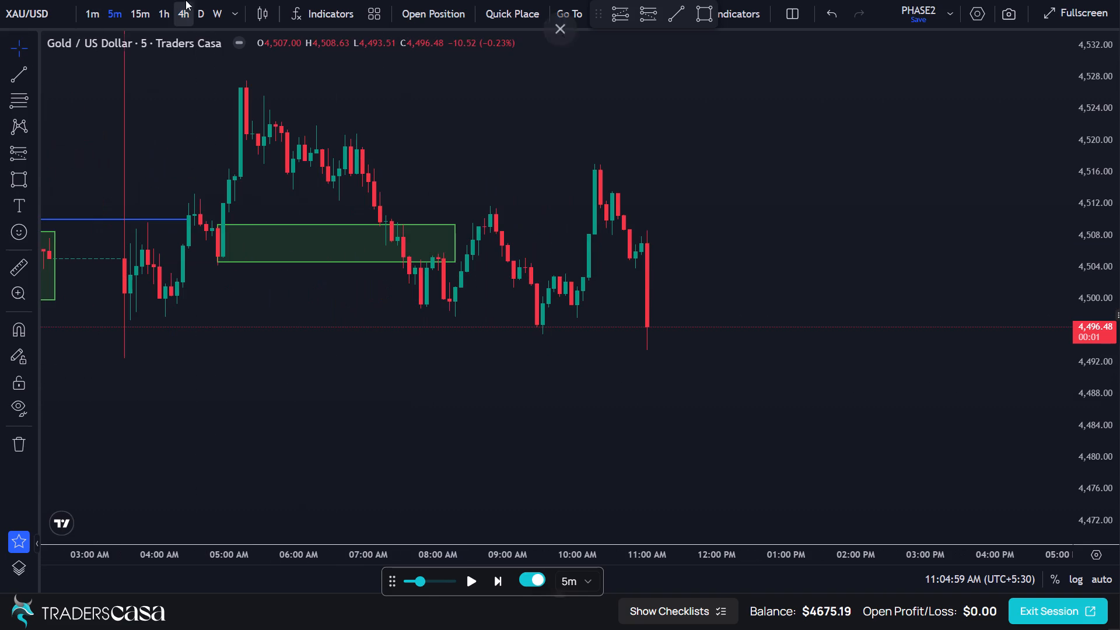
click(143, 17)
scroll(636, 242, up, 1)
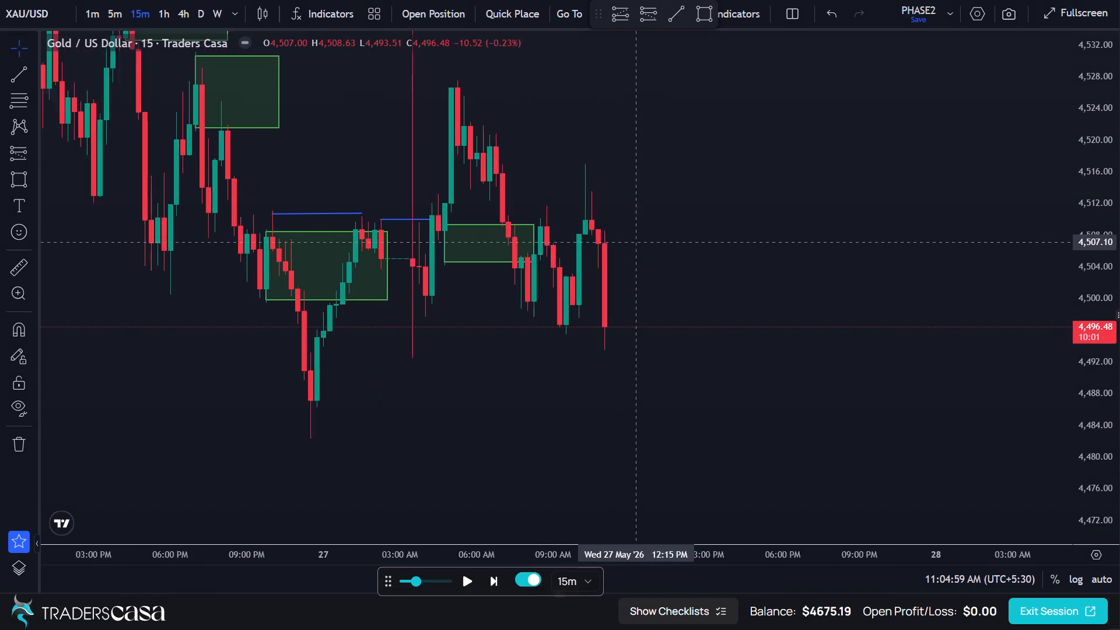
scroll(636, 242, up, 4)
drag(564, 258, 740, 251)
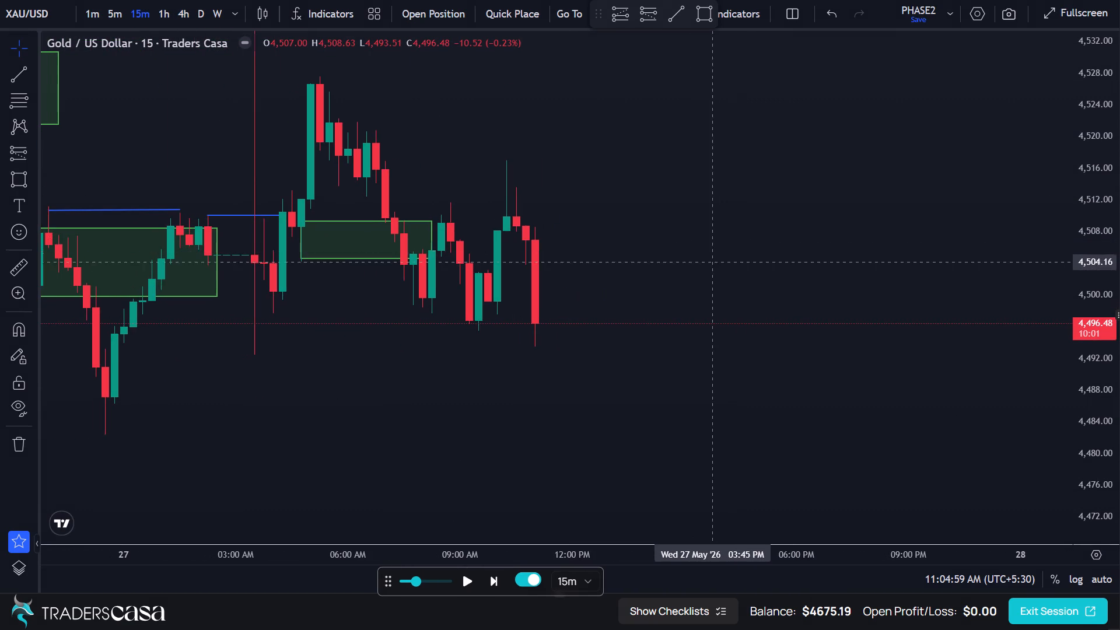
scroll(628, 276, up, 2)
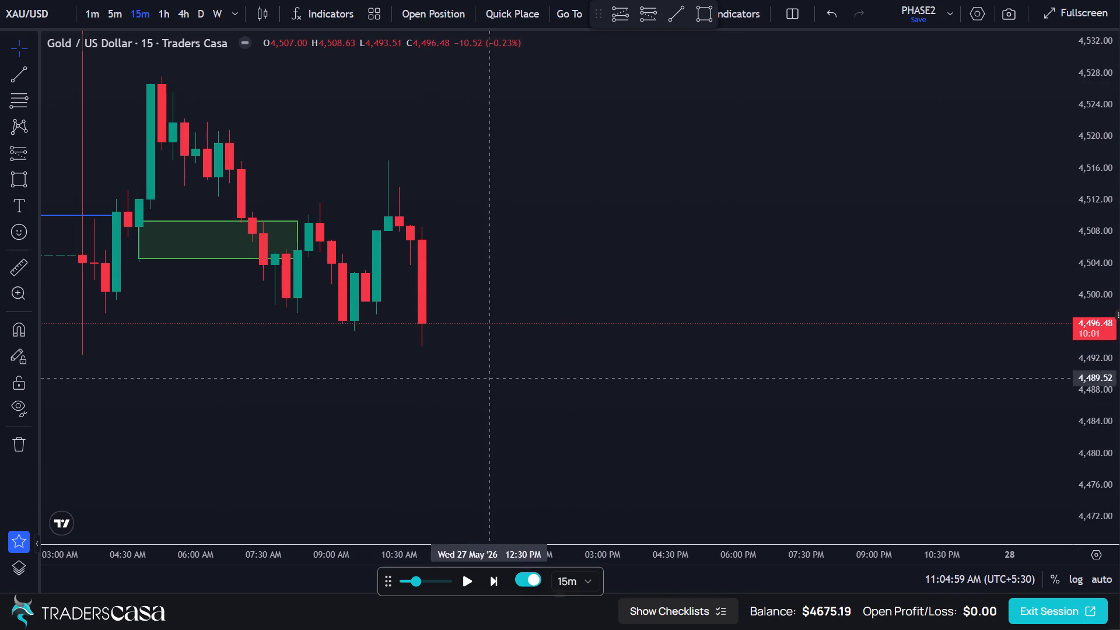
click(24, 176)
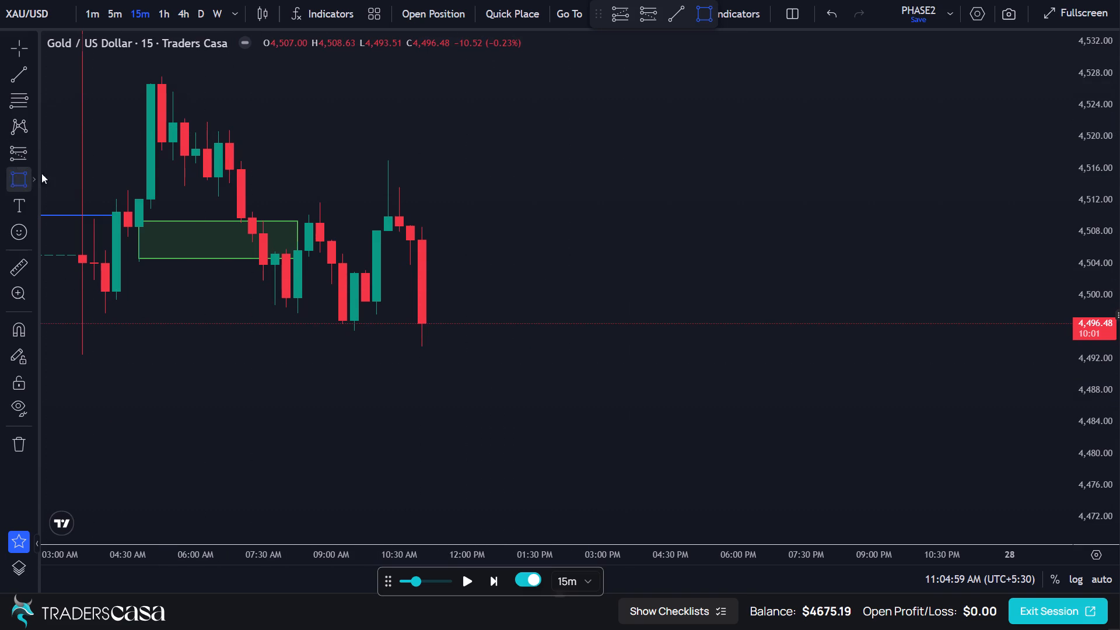
click(388, 162)
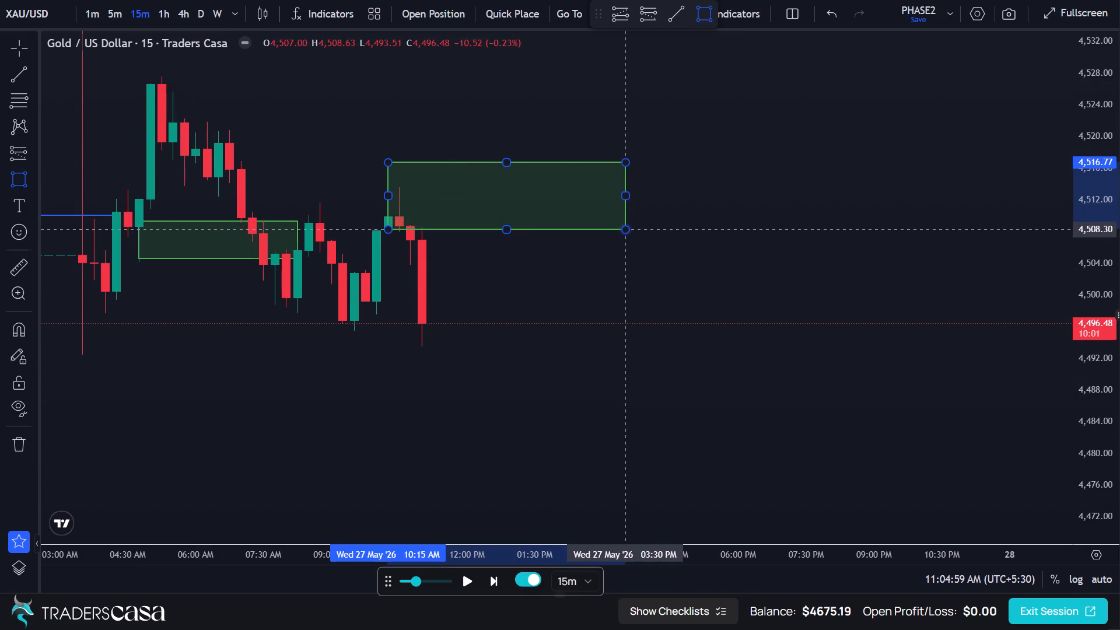
click(624, 229)
click(669, 202)
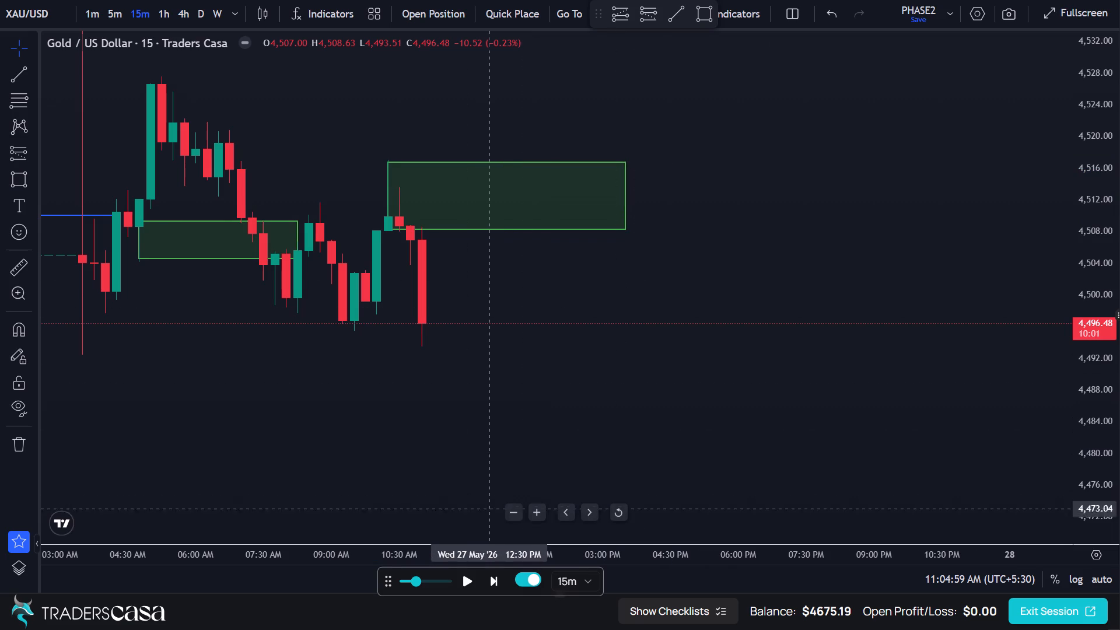
Advance the replay eleven 15-minute candles to 01:44:59 PM.
triple_click(491, 580)
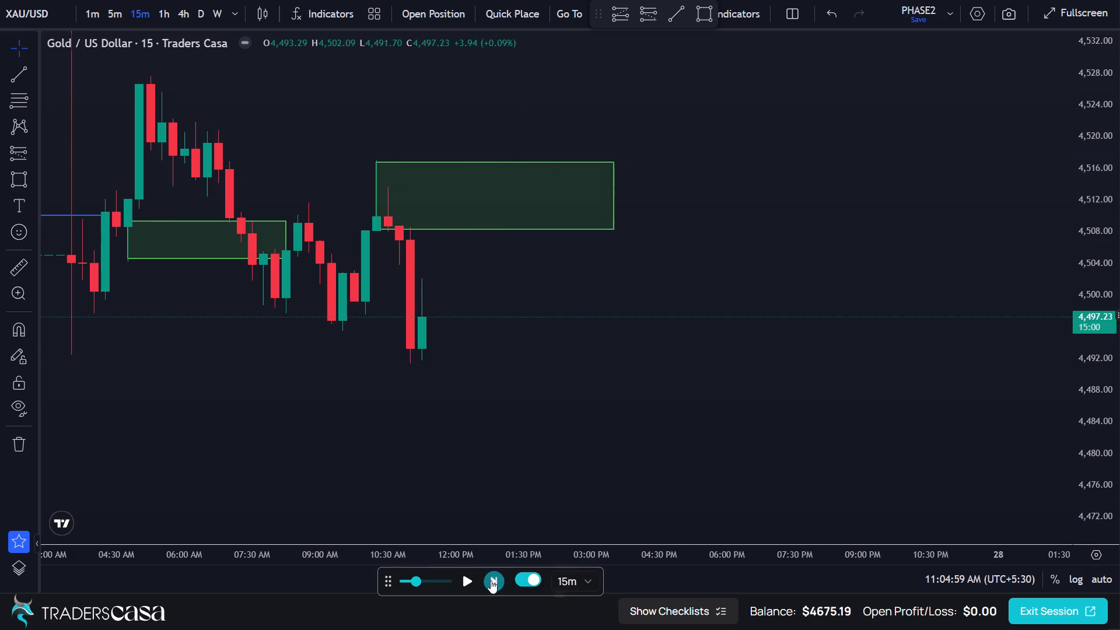
triple_click(491, 580)
triple_click(491, 580)
double_click(491, 580)
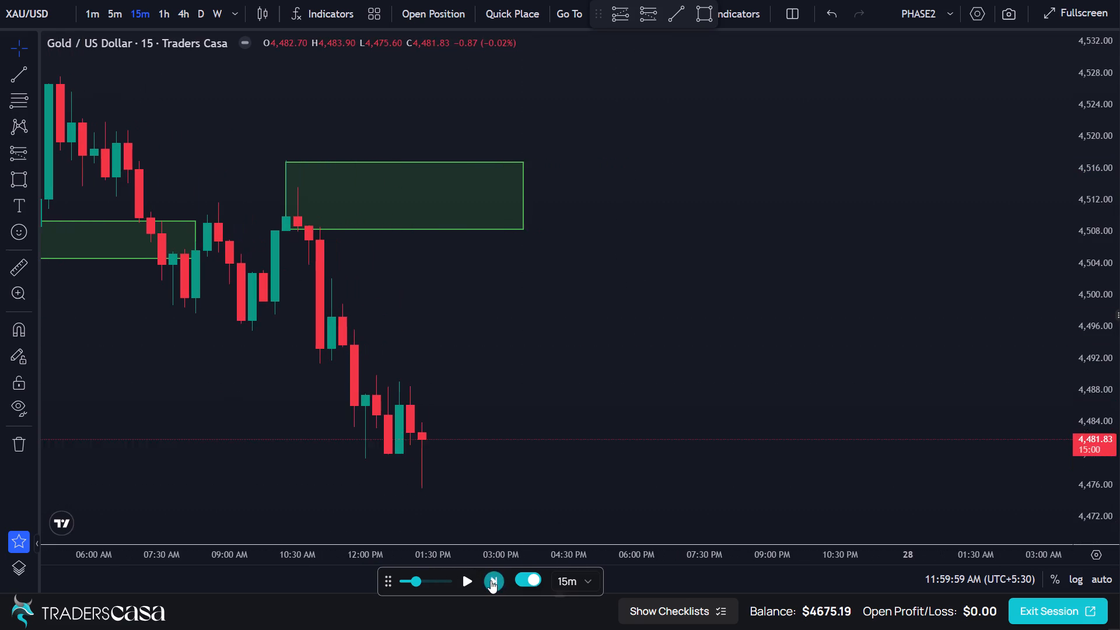
Draw a rectangle zone from 11:15 AM to about 04:15 PM between about 4,501.85 and 4,492.
click(25, 181)
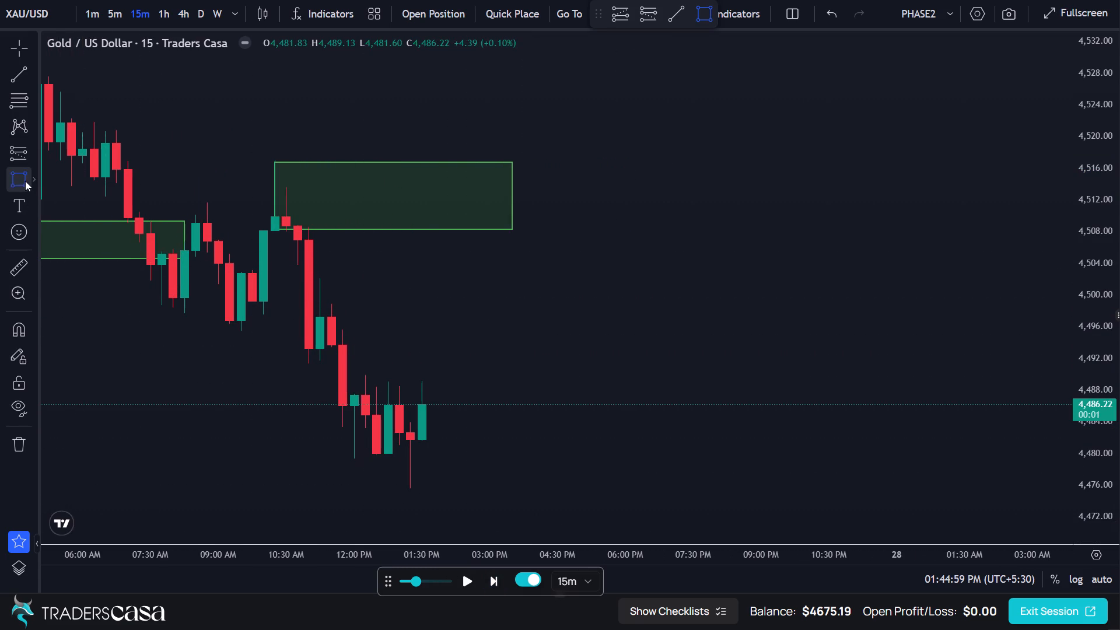
click(321, 280)
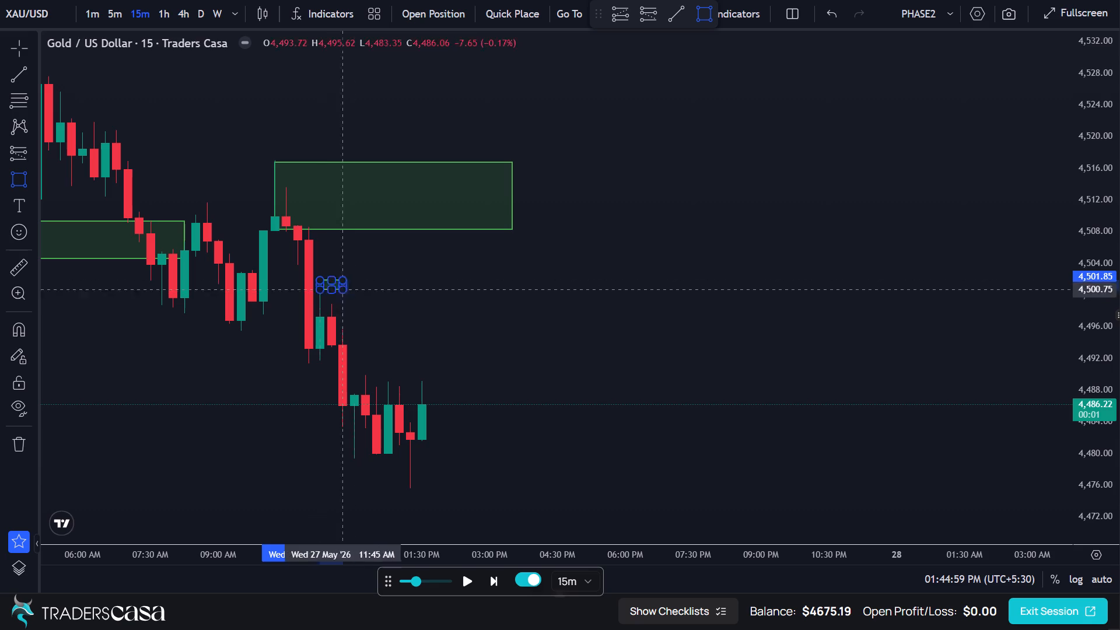
click(542, 358)
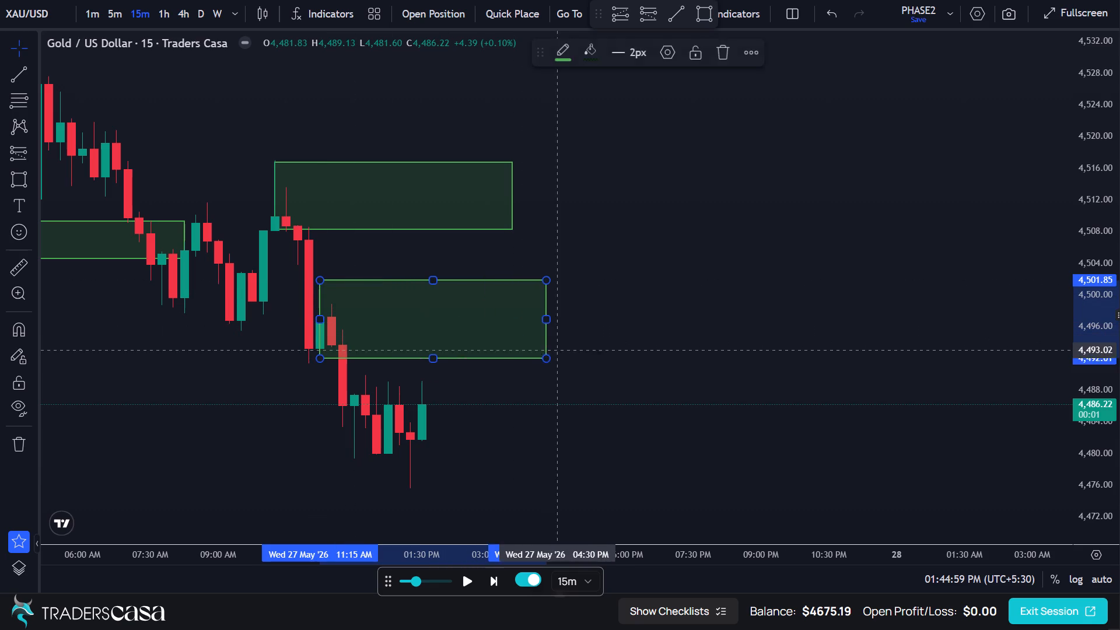
click(564, 345)
Advance the replay four 15-minute candles to 02:44:59 PM.
double_click(490, 577)
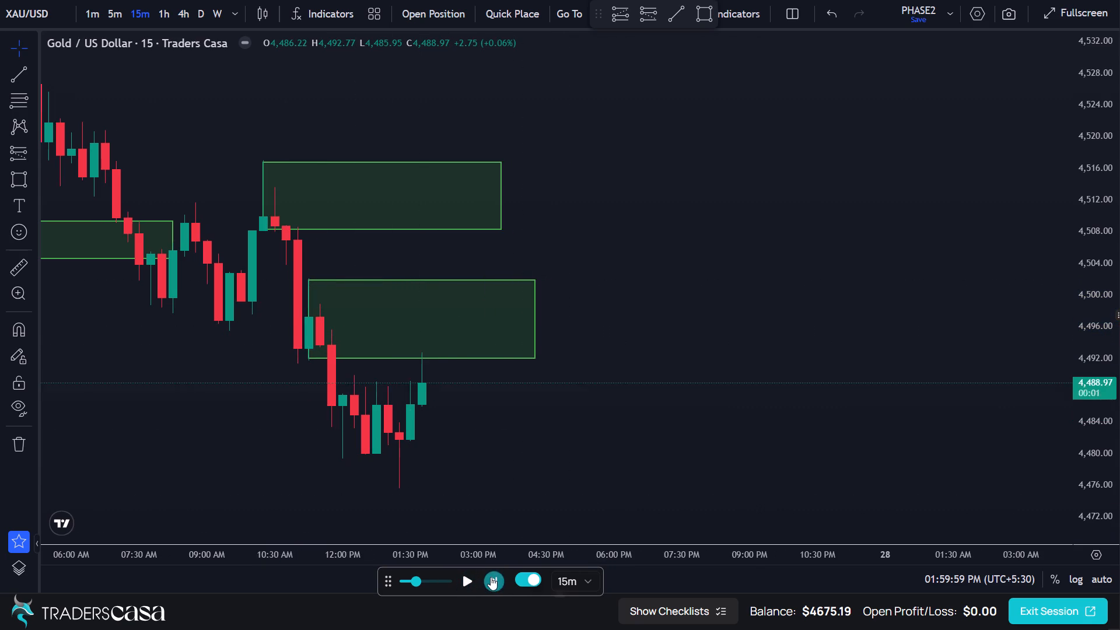
click(491, 577)
click(491, 576)
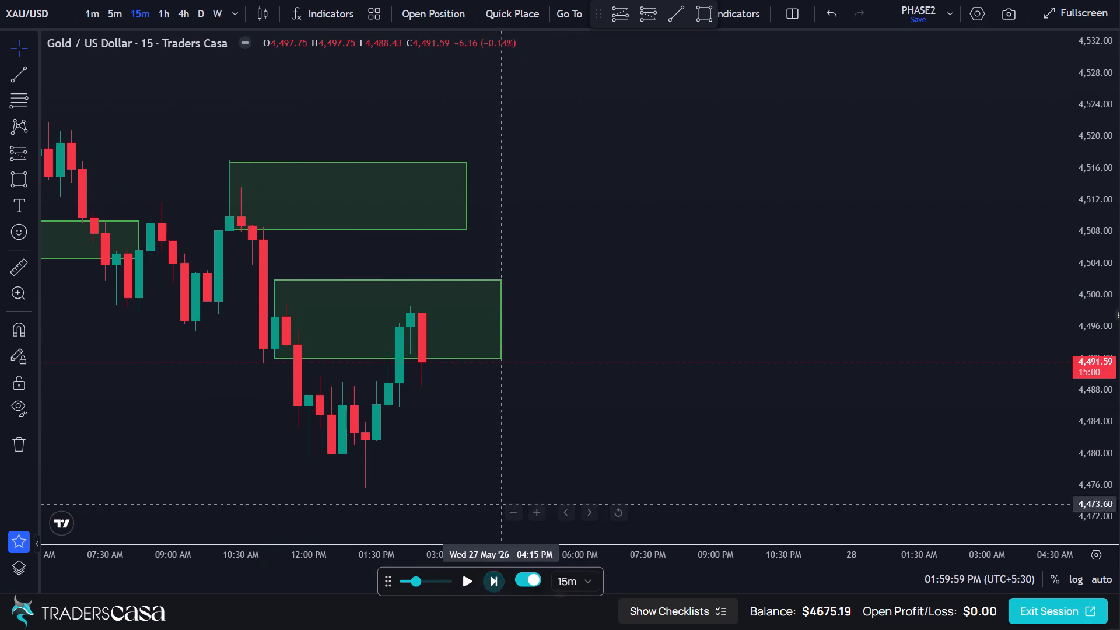
On the 5-minute chart, place a short position at the 02:30 PM candle with entry about 4,491.91, stop 4,500.57 and target 4,474.61.
click(138, 12)
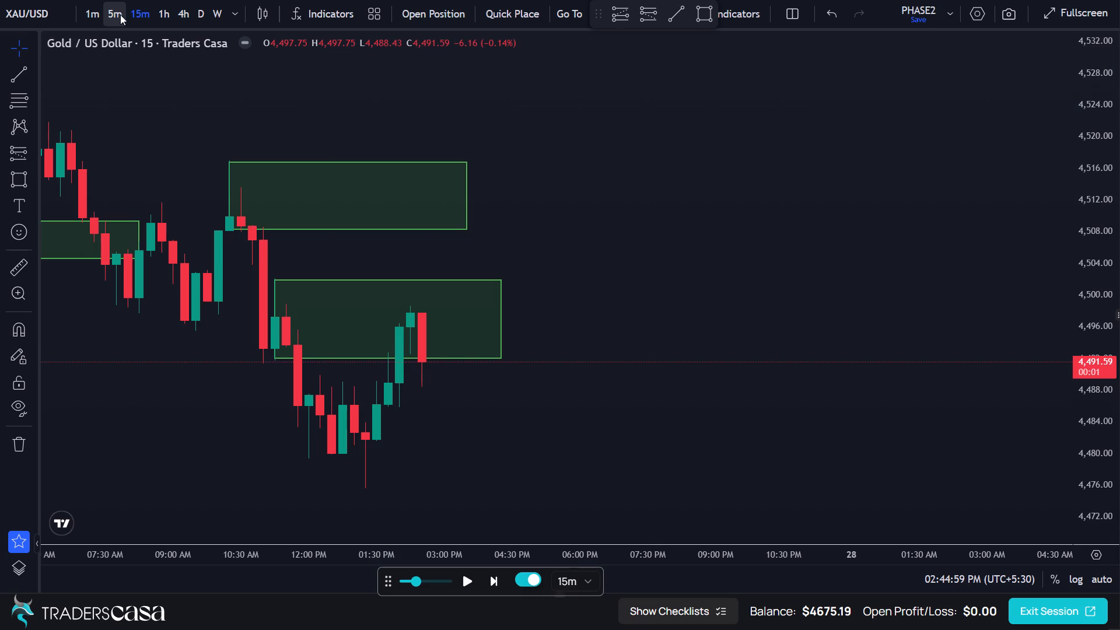
click(120, 15)
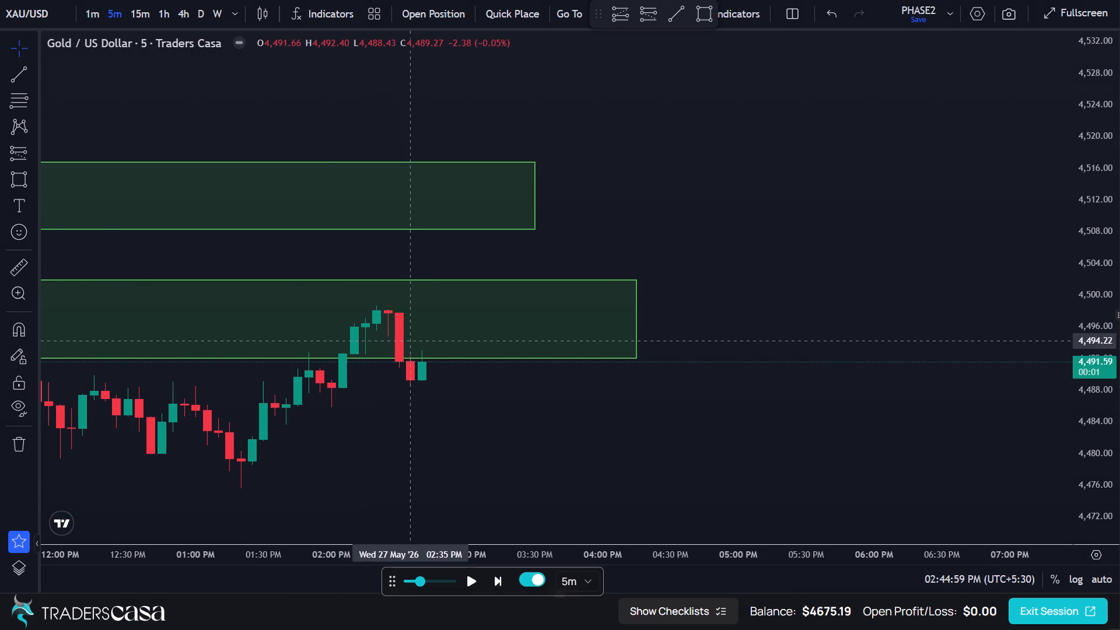
click(21, 148)
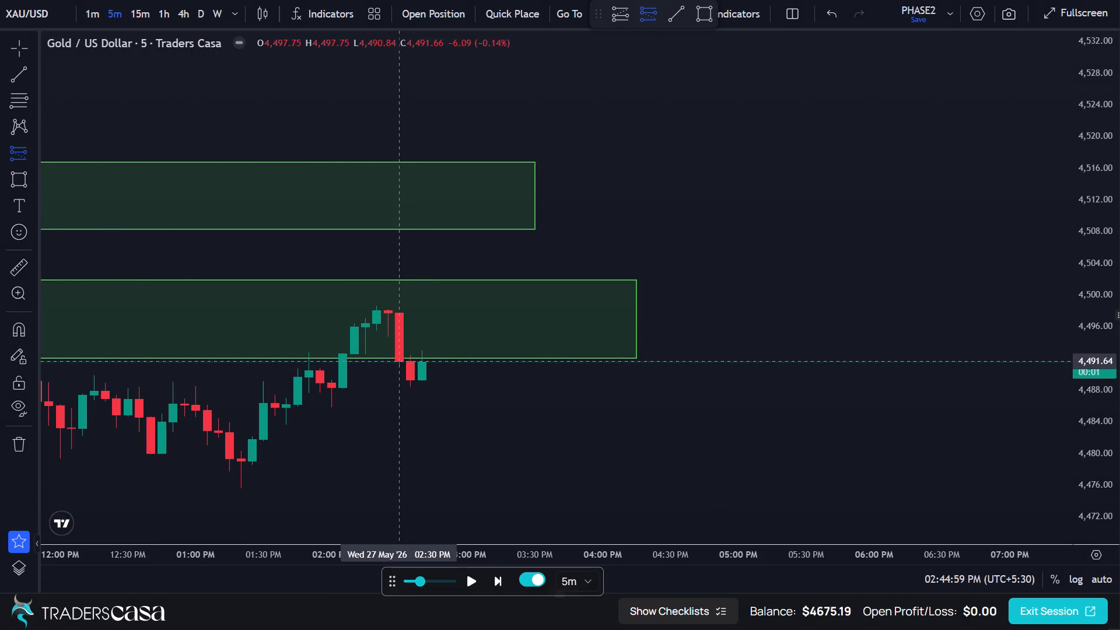
click(402, 359)
drag(399, 325, 402, 302)
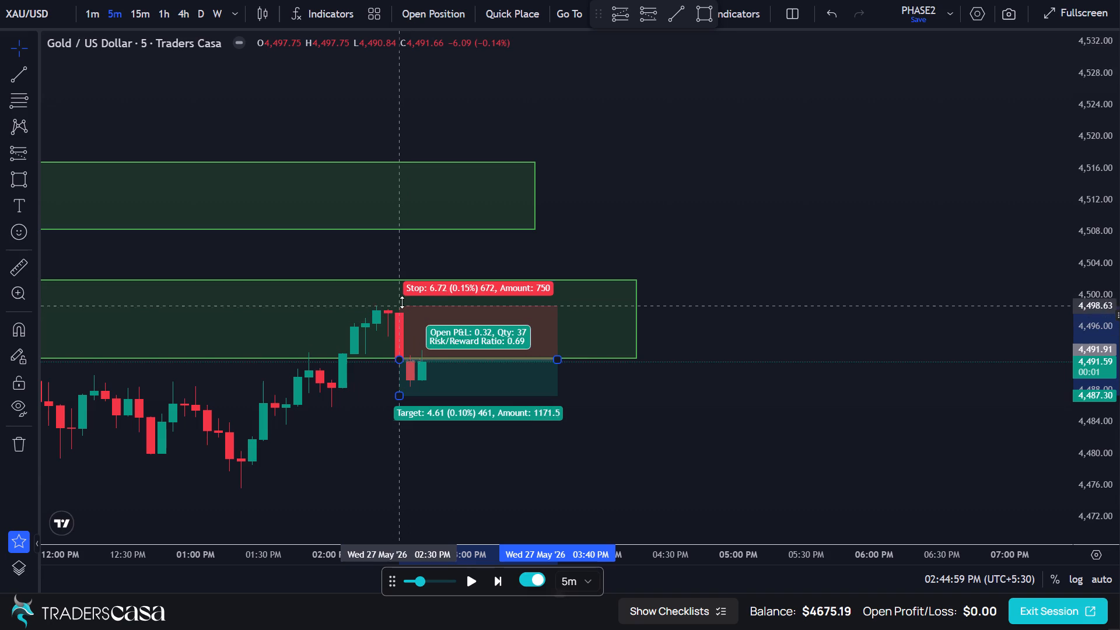
drag(402, 302, 405, 290)
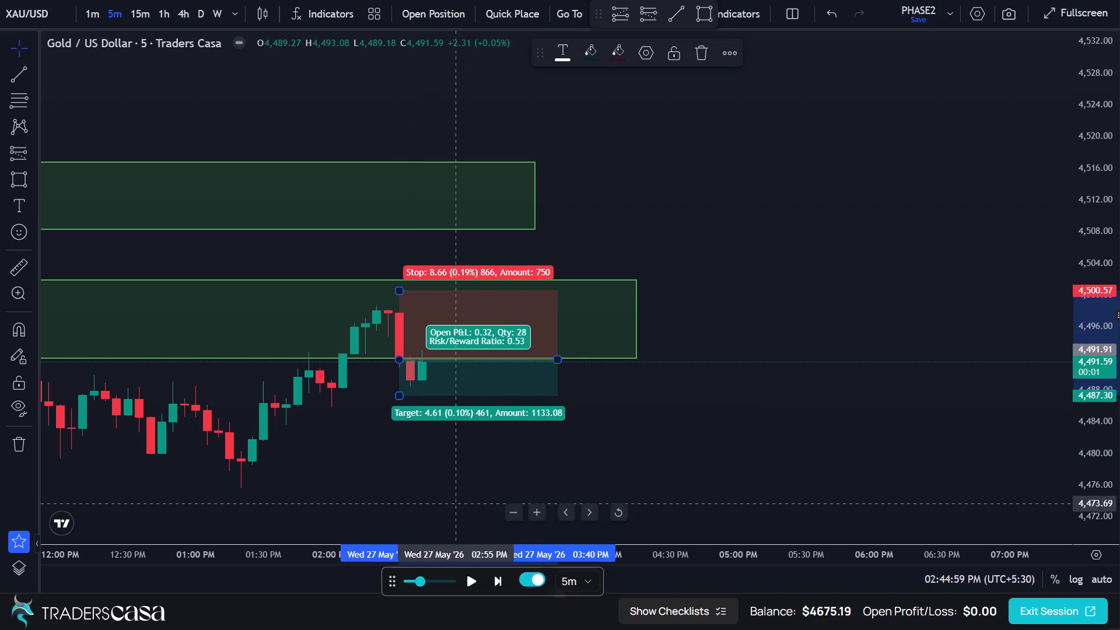
drag(400, 397, 396, 487)
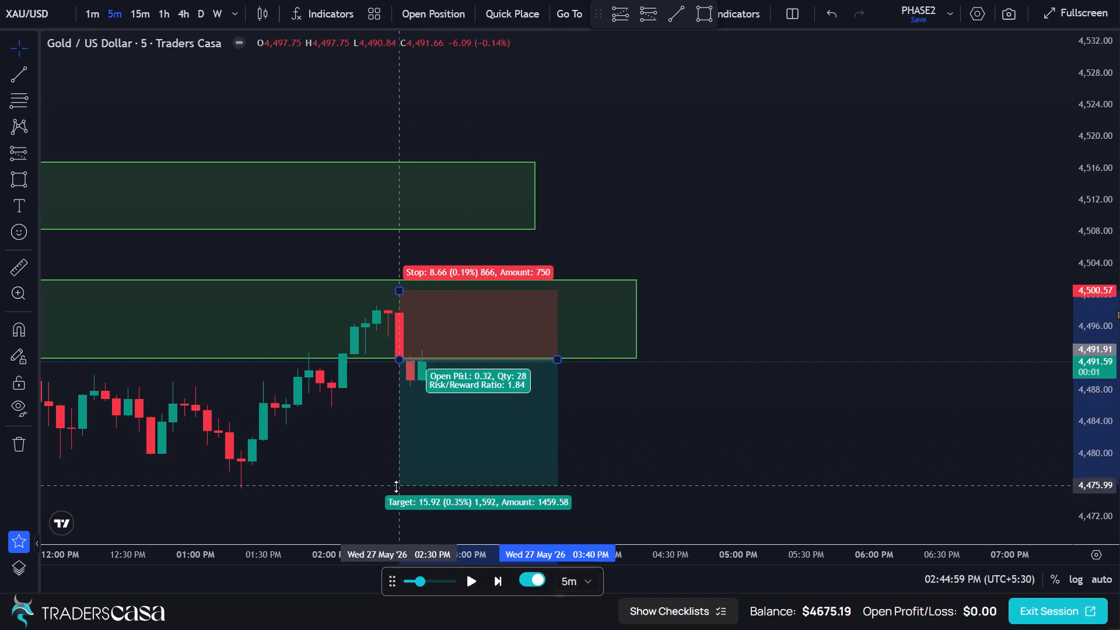
drag(396, 487, 396, 496)
click(598, 447)
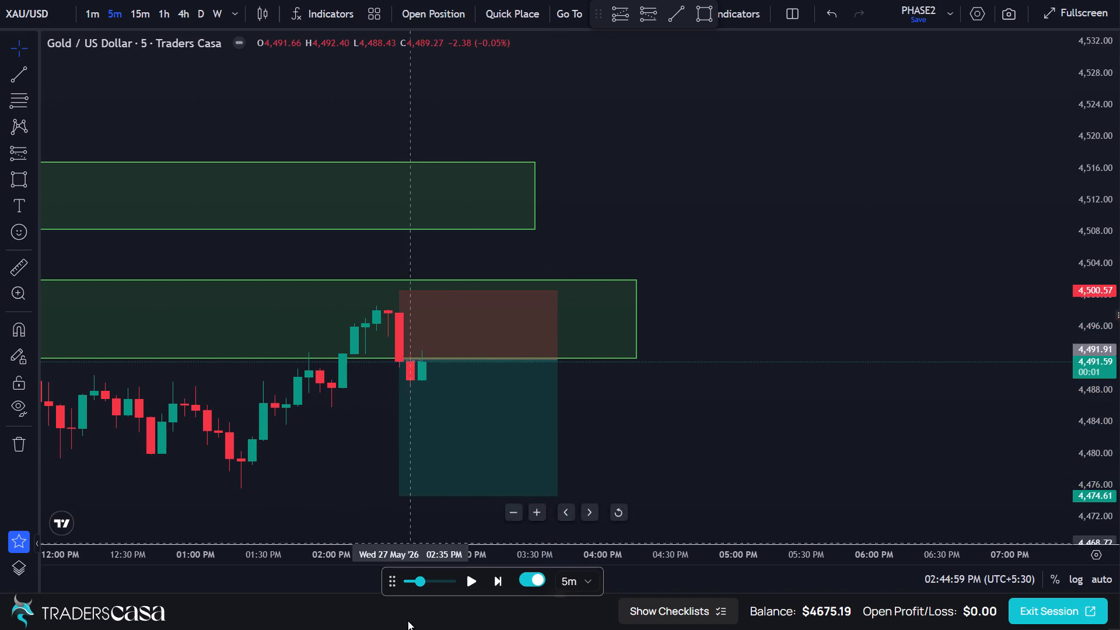
Advance the replay seventeen 5-minute candles to 04:09:59 PM.
click(492, 582)
click(492, 582)
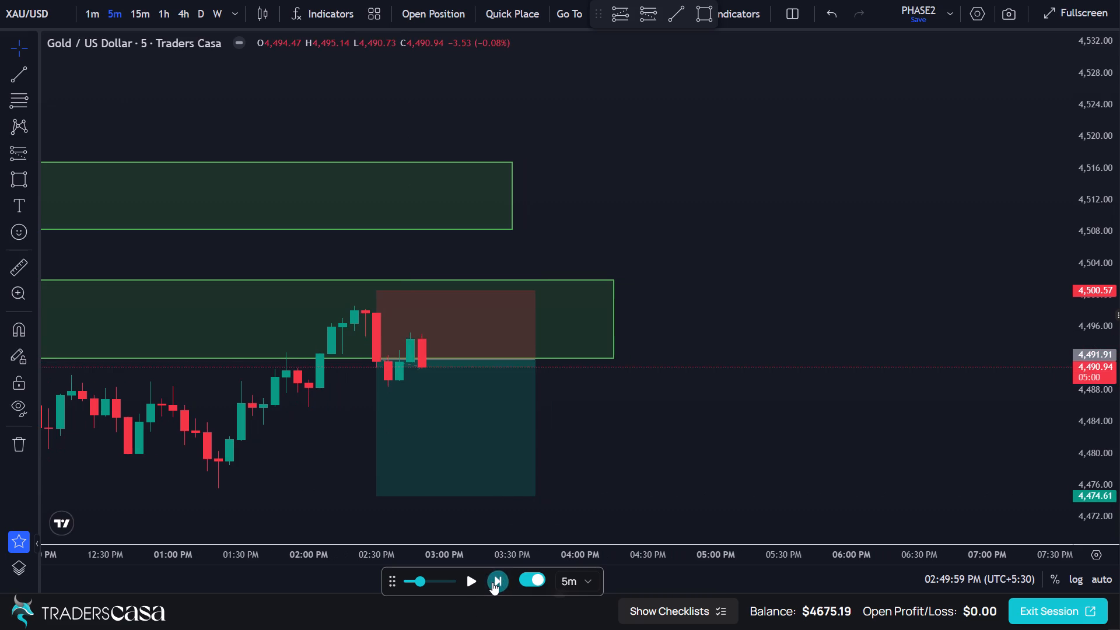
triple_click(492, 582)
triple_click(493, 583)
triple_click(493, 583)
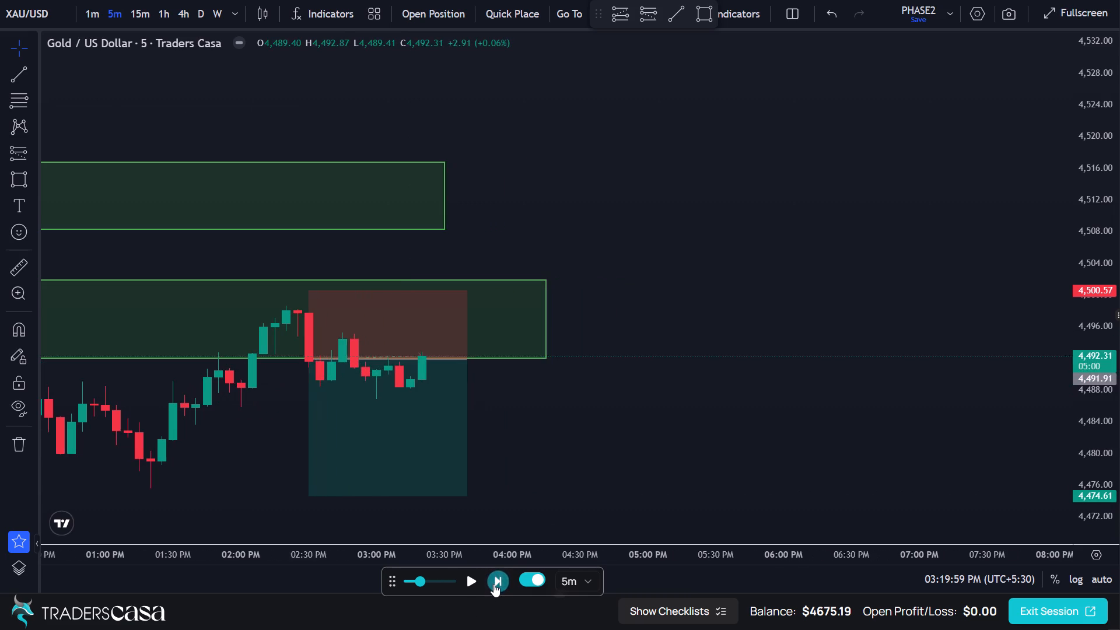
triple_click(494, 584)
triple_click(494, 584)
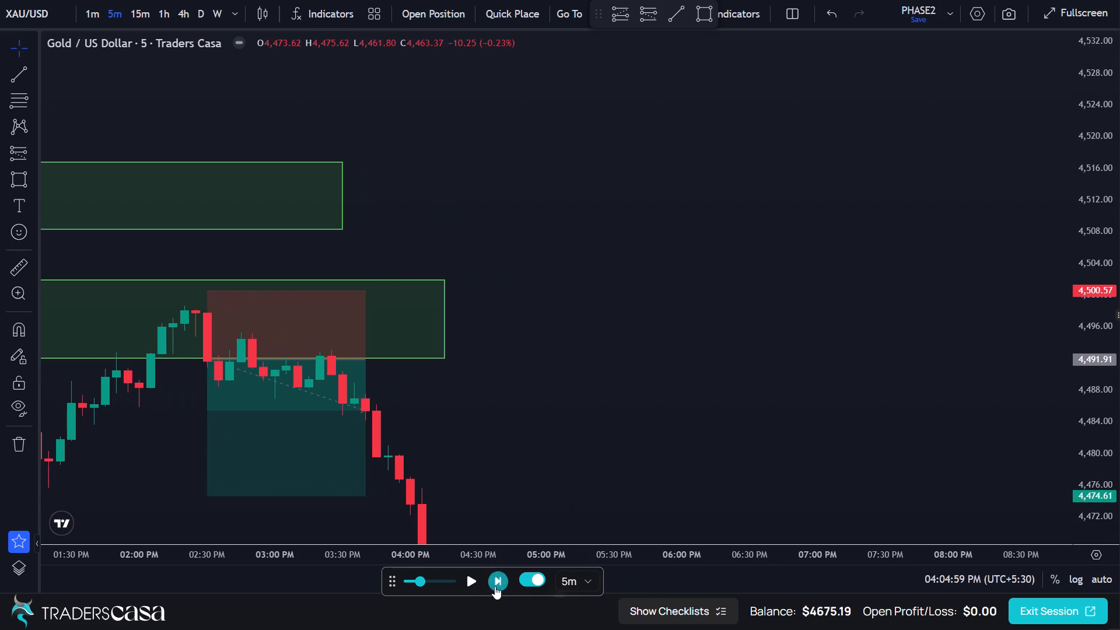
Move the 02:30 PM short position's target to about 4,470.47 and extend its end to about 04:10 PM.
drag(363, 360, 401, 361)
click(523, 389)
scroll(525, 387, down, 5)
drag(516, 429, 514, 203)
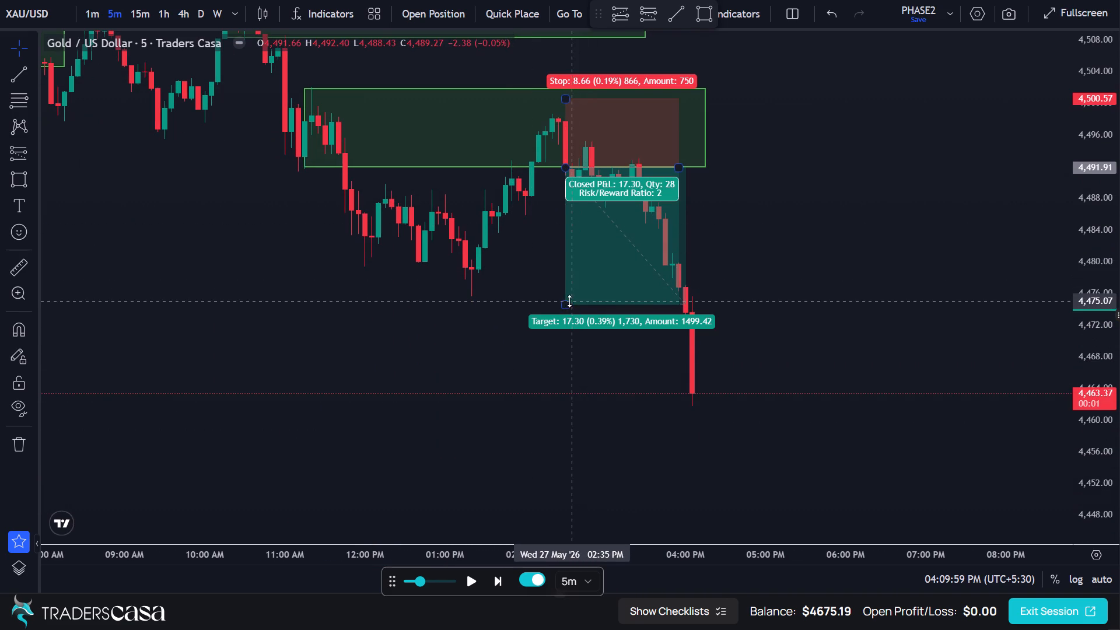
drag(563, 302, 569, 337)
drag(673, 167, 699, 165)
click(745, 170)
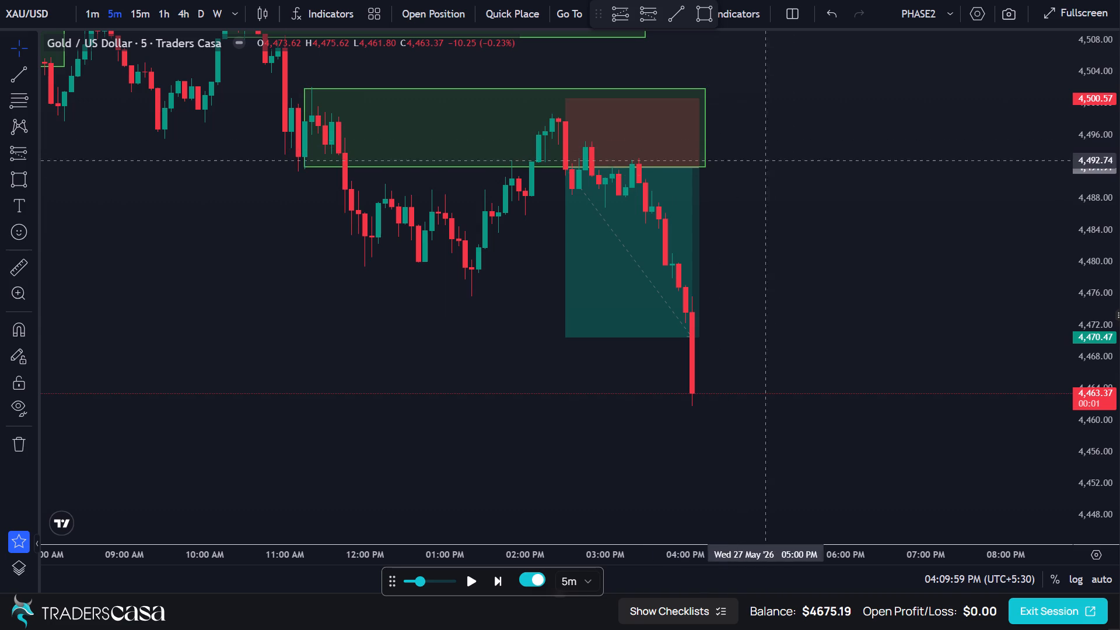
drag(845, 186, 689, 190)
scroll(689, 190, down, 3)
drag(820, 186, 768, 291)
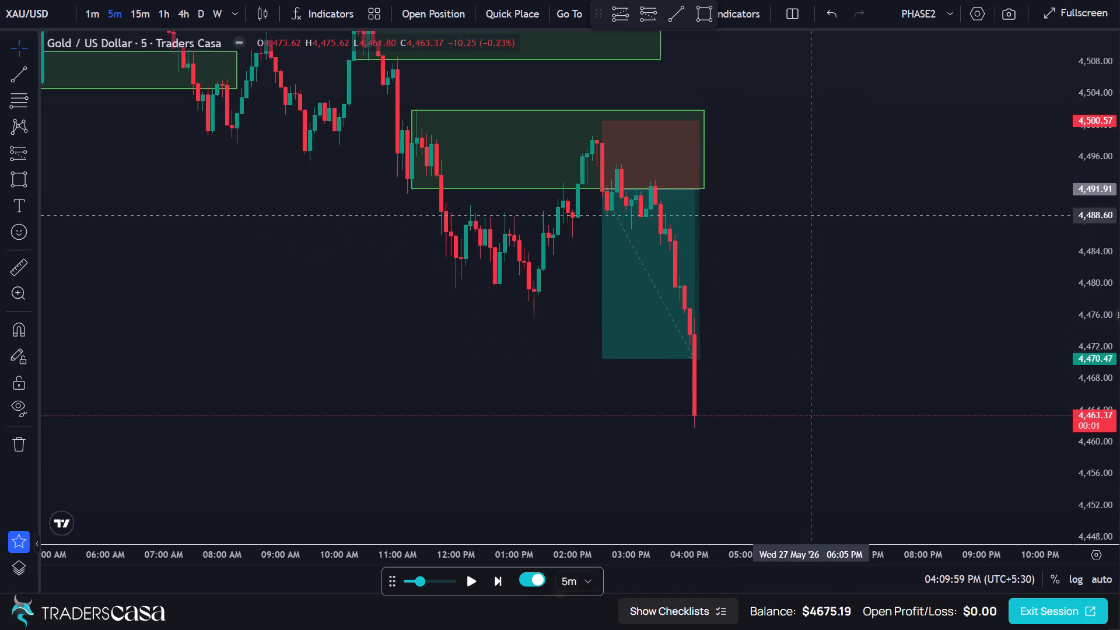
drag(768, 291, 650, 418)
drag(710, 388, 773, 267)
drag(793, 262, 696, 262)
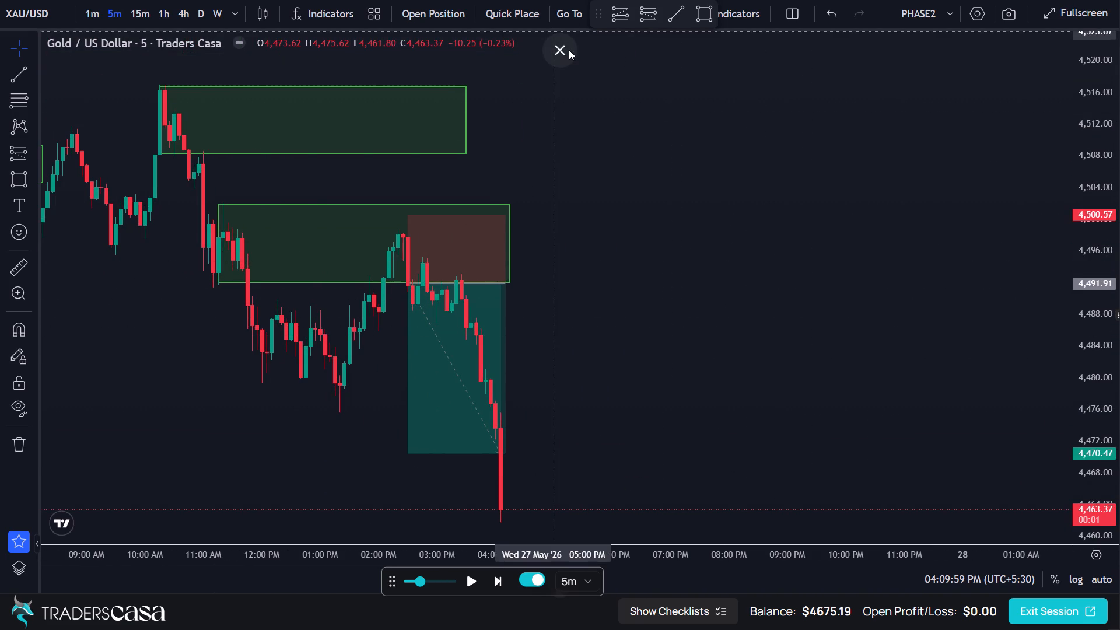
Leave full screen, minimize the browser and launch Kuro from the desktop.
click(569, 50)
click(1031, 9)
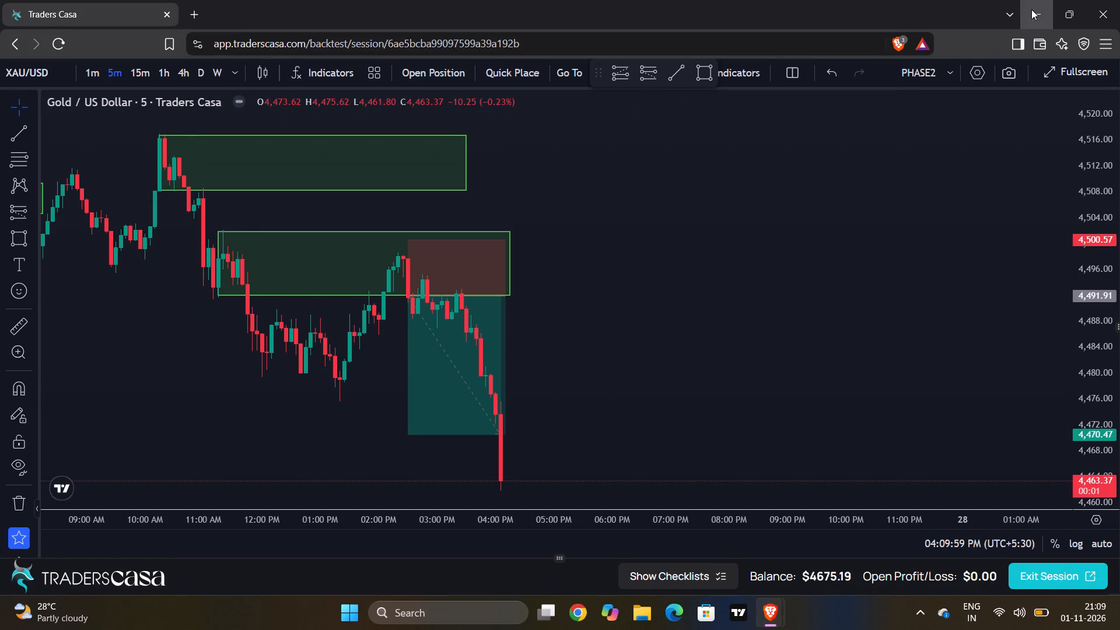
double_click(85, 73)
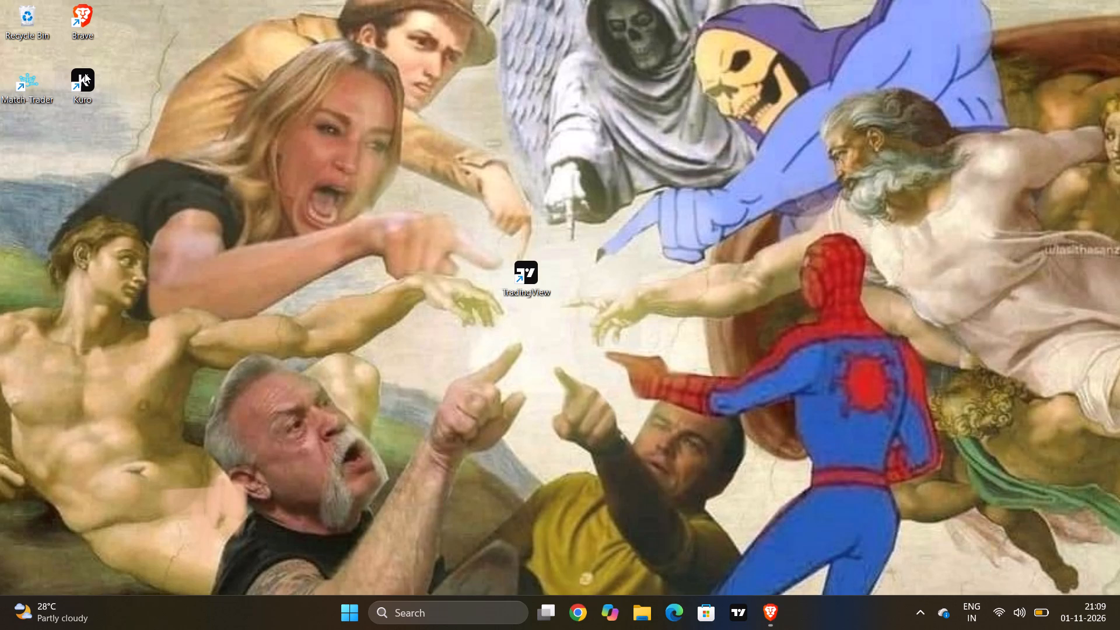
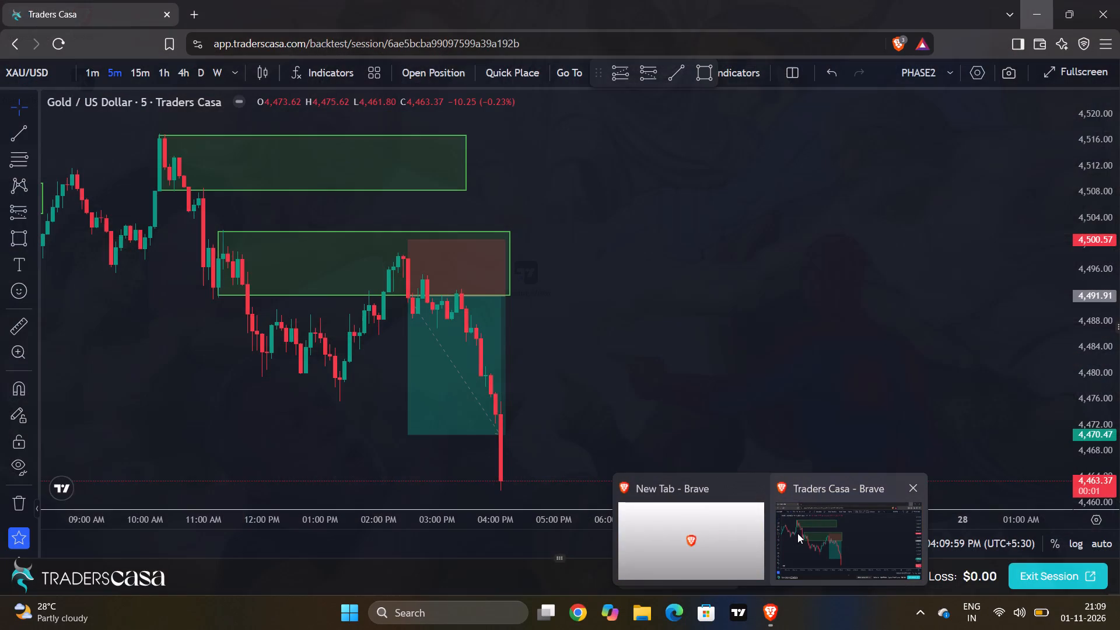
Switch back to the Brave browser's XAU/USD backtest session and show it in full screen.
click(797, 533)
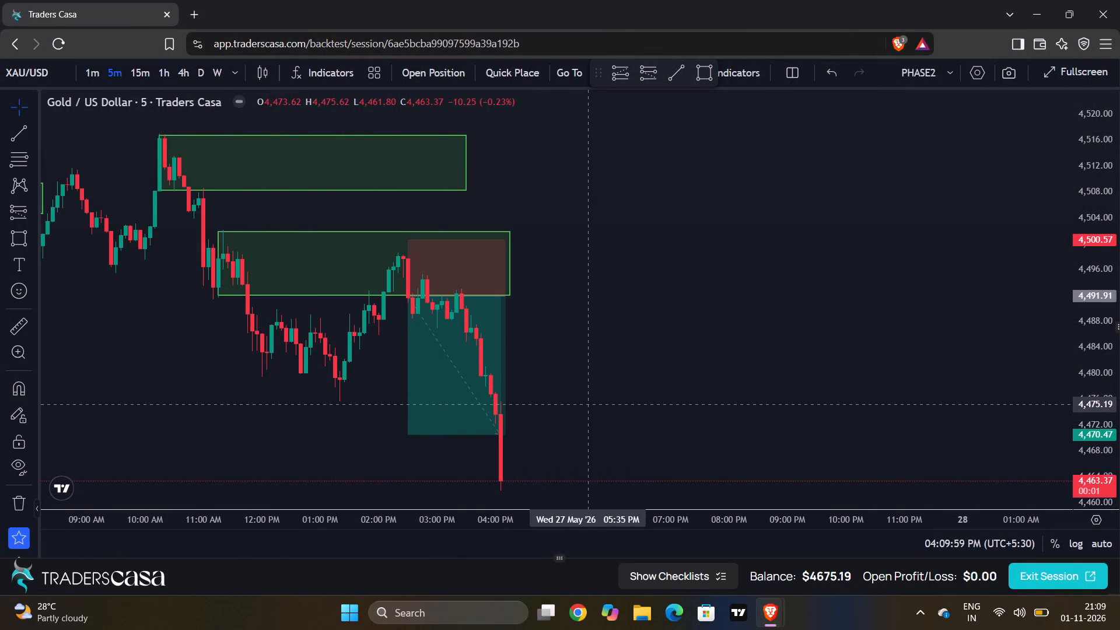
scroll(586, 404, up, 2)
drag(533, 395, 764, 377)
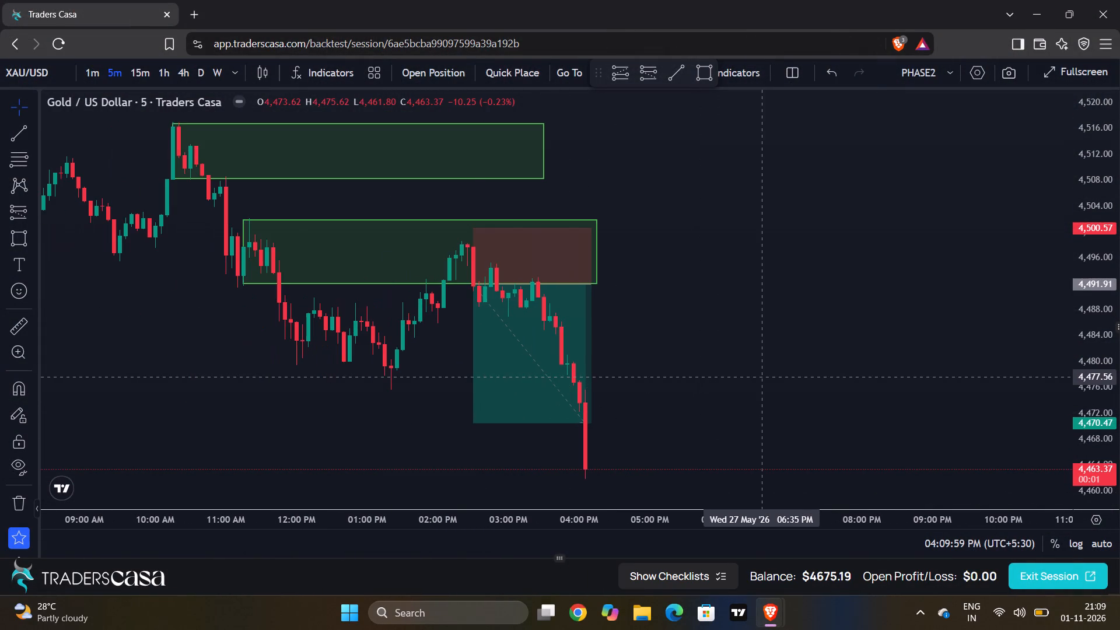
key(F11)
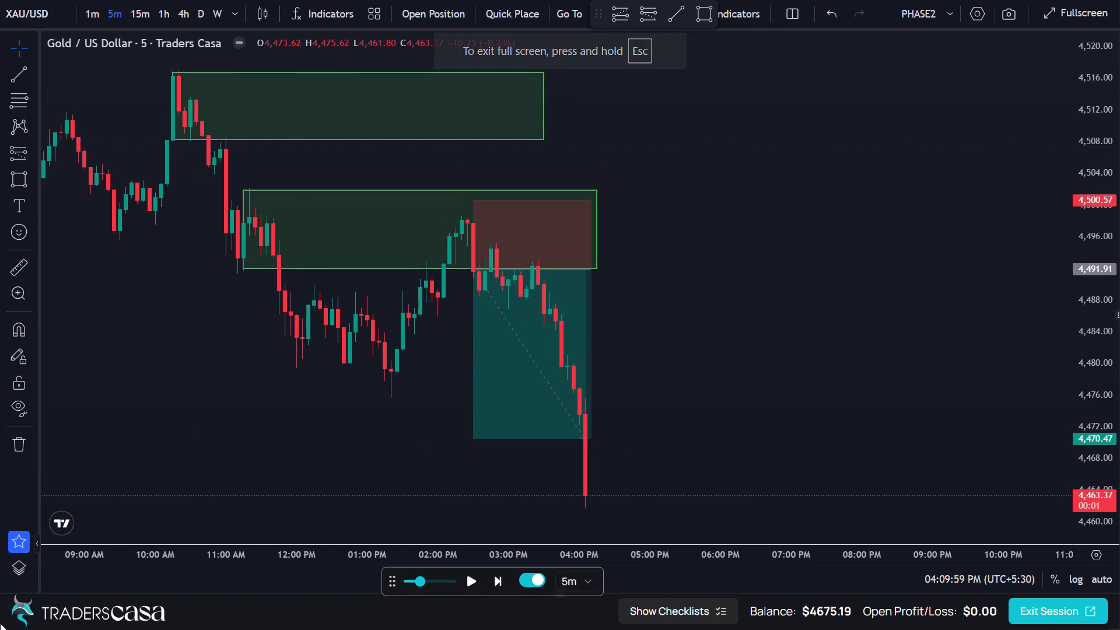
Switch to the 15-minute chart and delete the short position placed at the 02:30 PM candle.
click(143, 20)
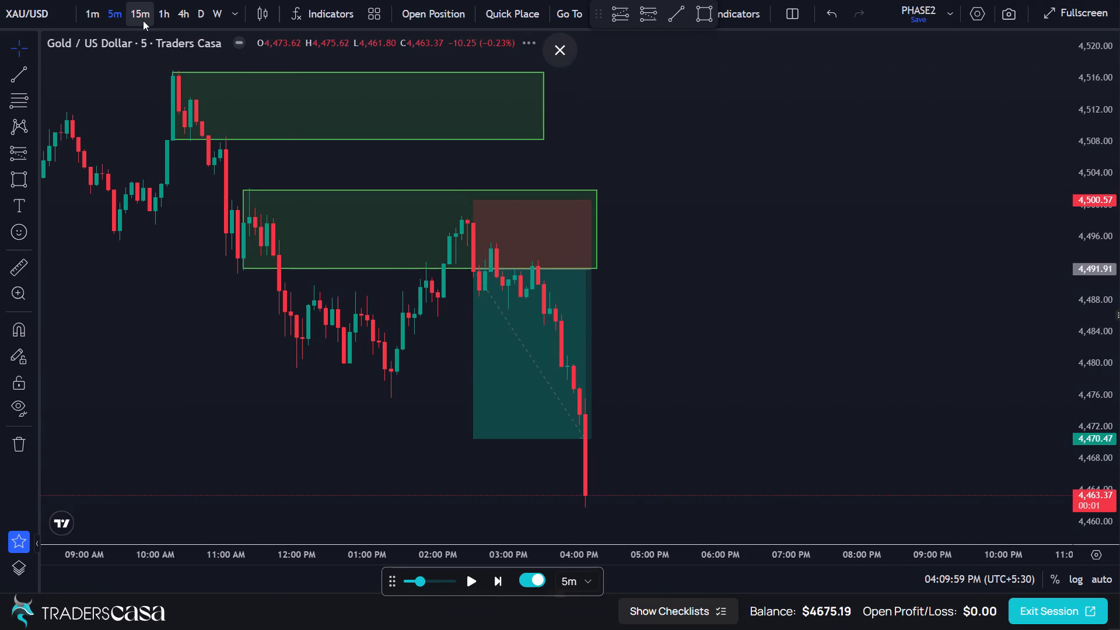
scroll(640, 260, up, 8)
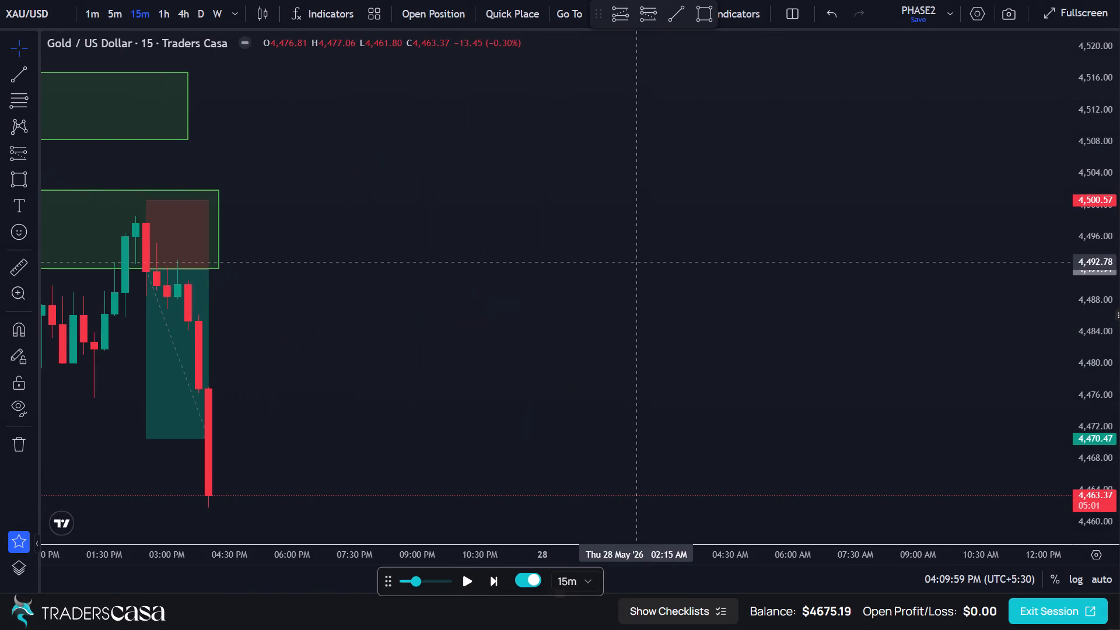
drag(416, 303, 693, 263)
scroll(582, 295, up, 1)
drag(562, 297, 702, 299)
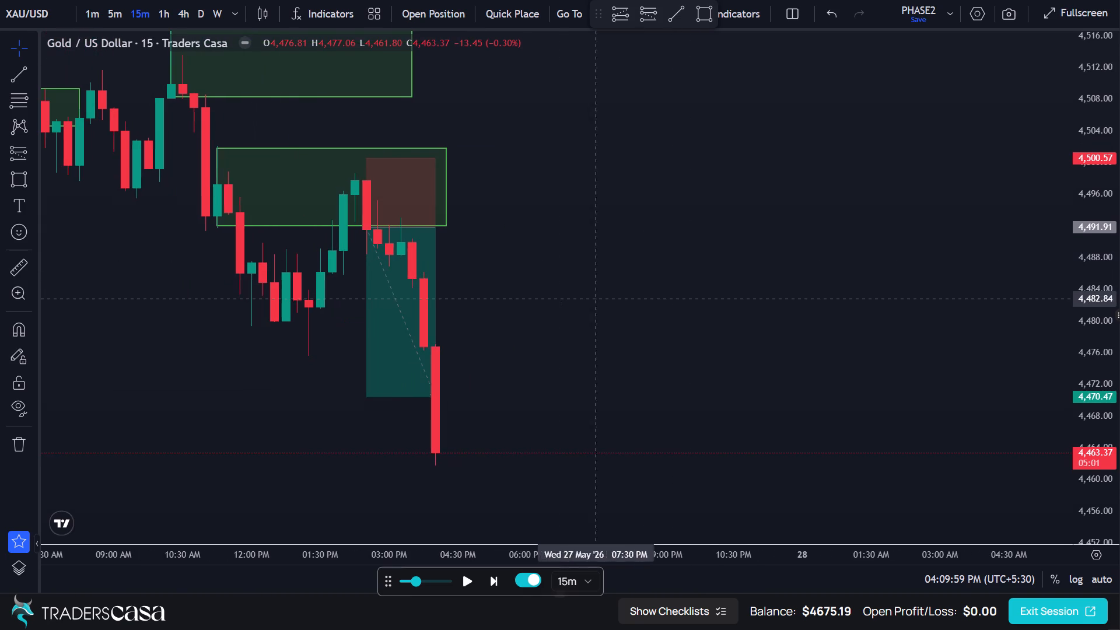
drag(702, 299, 704, 298)
scroll(699, 303, up, 1)
drag(598, 322, 600, 265)
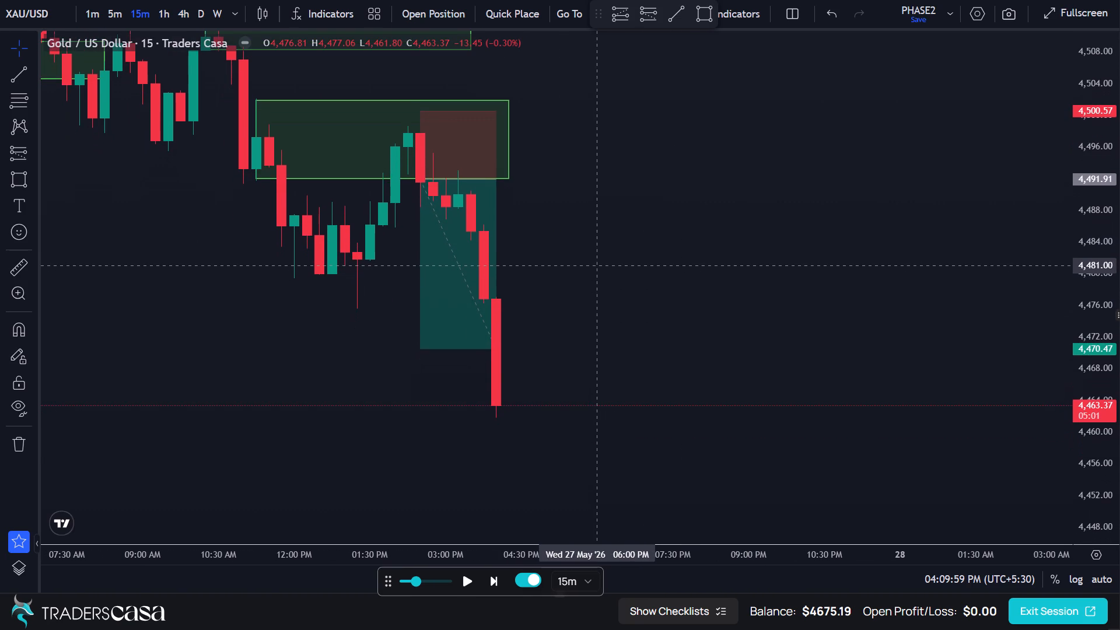
click(436, 282)
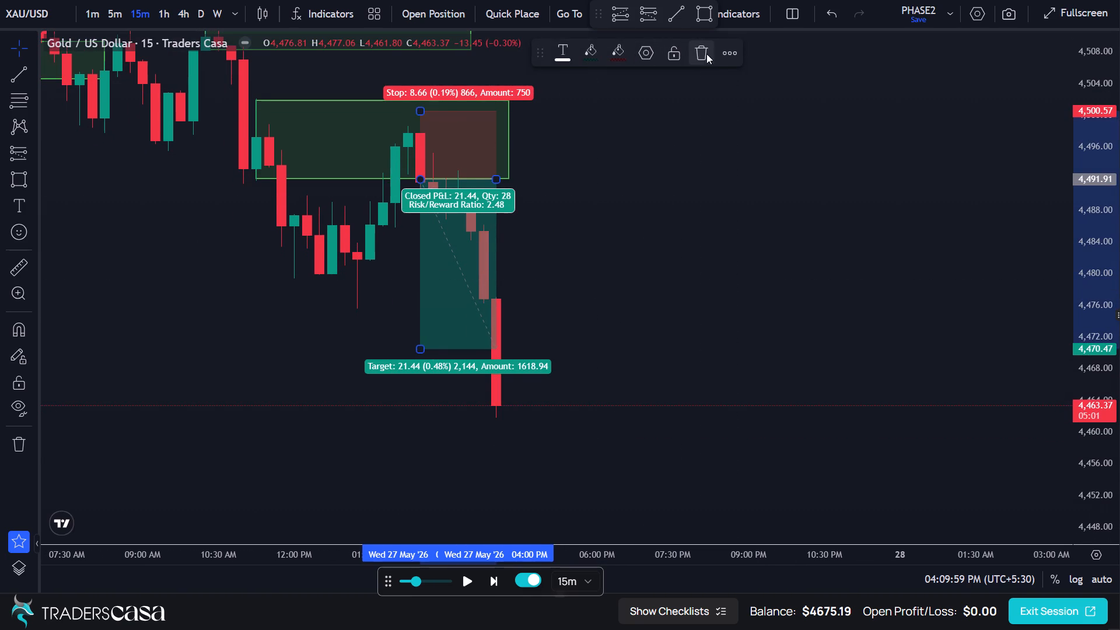
click(705, 55)
Draw a rectangle zone from 03:15 PM to about 06:15 PM between about 4,493.06 and 4,488.36.
click(12, 176)
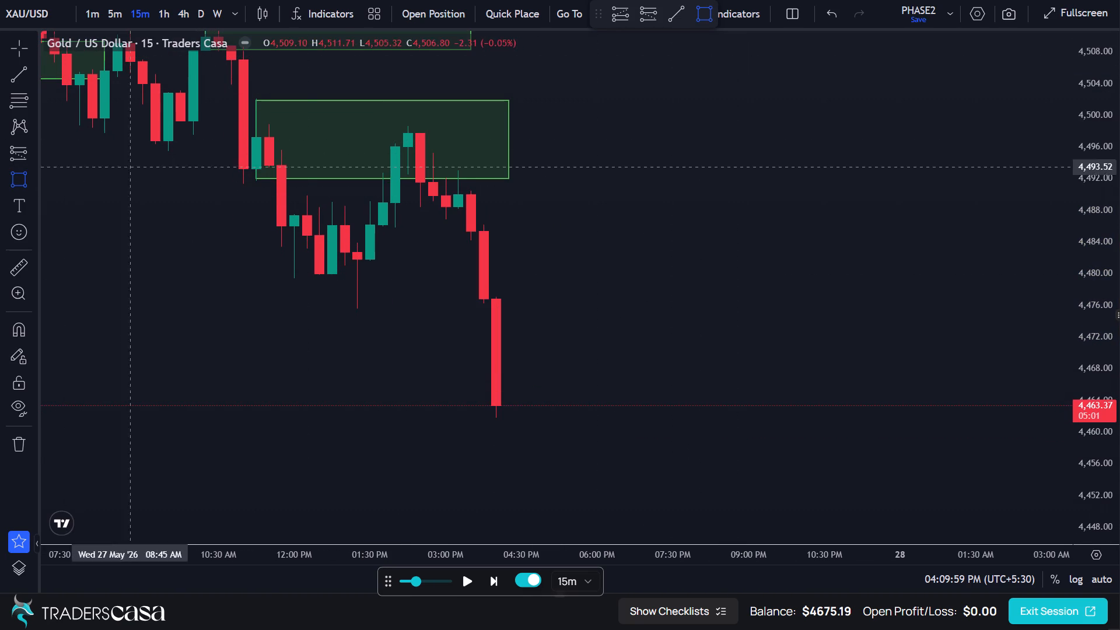
click(459, 170)
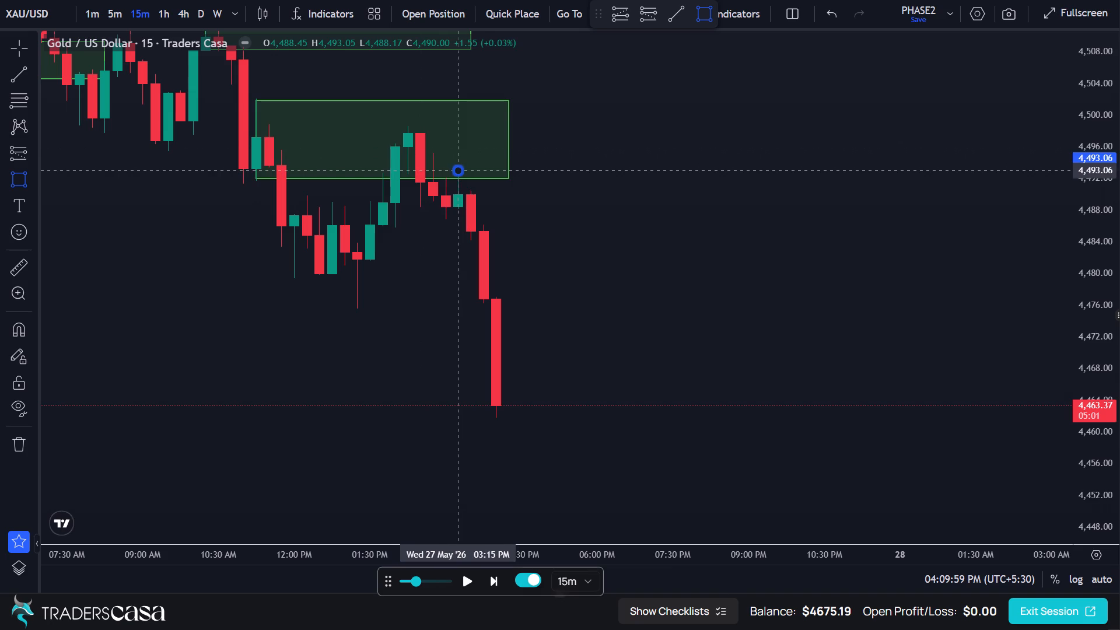
click(614, 208)
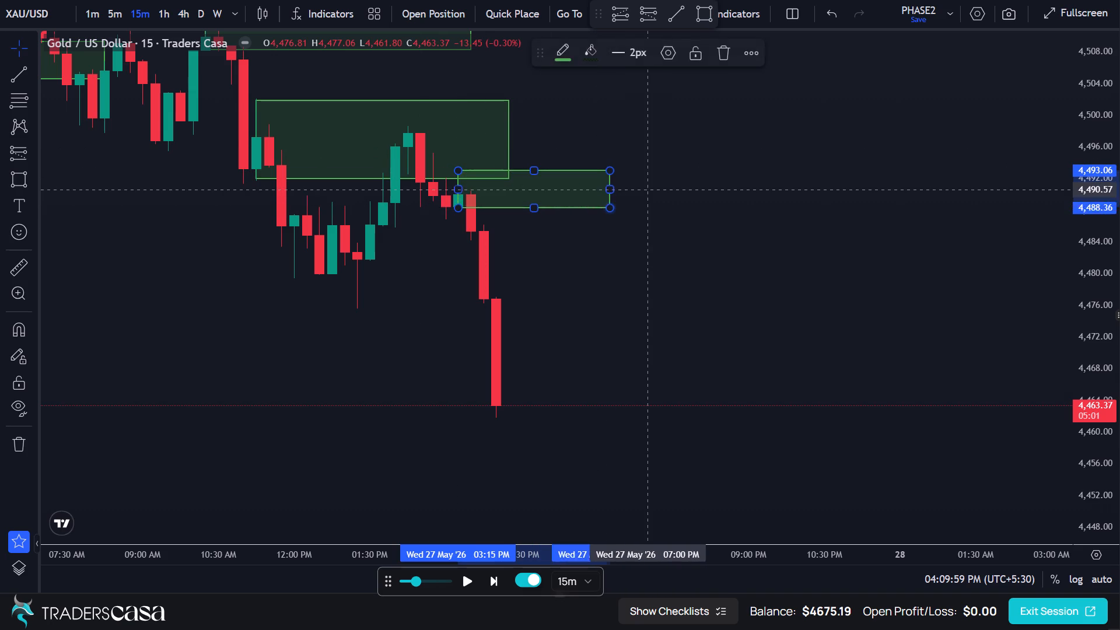
click(648, 190)
Advance the replay four 15-minute steps to 04:59:59 PM.
triple_click(499, 588)
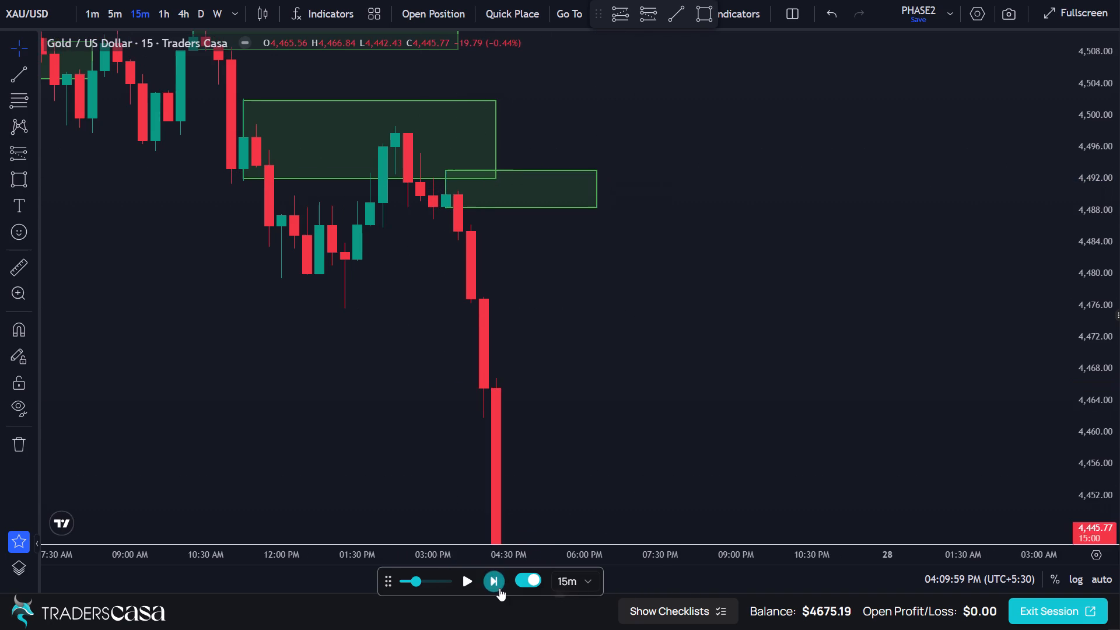
click(499, 588)
On the 5-minute chart, draw a rectangle zone from 04:30 PM to about 06:00 PM between about 4,452.65 and 4,445.
scroll(567, 417, down, 2)
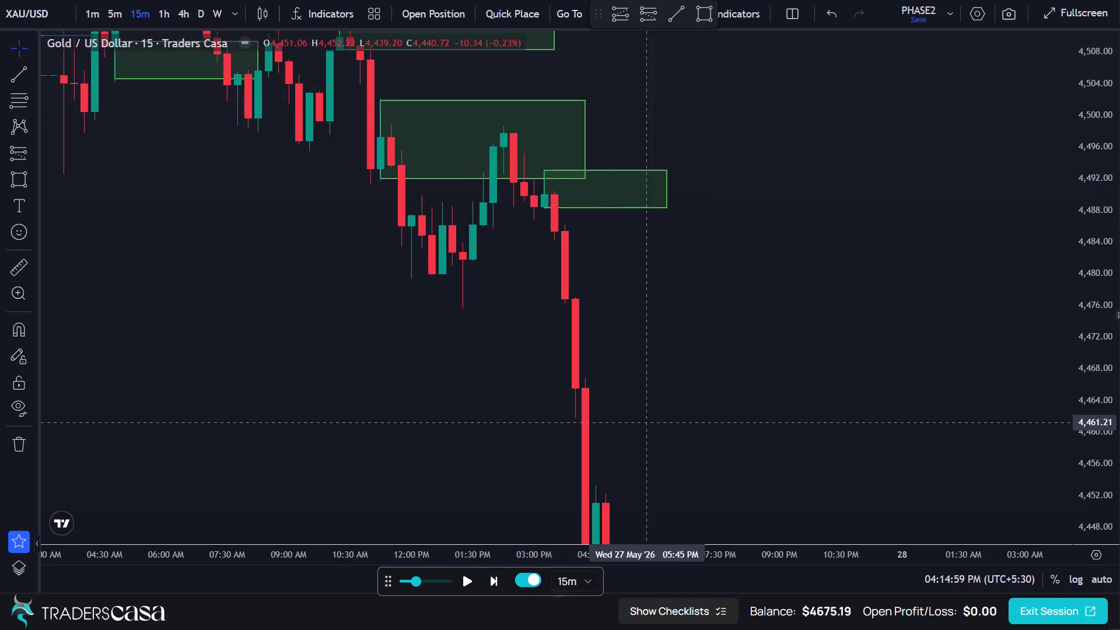
drag(668, 422, 669, 238)
drag(678, 253, 519, 301)
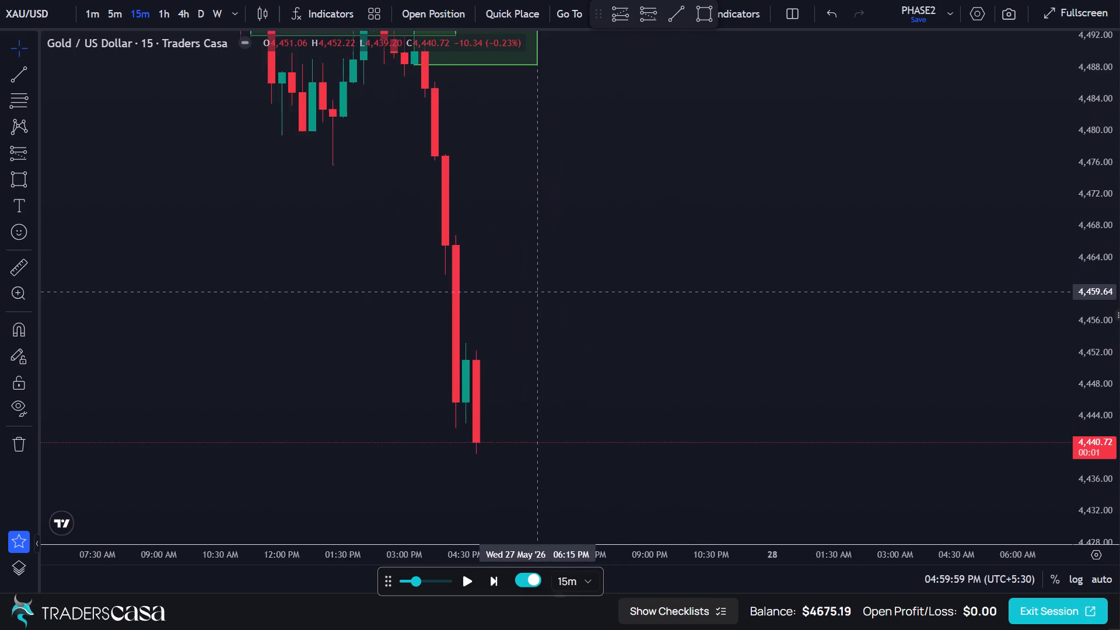
drag(519, 301, 519, 321)
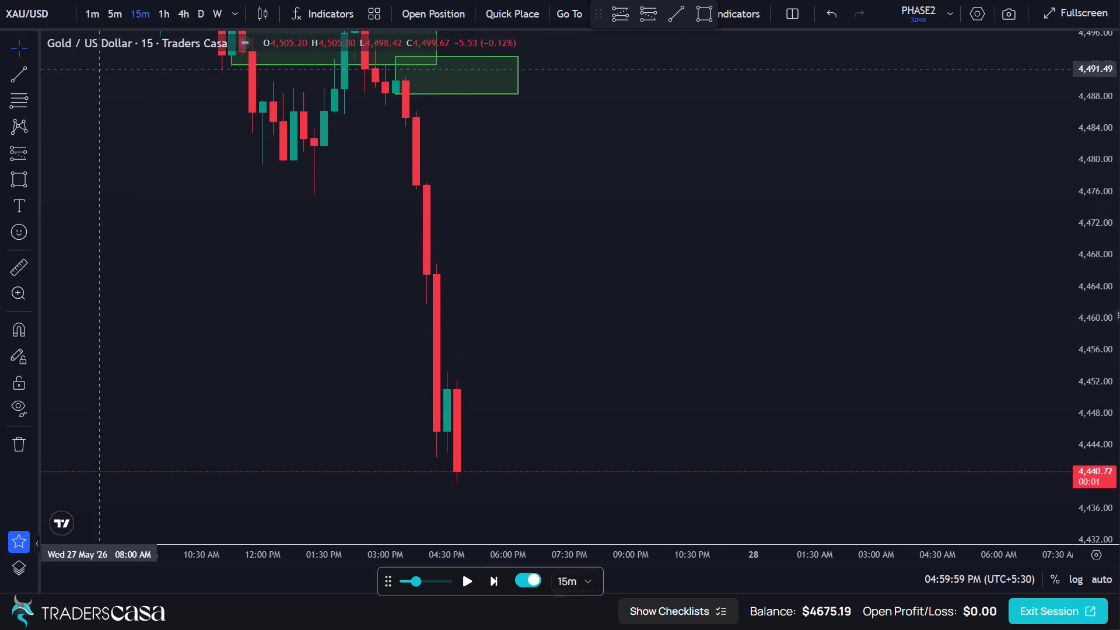
click(112, 13)
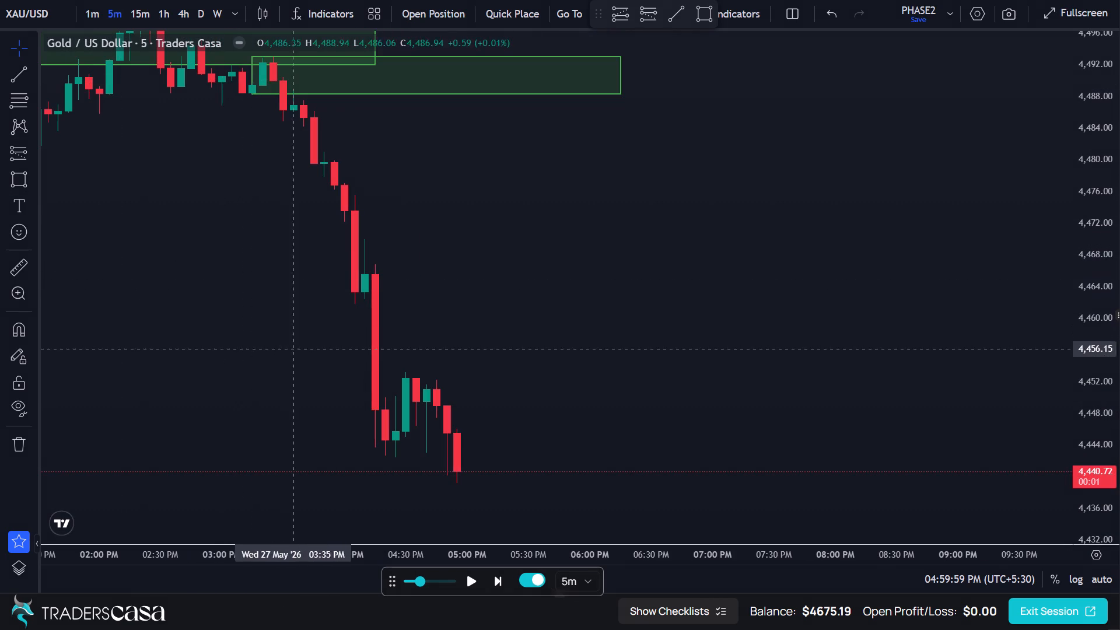
click(20, 180)
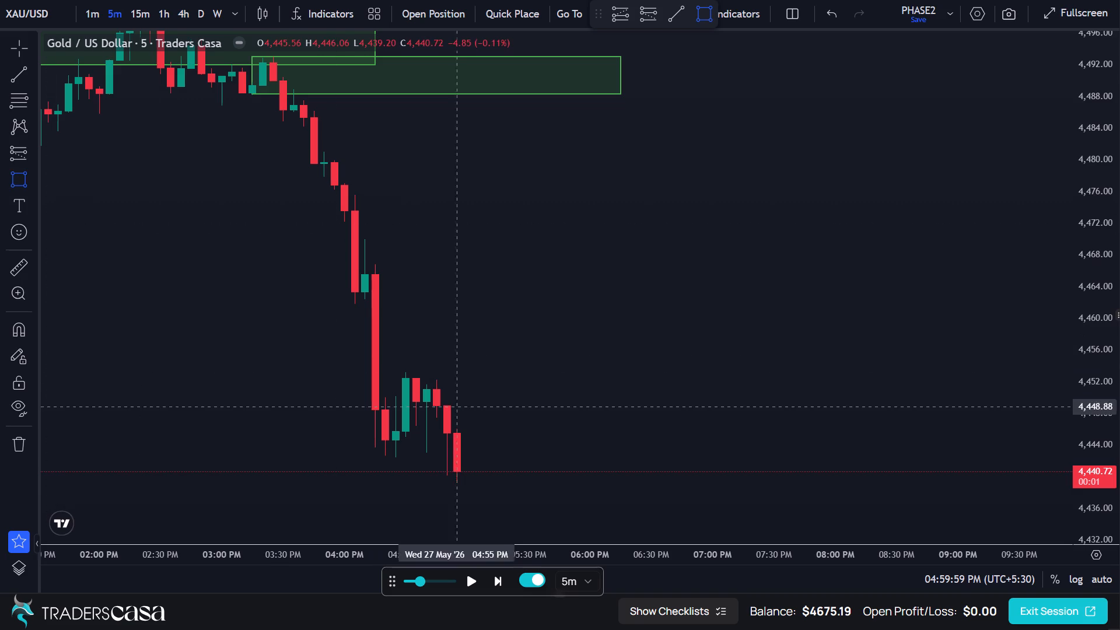
click(405, 377)
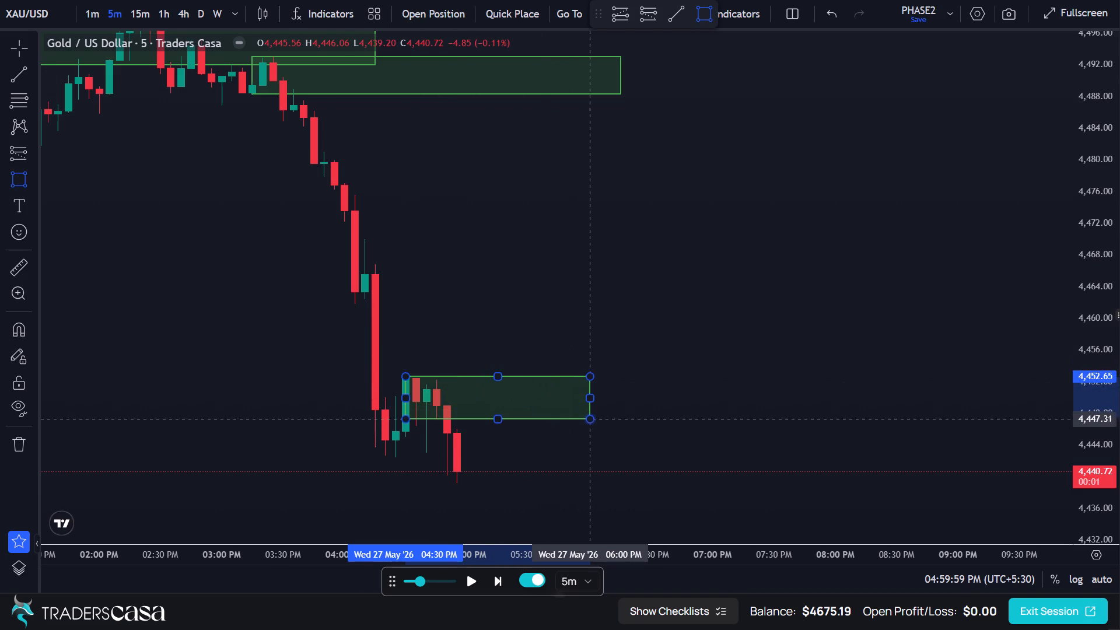
click(594, 437)
click(641, 422)
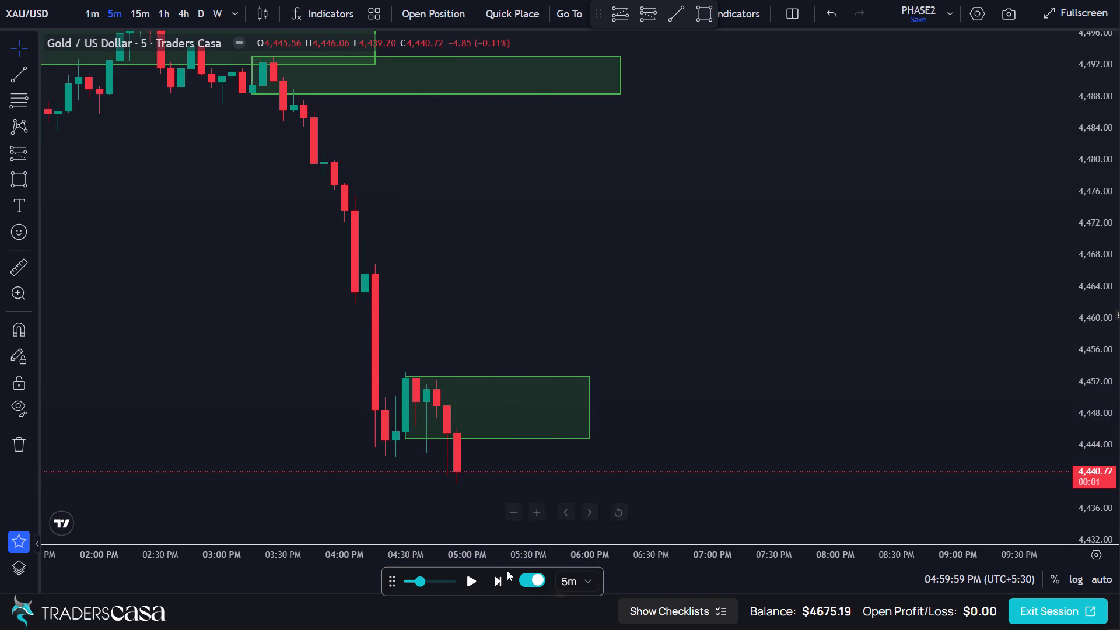
Advance the replay five 5-minute candles to 05:24:59 PM.
triple_click(499, 581)
click(499, 581)
click(499, 581)
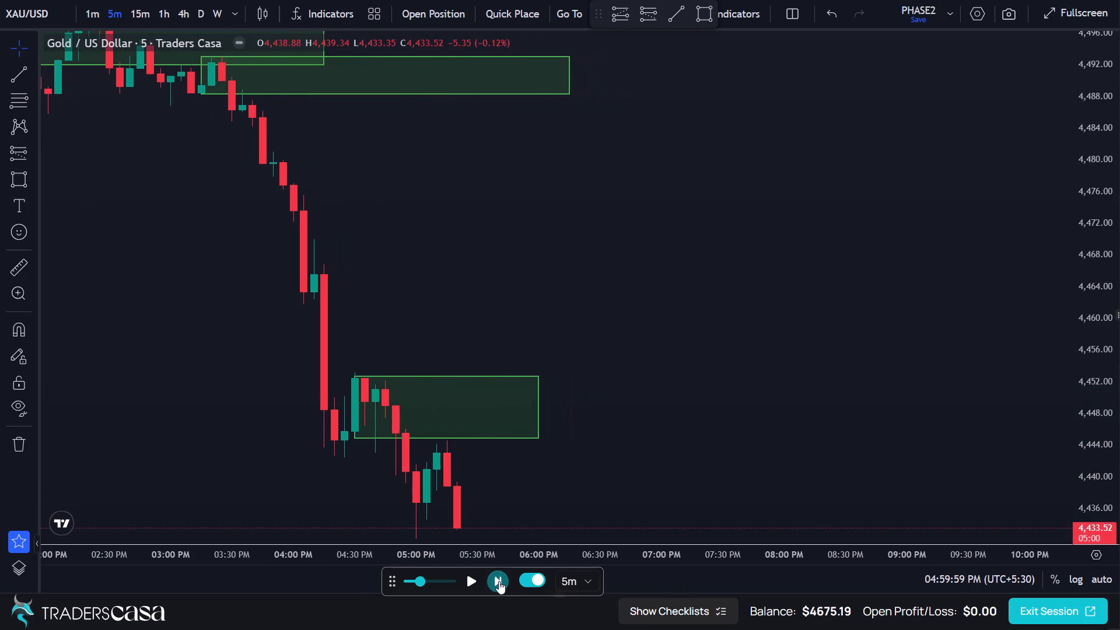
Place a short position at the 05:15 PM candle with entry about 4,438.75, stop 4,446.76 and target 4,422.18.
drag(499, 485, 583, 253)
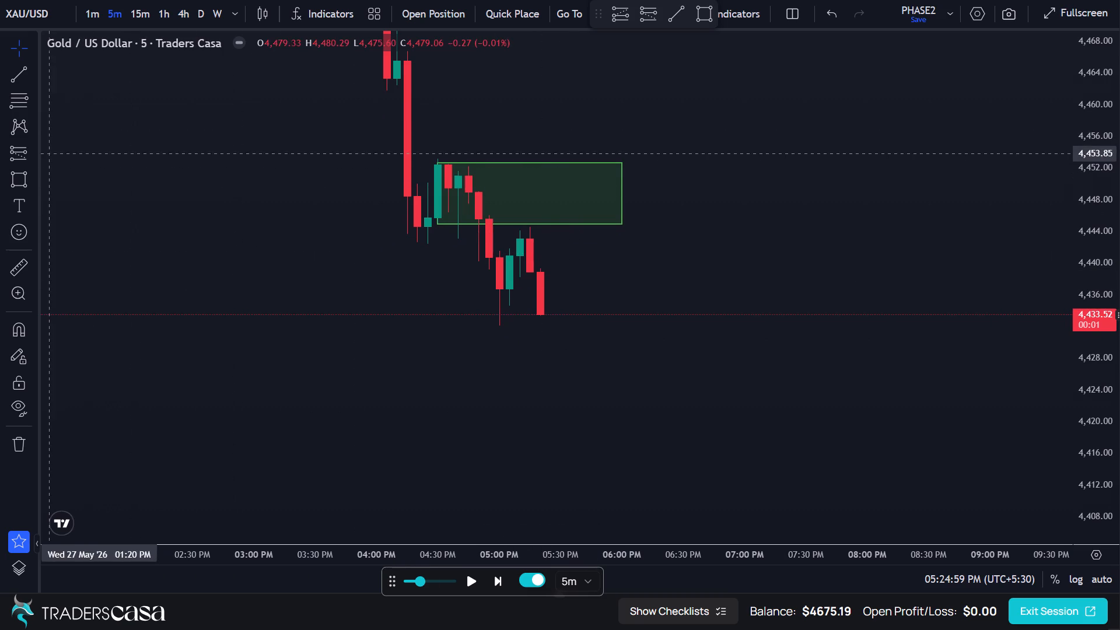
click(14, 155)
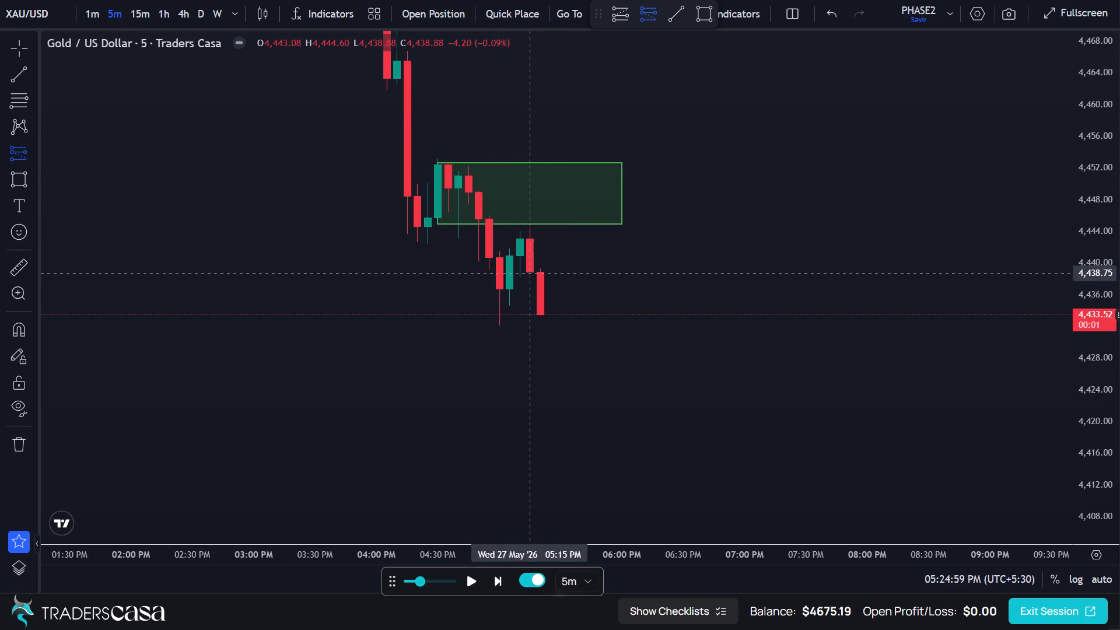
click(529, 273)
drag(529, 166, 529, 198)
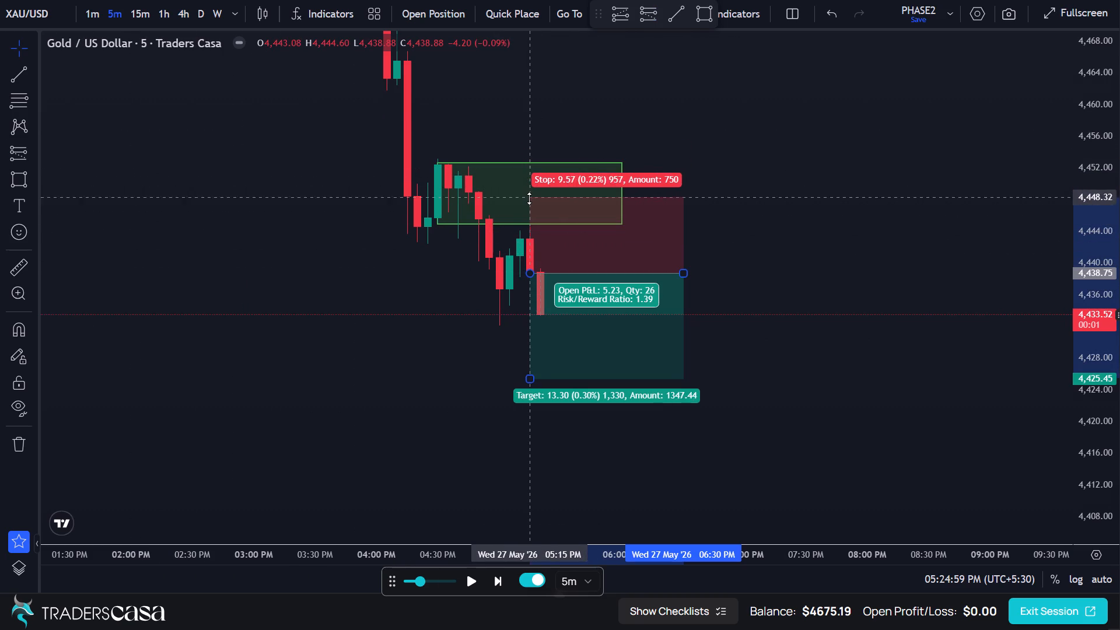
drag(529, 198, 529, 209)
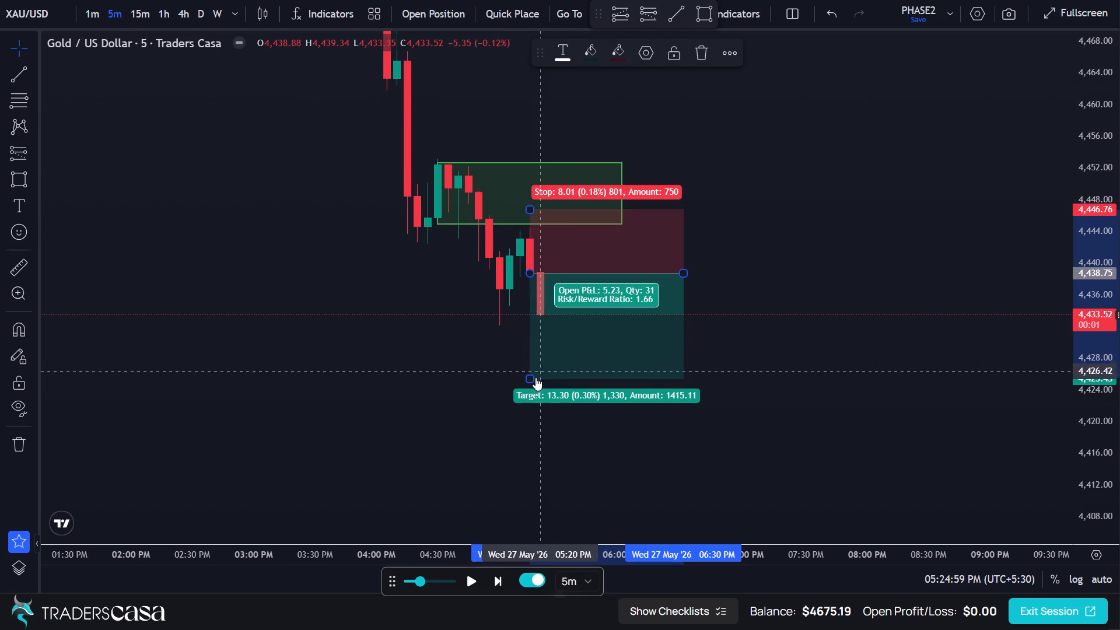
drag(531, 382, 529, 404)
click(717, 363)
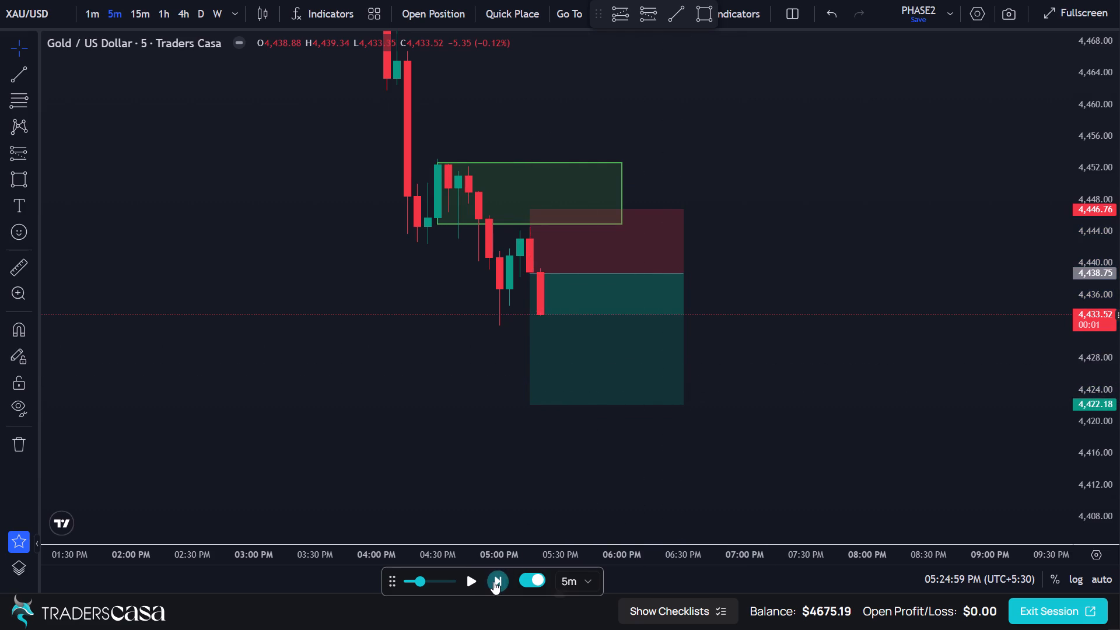
Advance the replay seven 5-minute candles to 05:59:59 PM.
click(494, 582)
click(494, 582)
triple_click(494, 582)
double_click(494, 582)
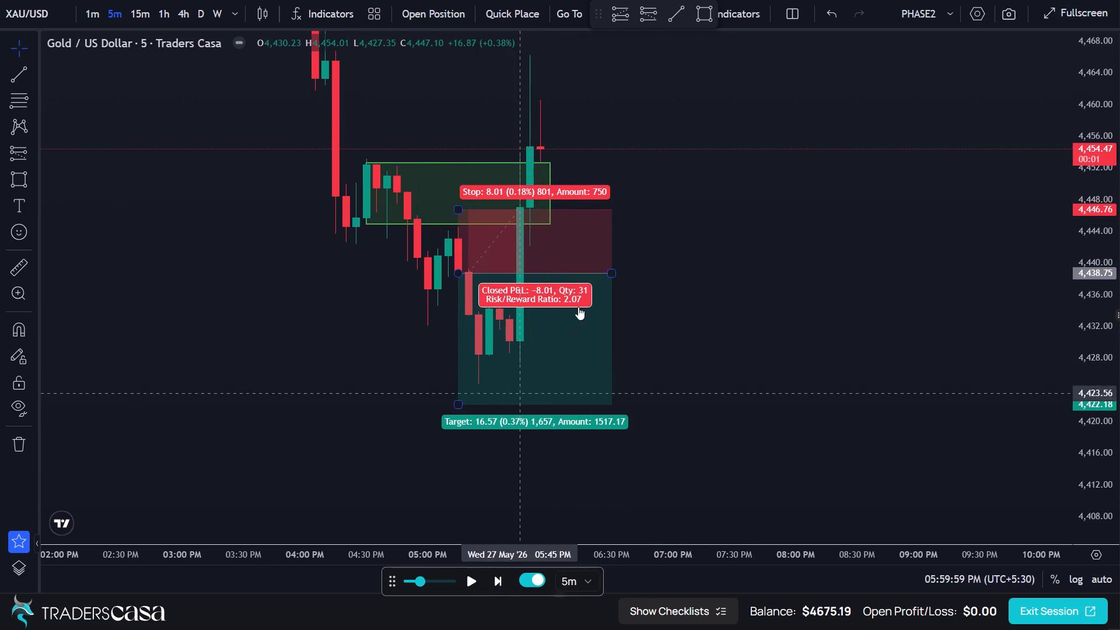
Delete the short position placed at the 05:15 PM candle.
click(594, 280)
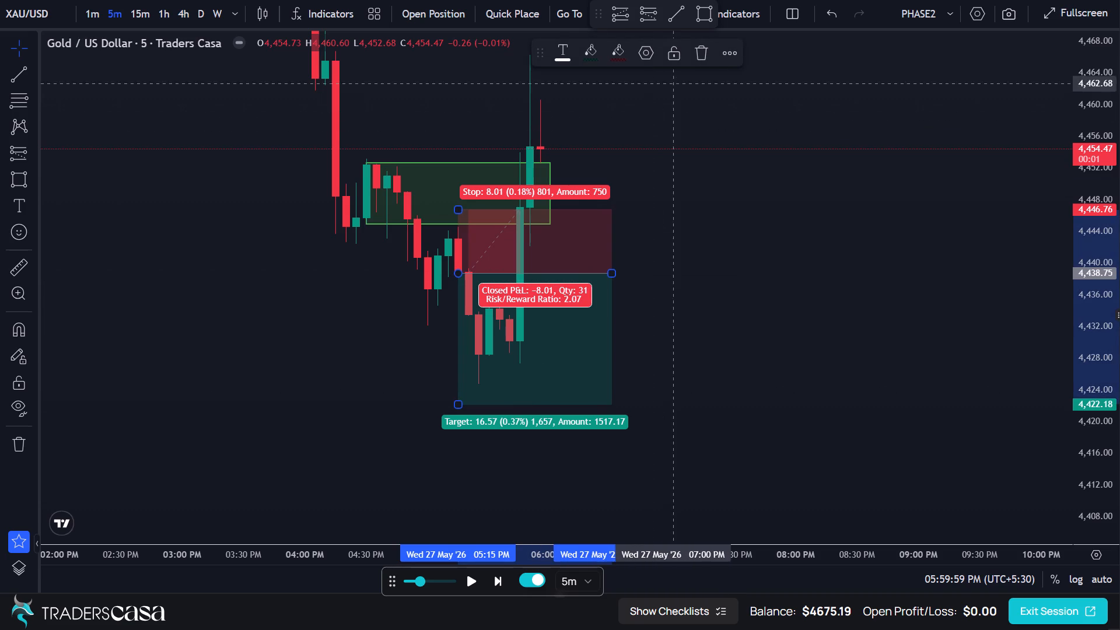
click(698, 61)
Place a short position at the 05:55 PM candle with entry about 4,454.31, stop 4,467.65 and target 4,426.69.
drag(616, 339, 616, 370)
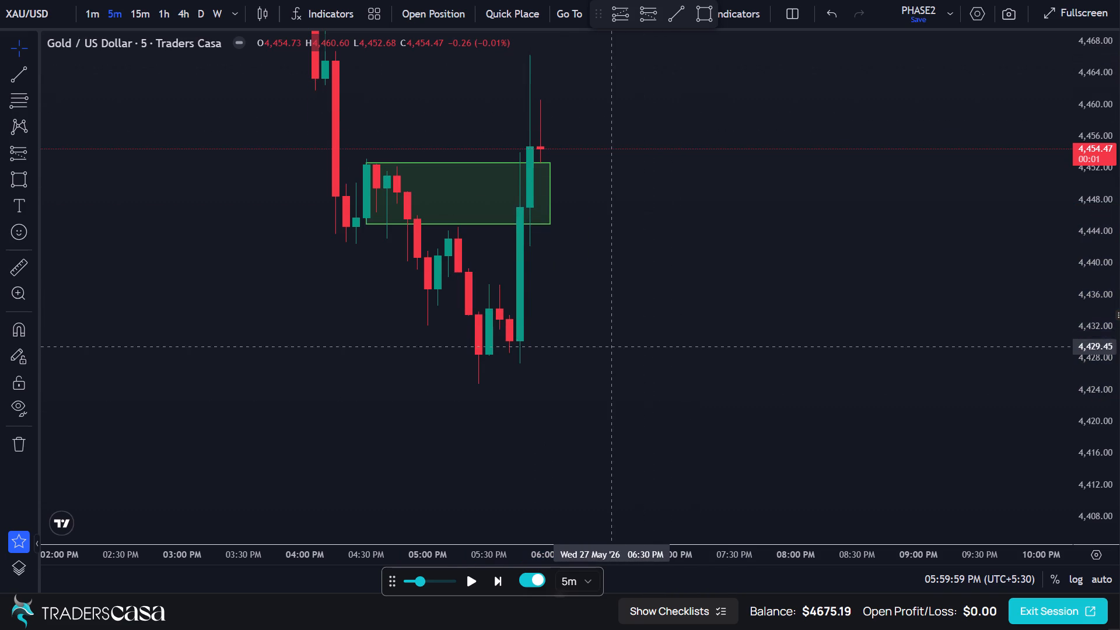
drag(616, 370, 616, 475)
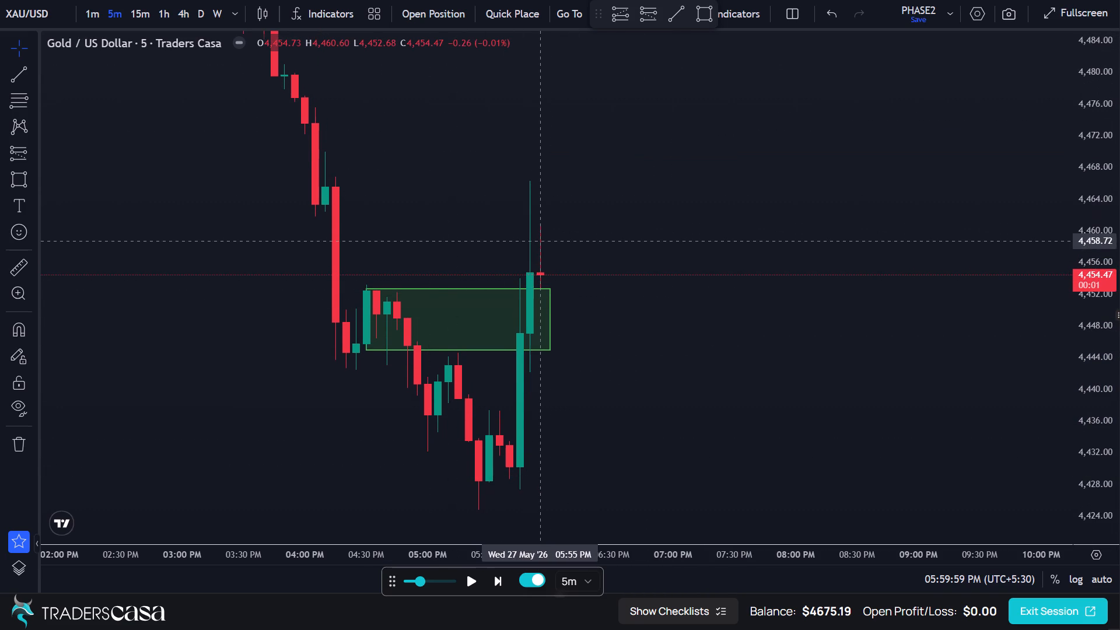
click(22, 160)
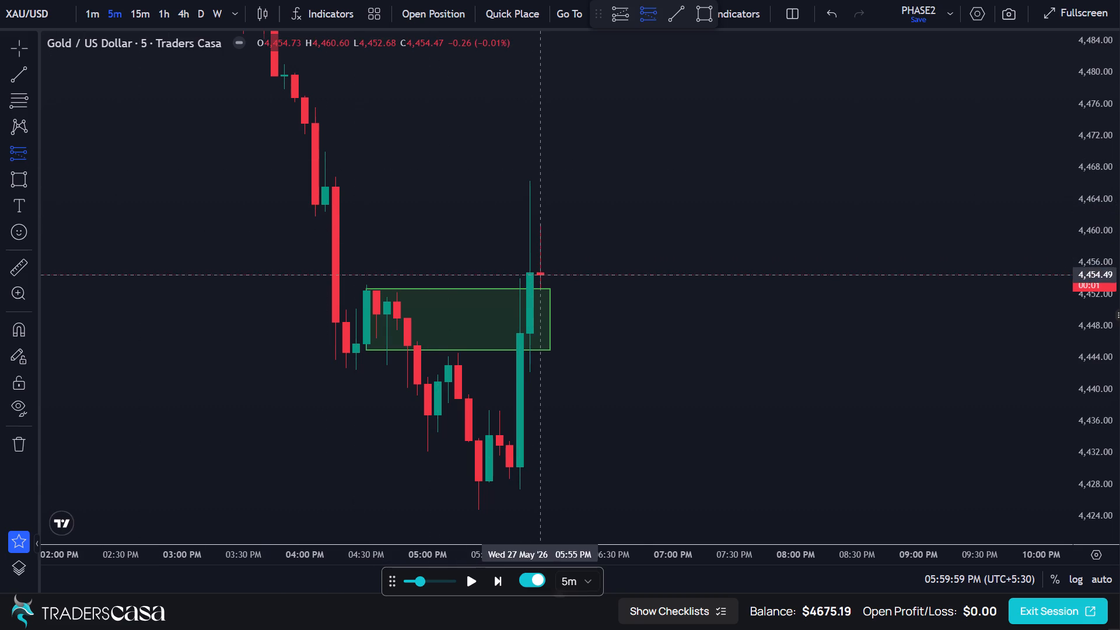
click(541, 276)
drag(541, 160, 540, 161)
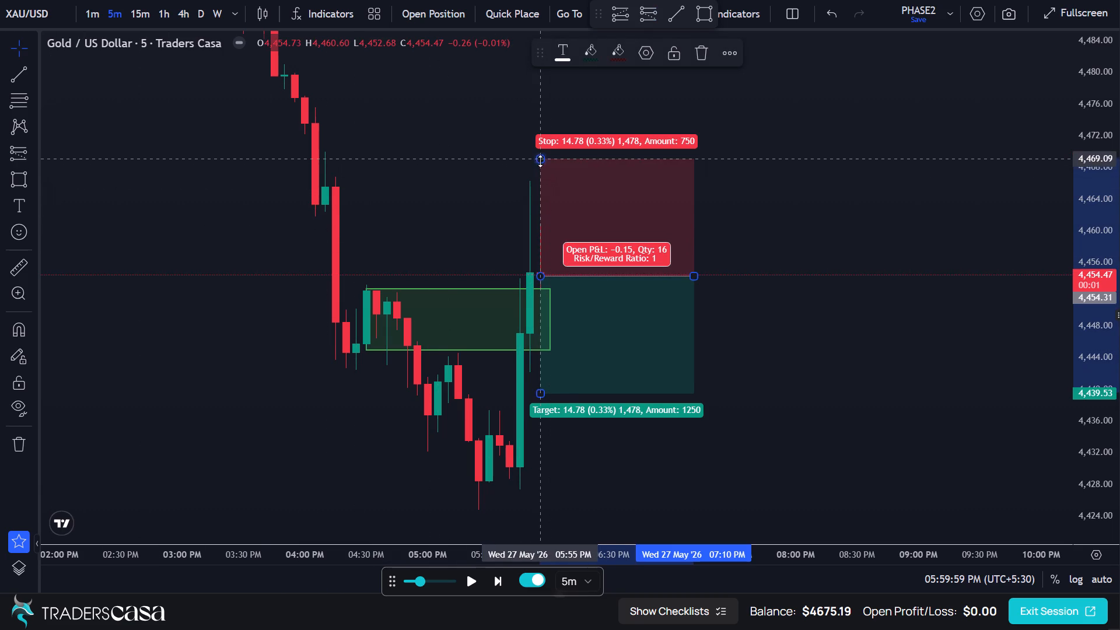
drag(540, 161, 539, 170)
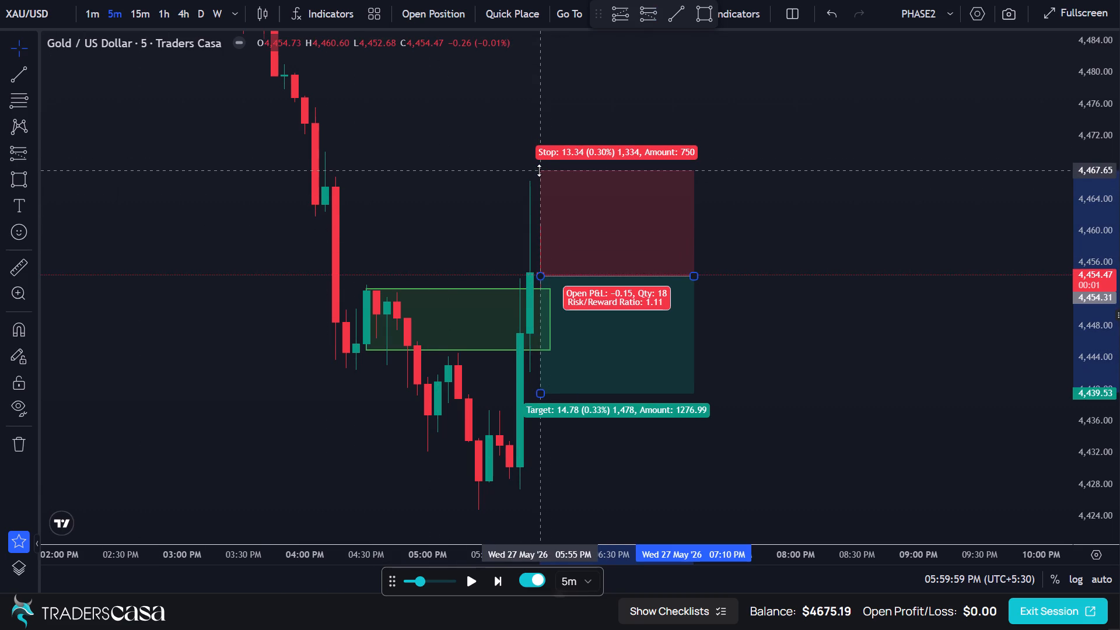
drag(542, 396, 539, 464)
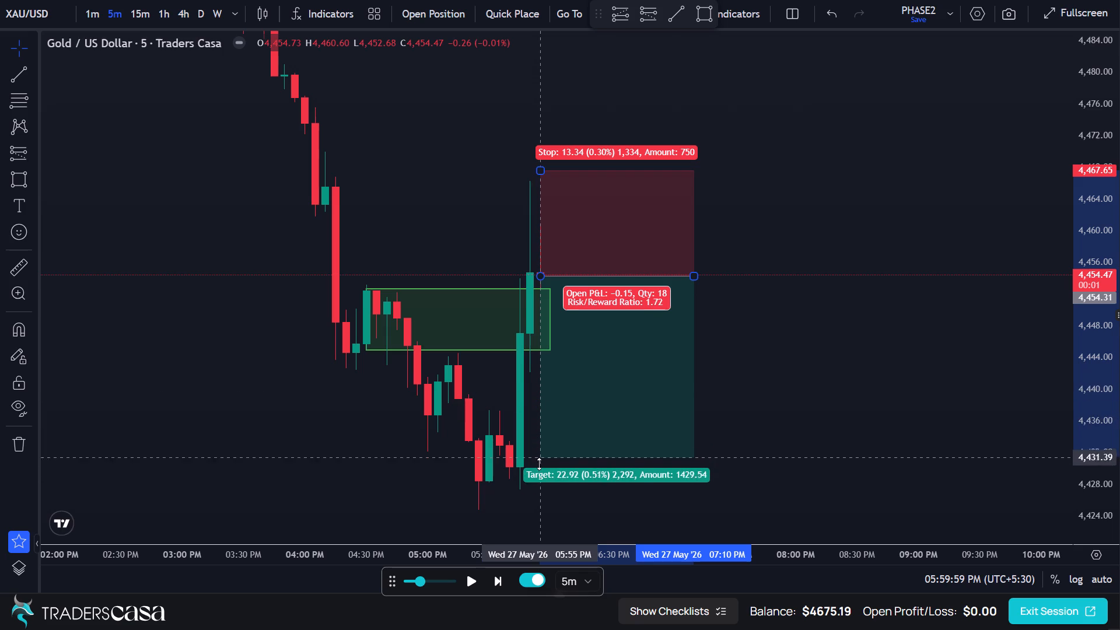
drag(539, 464, 539, 495)
click(799, 402)
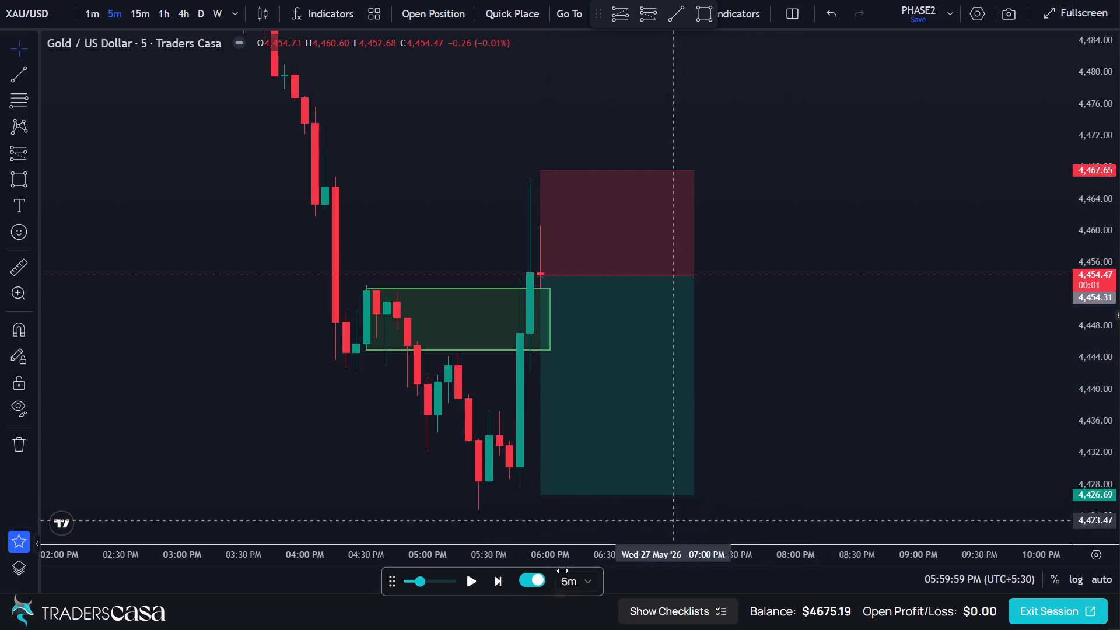
Advance the replay nine 5-minute candles to 06:44:59 PM.
click(498, 589)
triple_click(498, 589)
triple_click(498, 589)
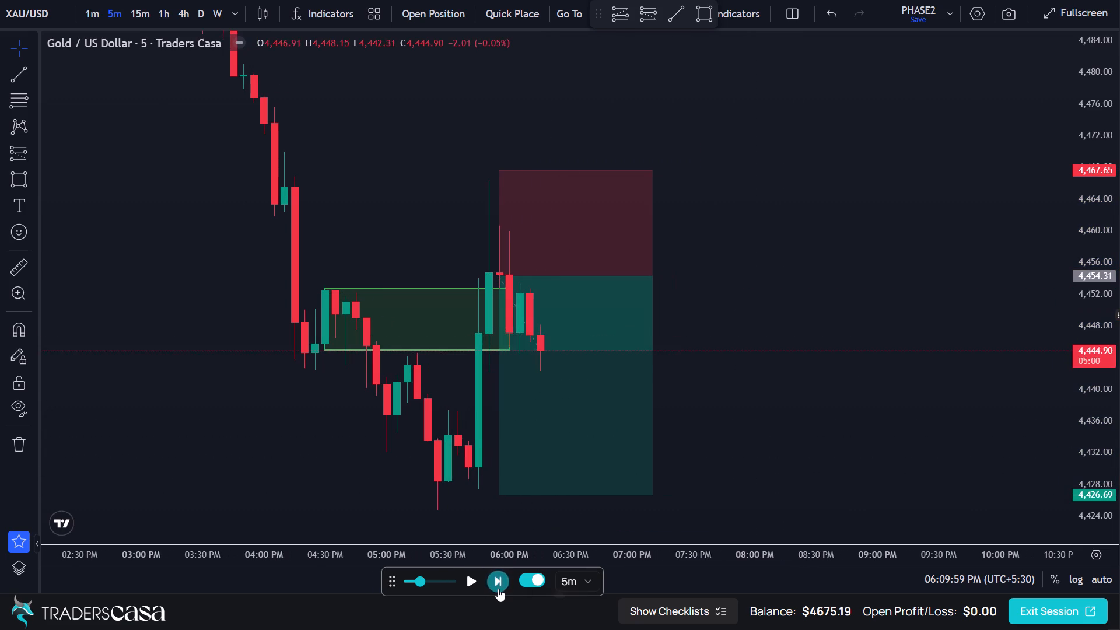
double_click(498, 589)
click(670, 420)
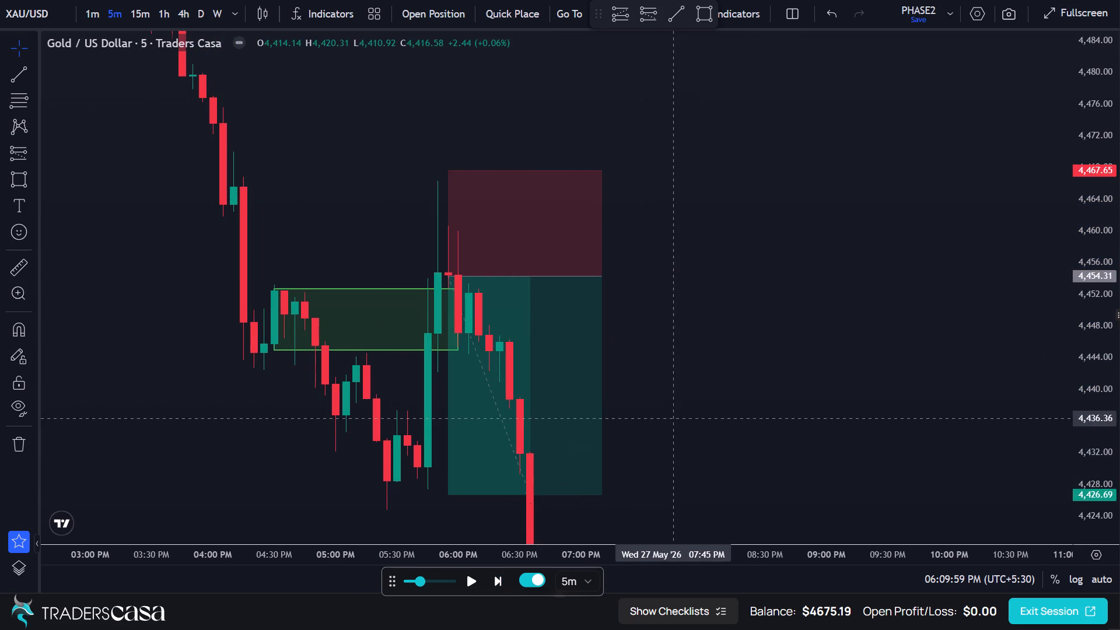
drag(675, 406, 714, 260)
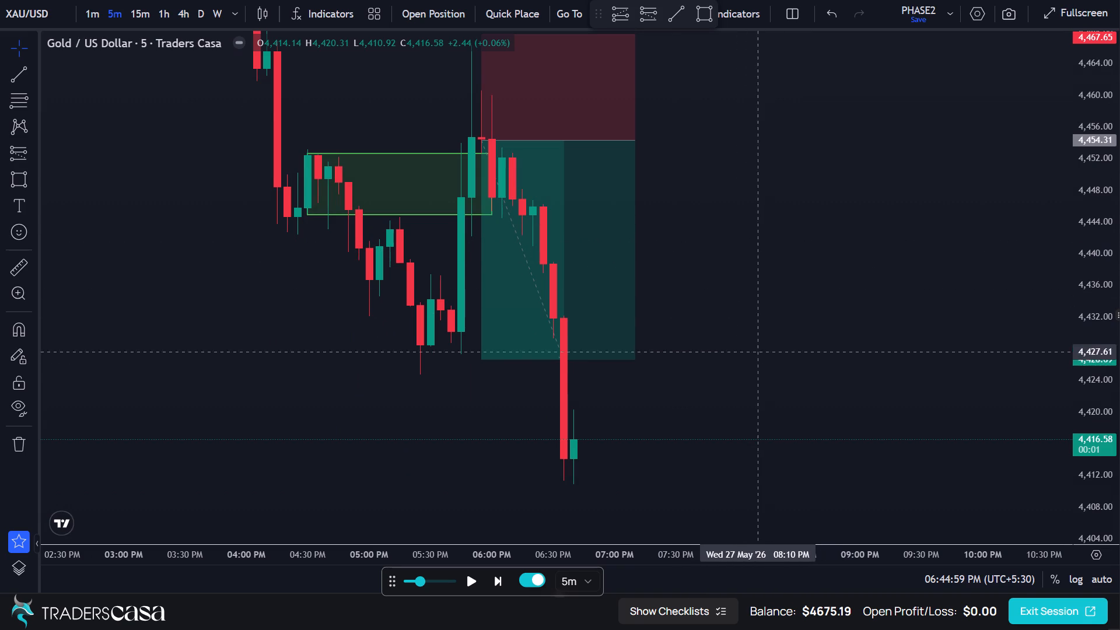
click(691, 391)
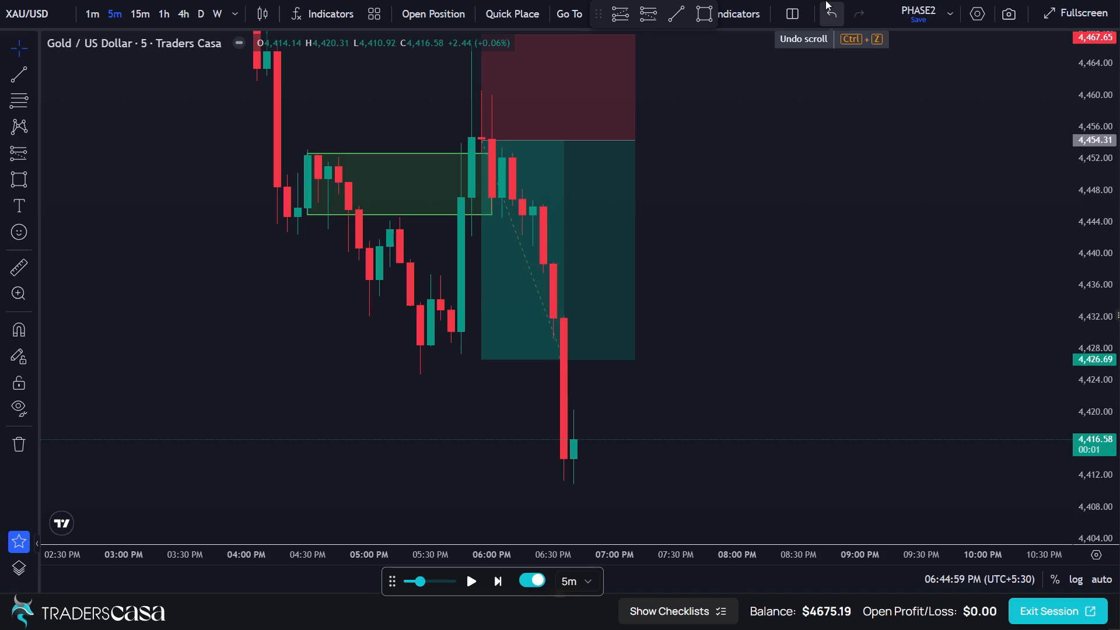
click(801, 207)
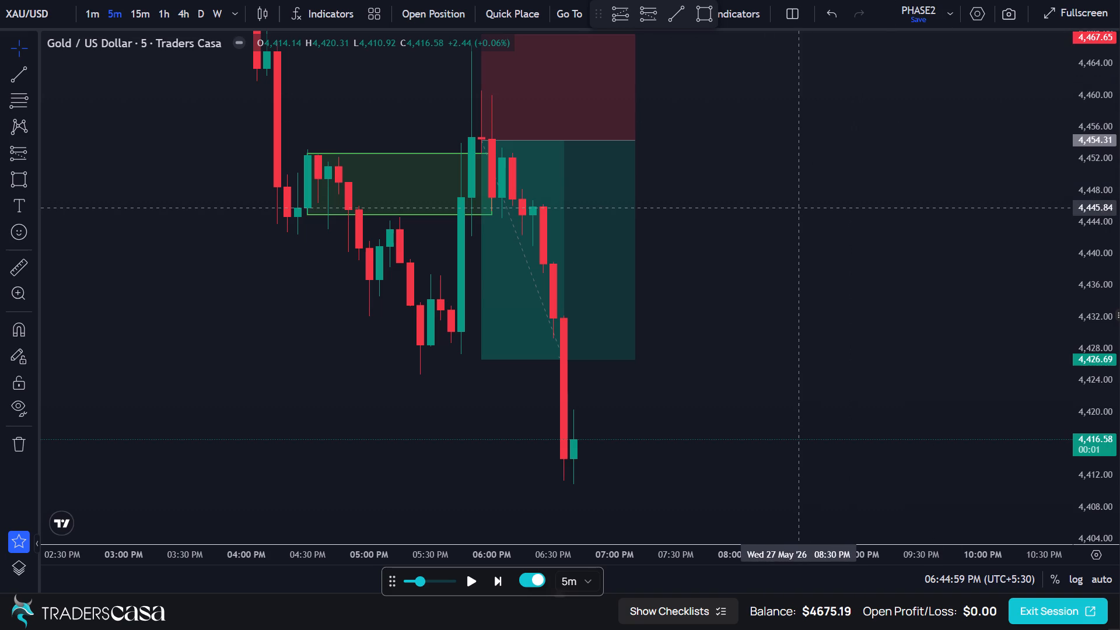
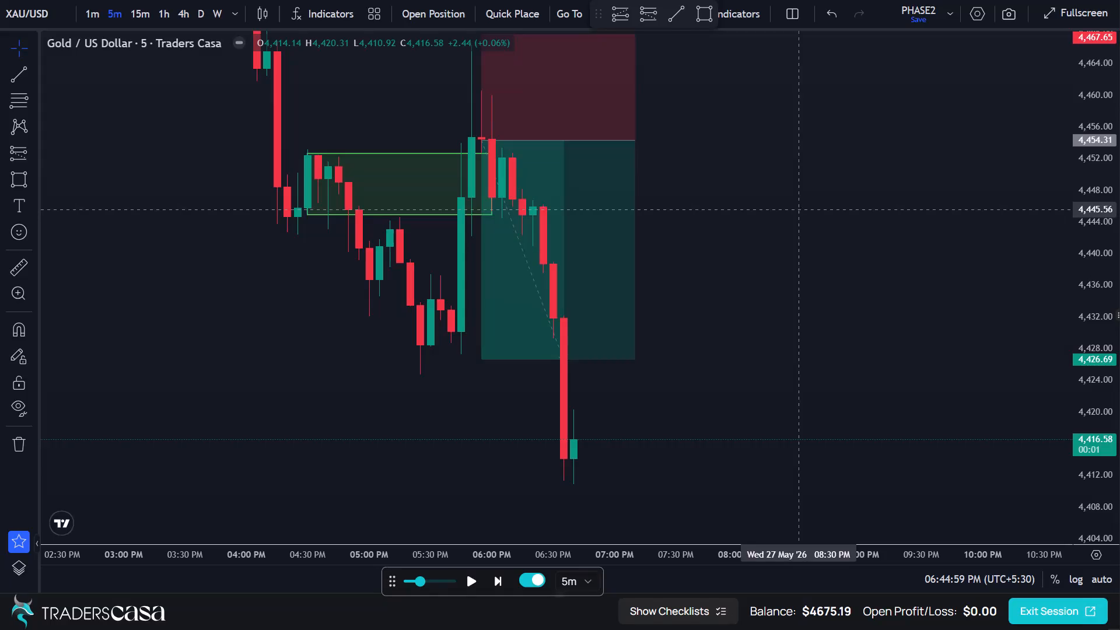
Reset the 5-minute XAU/USD chart's price scale to automatic fit.
double_click(1086, 271)
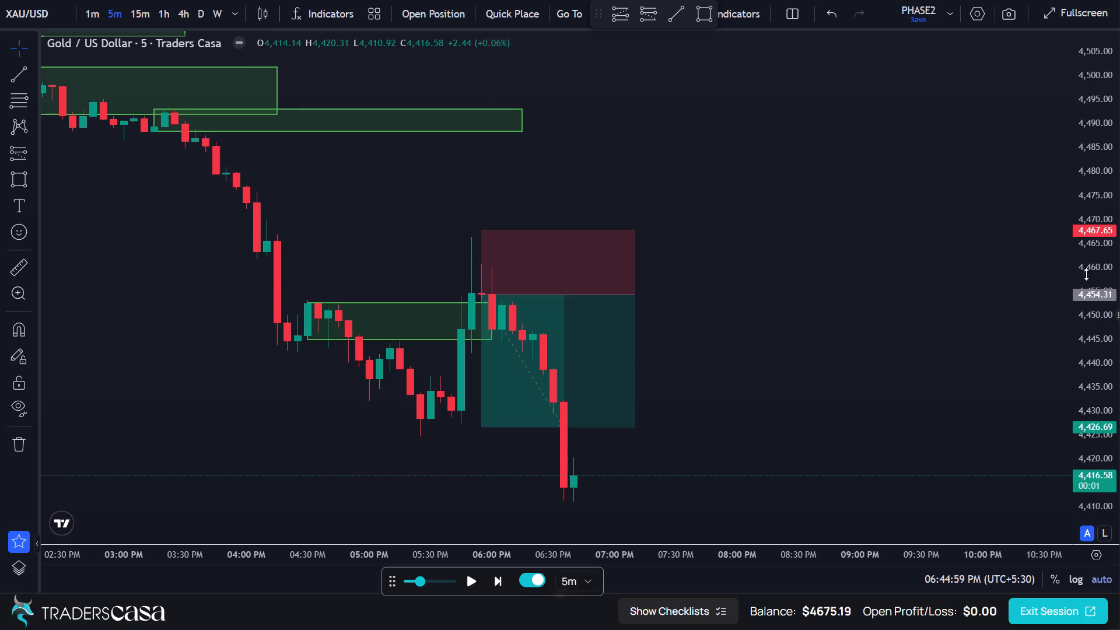
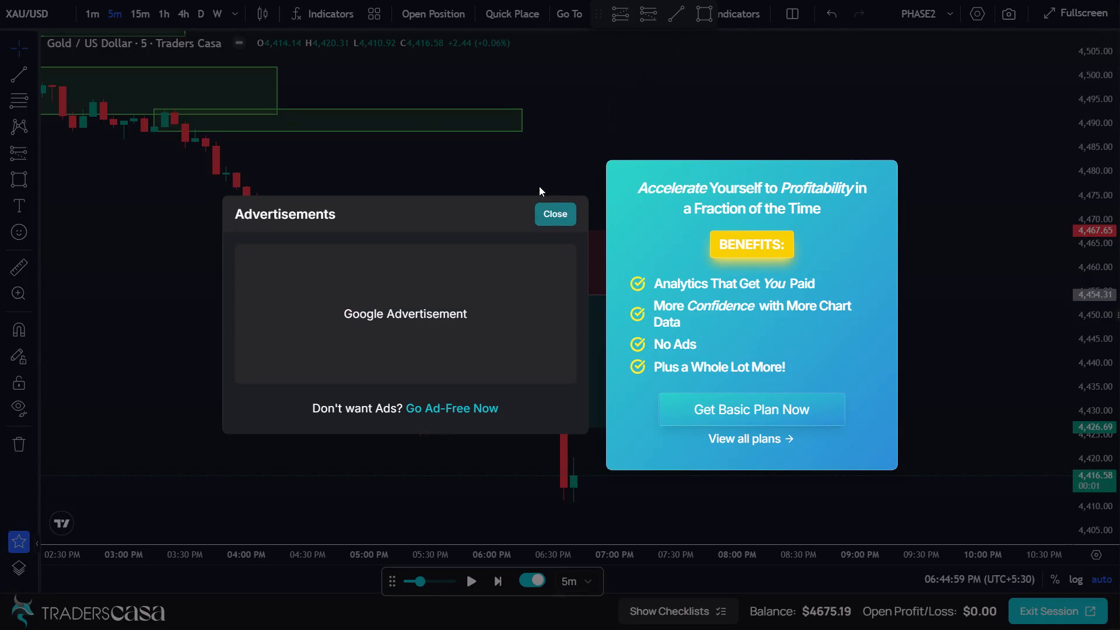
Dismiss the advertisement pop-up covering the chart.
click(548, 220)
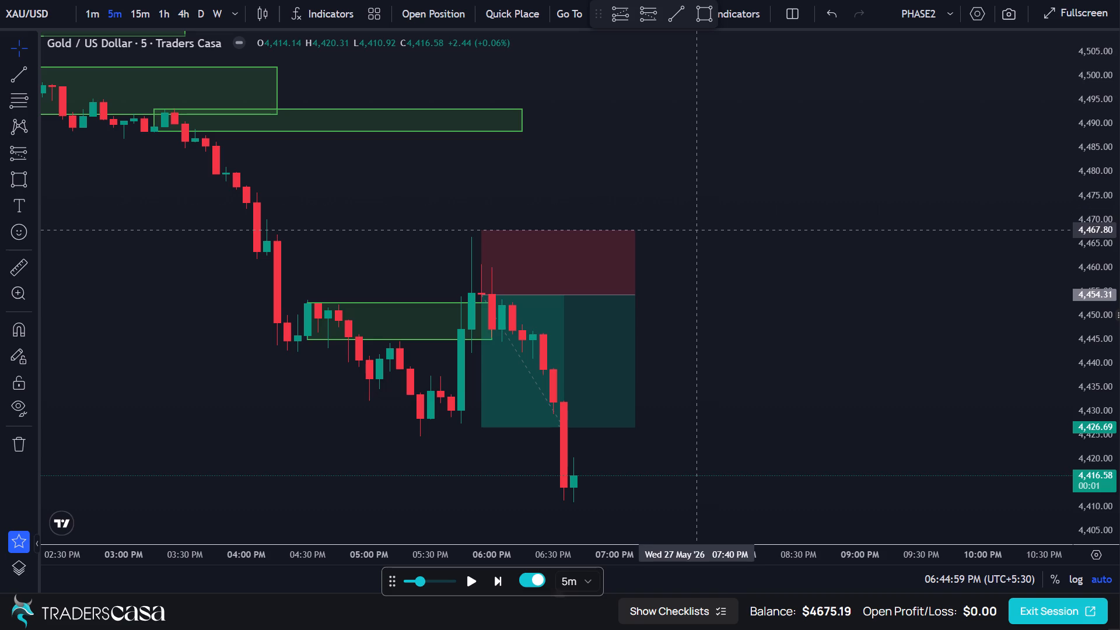
Switch to the 15-minute XAU/USD chart and delete the short position drawing with its stop and target.
drag(706, 252, 579, 196)
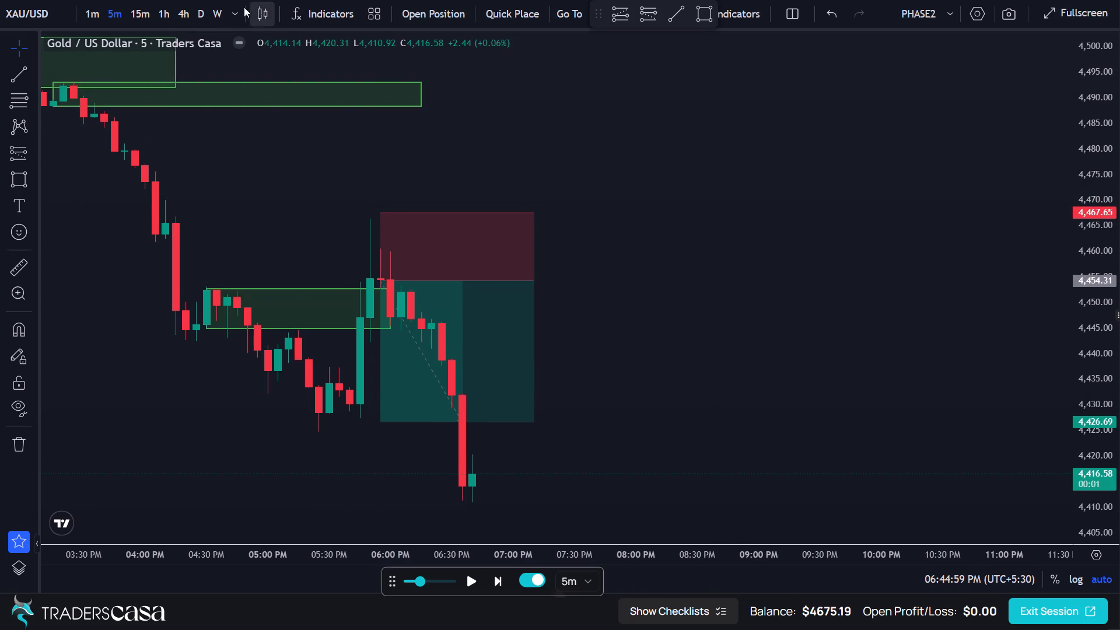
click(147, 12)
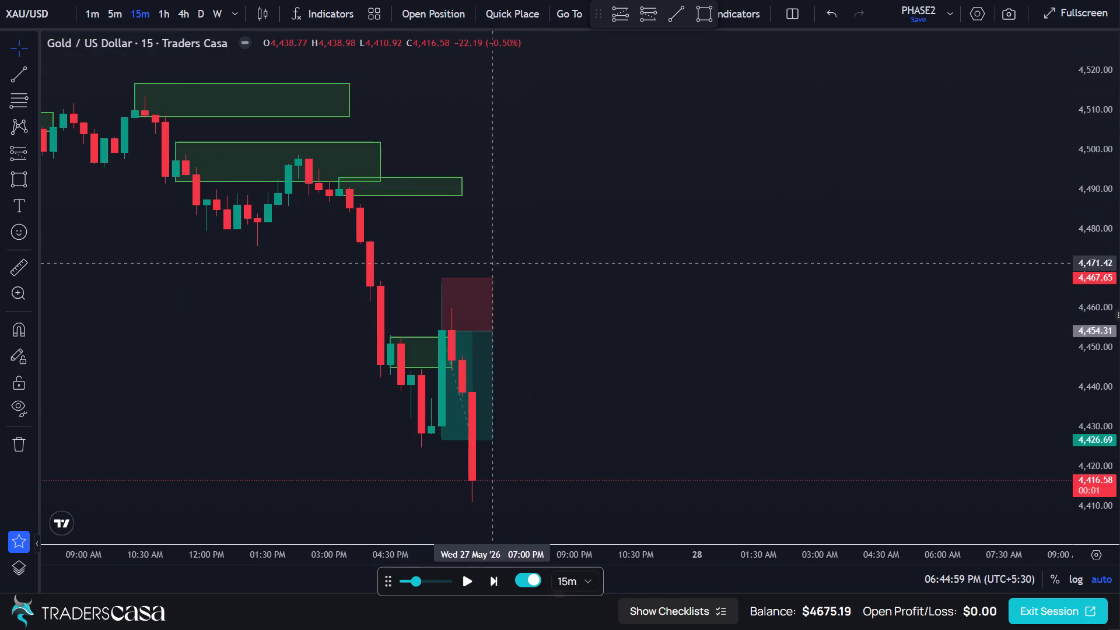
scroll(541, 283, up, 2)
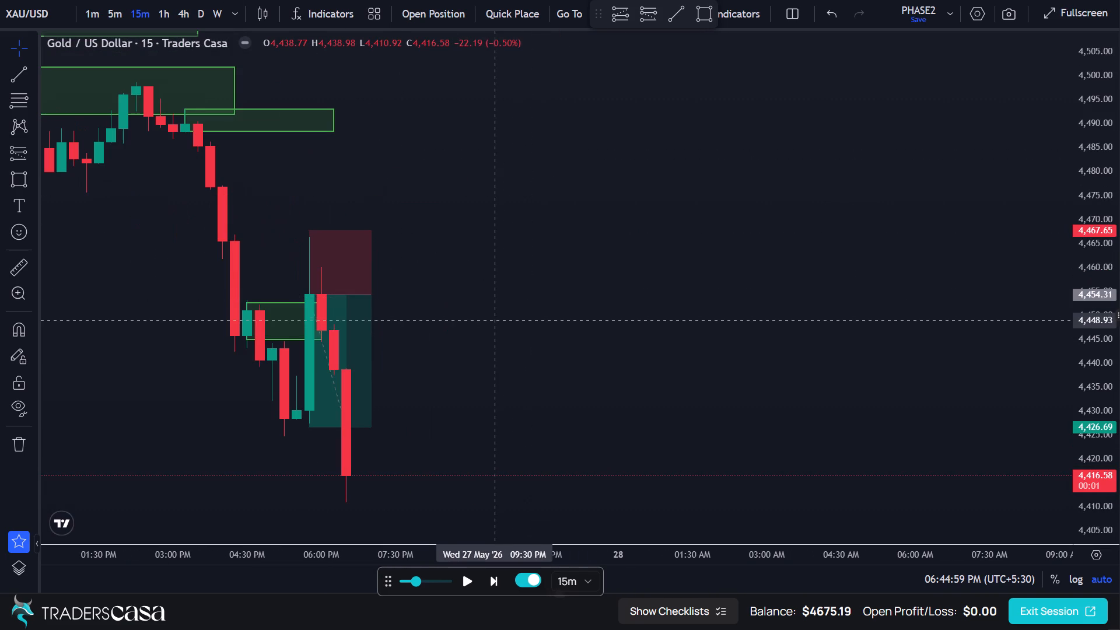
scroll(495, 315, up, 1)
drag(482, 316, 728, 338)
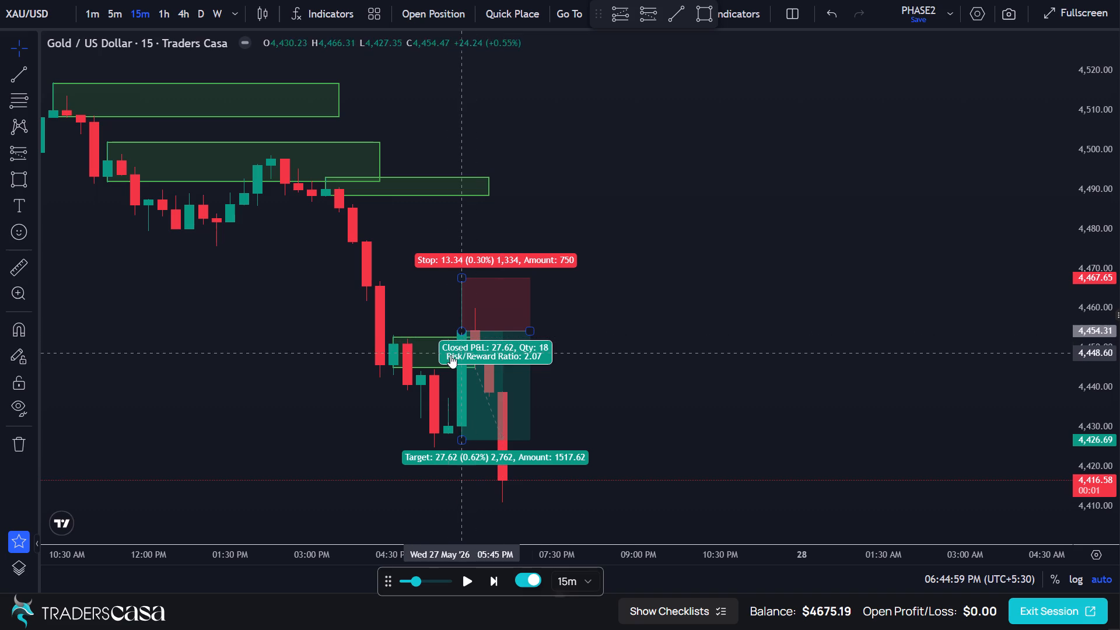
click(498, 331)
click(694, 52)
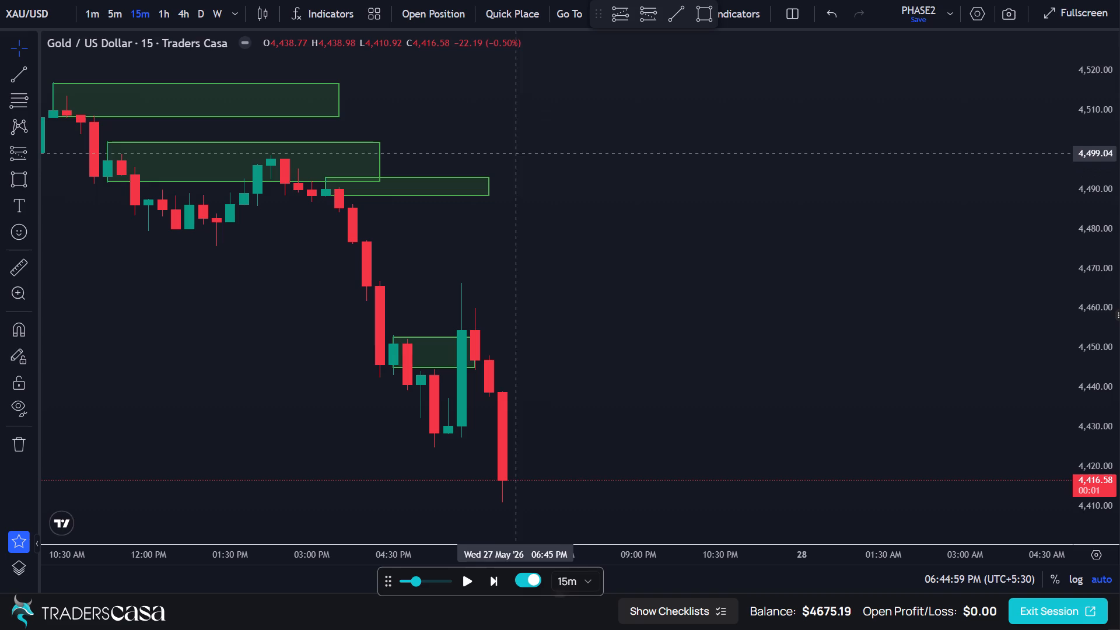
Draw a rectangle zone over the tall bullish 05:45 PM candle's body, about 4,455 to 4,430, extended to 09:30 PM.
scroll(487, 307, up, 4)
drag(461, 318, 638, 299)
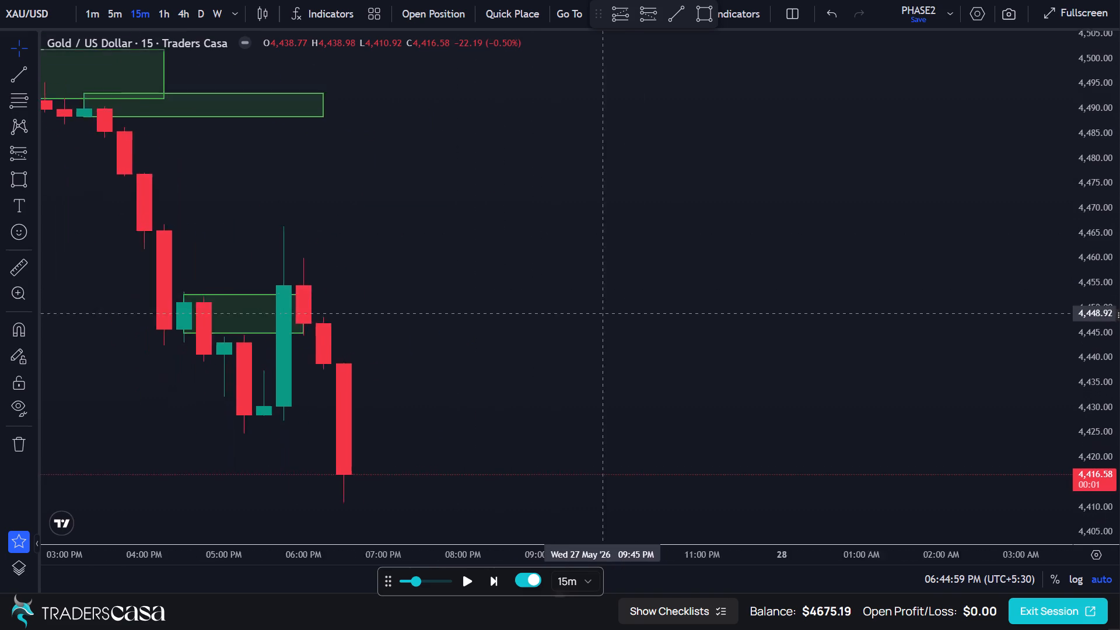
drag(638, 299, 712, 307)
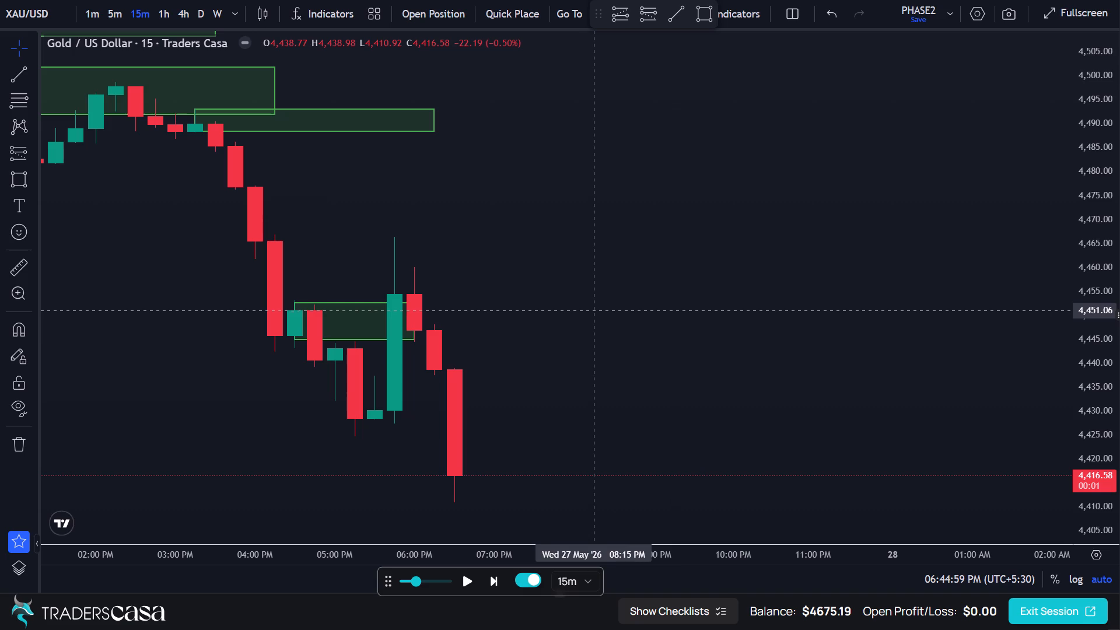
click(14, 182)
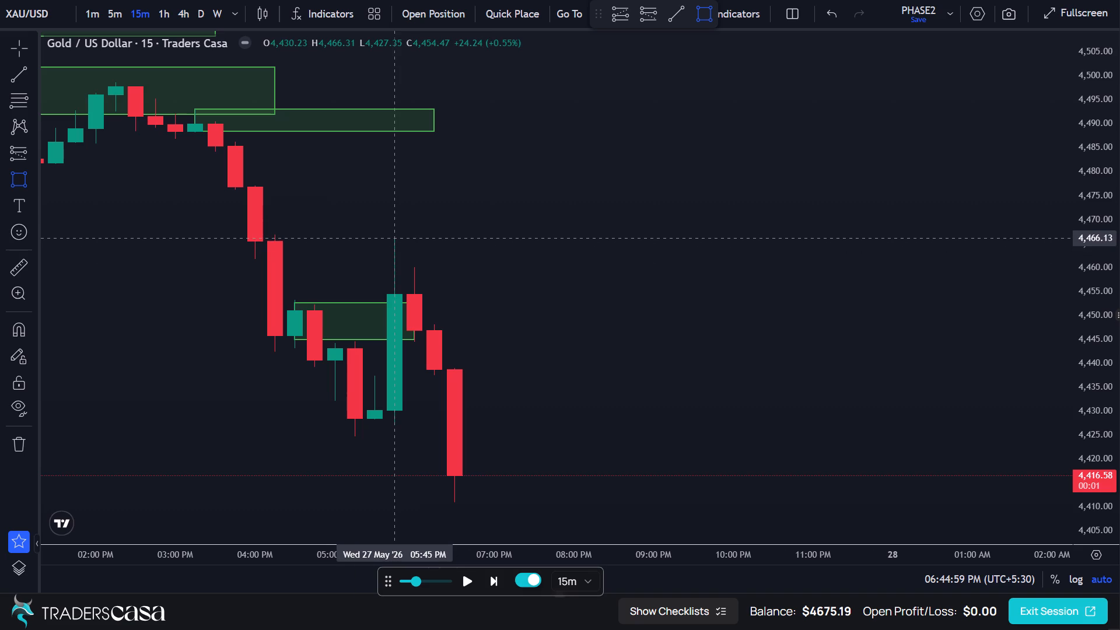
click(398, 291)
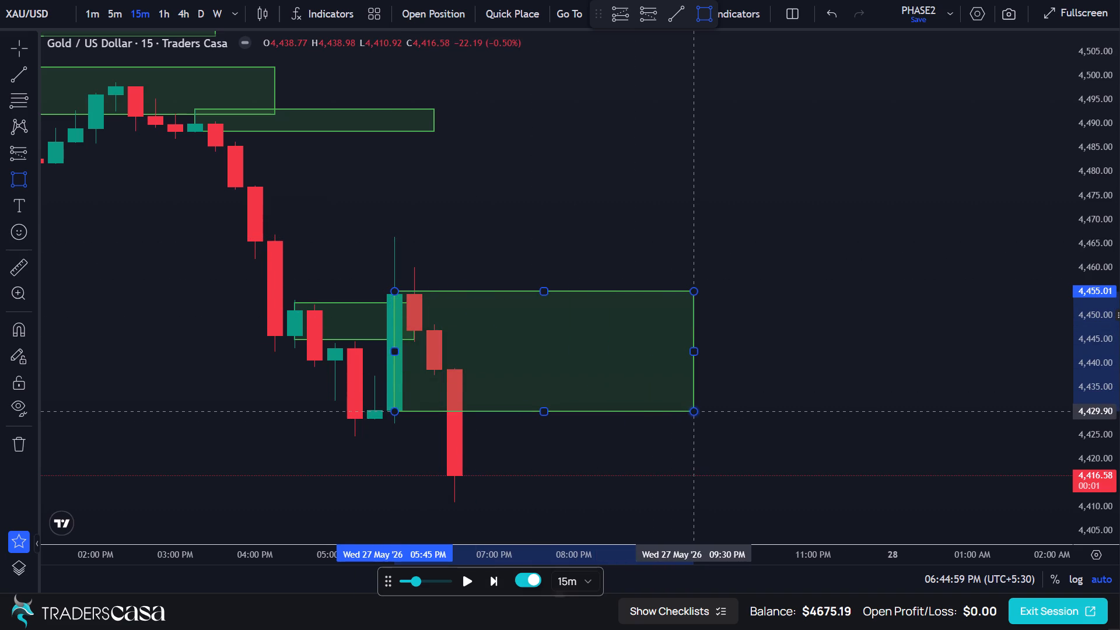
click(697, 414)
click(726, 389)
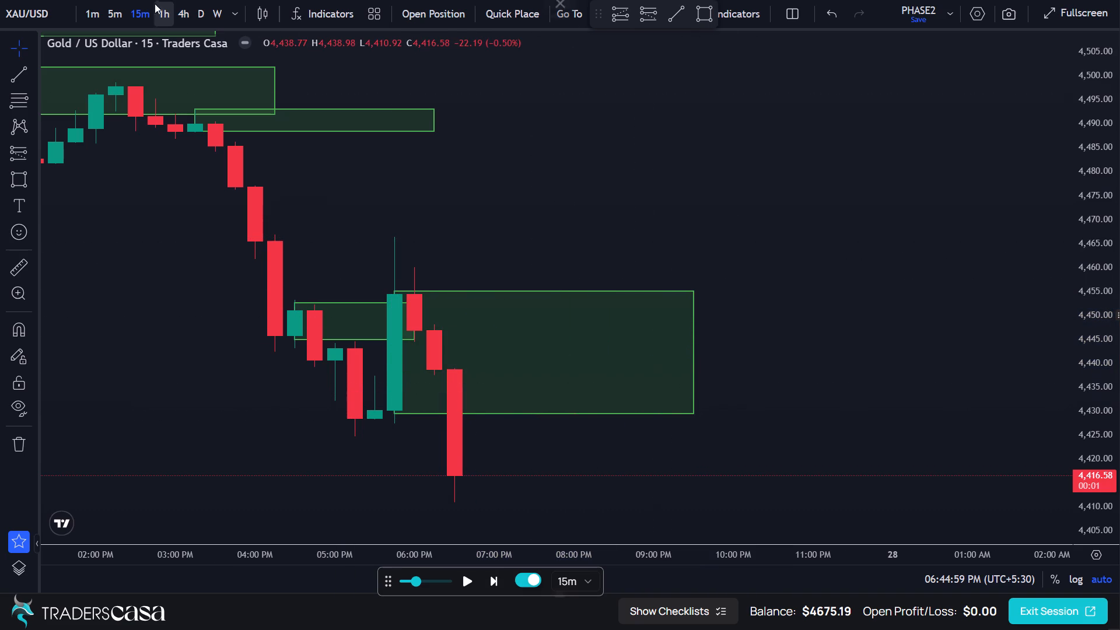
Switch to the 5-minute chart and step the replay forward candle by candle to about 07:50 PM.
click(115, 15)
scroll(547, 477, down, 1)
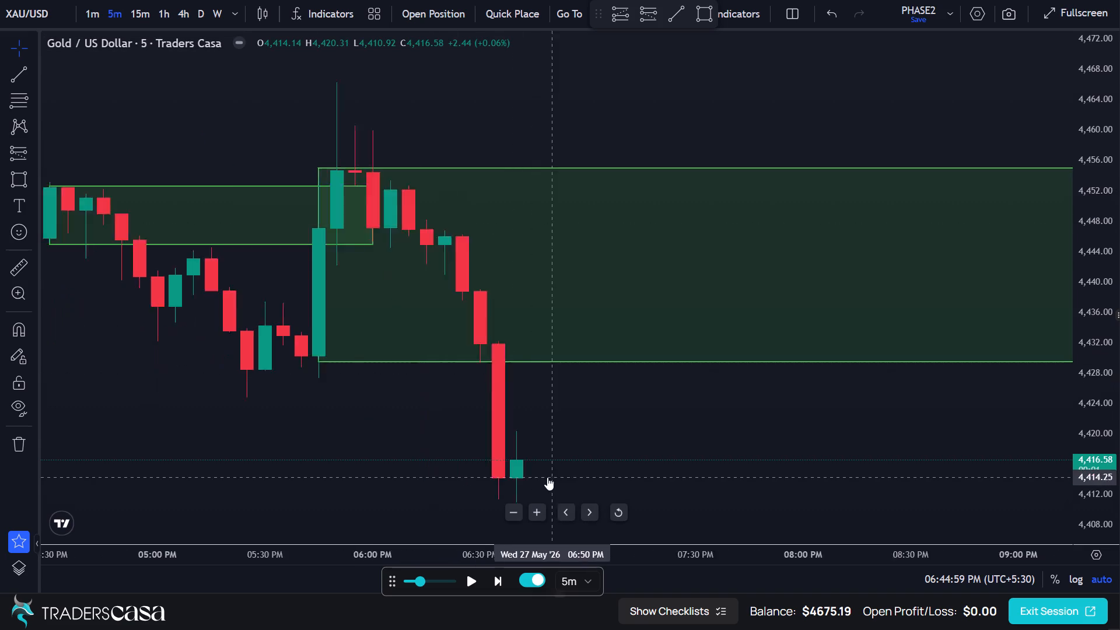
scroll(547, 477, down, 3)
drag(551, 476, 544, 314)
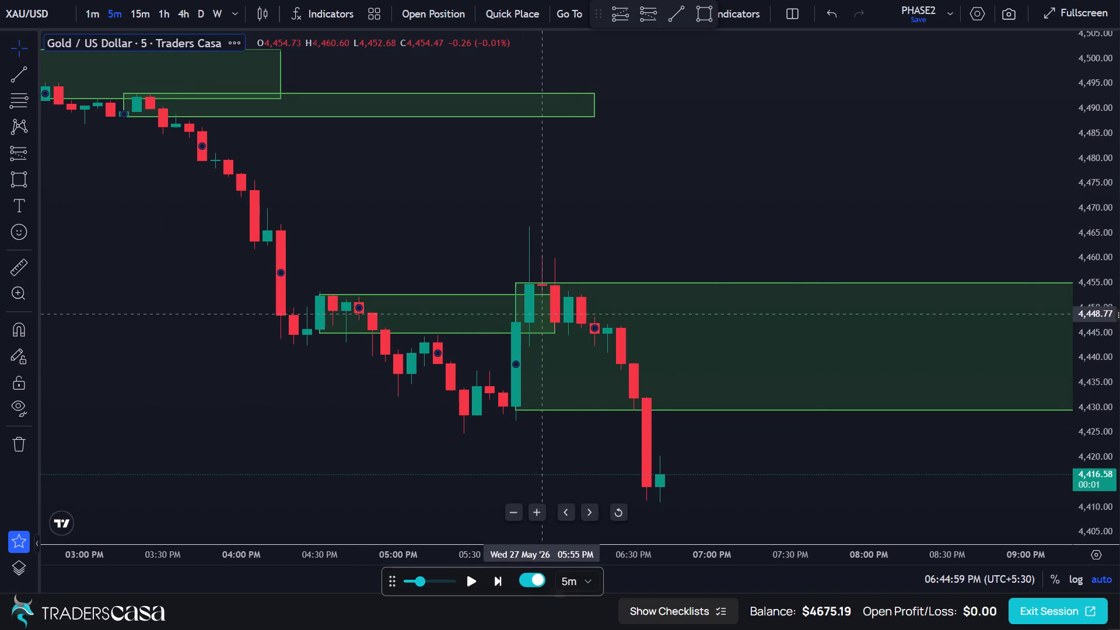
click(494, 584)
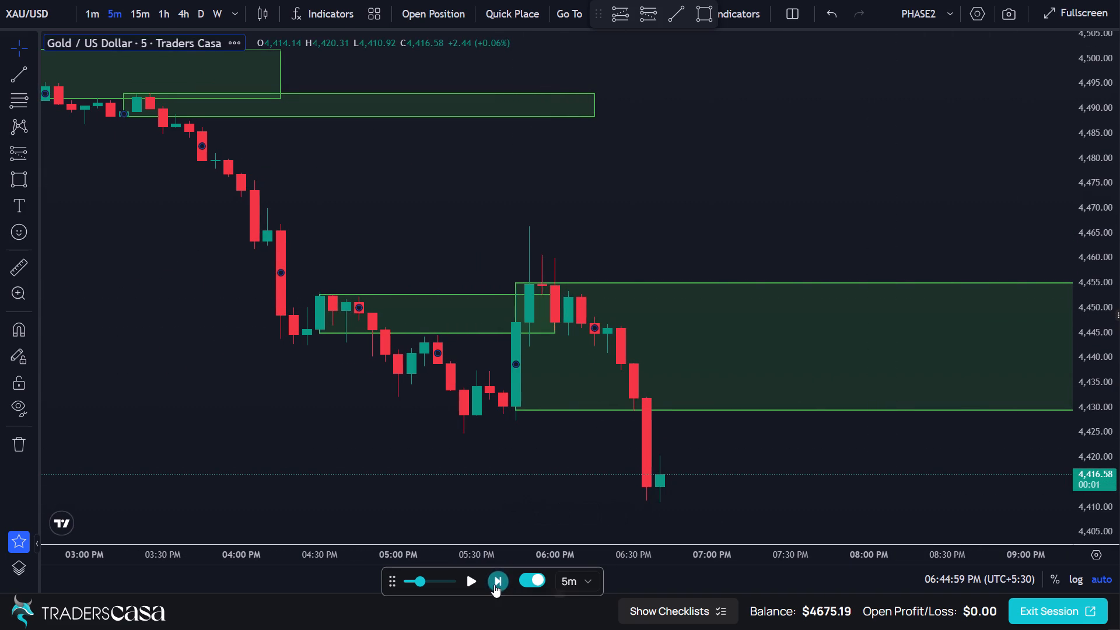
triple_click(494, 584)
click(494, 584)
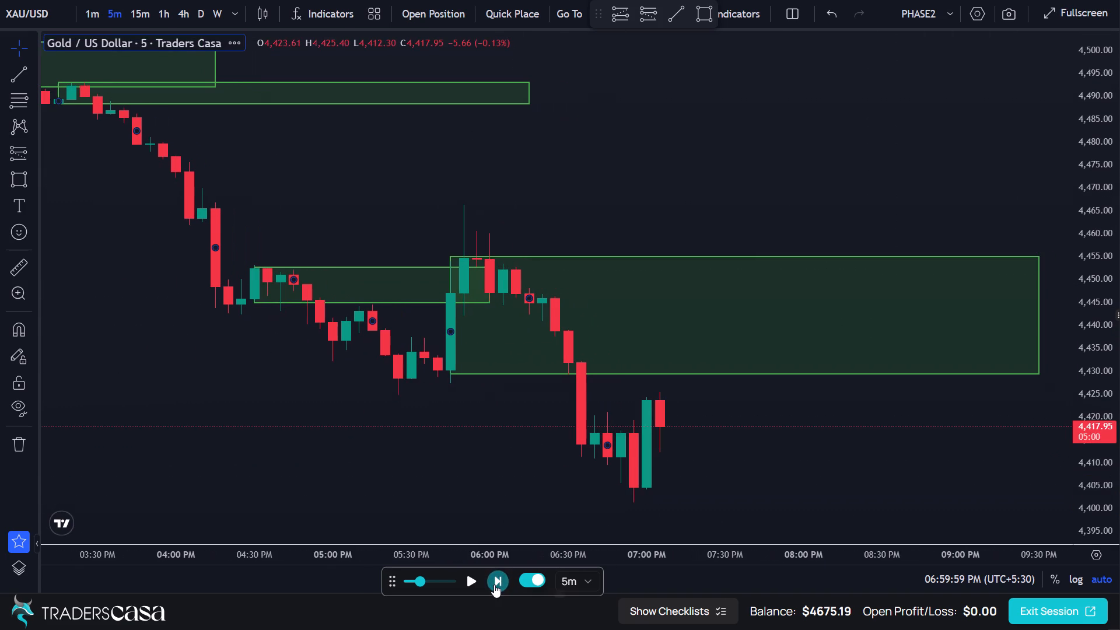
triple_click(494, 584)
click(494, 584)
click(494, 584)
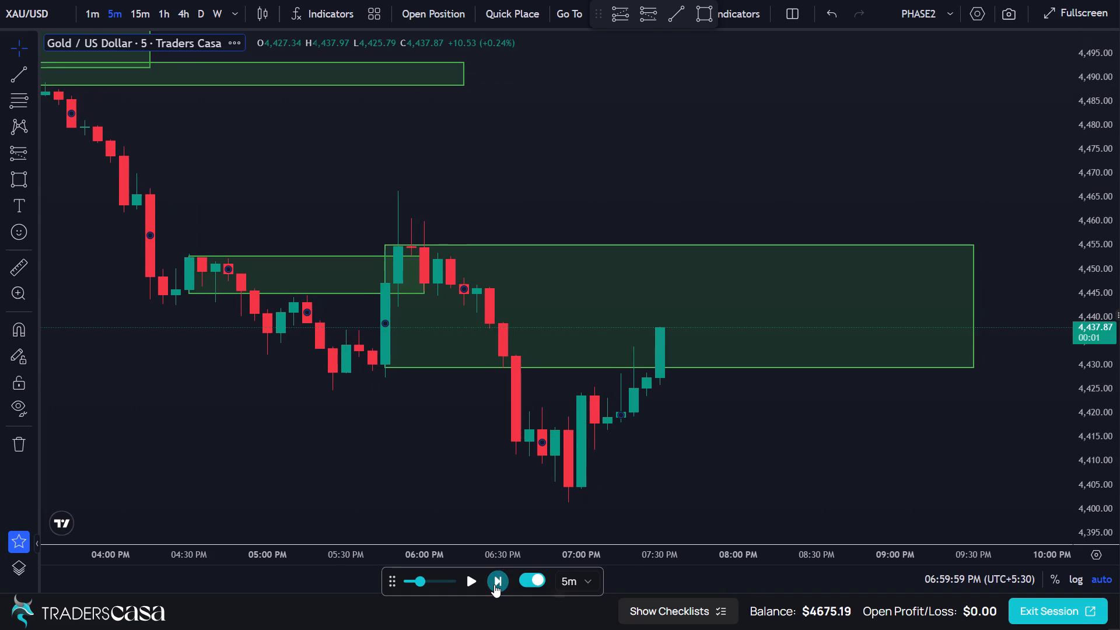
click(494, 584)
click(494, 584)
click(494, 584)
click(494, 584)
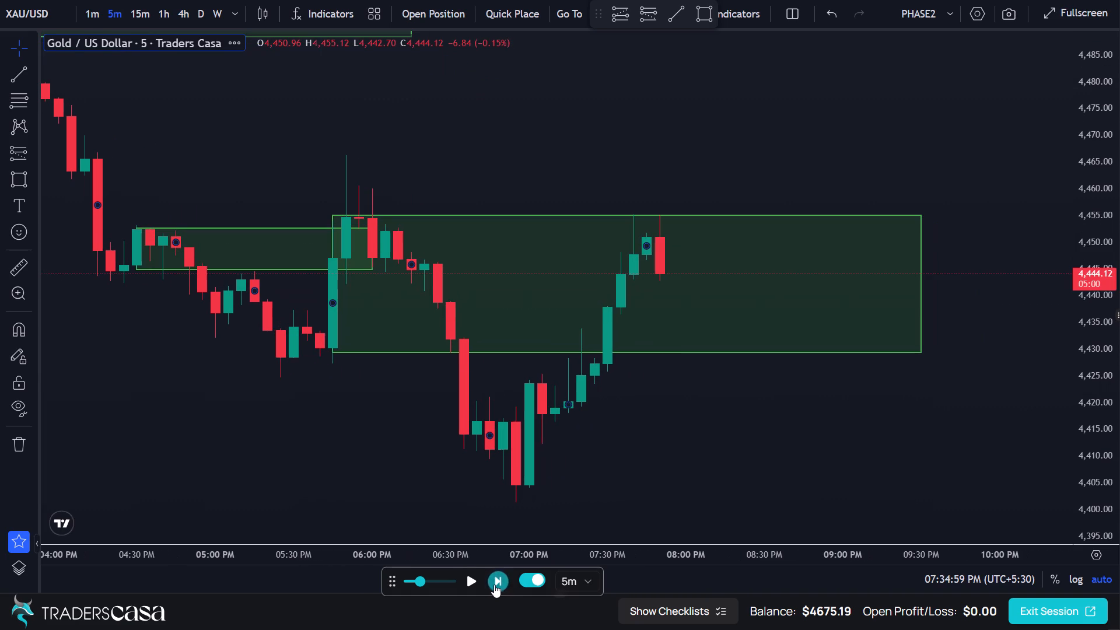
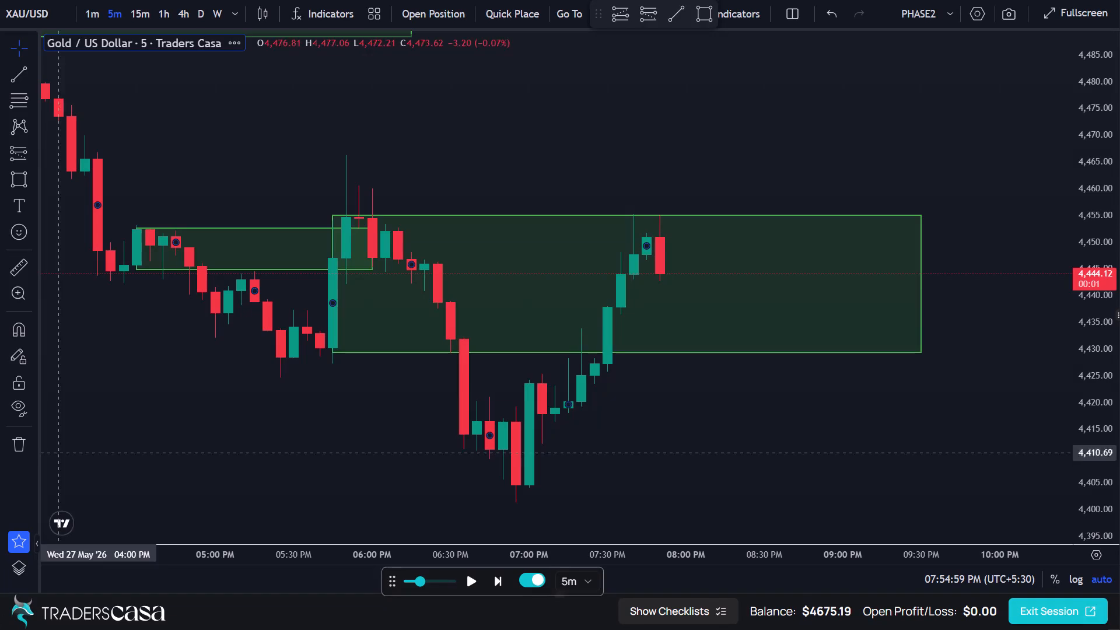
Place a short position at the 07:50 PM candle with entry 4,444.78, stop 4,458.69 and target 4,416.83.
click(17, 155)
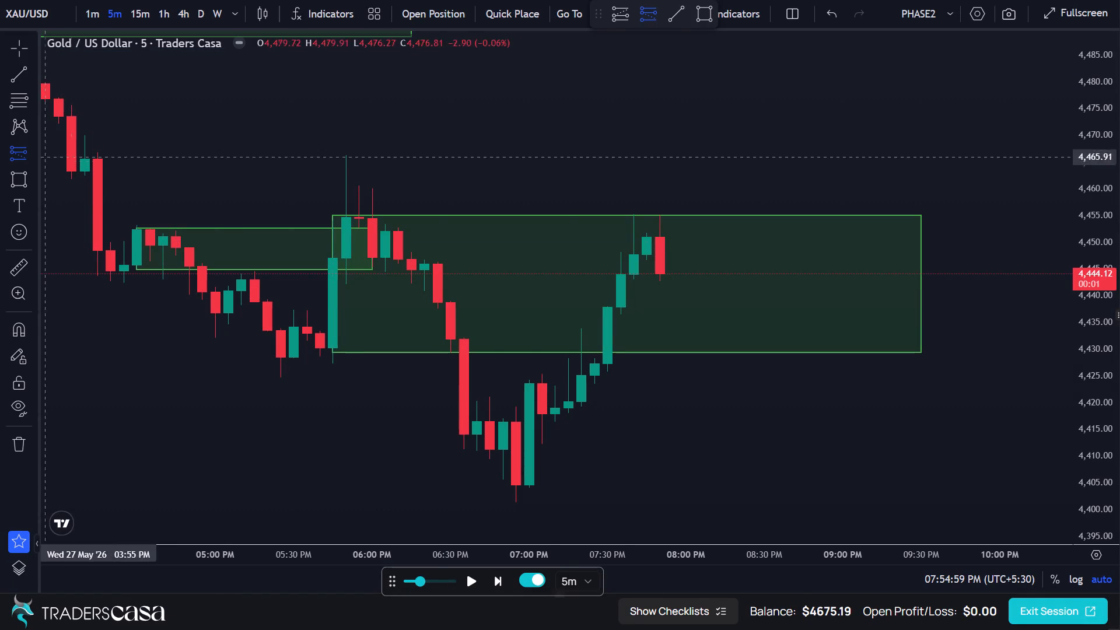
click(660, 270)
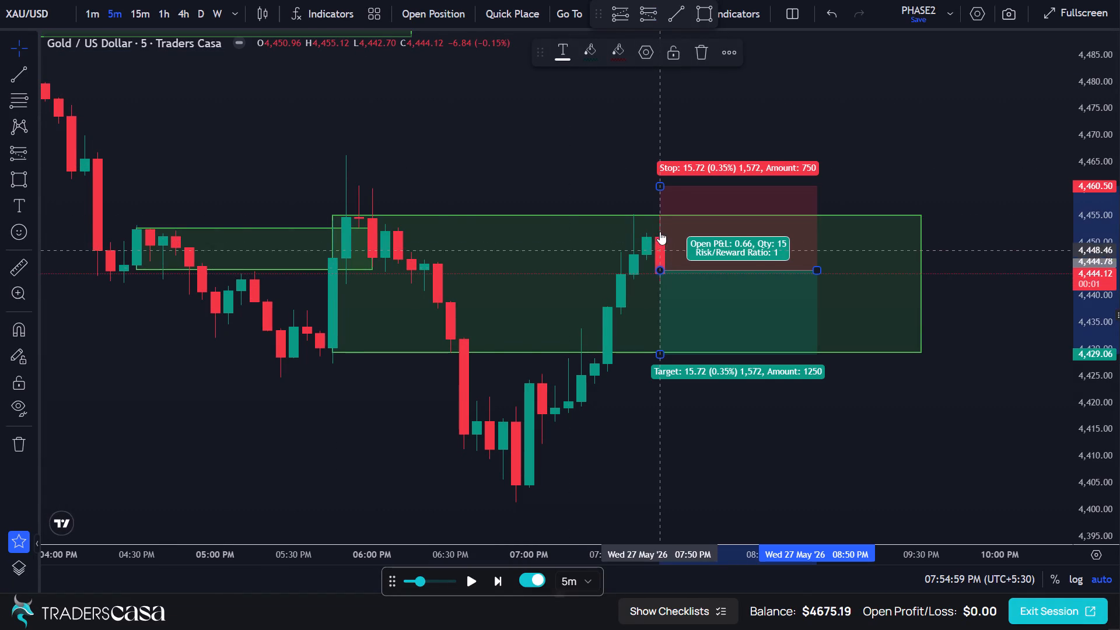
drag(660, 183, 662, 196)
drag(660, 351, 658, 446)
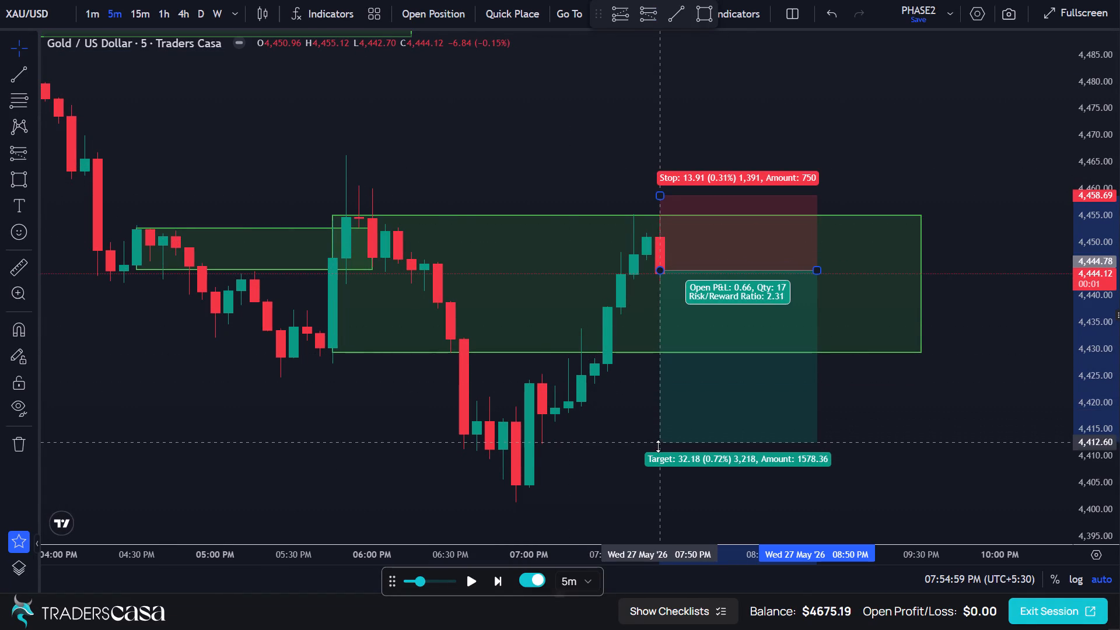
drag(658, 446, 663, 430)
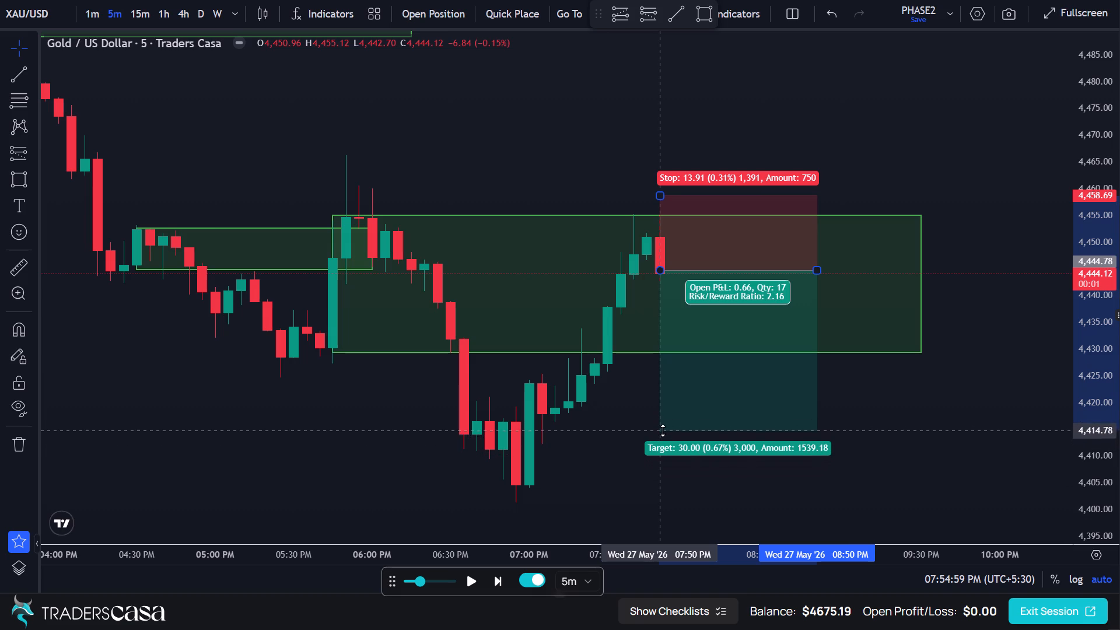
drag(663, 430, 665, 419)
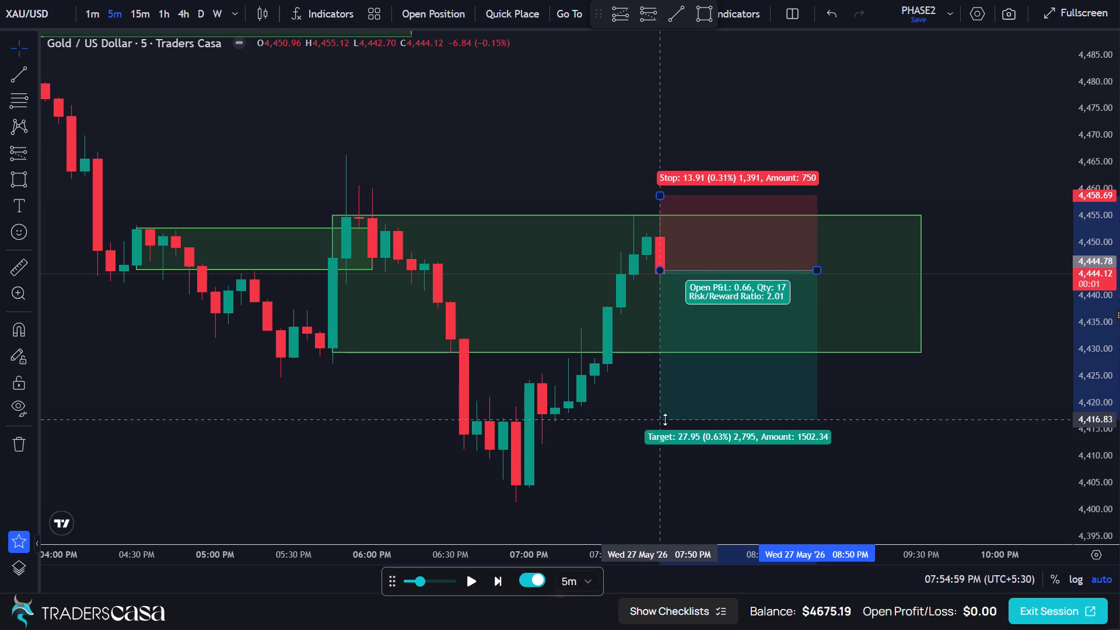
drag(665, 419, 666, 418)
click(661, 416)
click(894, 397)
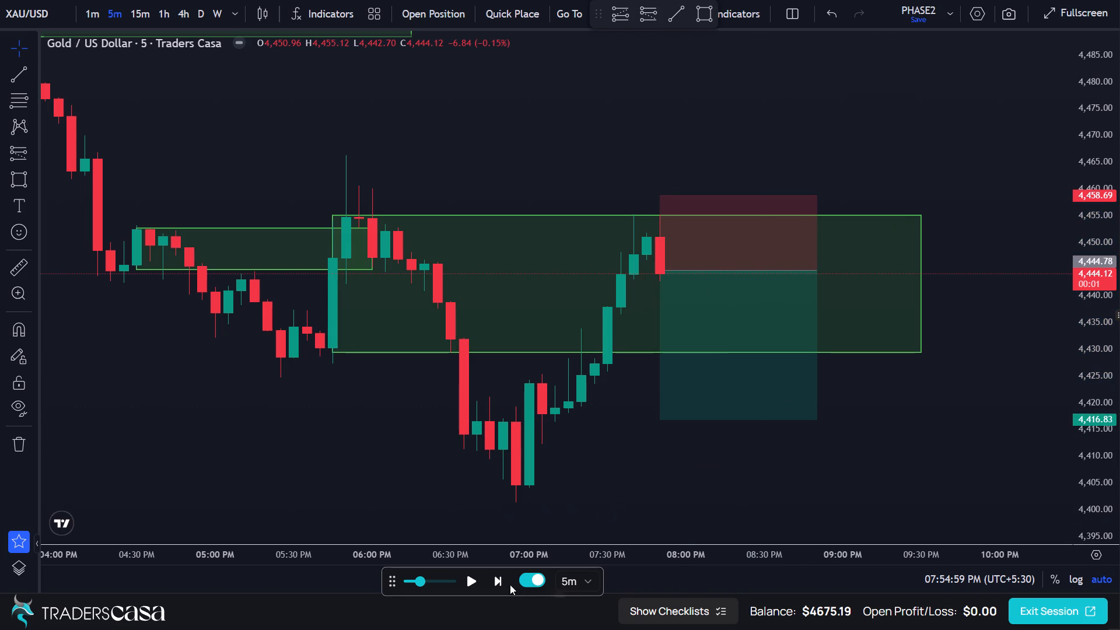
Step the replay forward candle by candle on the 5-minute chart to about 09:30 PM, where the large green zone ends.
click(496, 581)
click(496, 580)
click(496, 580)
click(496, 580)
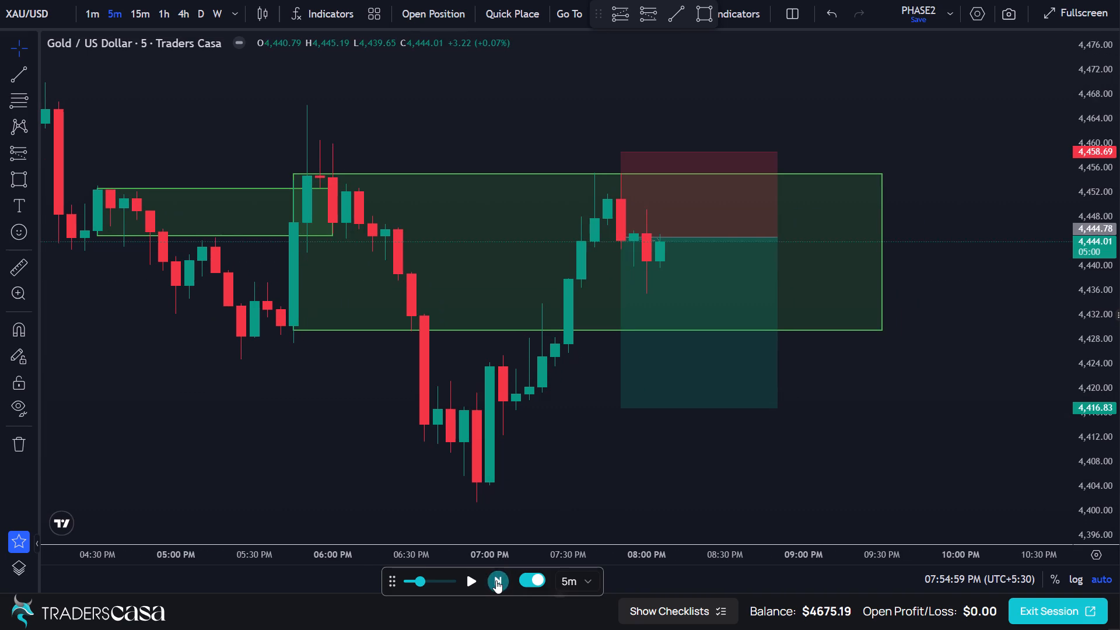
click(496, 580)
triple_click(496, 580)
triple_click(496, 580)
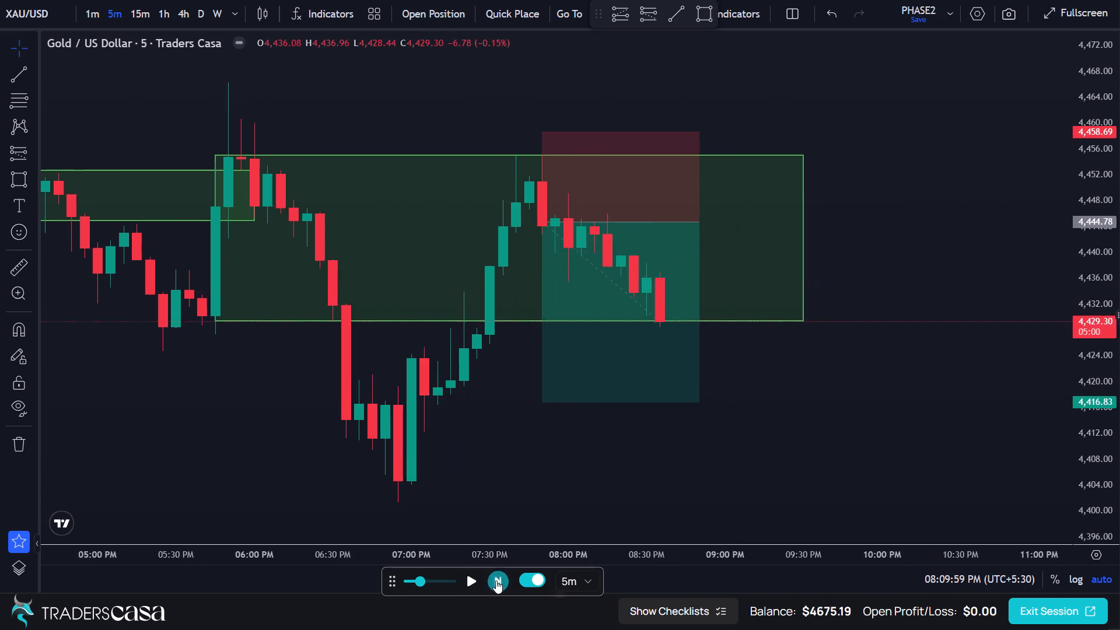
triple_click(496, 580)
triple_click(496, 580)
triple_click(496, 580)
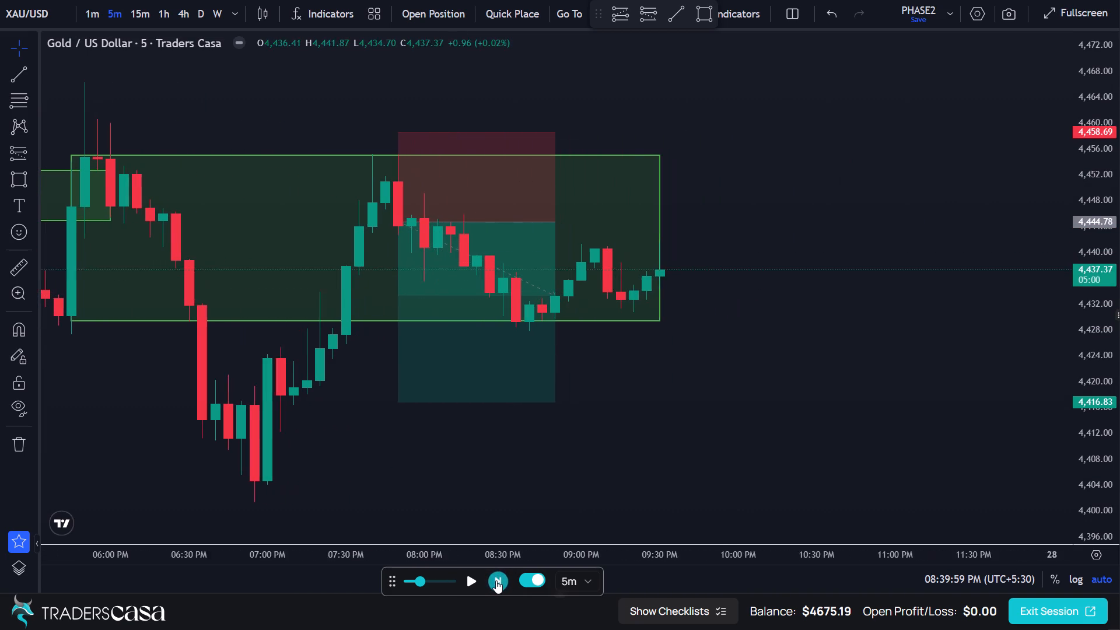
Advance the 5-minute replay candle by candle to about 12:00 AM on 28 May.
triple_click(496, 580)
triple_click(496, 580)
triple_click(498, 582)
triple_click(498, 582)
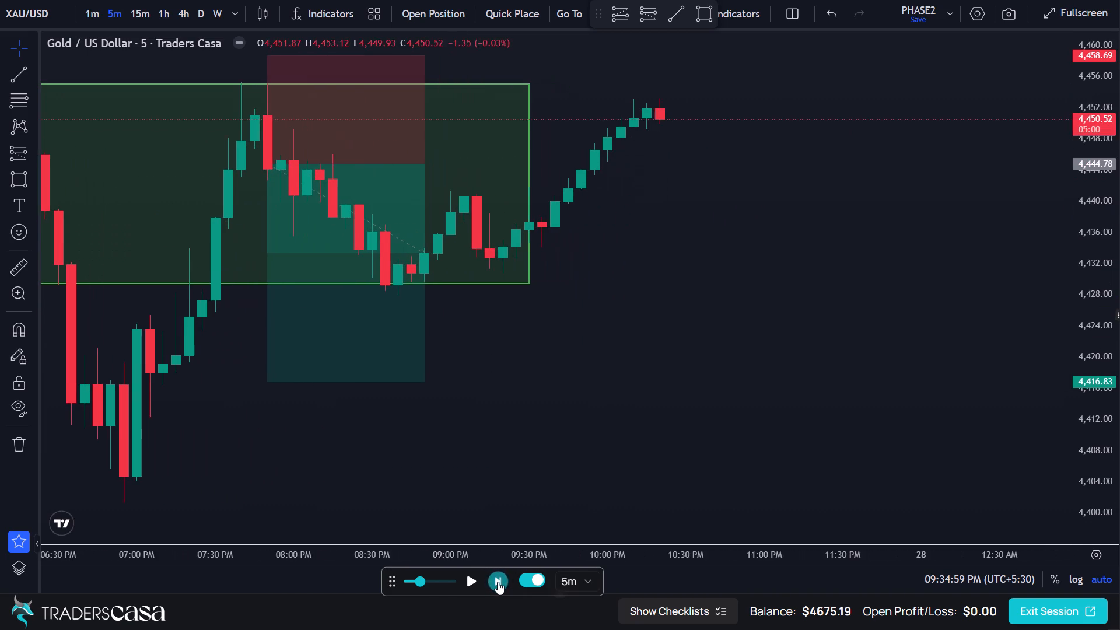
triple_click(498, 582)
triple_click(498, 582)
triple_click(498, 584)
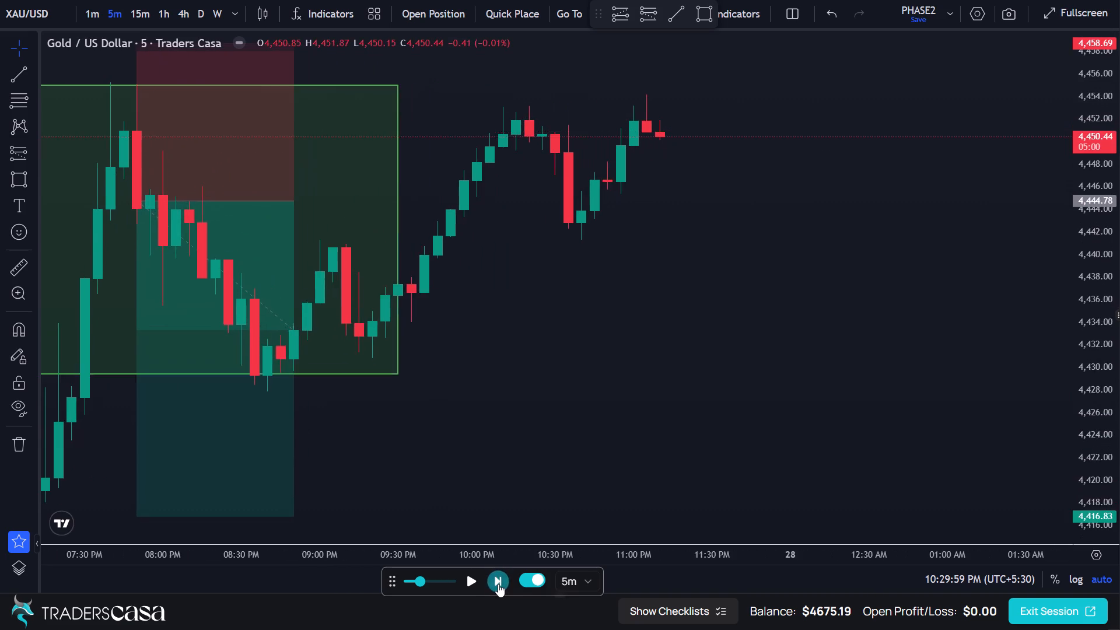
triple_click(498, 584)
triple_click(498, 584)
triple_click(498, 584)
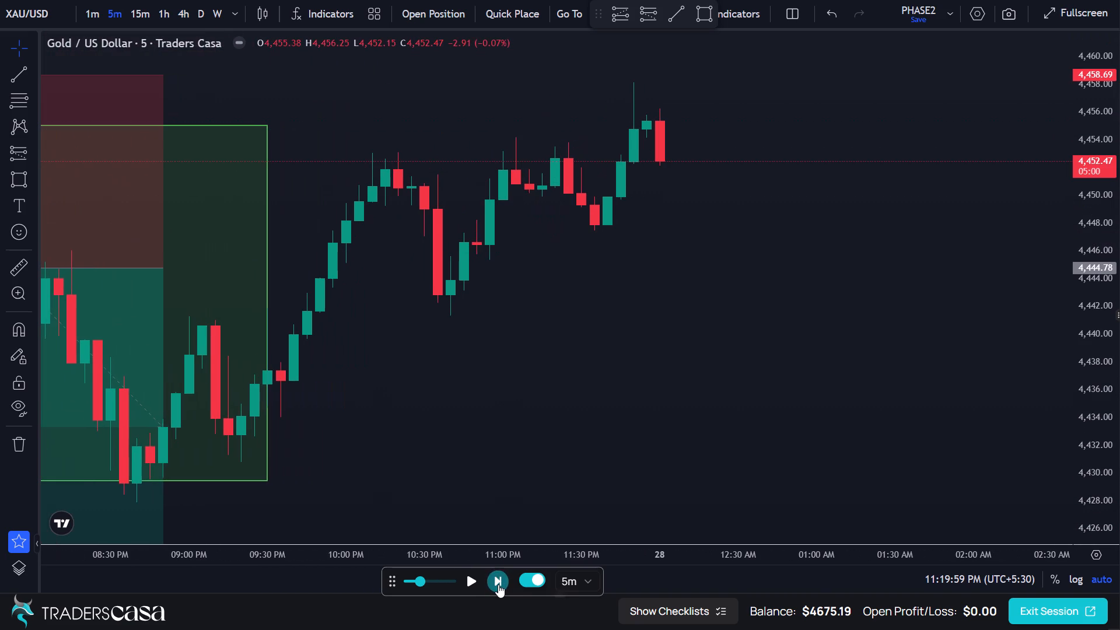
Continue stepping the 5-minute replay forward to about 02:30 AM on 28 May.
scroll(428, 387, down, 4)
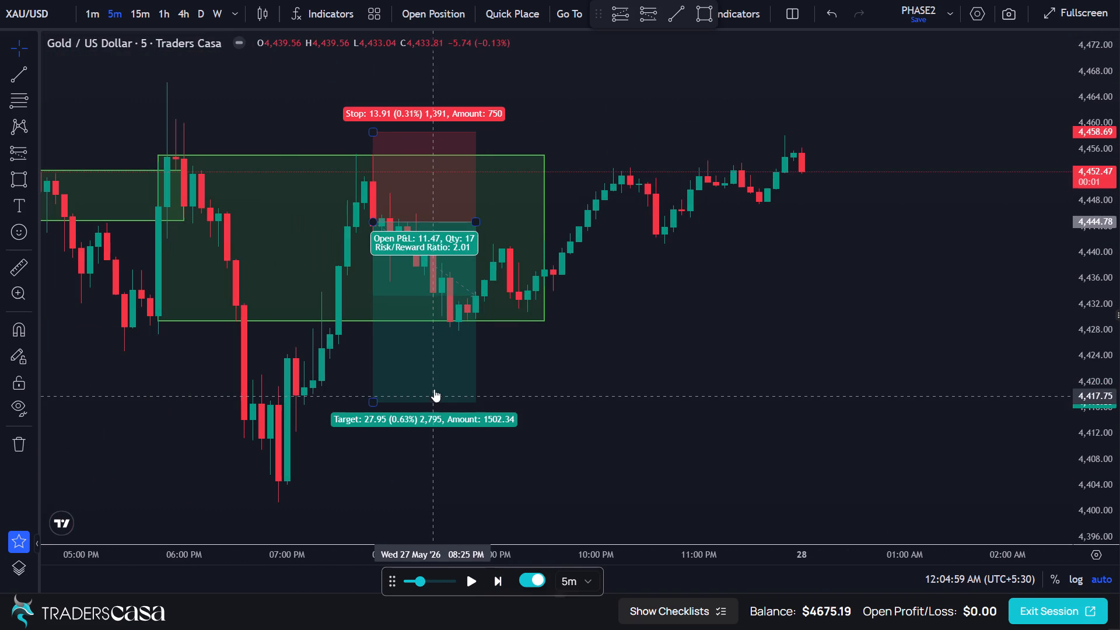
triple_click(499, 586)
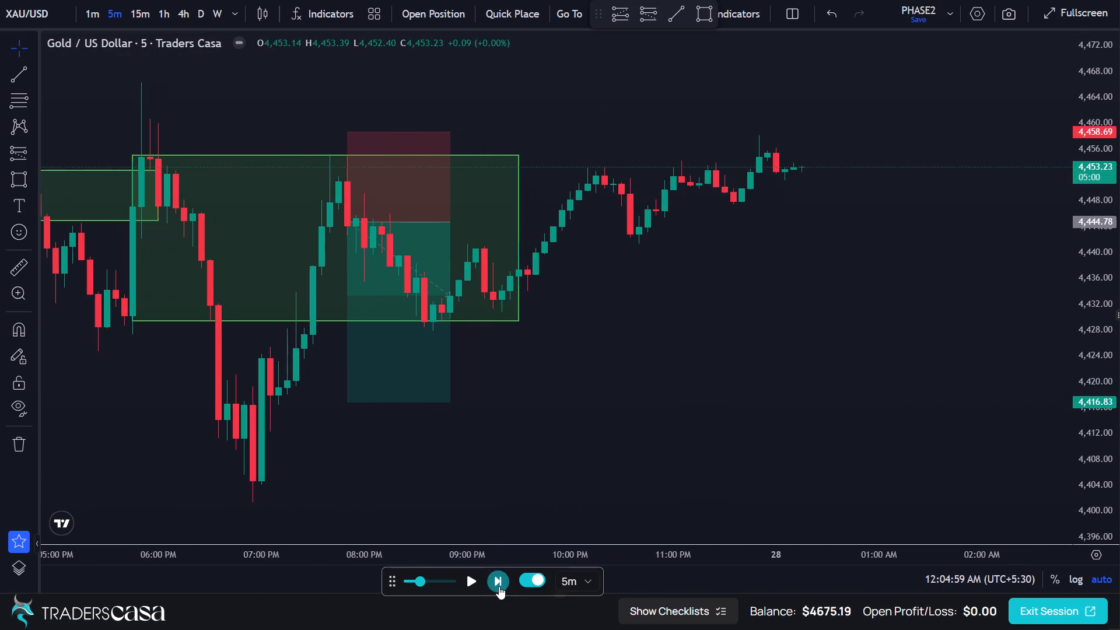
triple_click(499, 586)
triple_click(499, 586)
triple_click(499, 586)
triple_click(499, 586)
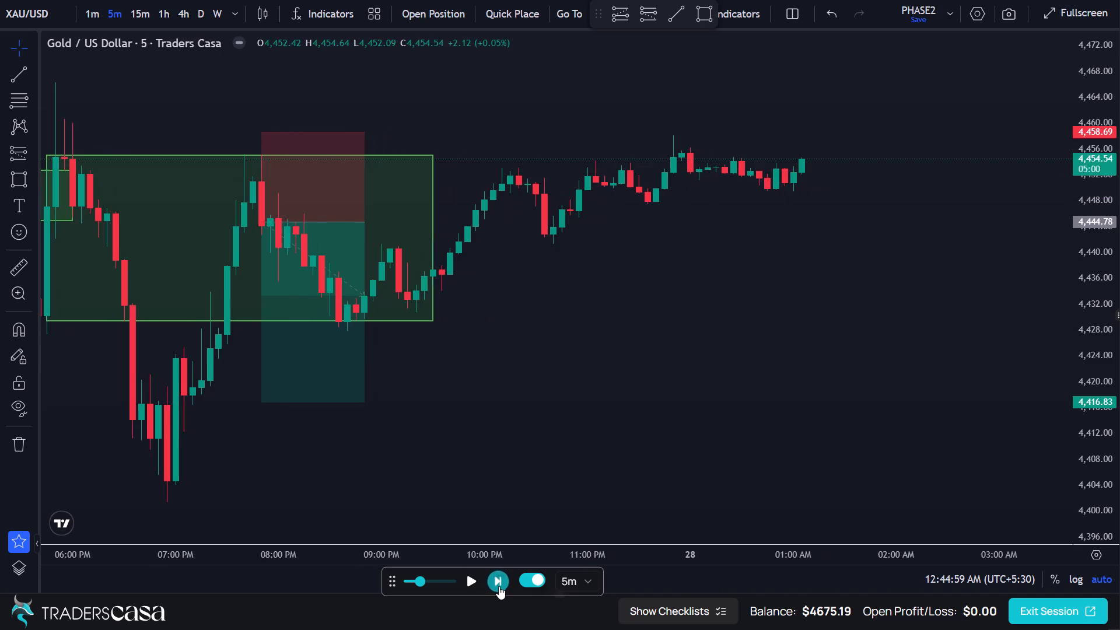
triple_click(499, 586)
triple_click(499, 586)
triple_click(499, 586)
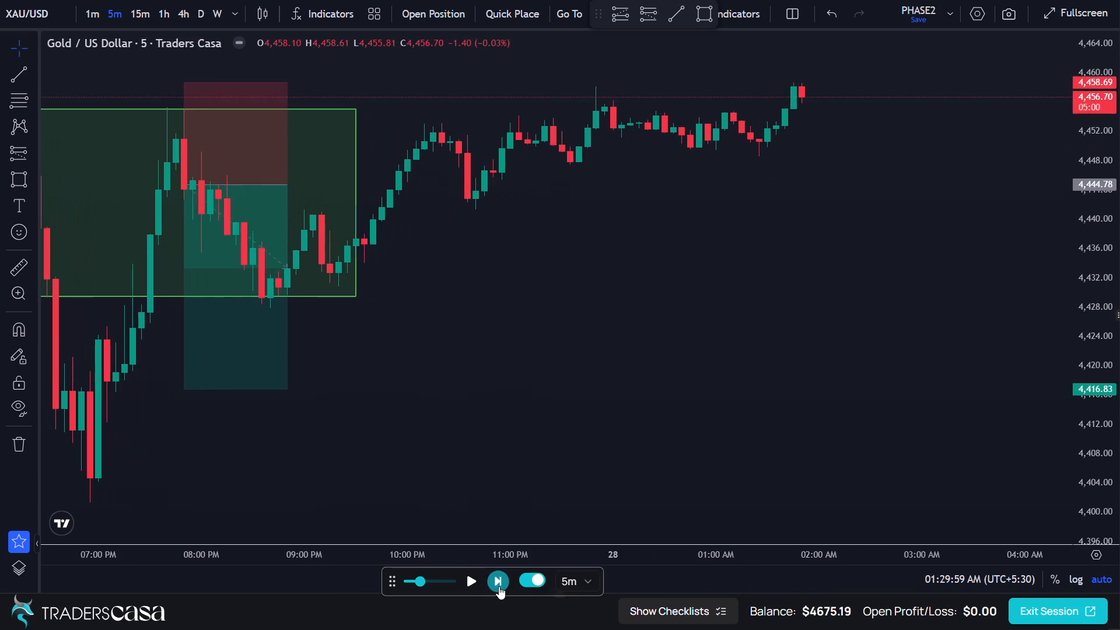
triple_click(499, 586)
triple_click(499, 586)
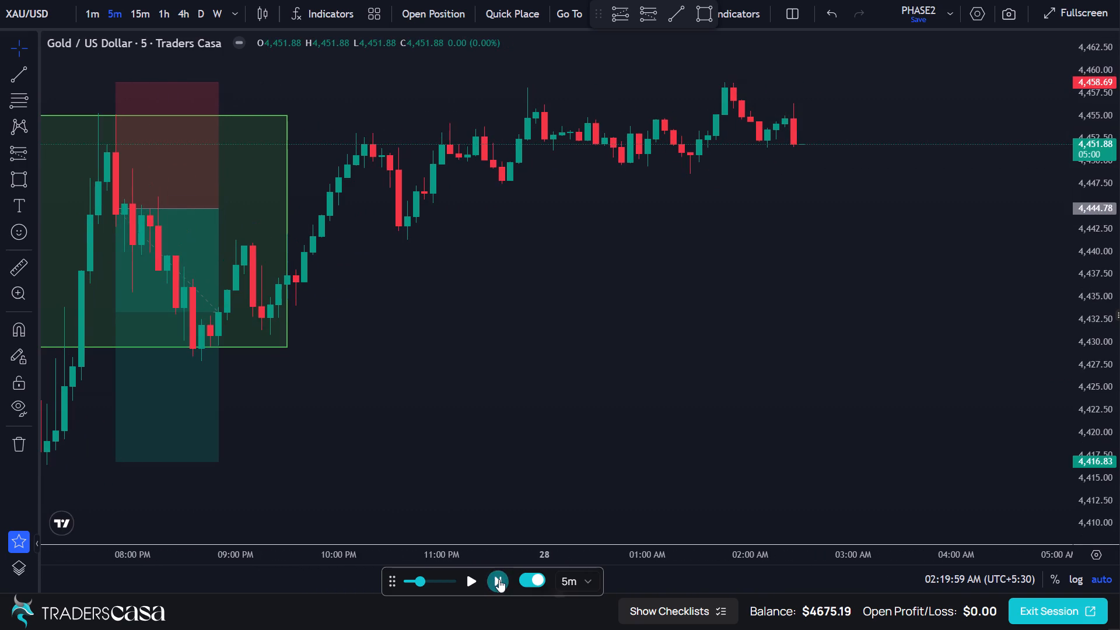
Delete the short position drawing with its stop and target from the 07:50 PM candle.
click(175, 283)
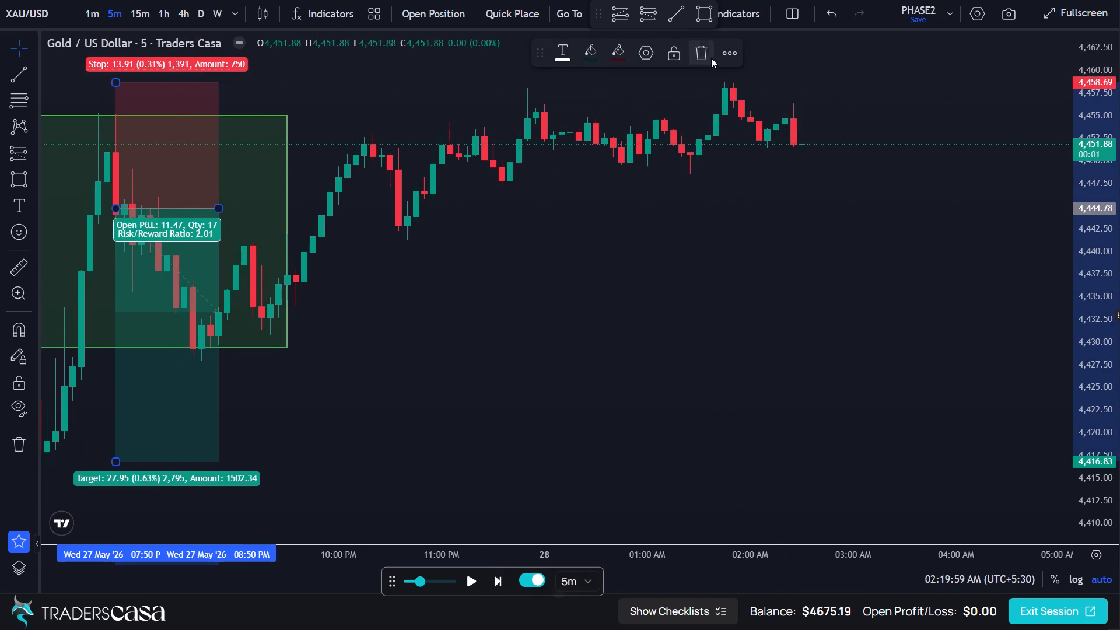
click(695, 54)
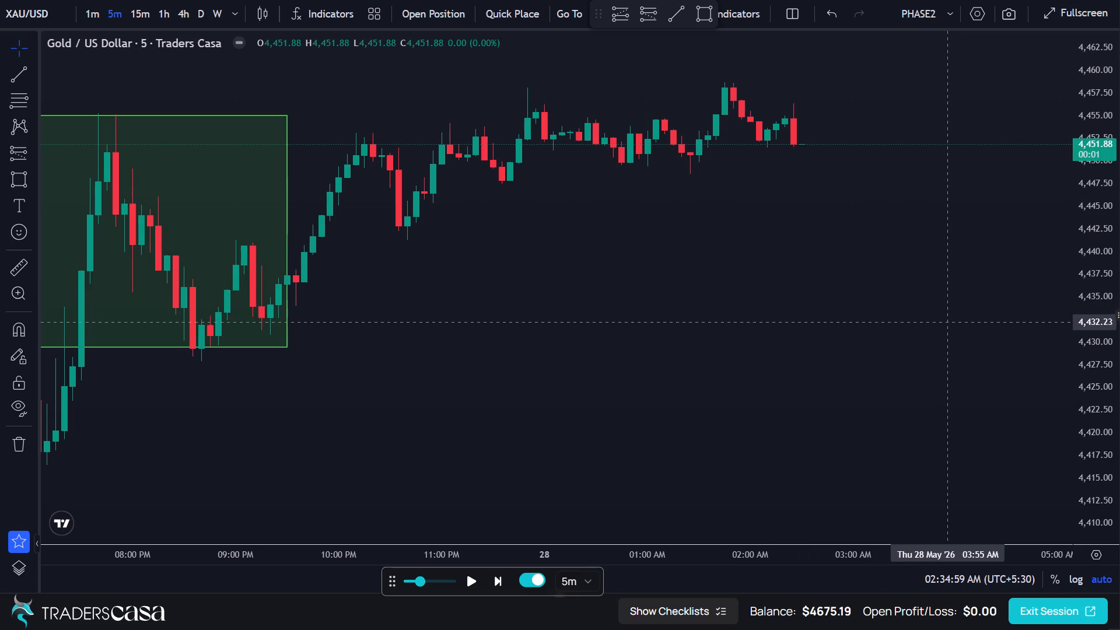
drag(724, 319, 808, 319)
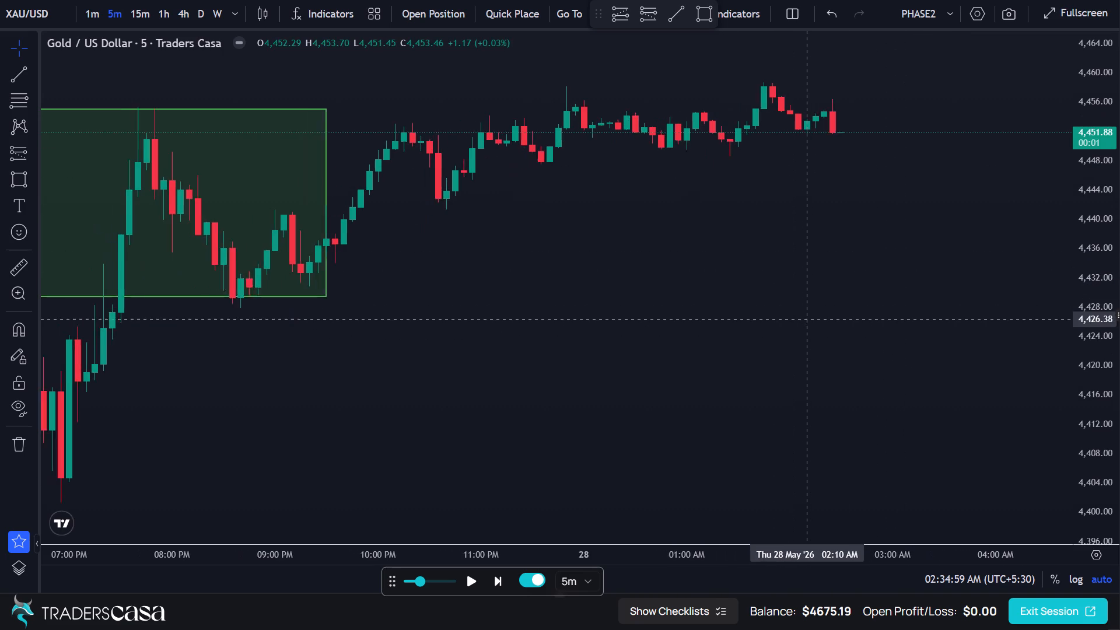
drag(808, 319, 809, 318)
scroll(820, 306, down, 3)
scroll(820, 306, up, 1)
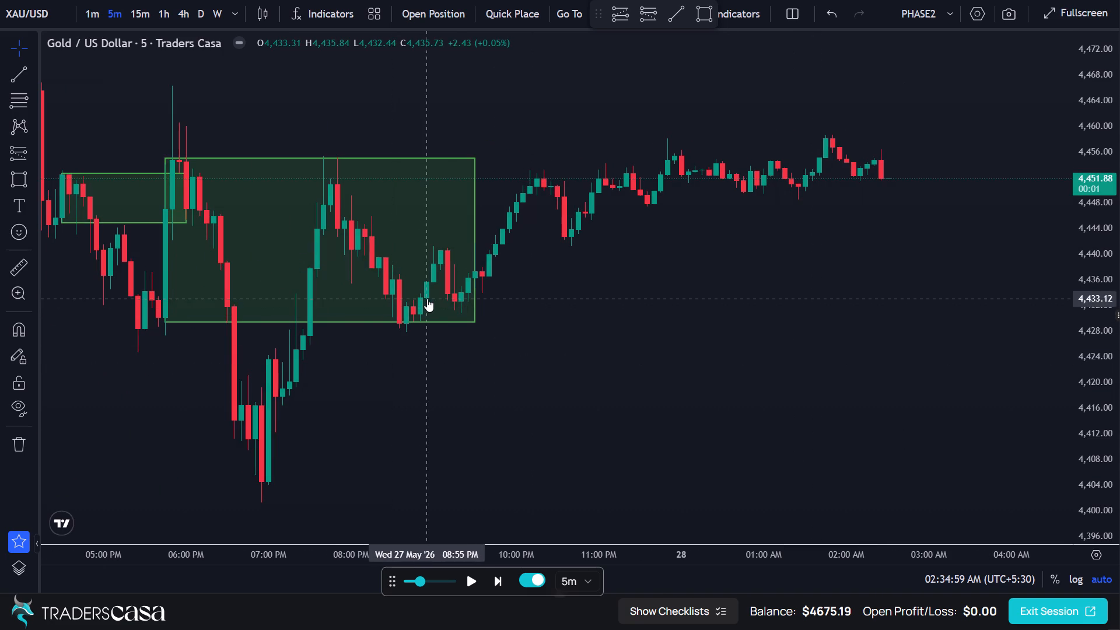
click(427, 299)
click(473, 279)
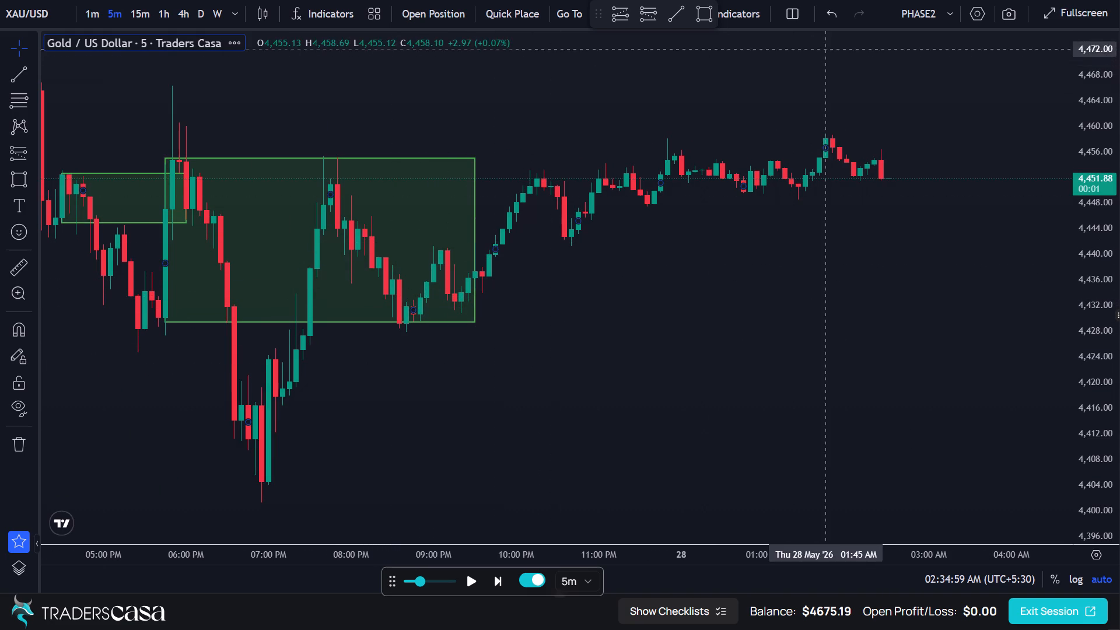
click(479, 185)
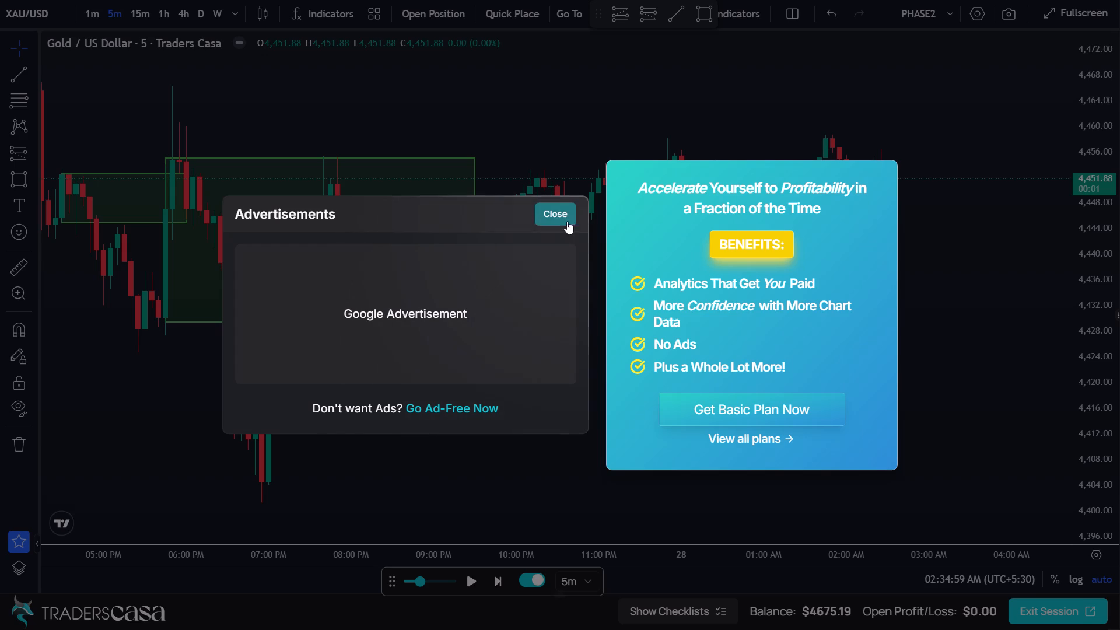
Dismiss the advertisement pop-up covering the chart.
click(566, 213)
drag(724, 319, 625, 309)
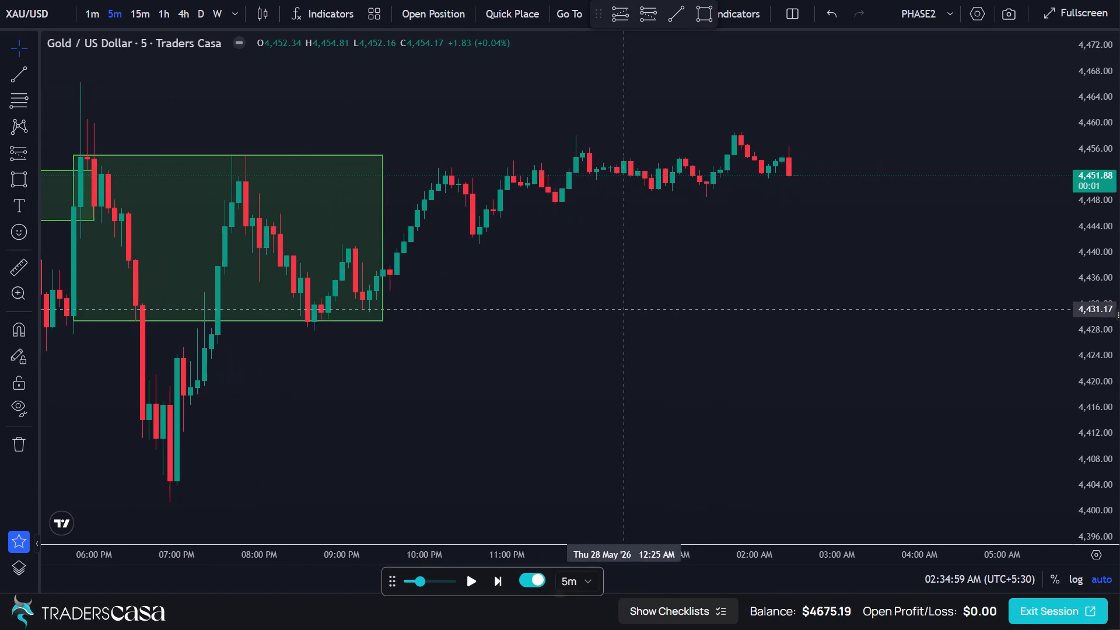
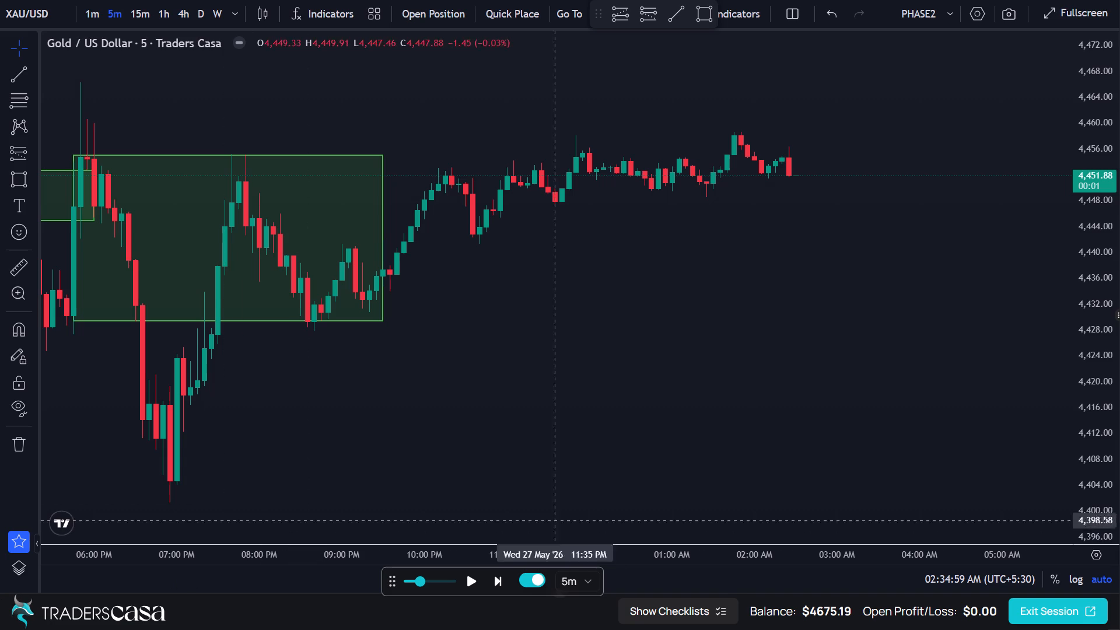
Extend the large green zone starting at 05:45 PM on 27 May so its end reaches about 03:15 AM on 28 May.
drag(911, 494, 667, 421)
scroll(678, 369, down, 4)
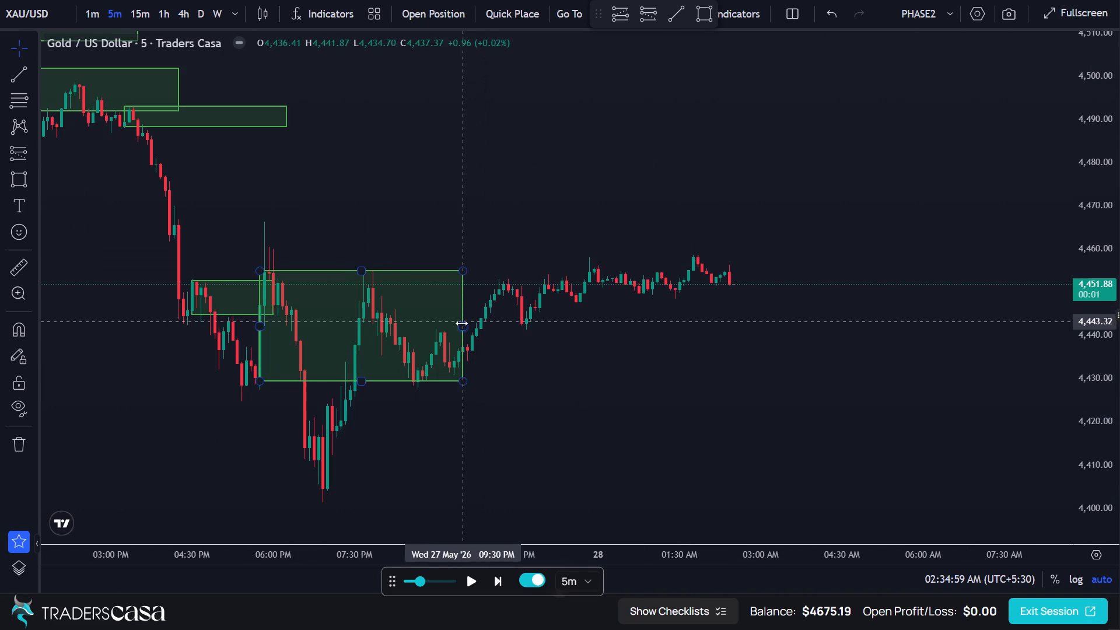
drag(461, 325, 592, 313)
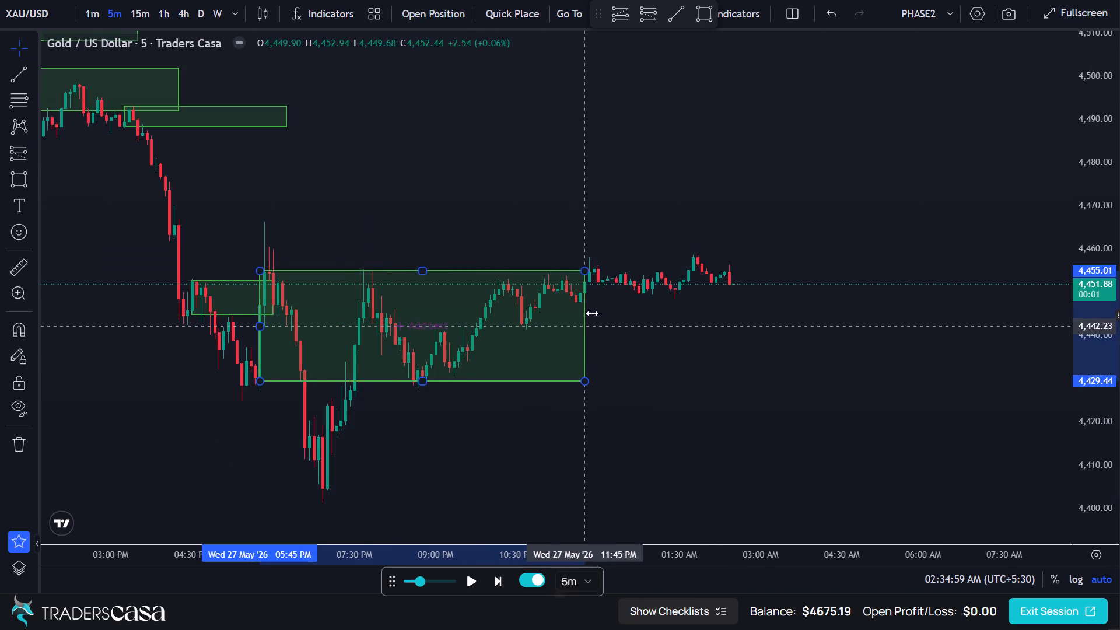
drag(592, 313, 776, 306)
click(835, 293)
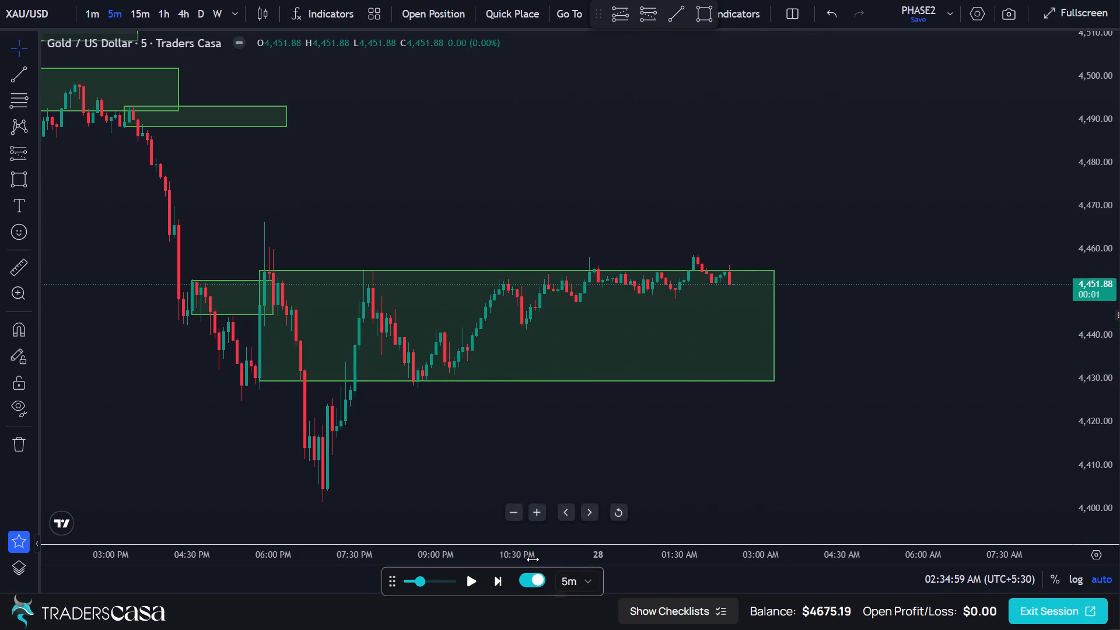
Advance the 5-minute replay candle by candle to about 04:40 AM on 28 May.
triple_click(498, 583)
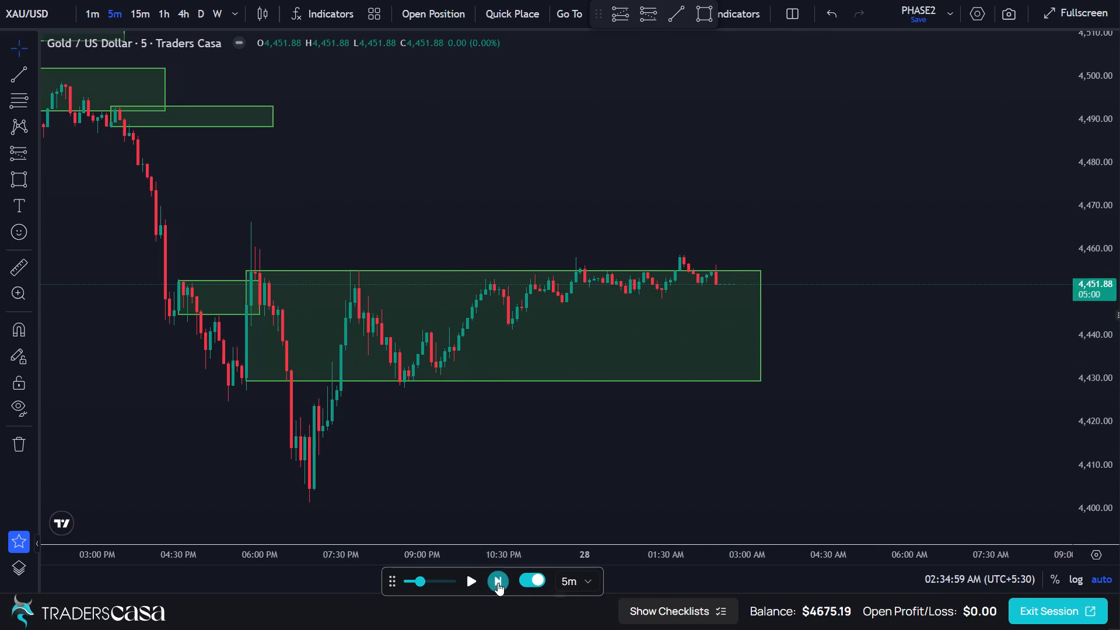
triple_click(498, 583)
triple_click(498, 583)
triple_click(498, 583)
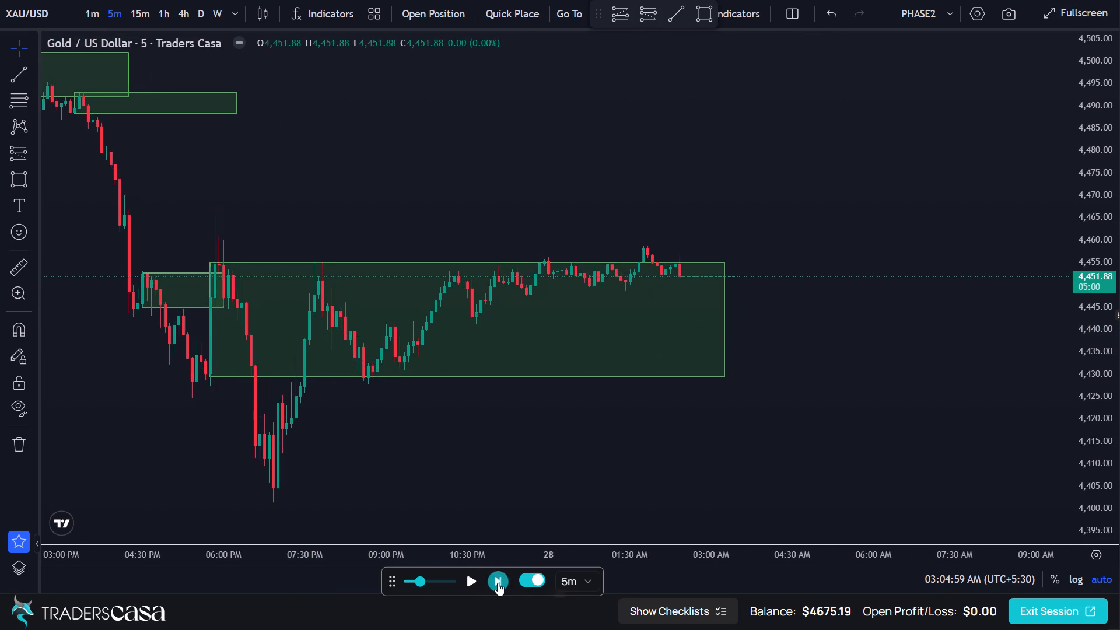
triple_click(498, 583)
triple_click(498, 583)
double_click(498, 583)
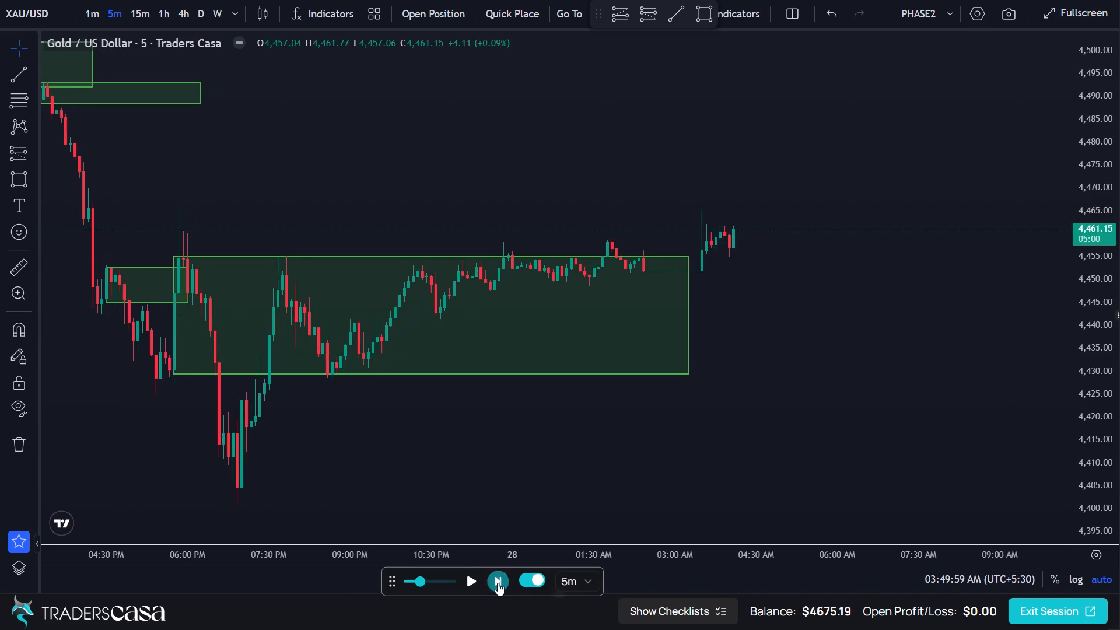
triple_click(498, 583)
triple_click(498, 583)
triple_click(498, 583)
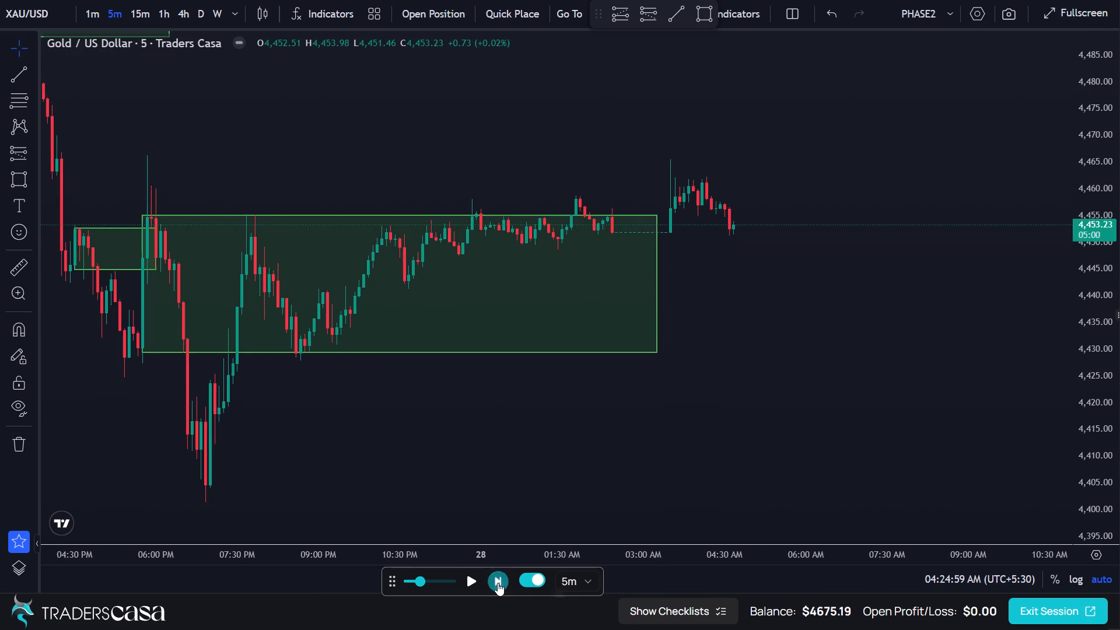
Continue stepping the 5-minute replay forward to about 06:30 AM on 28 May.
triple_click(497, 583)
triple_click(497, 583)
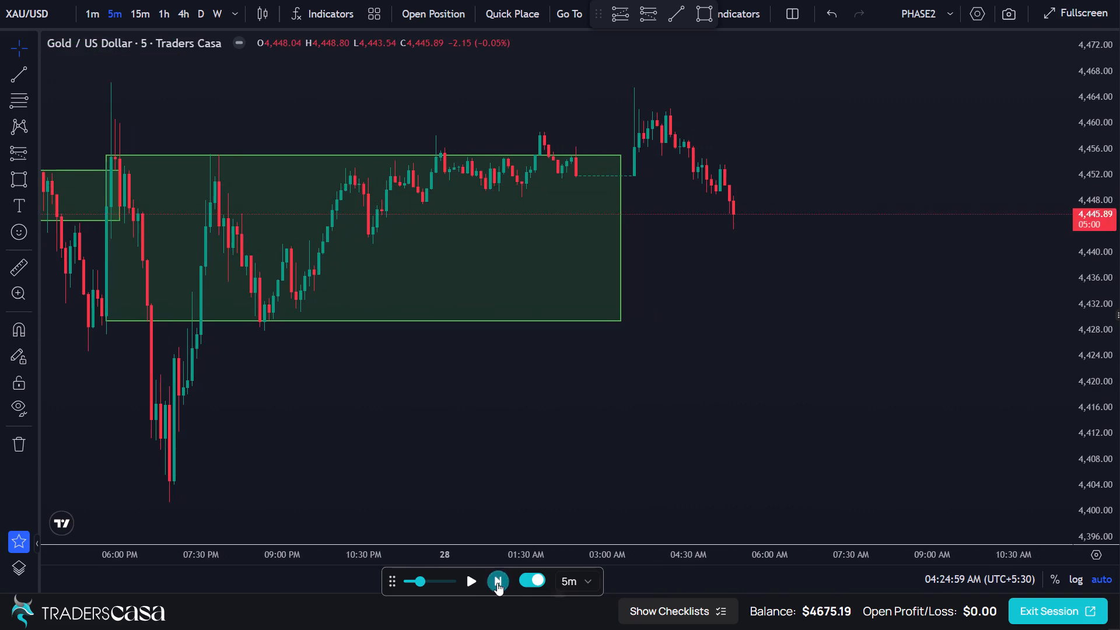
triple_click(497, 583)
triple_click(497, 583)
triple_click(497, 583)
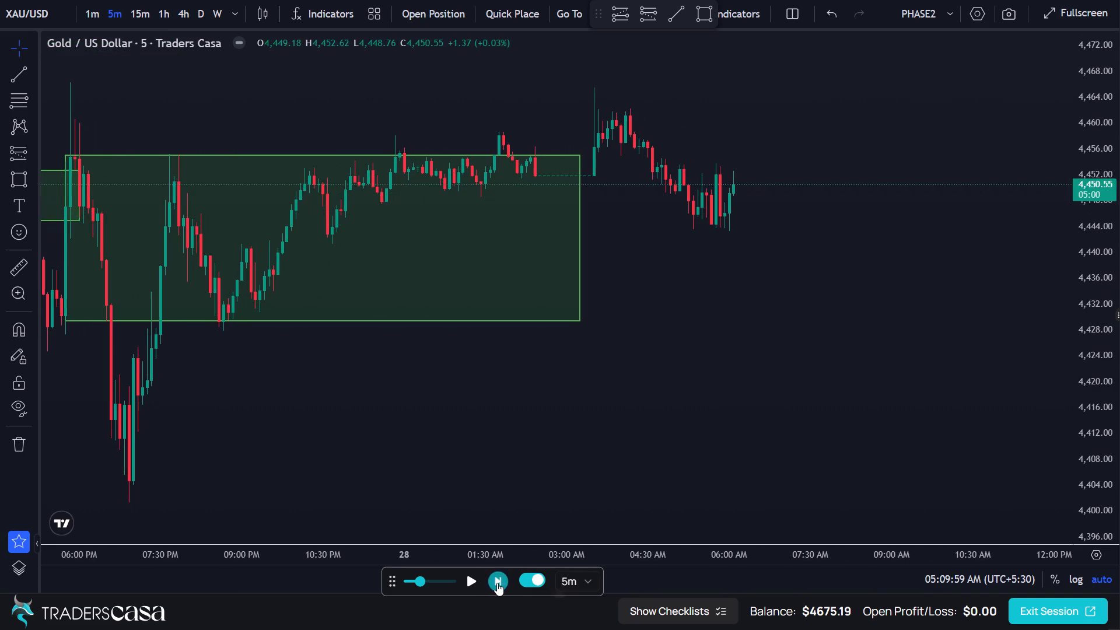
click(497, 583)
triple_click(497, 583)
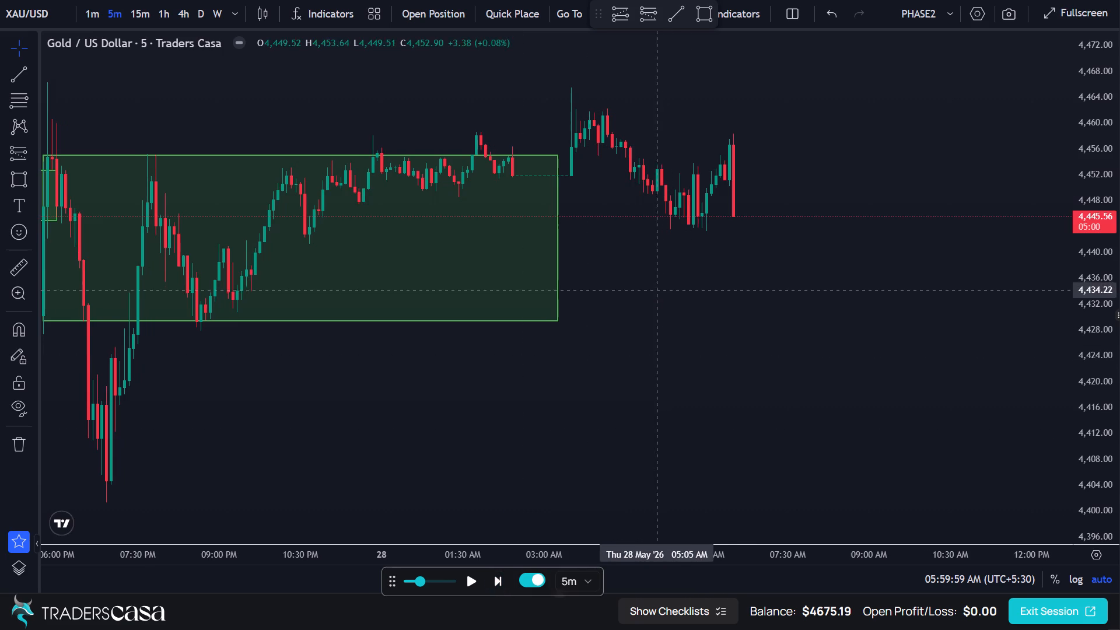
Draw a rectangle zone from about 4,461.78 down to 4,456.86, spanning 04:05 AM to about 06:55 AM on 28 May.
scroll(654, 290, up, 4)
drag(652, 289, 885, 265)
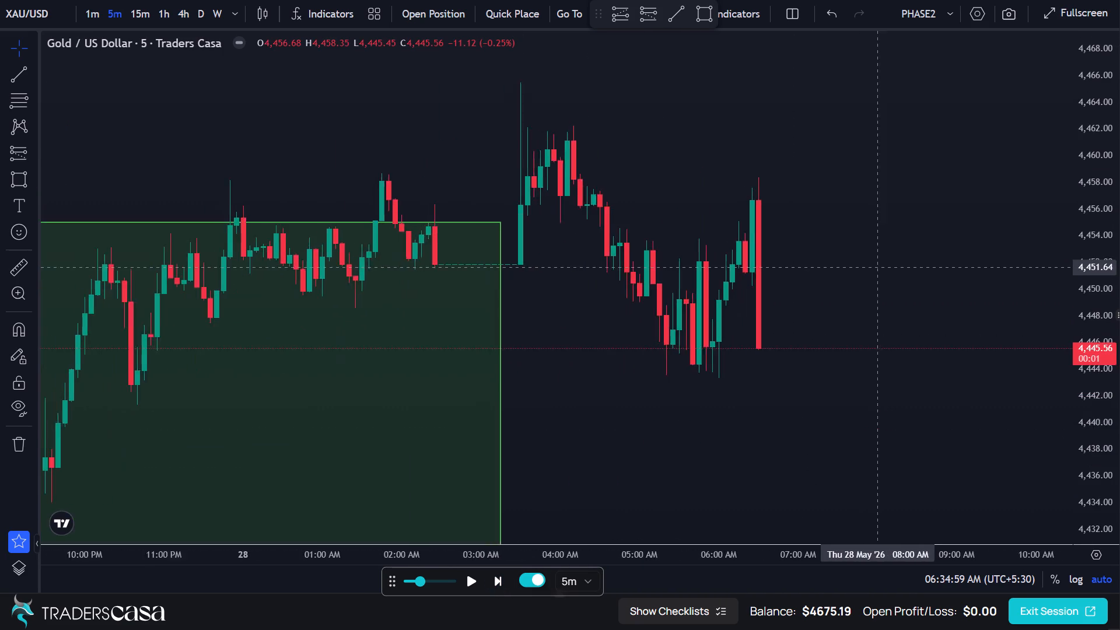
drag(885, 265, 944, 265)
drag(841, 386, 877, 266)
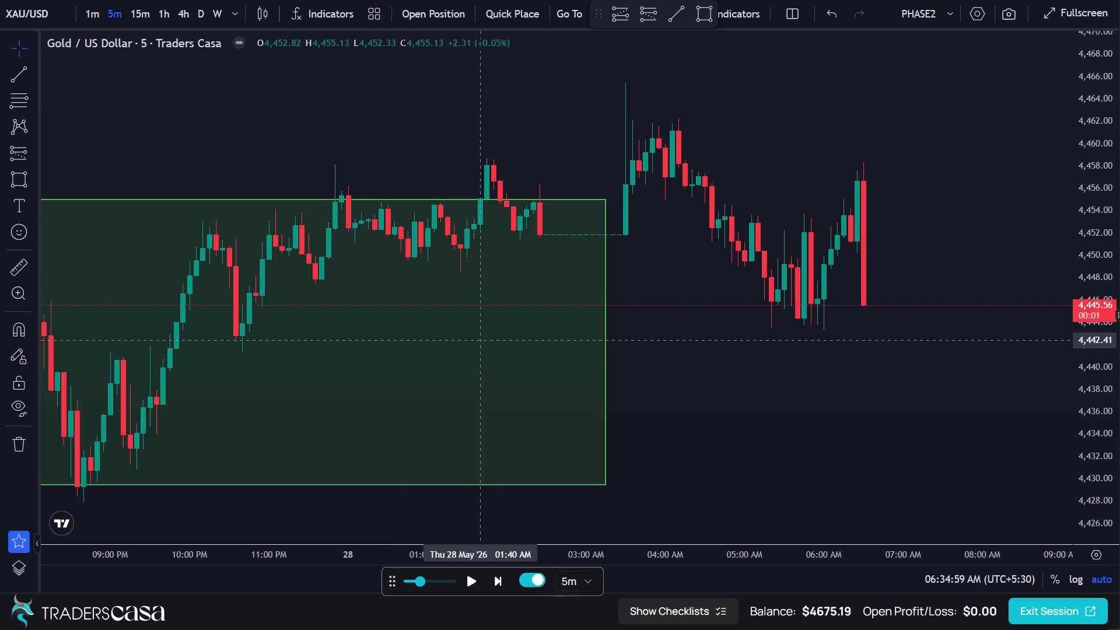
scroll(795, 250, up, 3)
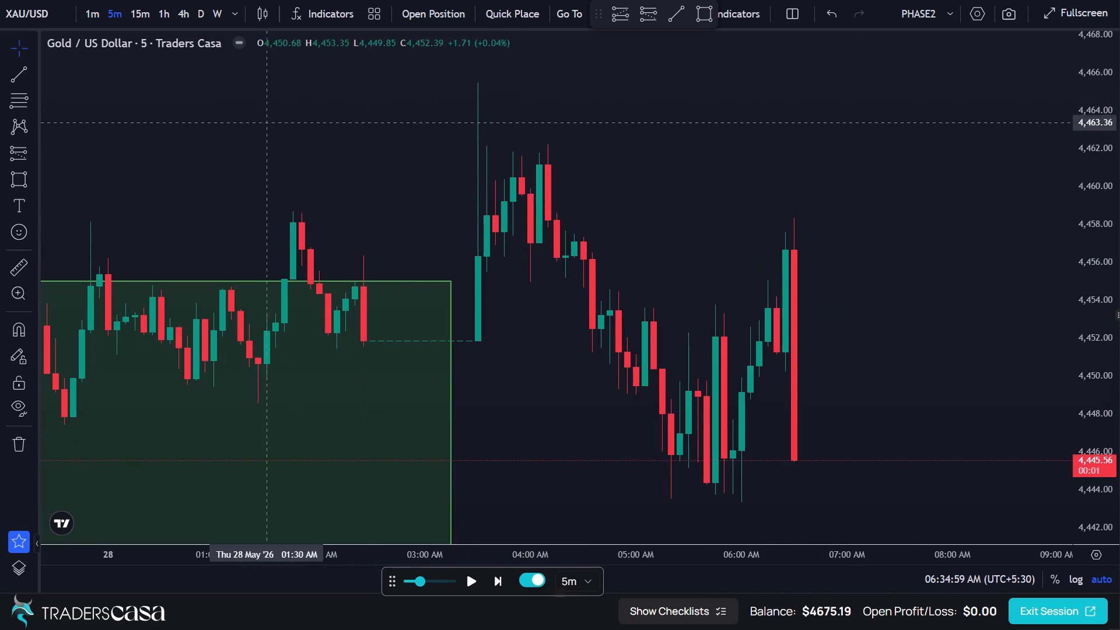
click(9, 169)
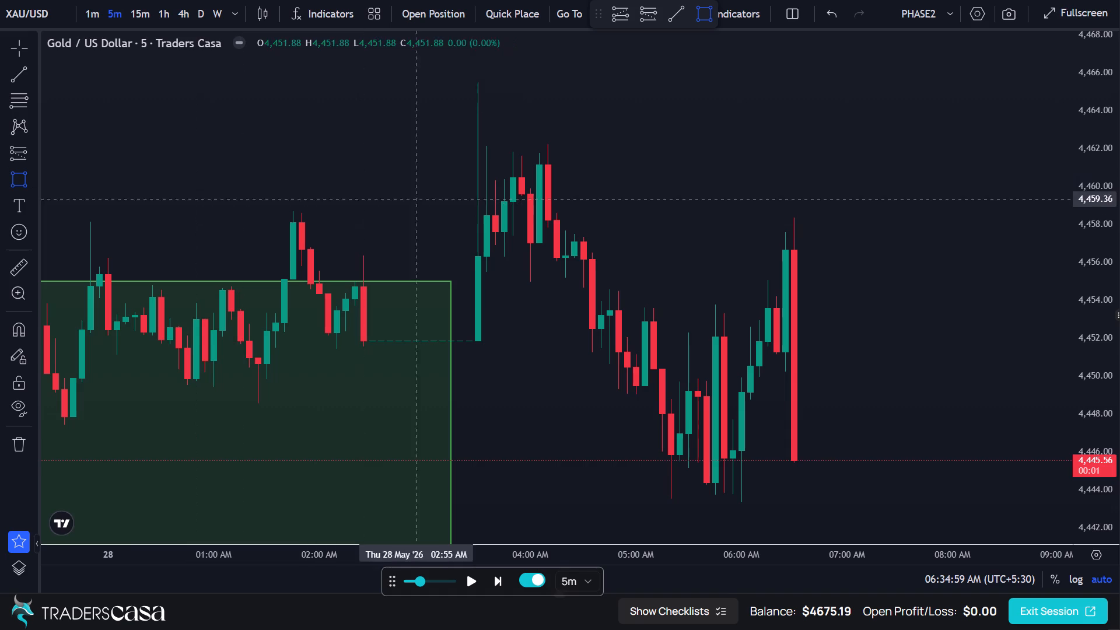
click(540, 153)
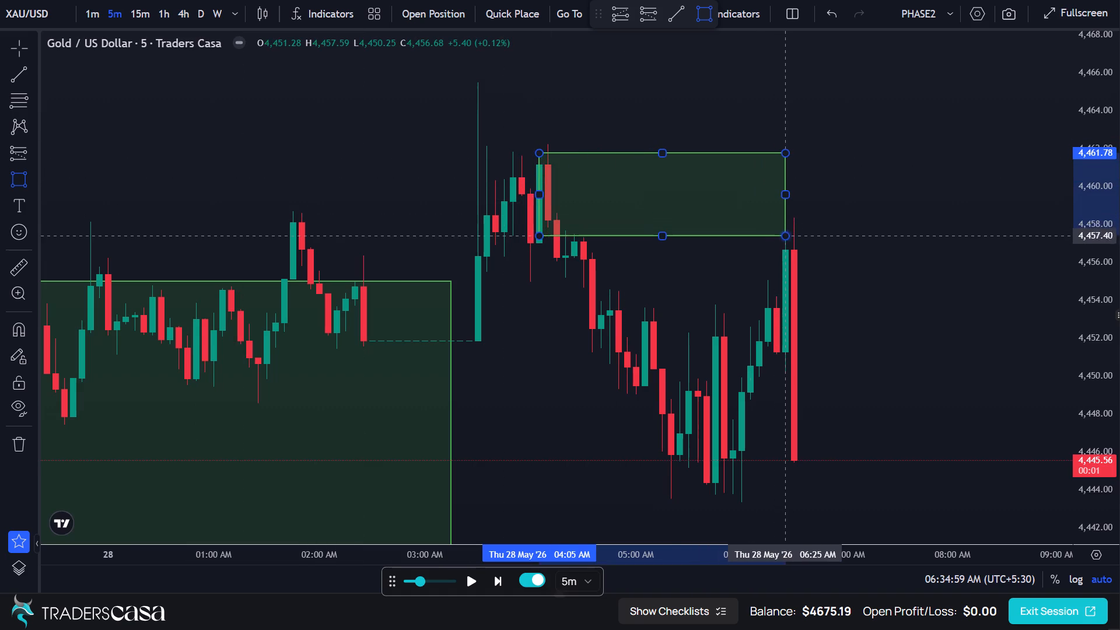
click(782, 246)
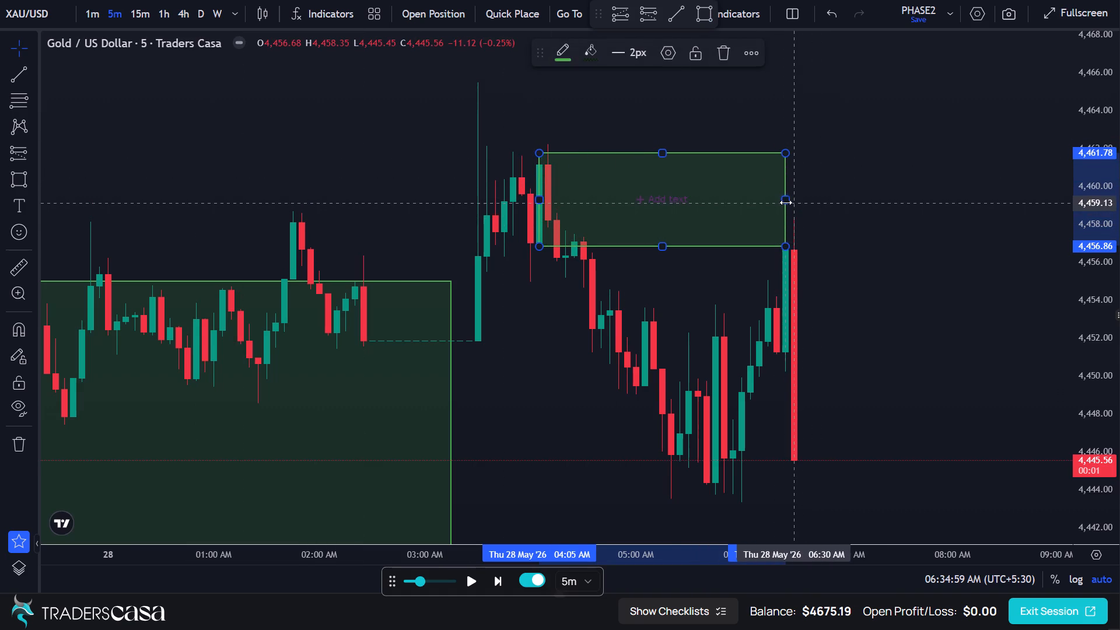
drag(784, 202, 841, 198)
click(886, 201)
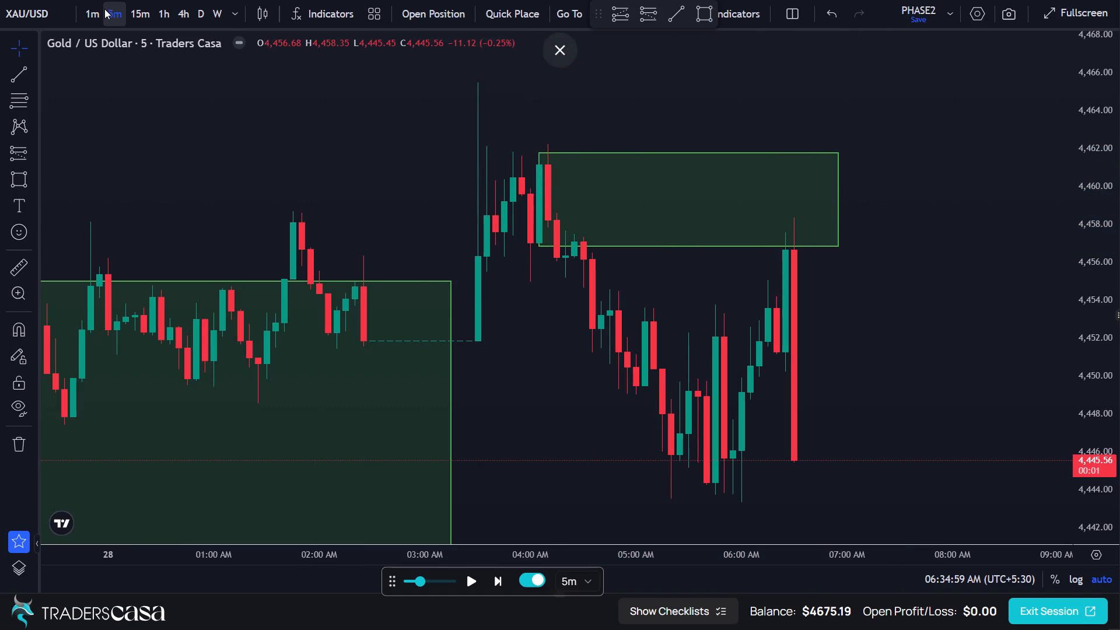
Examine the 04:05 AM zone on the 5-minute chart against the wider price structure of 26 to 28 May.
click(104, 10)
click(115, 10)
scroll(703, 314, down, 1)
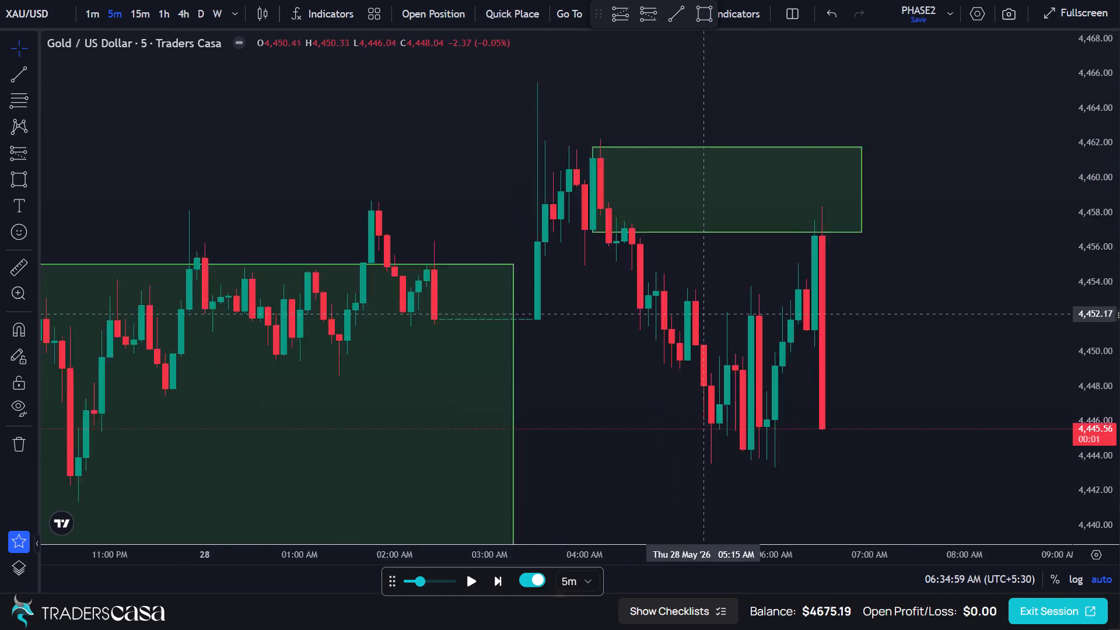
scroll(701, 314, up, 3)
drag(778, 325, 761, 174)
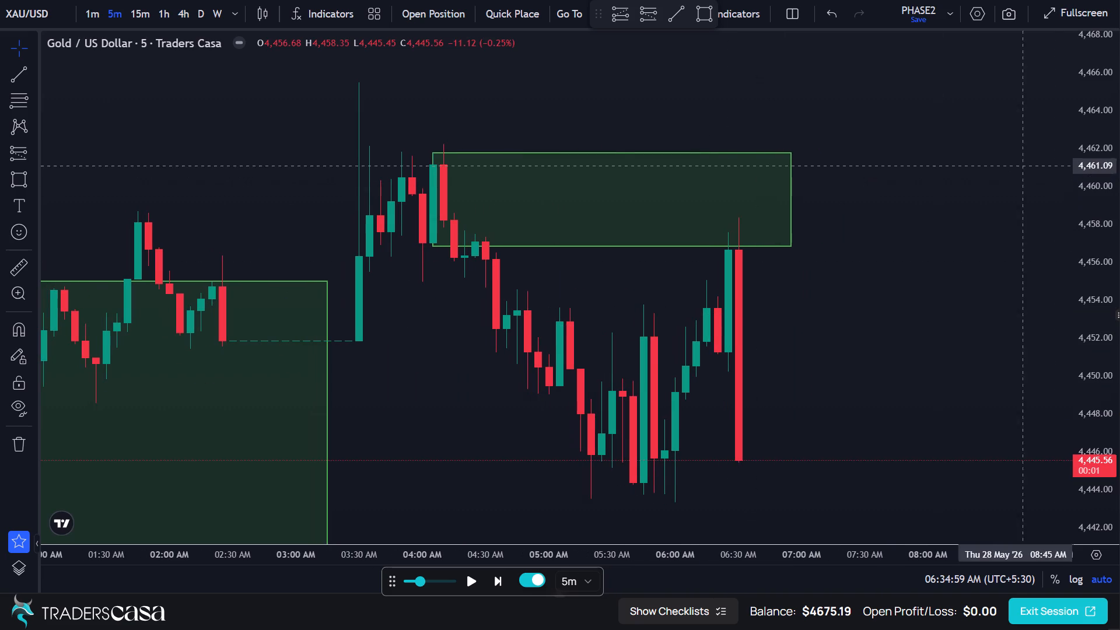
drag(1091, 182, 1092, 191)
drag(953, 304, 959, 83)
scroll(841, 240, down, 17)
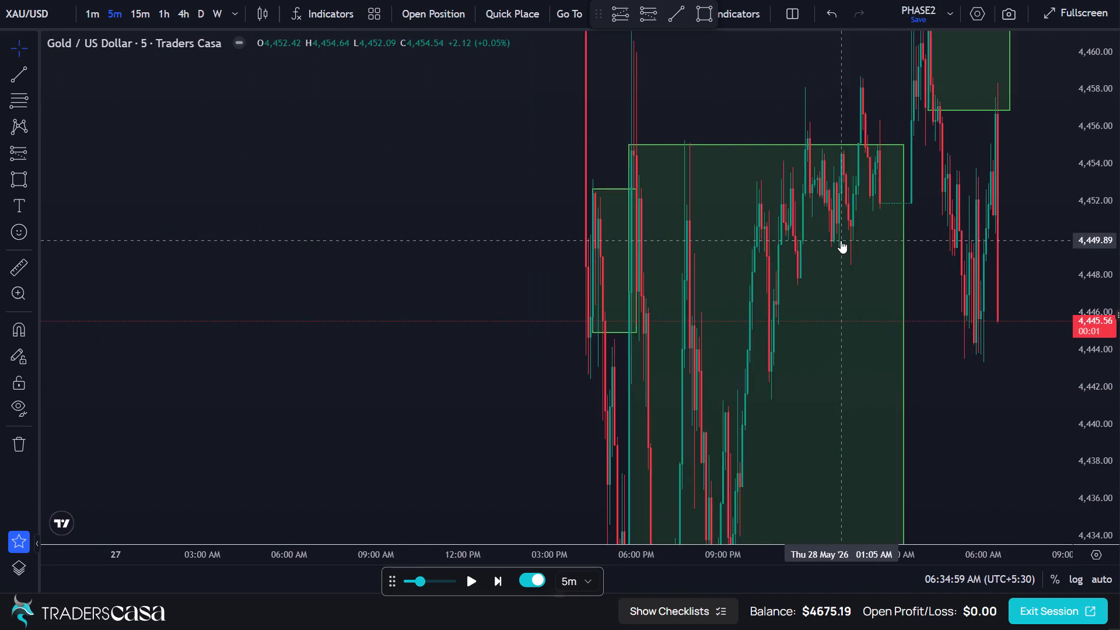
scroll(841, 240, down, 3)
double_click(1100, 198)
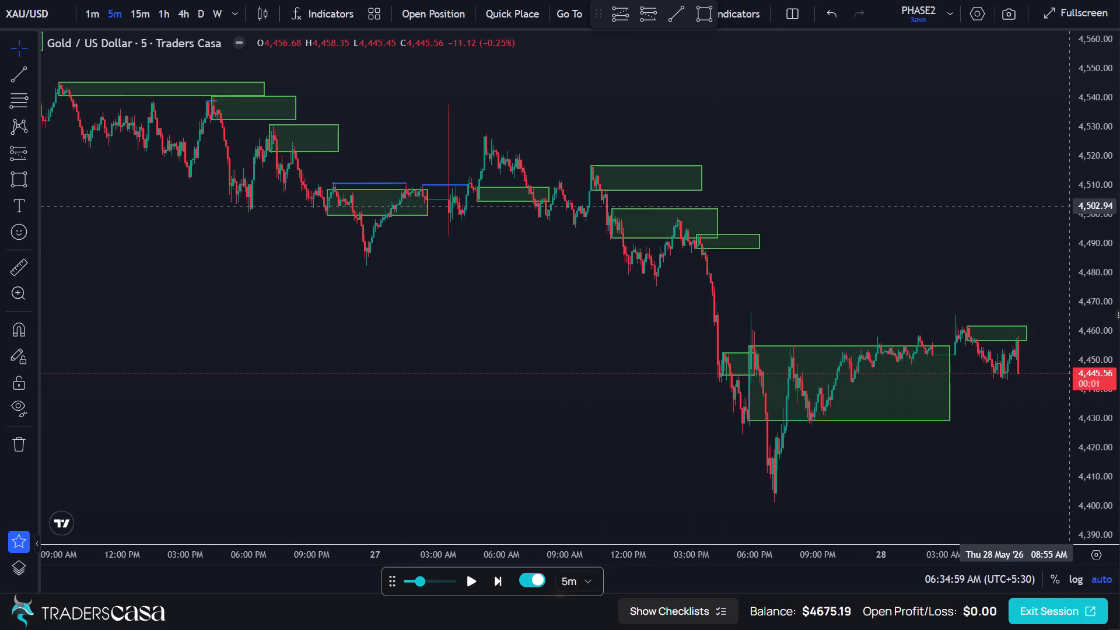
Inspect the 5-minute price action between the large 05:45 PM zone and the latest candles on 28 May.
drag(975, 212, 457, 159)
scroll(593, 229, up, 4)
drag(593, 233, 936, 258)
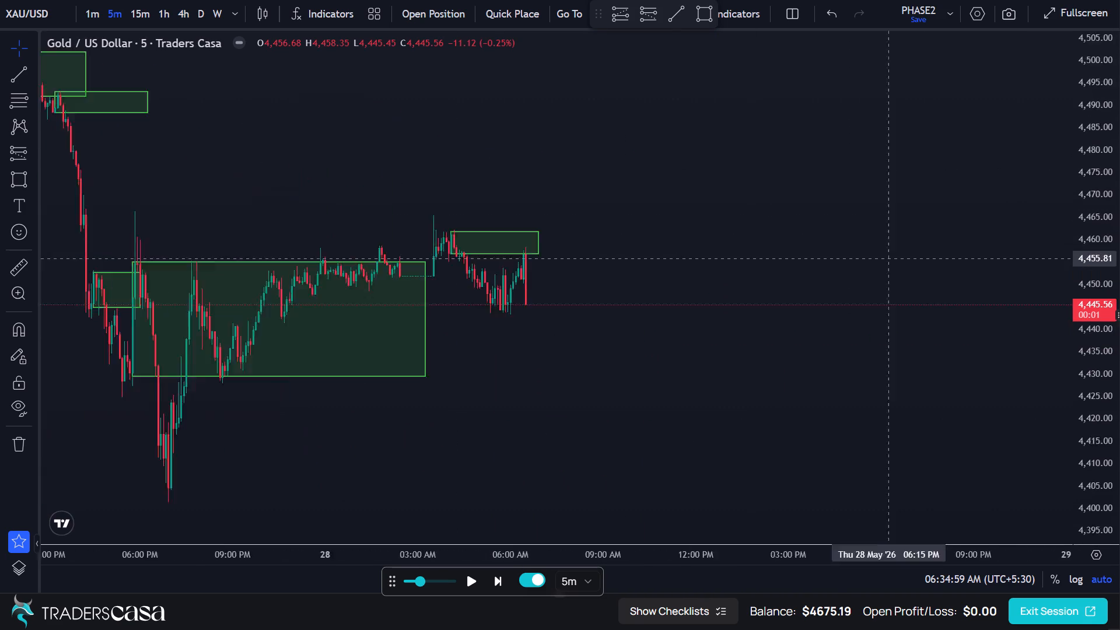
drag(936, 258, 952, 257)
scroll(757, 268, up, 1)
drag(644, 267, 814, 295)
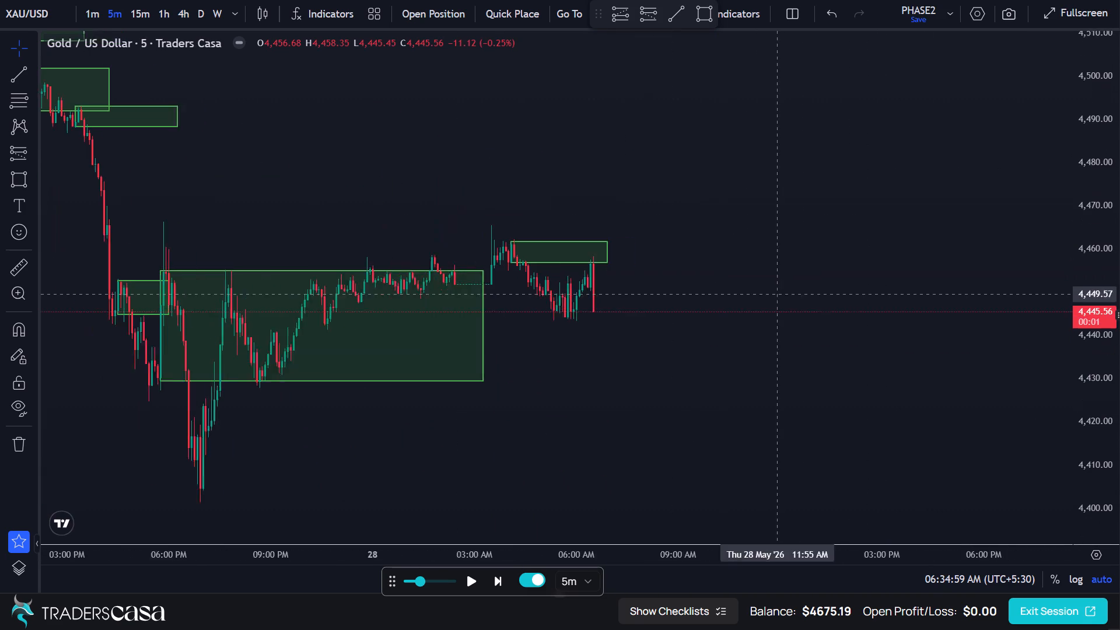
drag(814, 295, 818, 295)
scroll(723, 288, up, 4)
drag(629, 283, 784, 306)
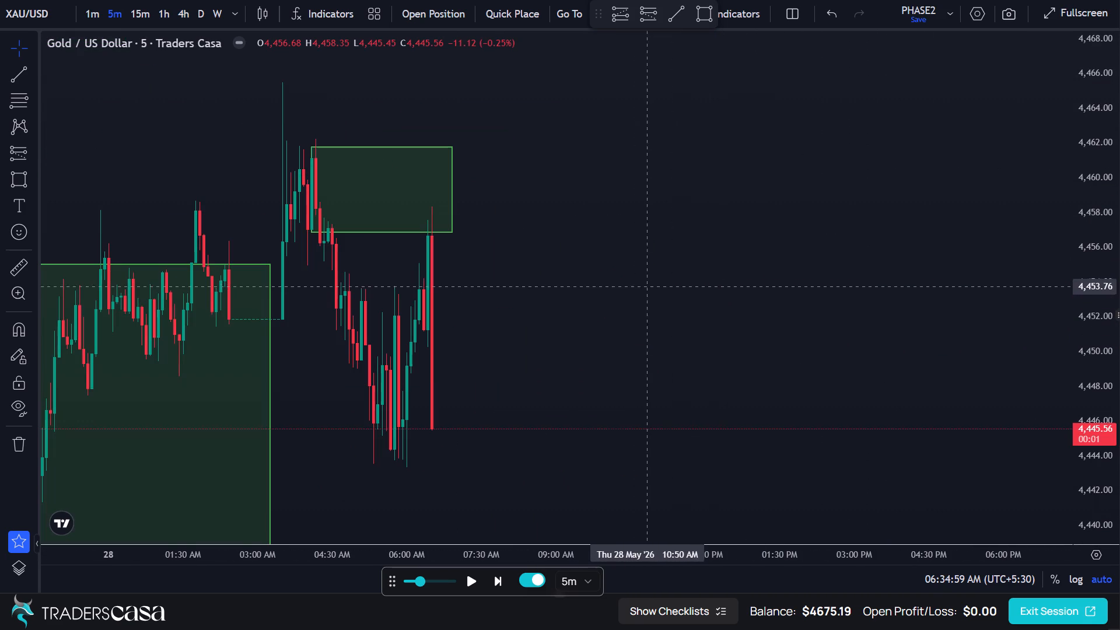
drag(784, 306, 883, 303)
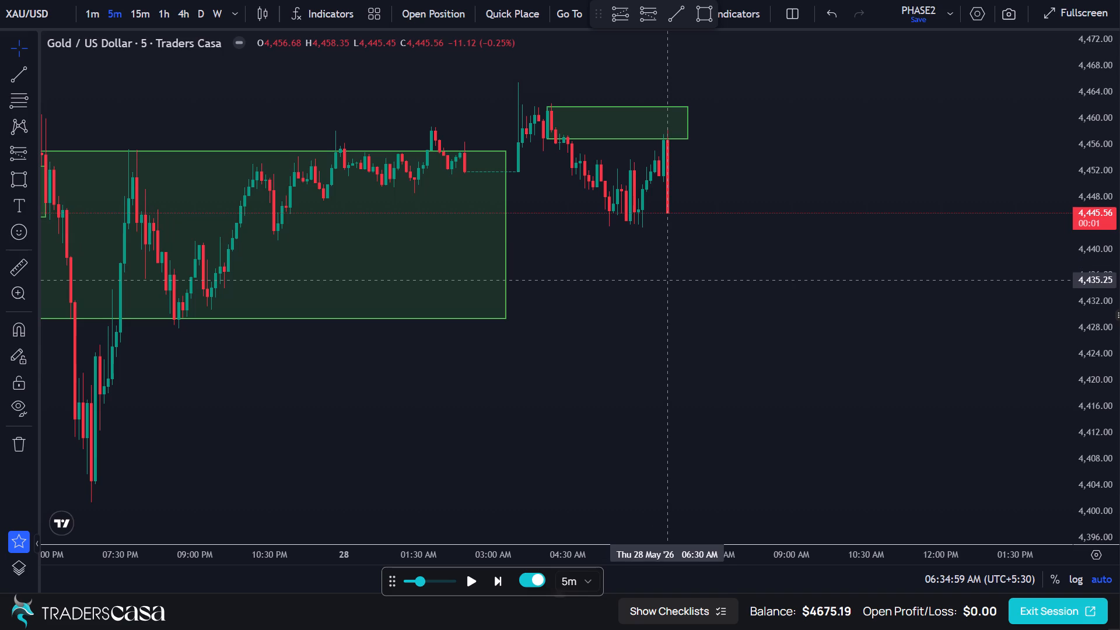
scroll(674, 251, up, 2)
scroll(674, 251, down, 2)
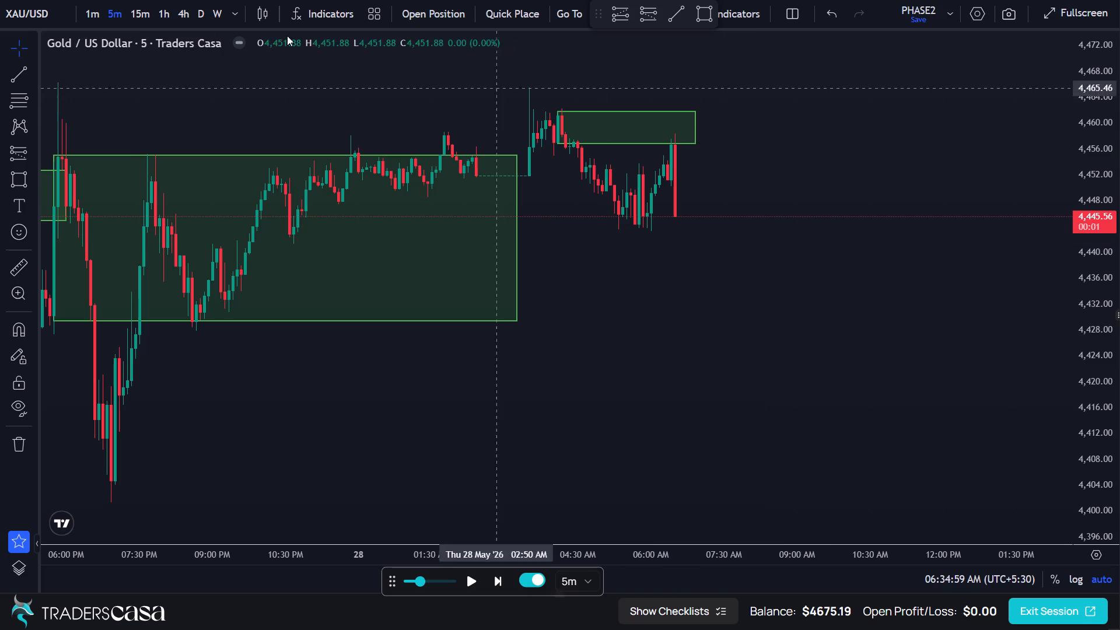
Switch to the 15-minute chart and delete the large zone running from 05:45 PM on 27 May to 03:15 AM.
click(128, 6)
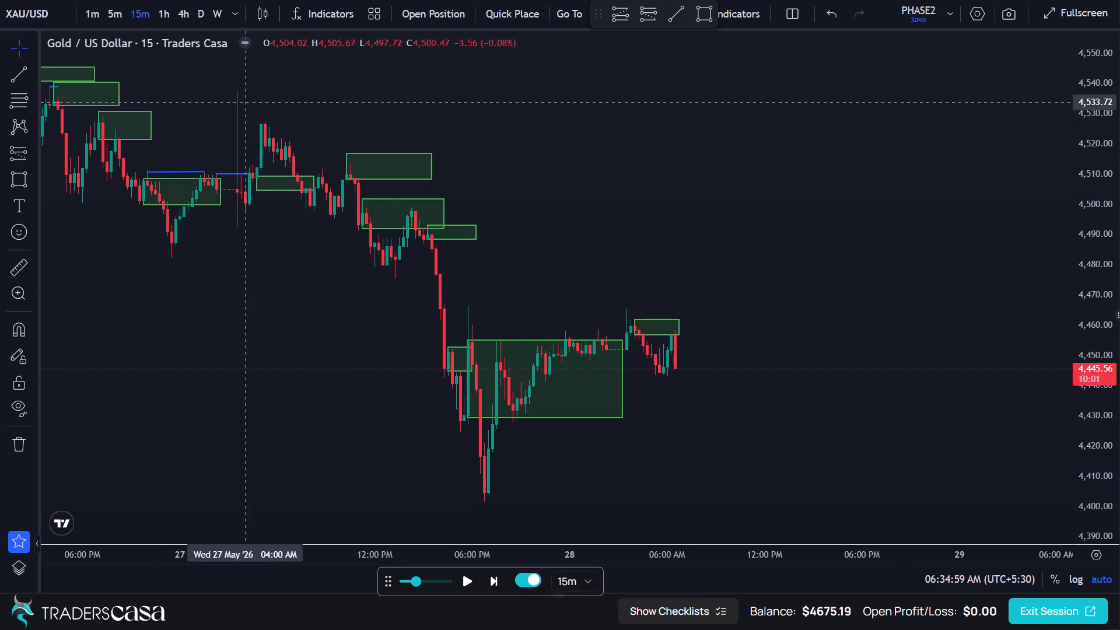
scroll(595, 207, up, 3)
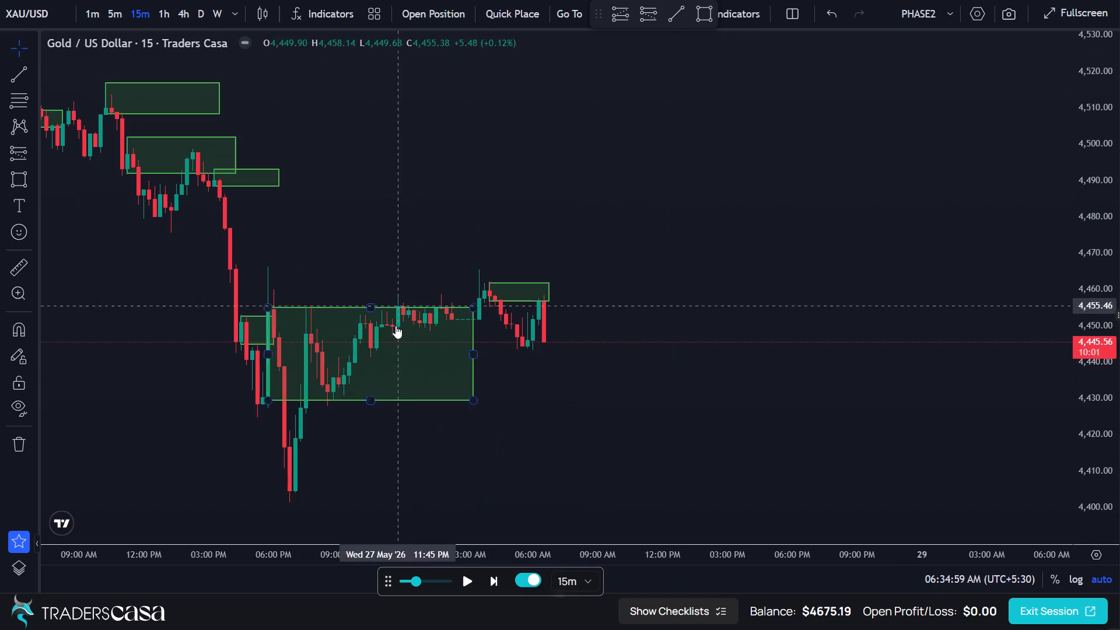
click(421, 307)
click(719, 54)
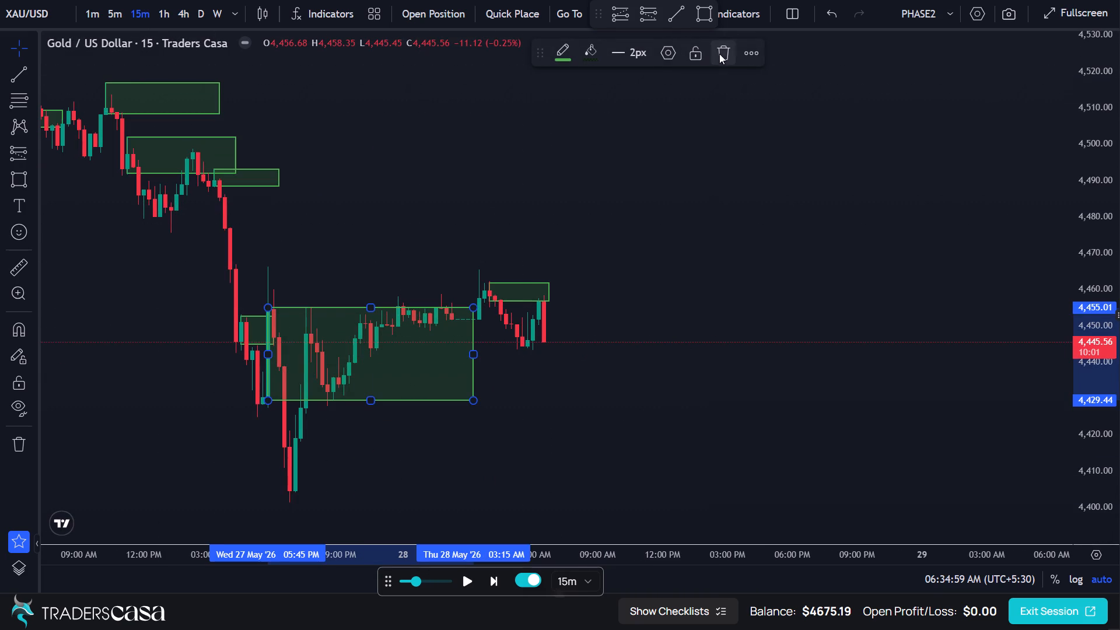
Delete the small green zone above the latest candles on 28 May.
click(517, 282)
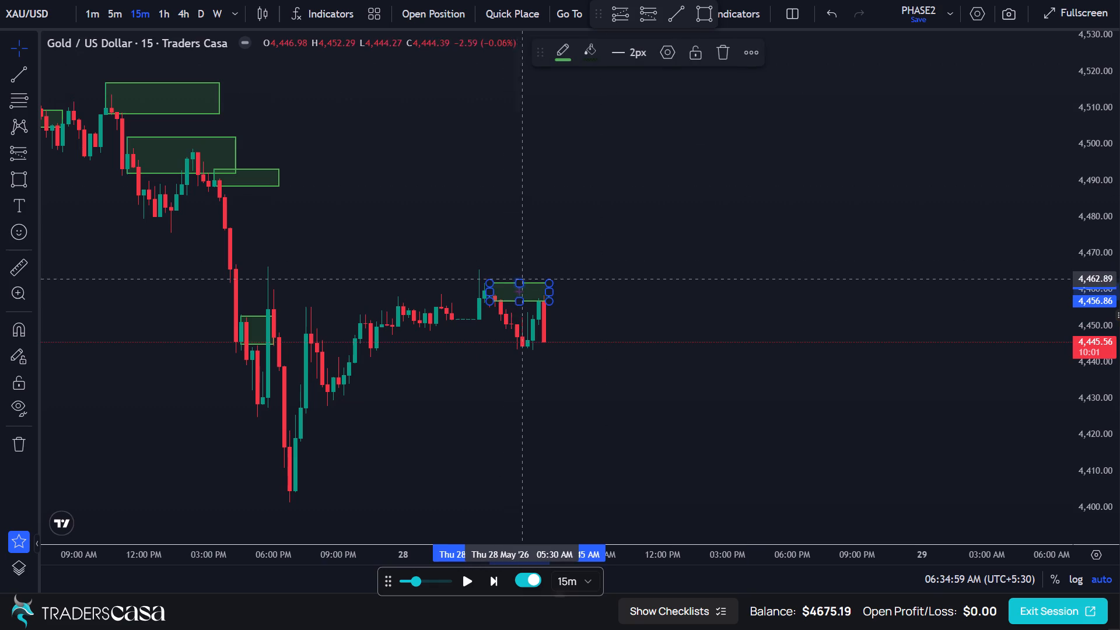
click(730, 55)
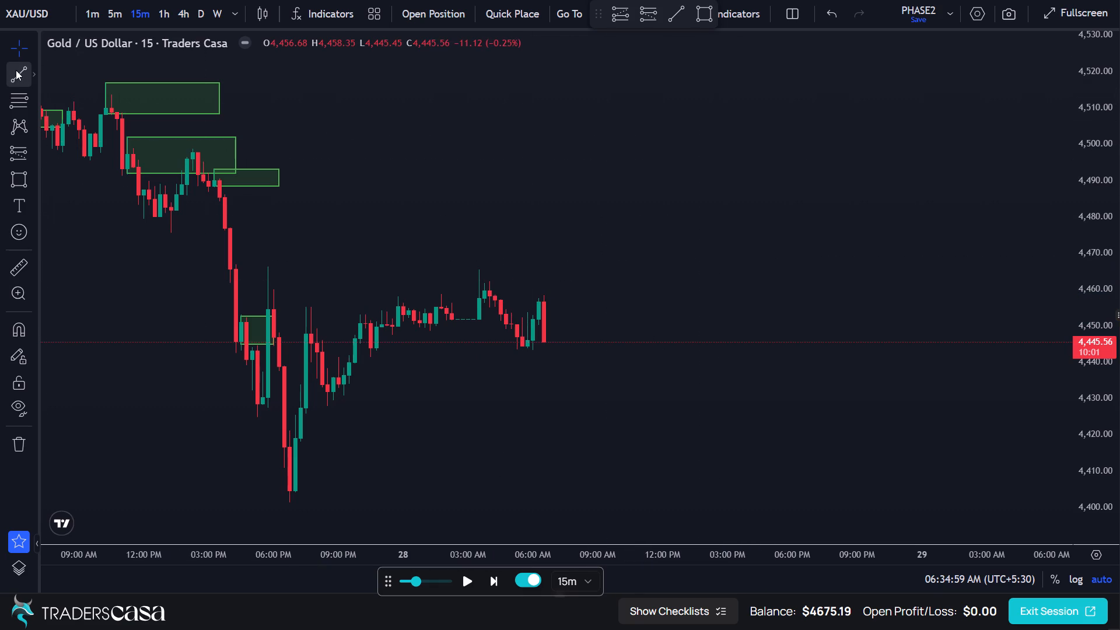
Draw a horizontal trend line at about 4,466.70 from the 05:45 PM high on 27 May to 05:30 AM on 28 May.
click(16, 70)
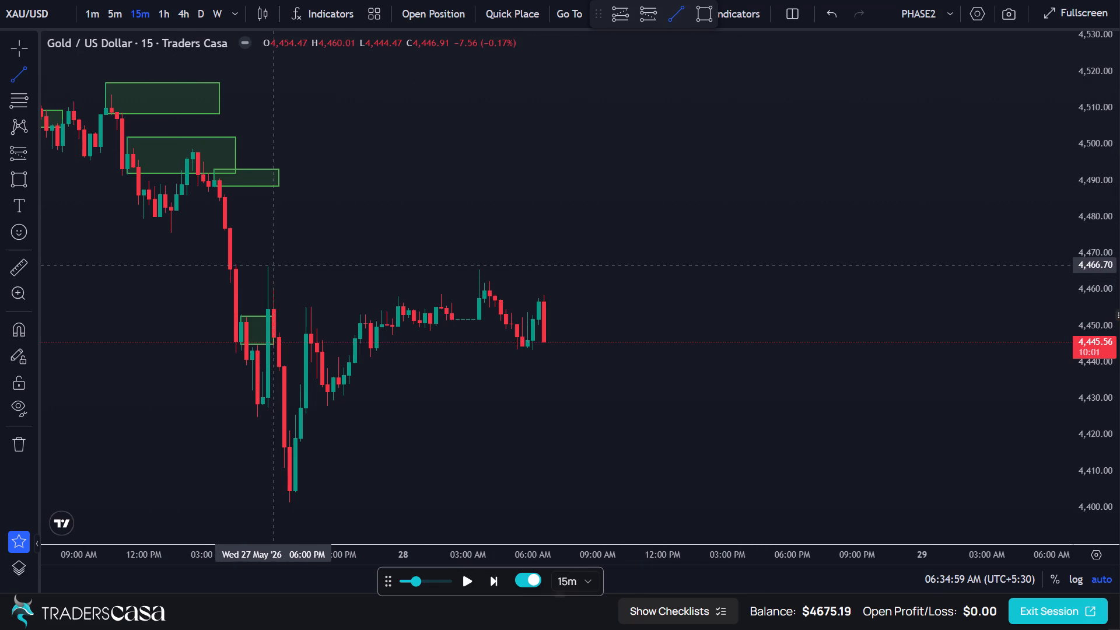
click(267, 265)
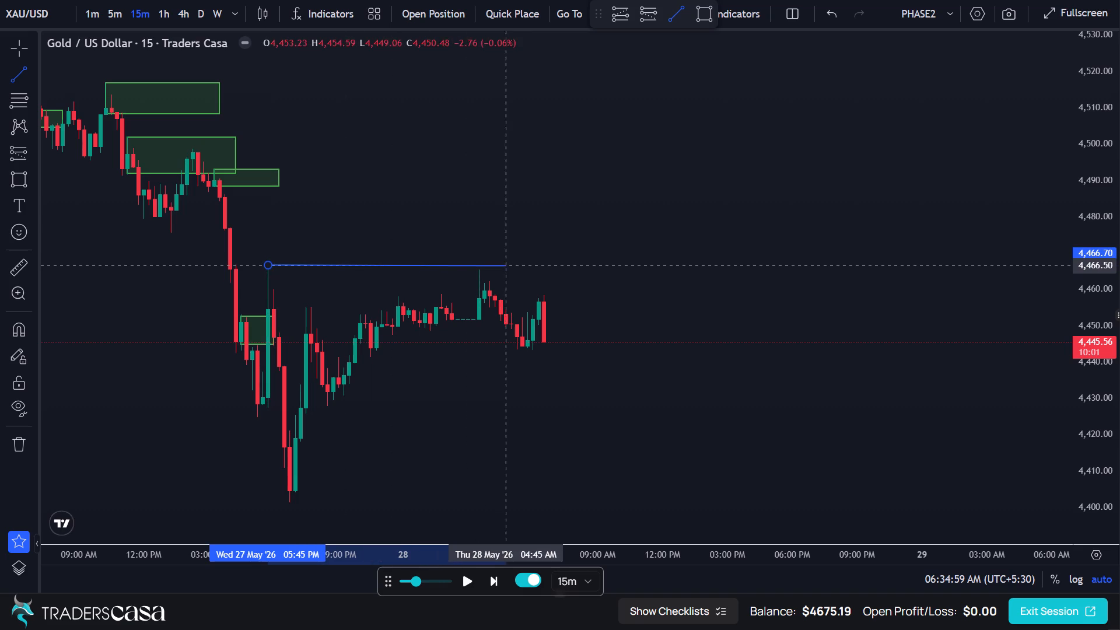
click(524, 265)
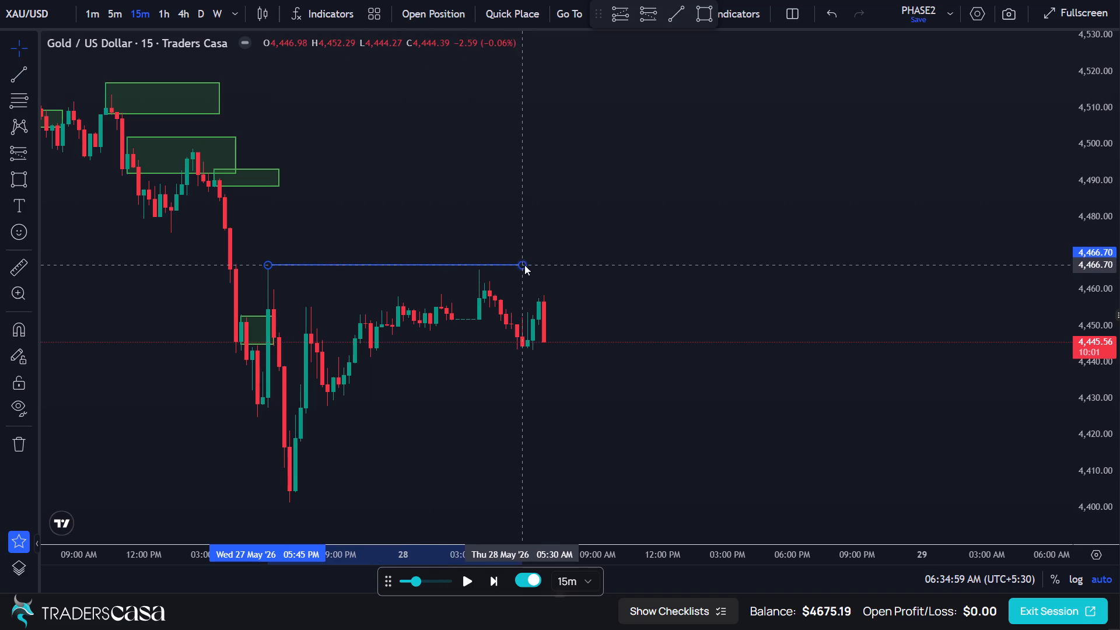
click(537, 237)
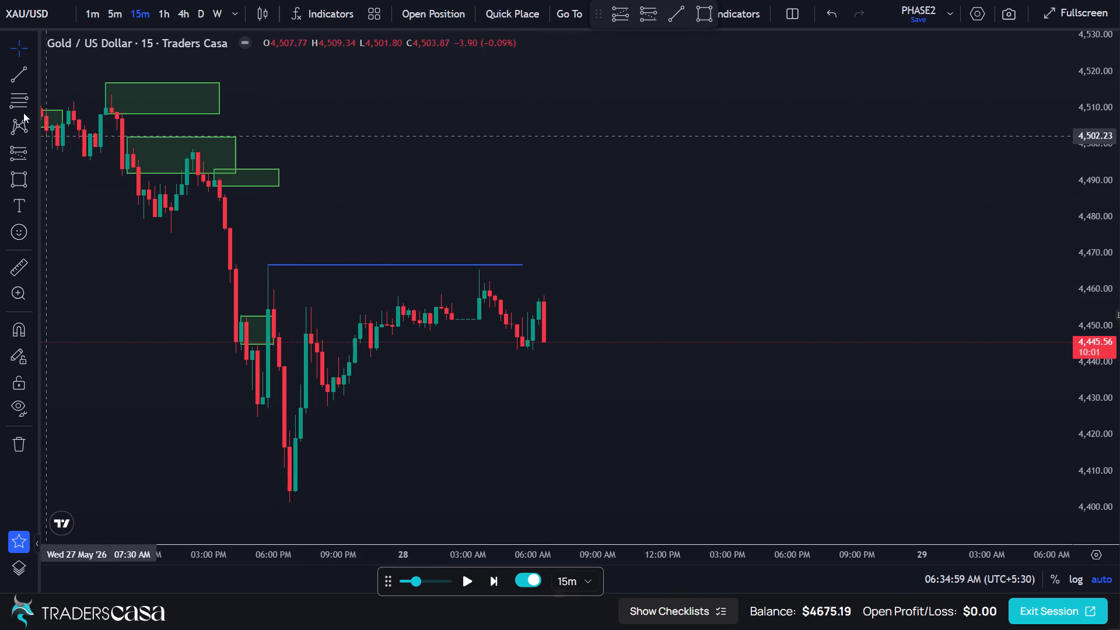
Draw a horizontal trend line at about 4,457.87 from 11:45 PM on 27 May to about 03:45 AM on 28 May.
click(20, 84)
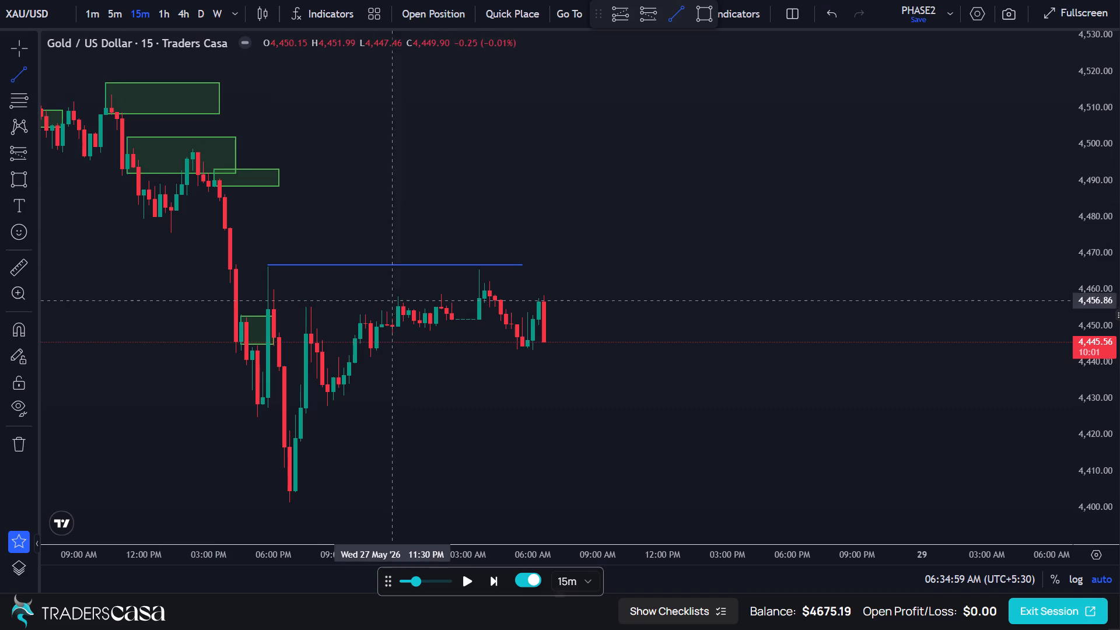
click(398, 297)
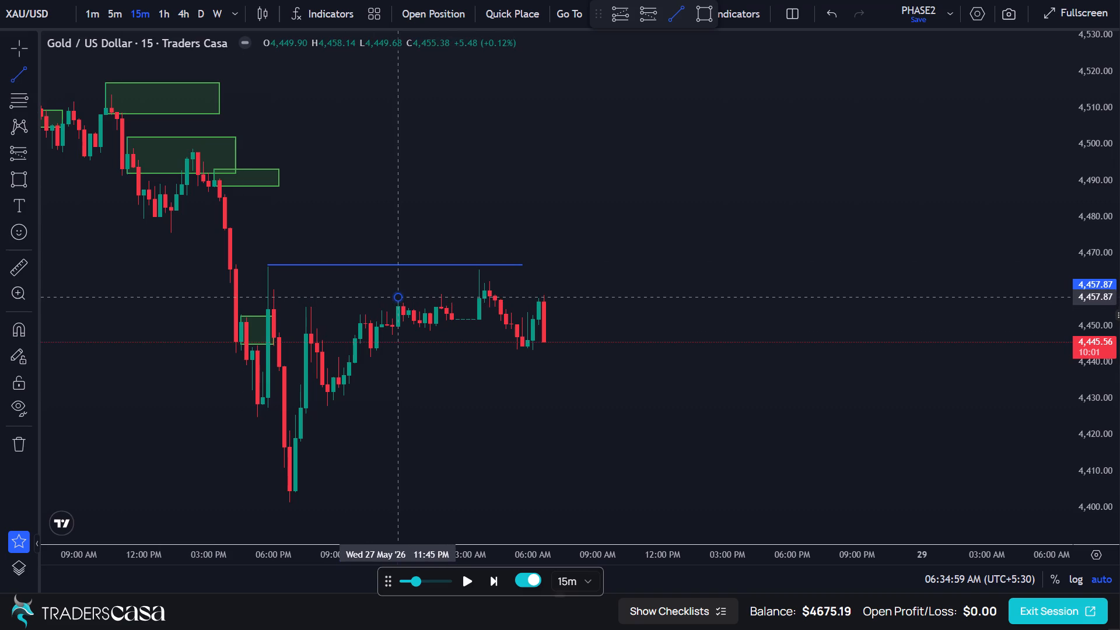
click(483, 297)
click(510, 282)
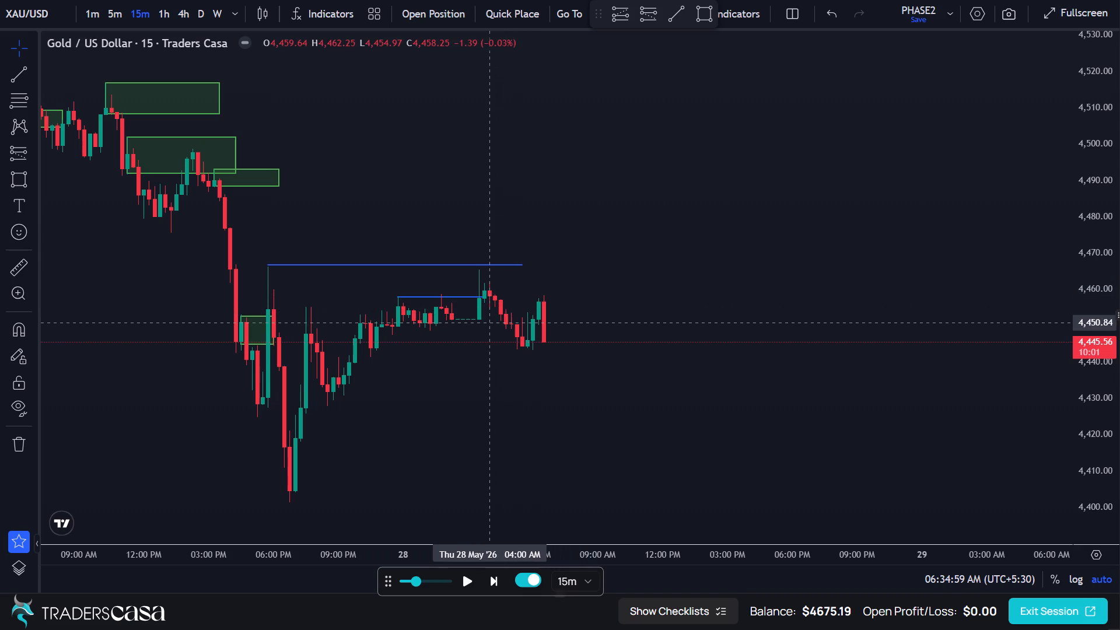
Close the advertisement overlay covering the chart.
scroll(488, 323, up, 1)
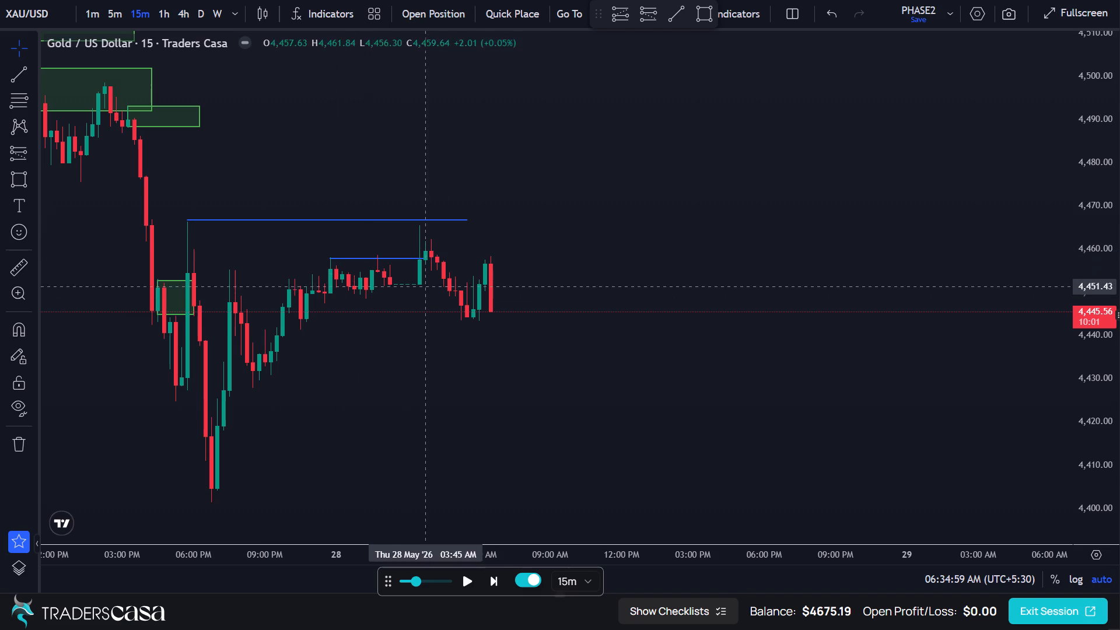
scroll(456, 238, up, 1)
drag(456, 238, 519, 232)
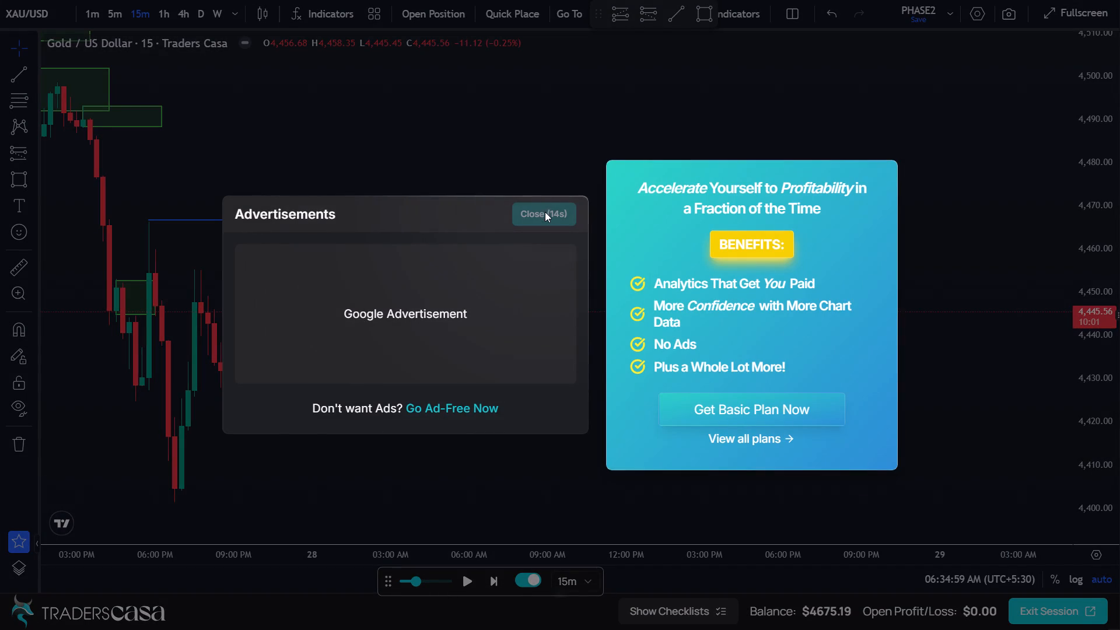
click(553, 135)
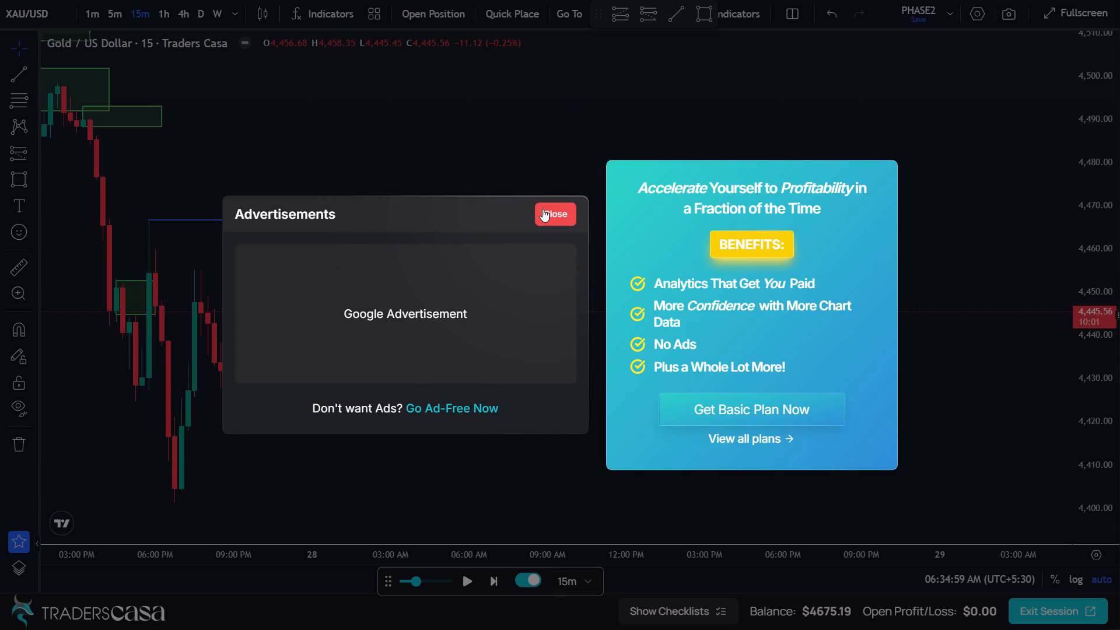
click(542, 209)
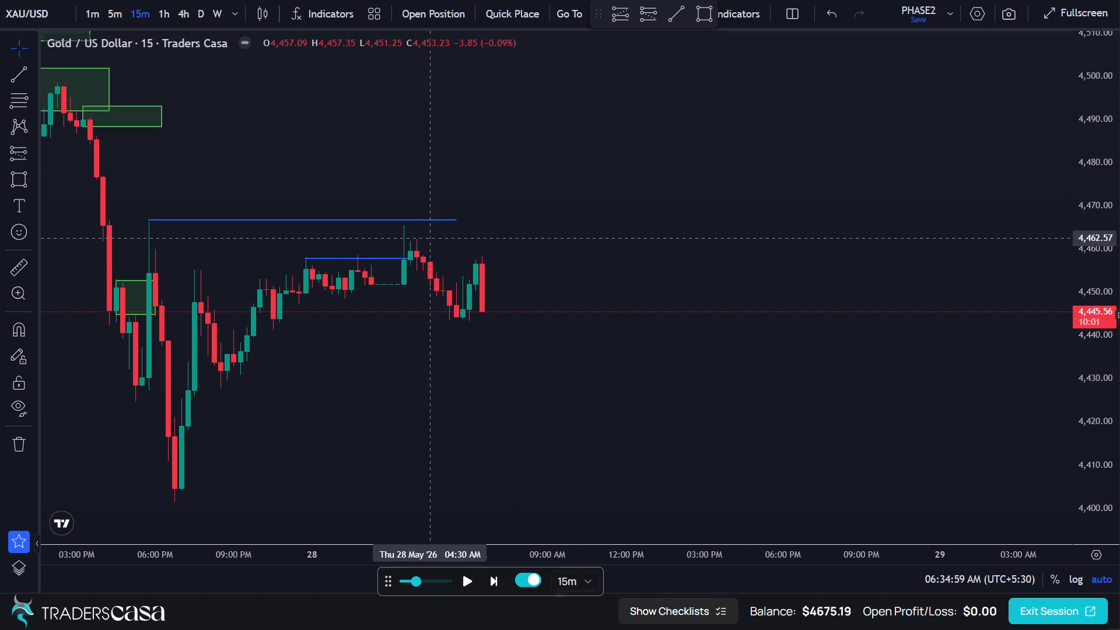
Place a short position at 04:00 AM on 28 May with entry 4,458.01, stop about 4,467.98 and target about 4,437.92.
scroll(431, 247, up, 1)
scroll(431, 247, down, 2)
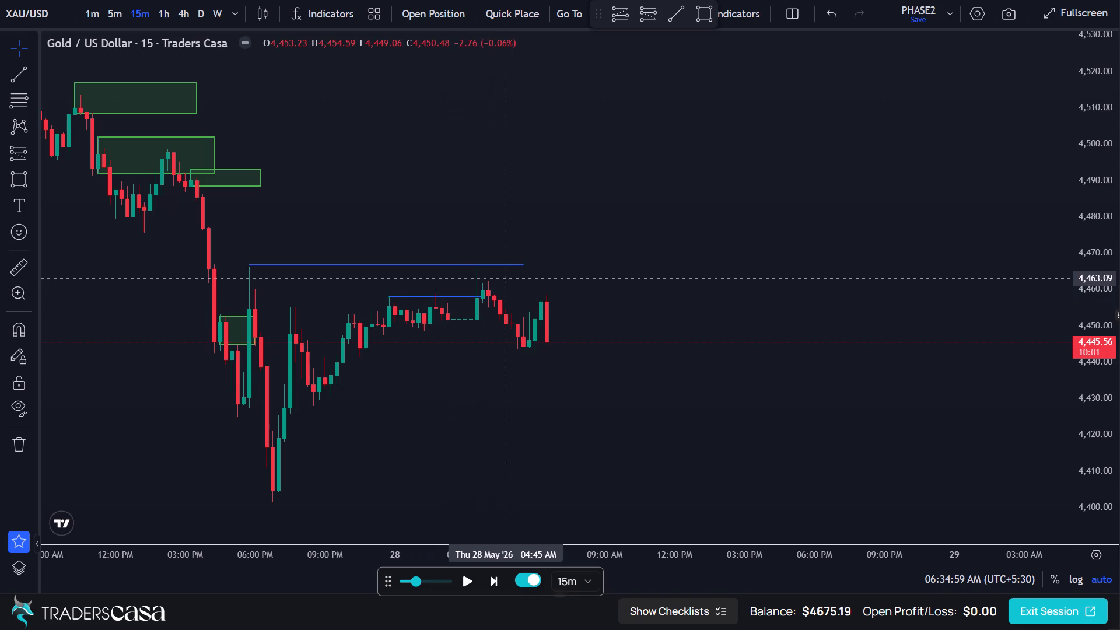
scroll(505, 276, up, 1)
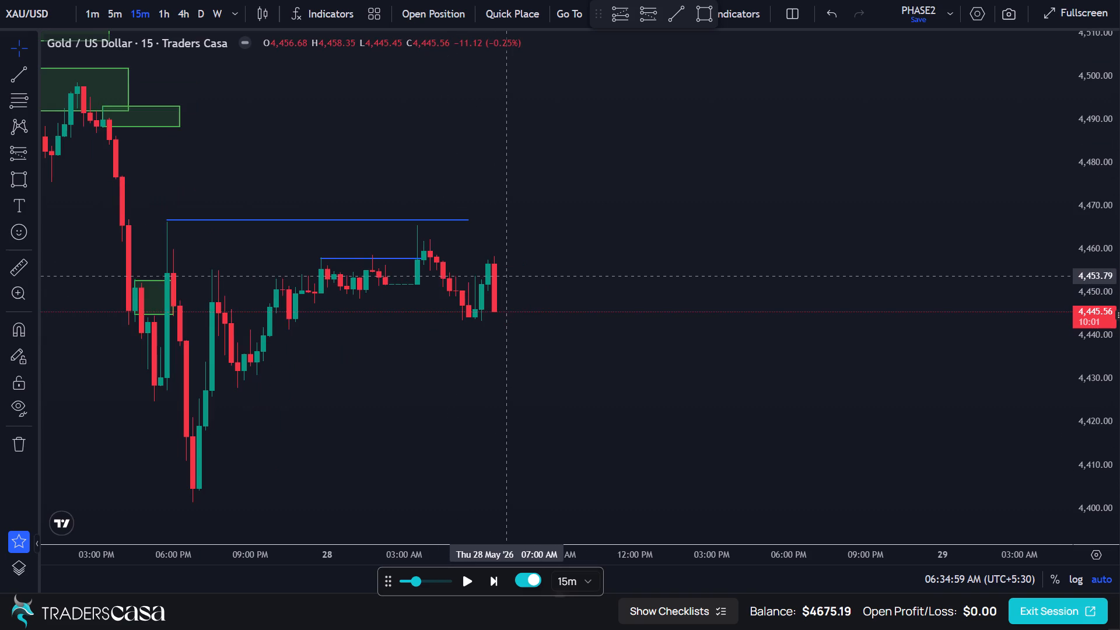
click(21, 155)
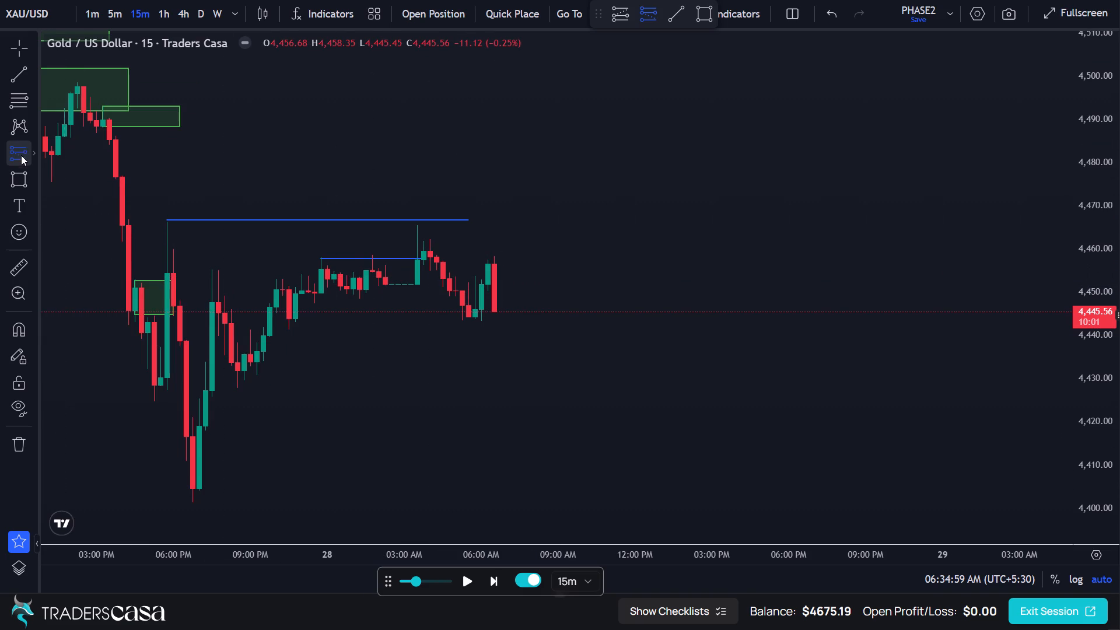
click(432, 258)
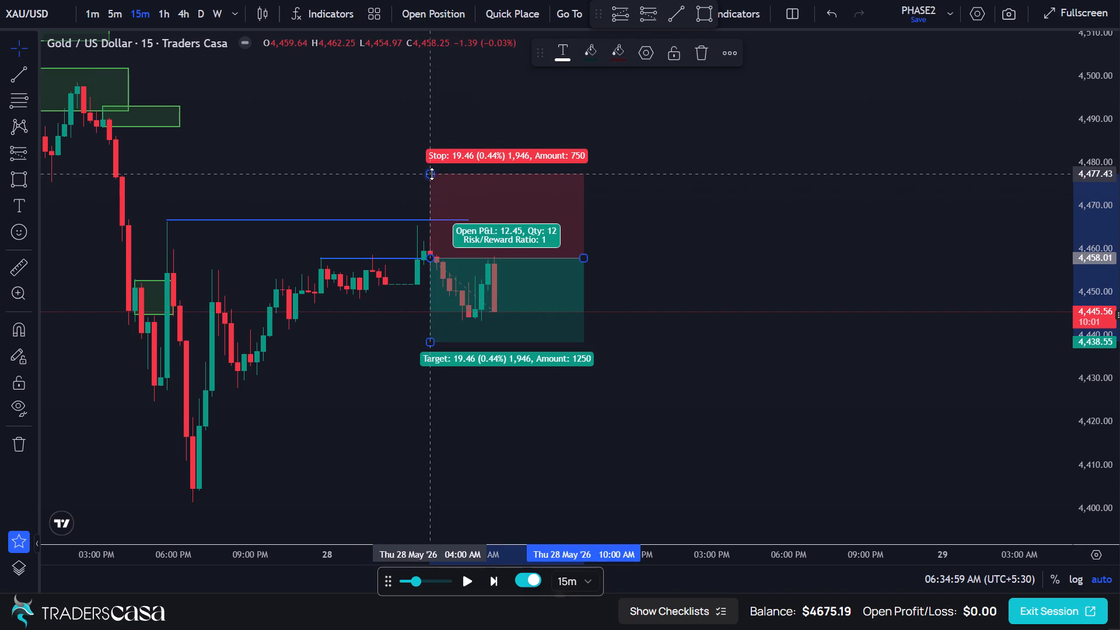
drag(432, 174, 433, 215)
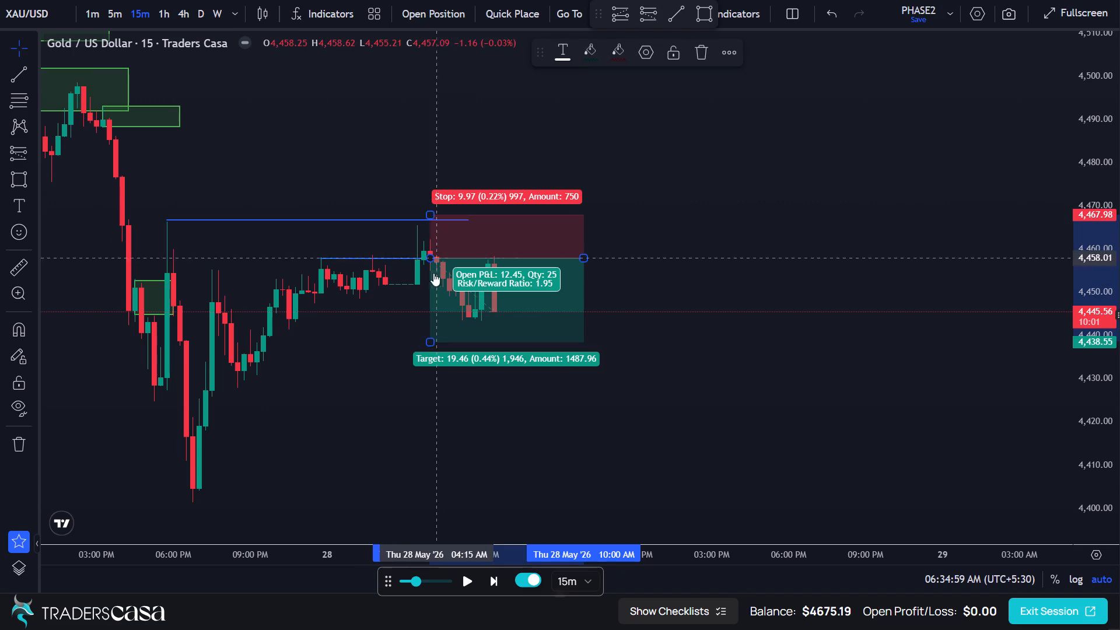
click(430, 342)
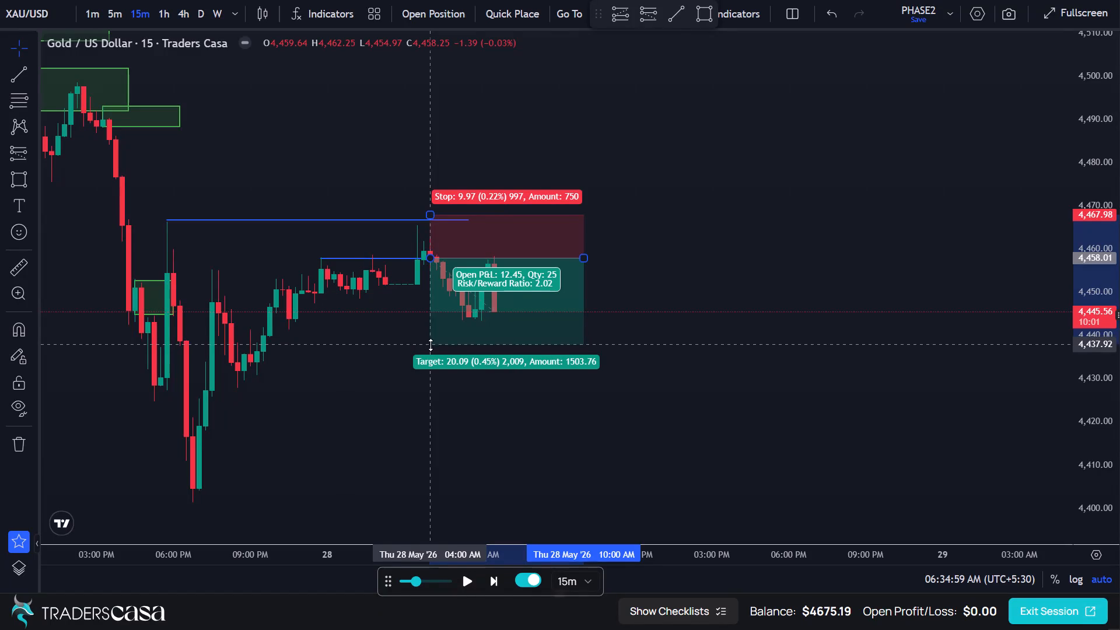
click(610, 313)
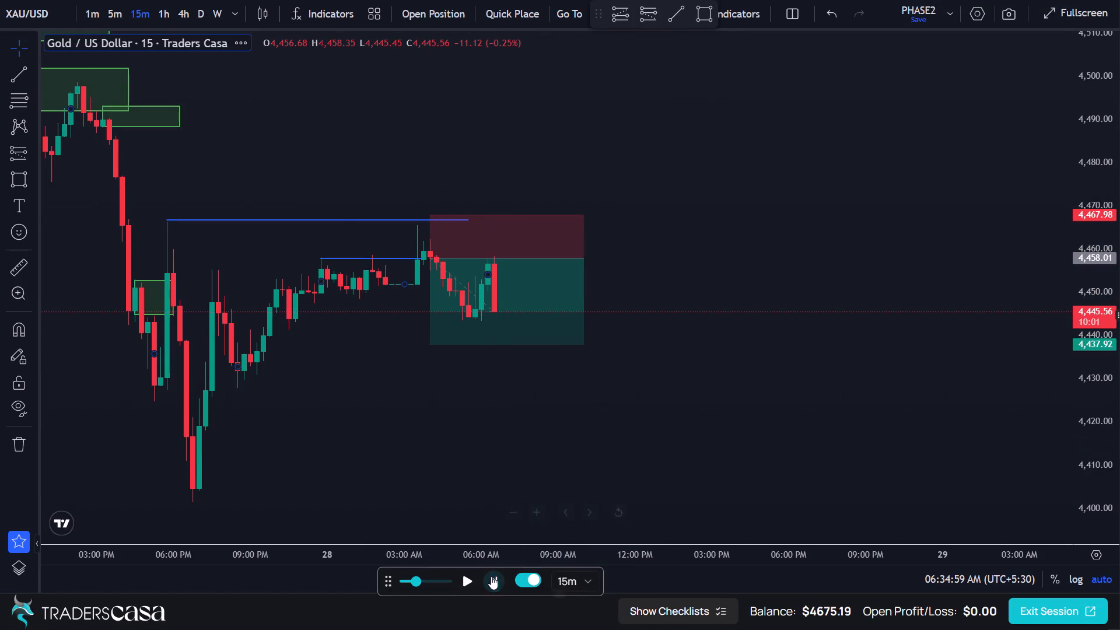
Advance the 15-minute replay two steps to 06:59:59 AM.
click(491, 577)
click(491, 577)
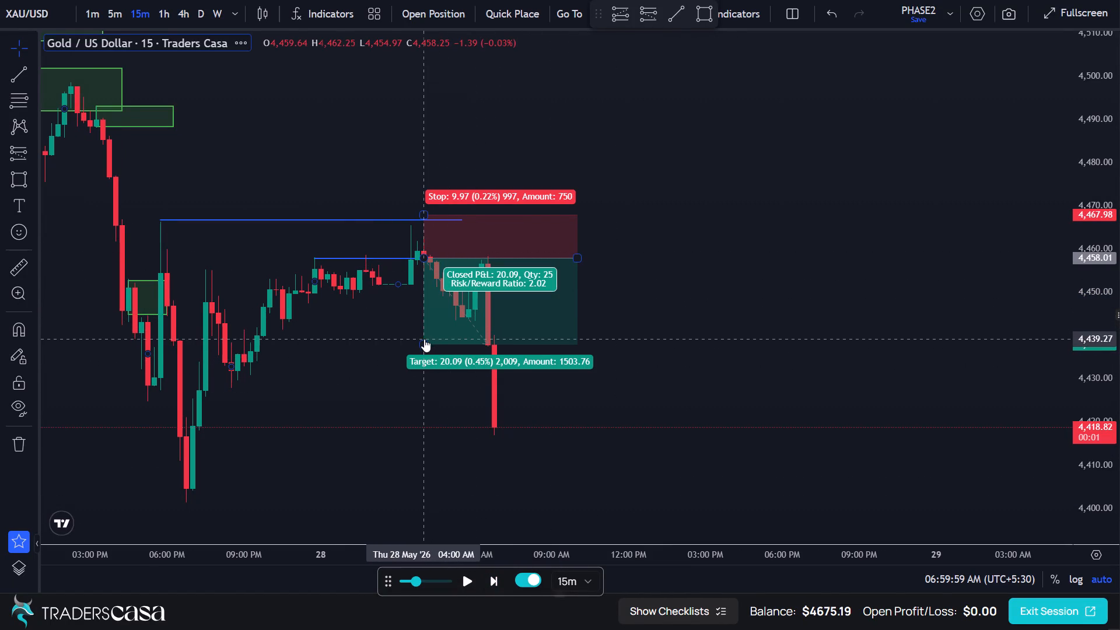
Extend the short position's target down to about 4,416.30, near the latest candle's low.
drag(426, 345, 429, 390)
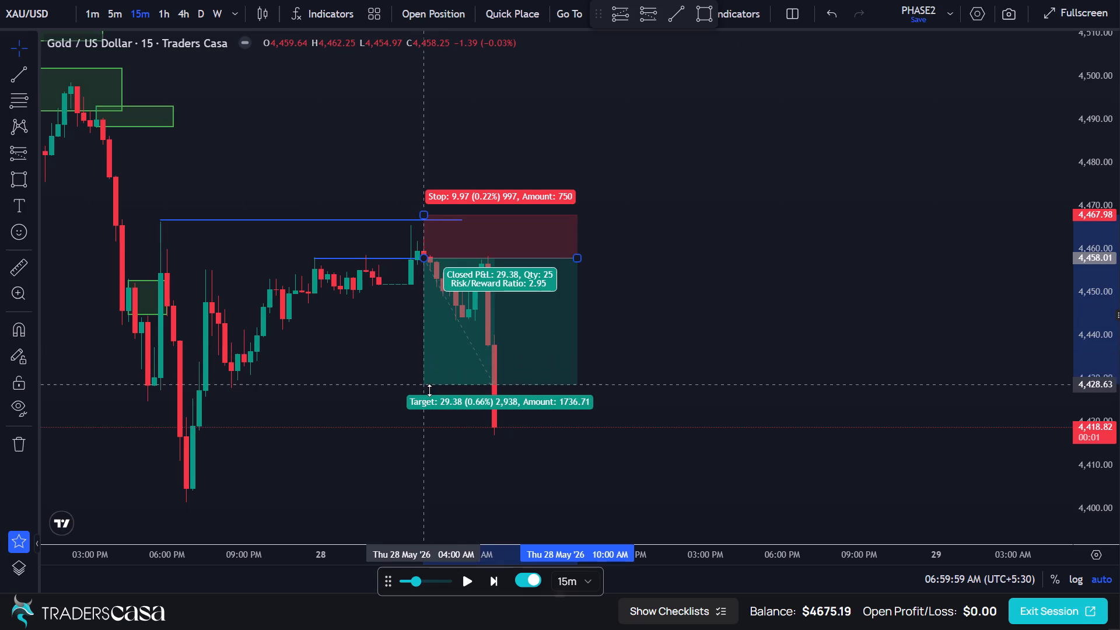
drag(429, 390, 436, 437)
Advance the 15-minute replay one more candle to 07:14:59 AM.
click(487, 581)
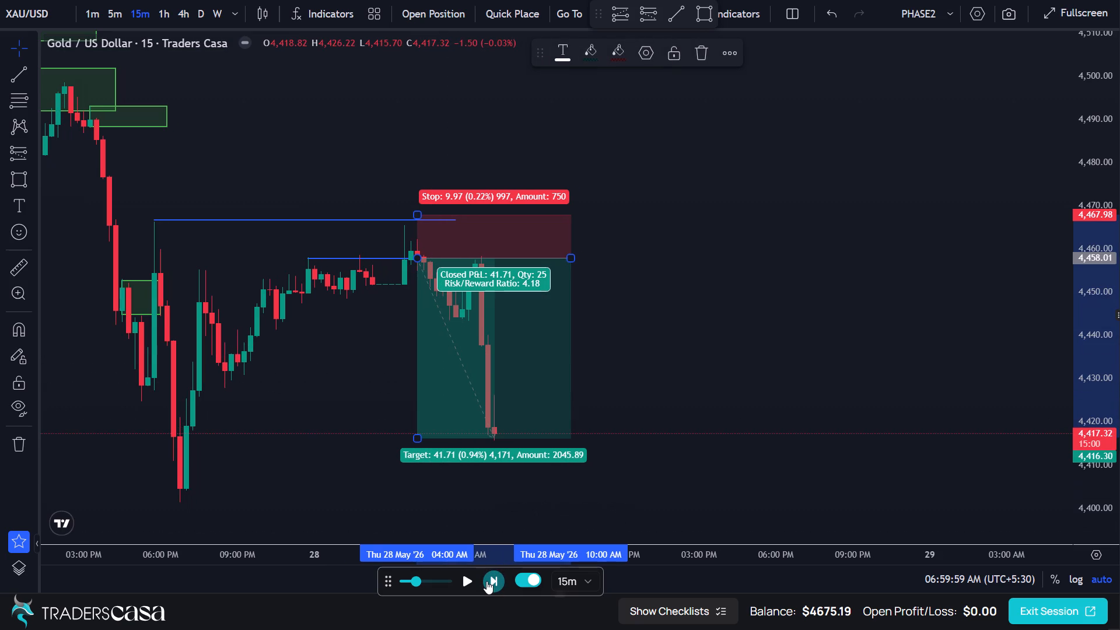
click(637, 397)
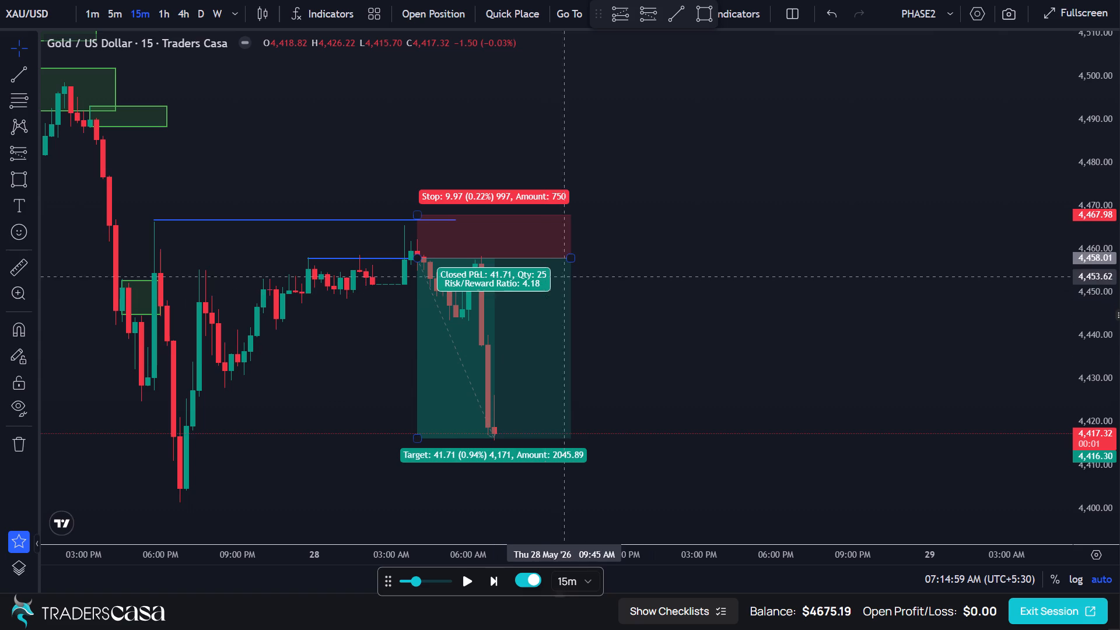
Select the short position starting at 04:00 AM on 28 May for deletion.
click(488, 257)
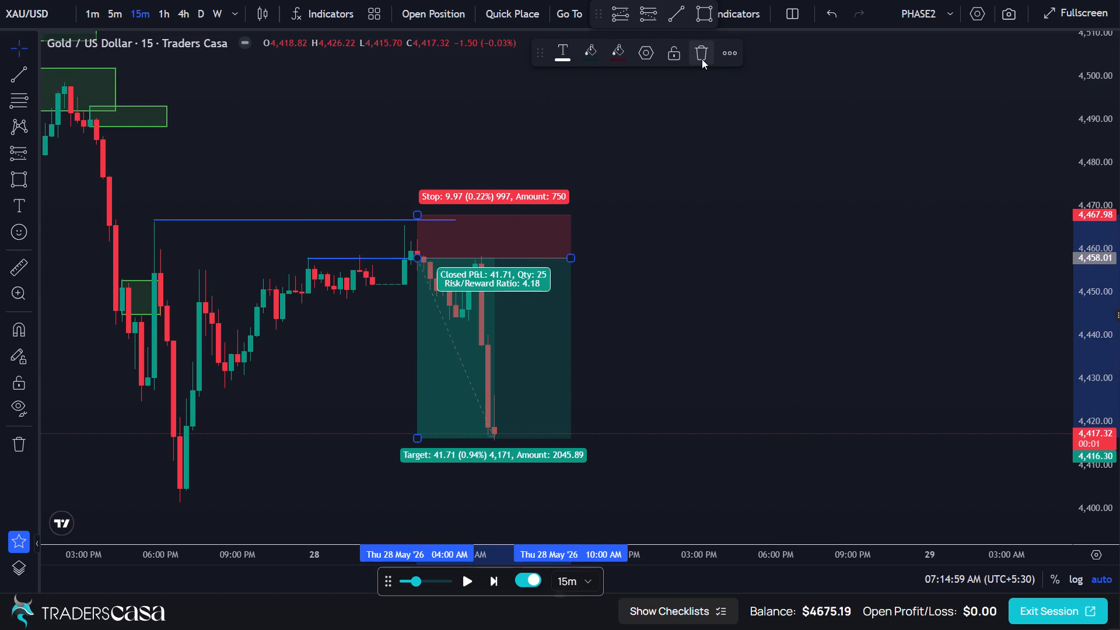
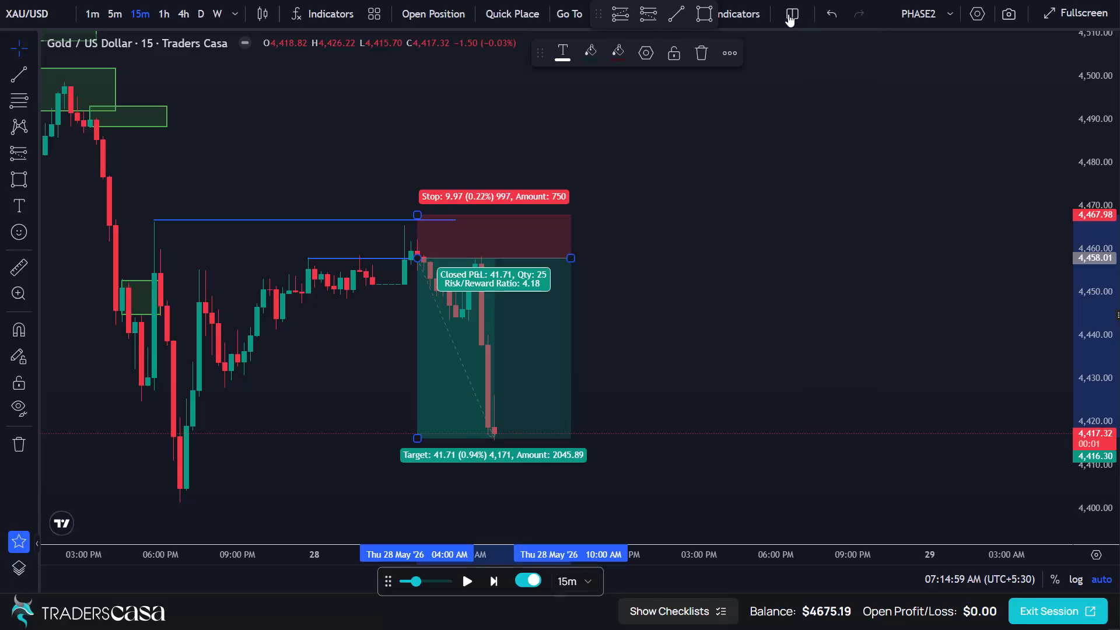
Select the short position starting at 04:00 AM on 28 May.
drag(726, 391, 907, 411)
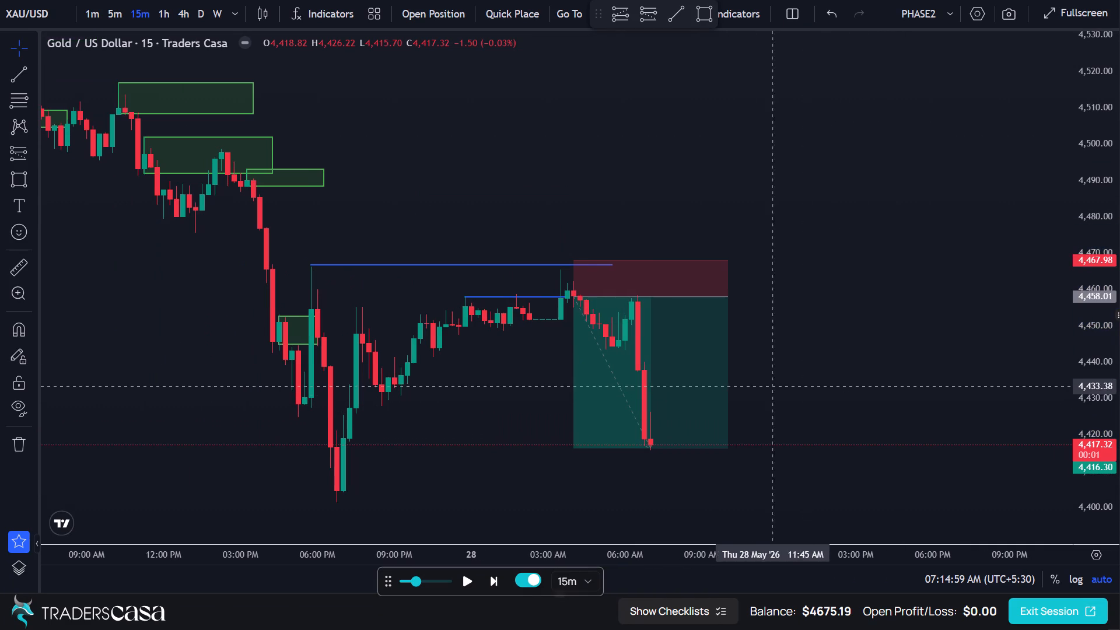
click(704, 399)
click(873, 369)
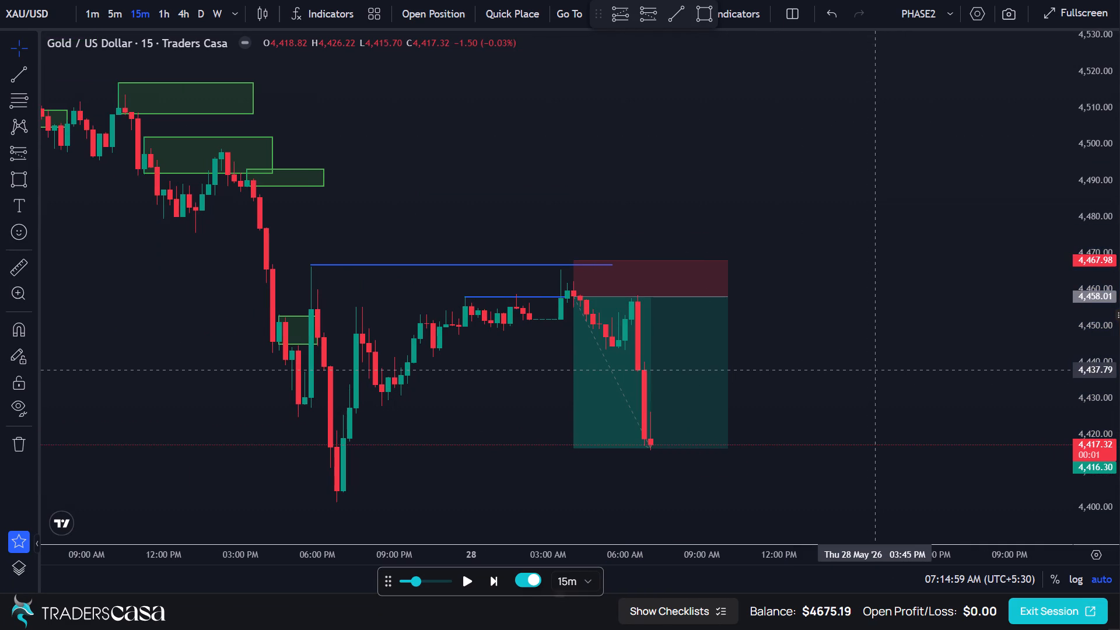
click(706, 332)
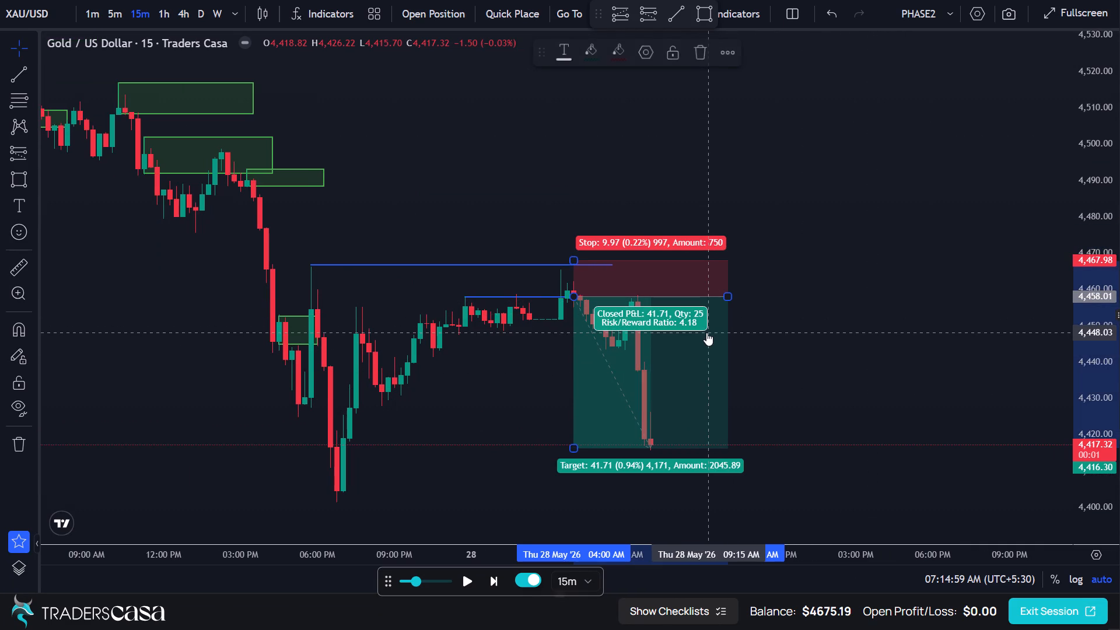
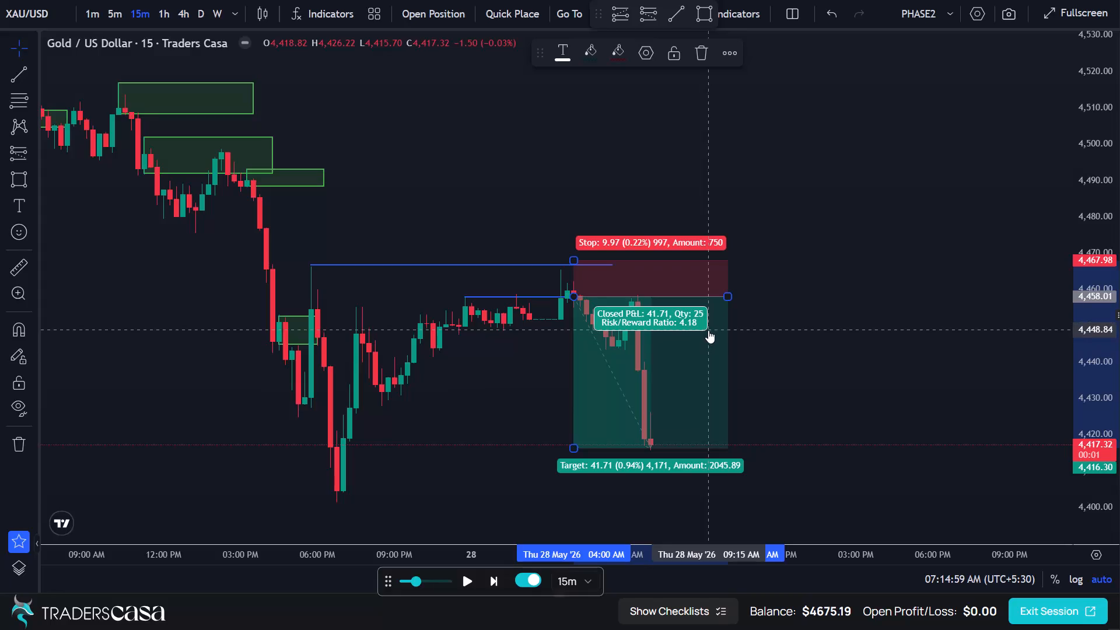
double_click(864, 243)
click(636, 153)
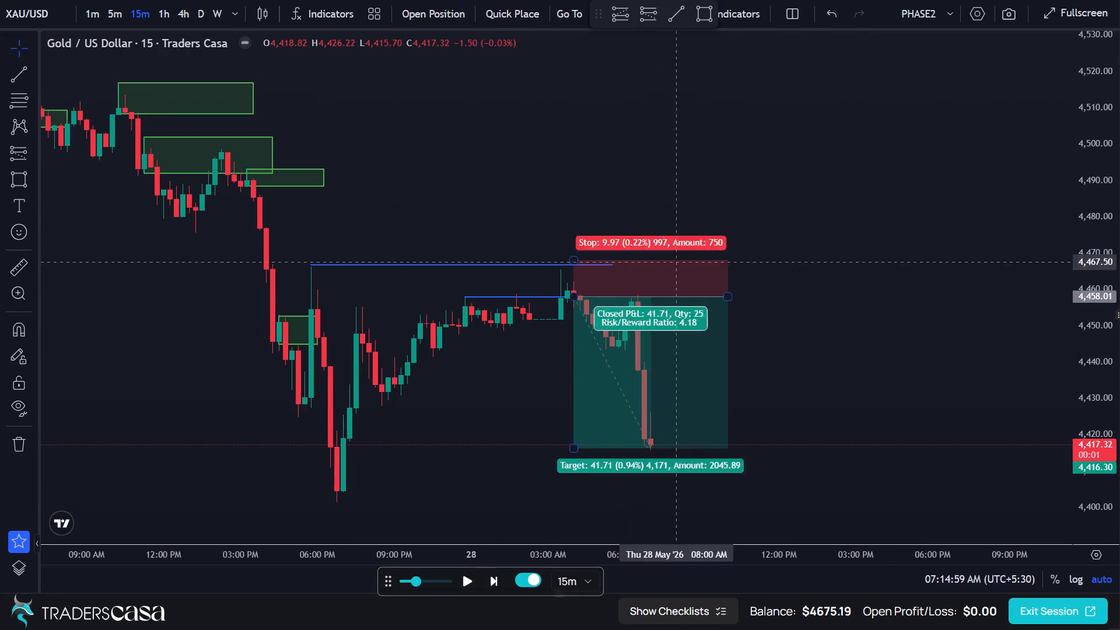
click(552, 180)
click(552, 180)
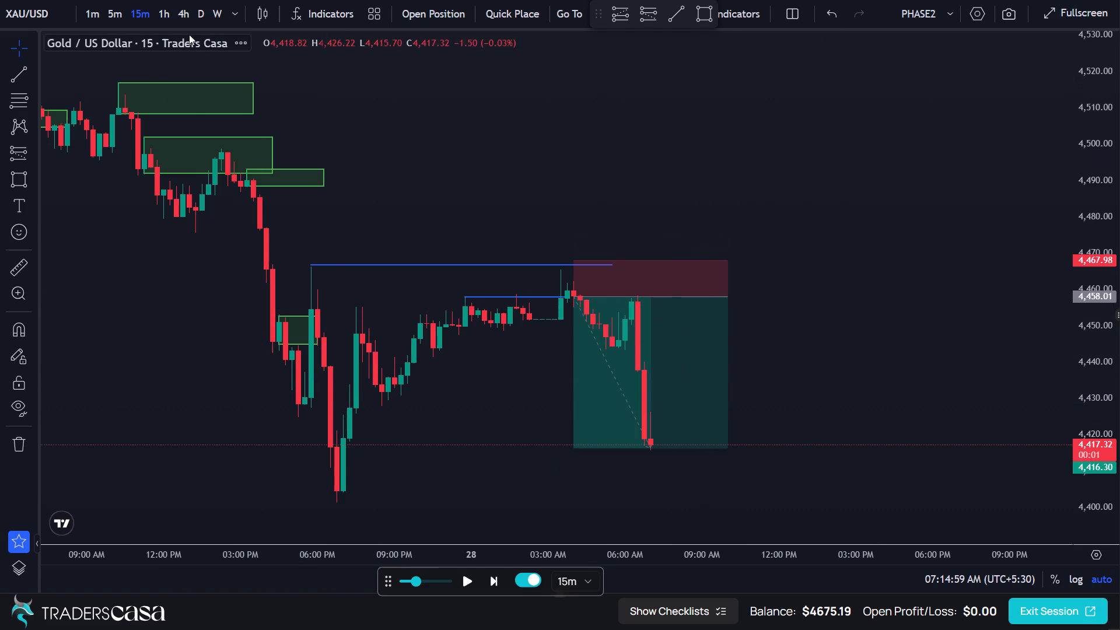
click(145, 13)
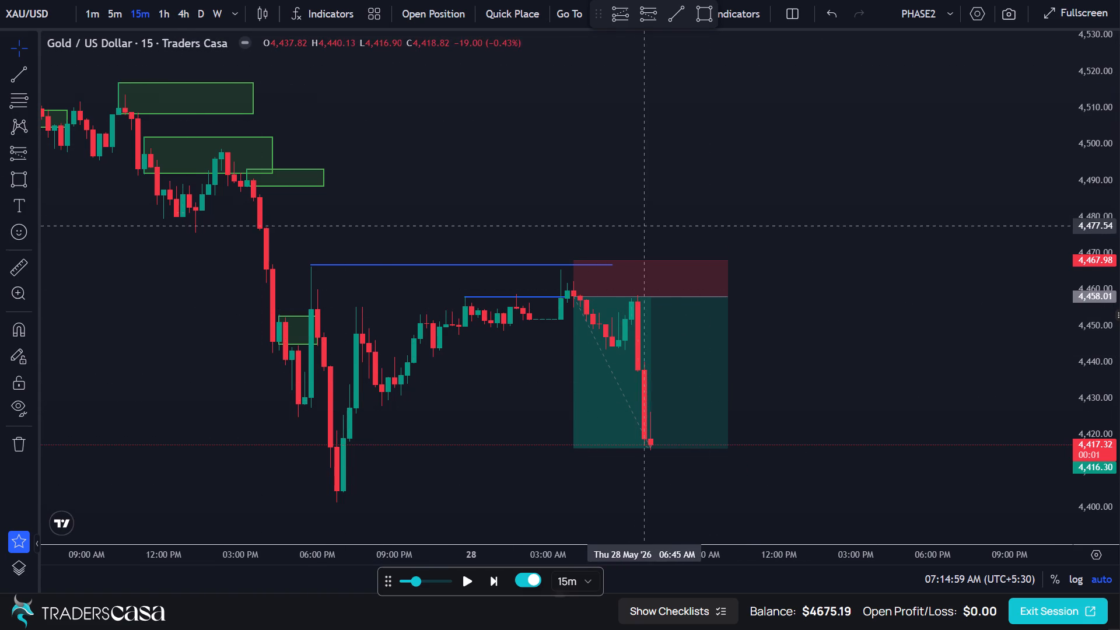
Delete the short position that starts at 04:00 AM on 28 May.
scroll(645, 226, up, 2)
click(618, 307)
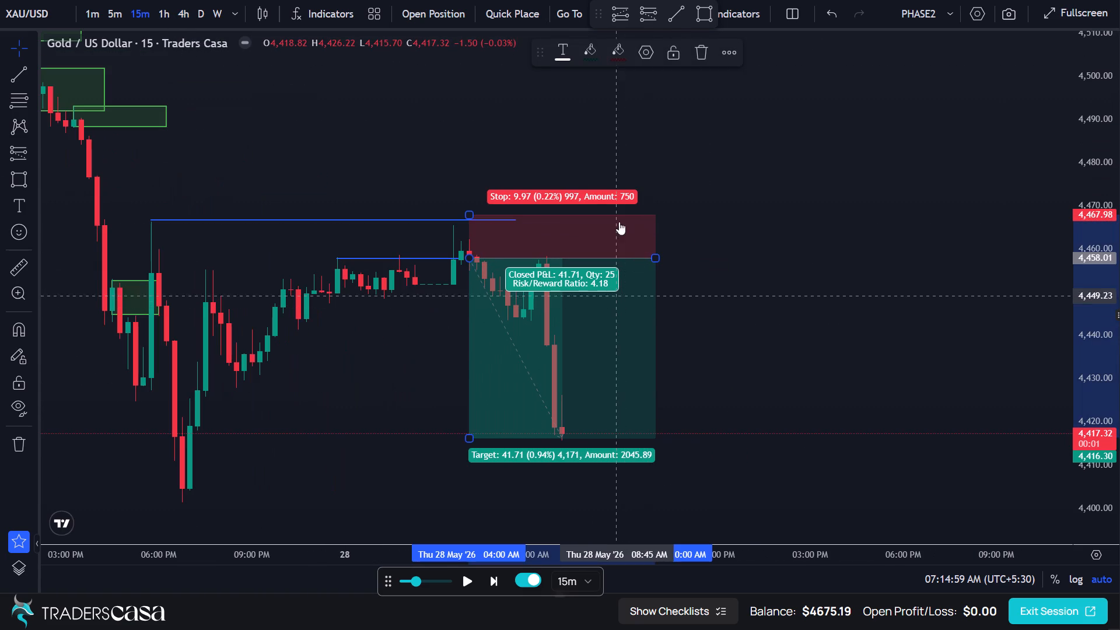
click(705, 62)
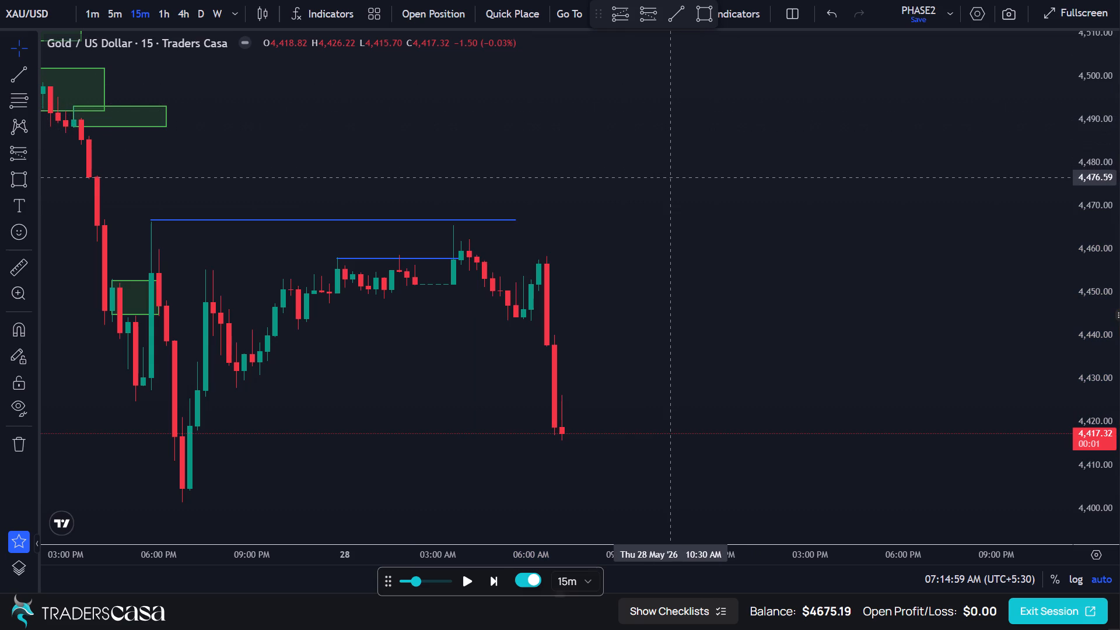
Draw a rectangle zone from the 06:15 AM candle on 28 May, spanning about 4,458.18 to 4,450.41 and extending past the latest candle.
scroll(608, 264, up, 1)
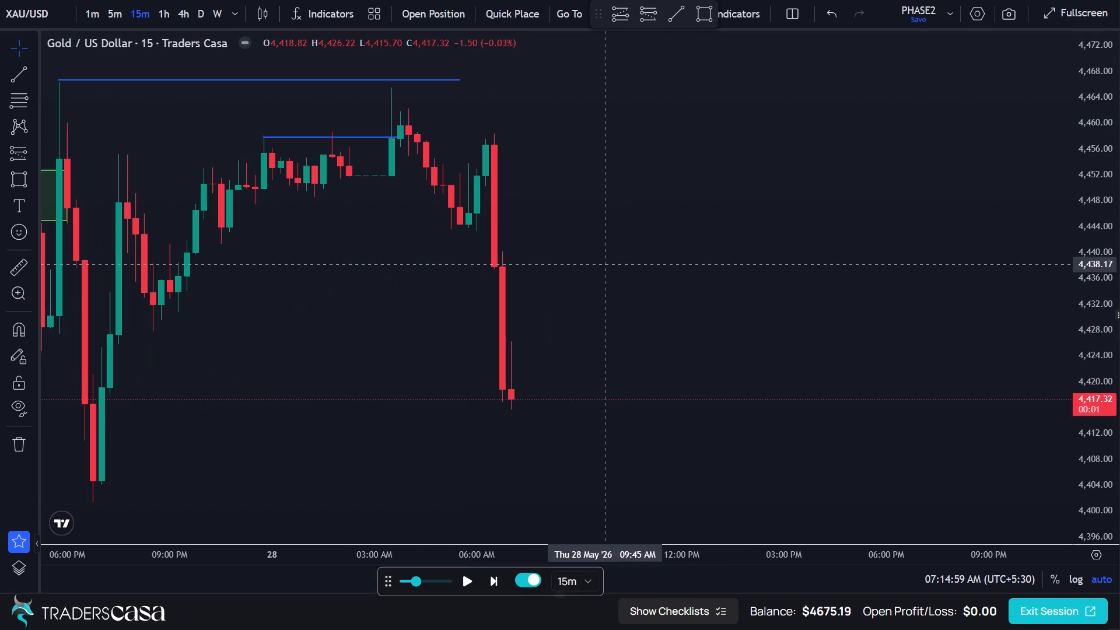
scroll(549, 275, down, 1)
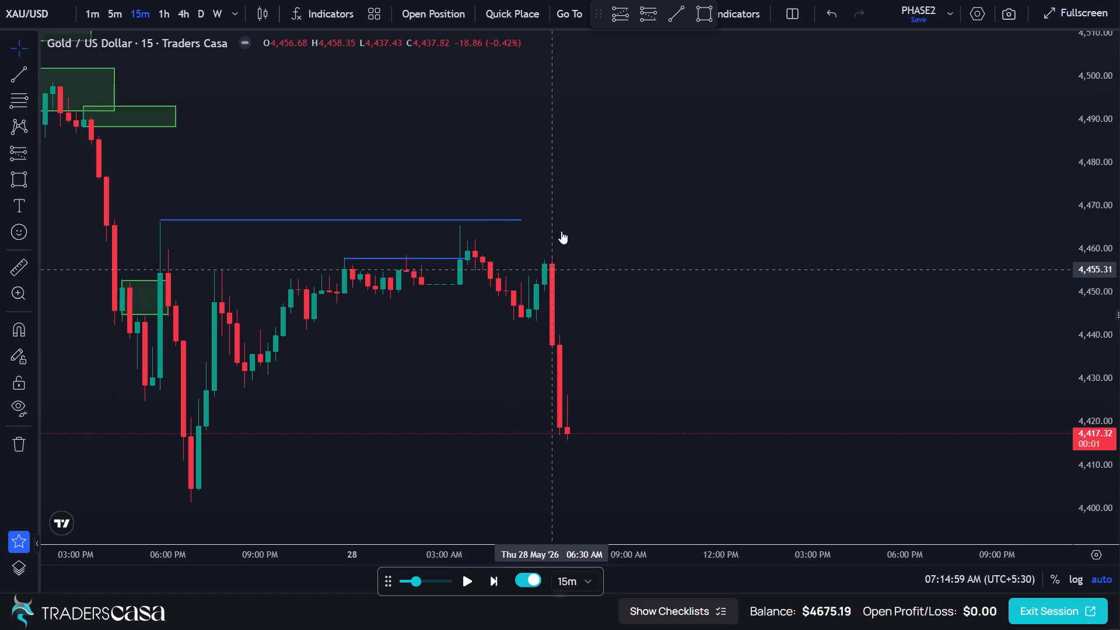
click(705, 22)
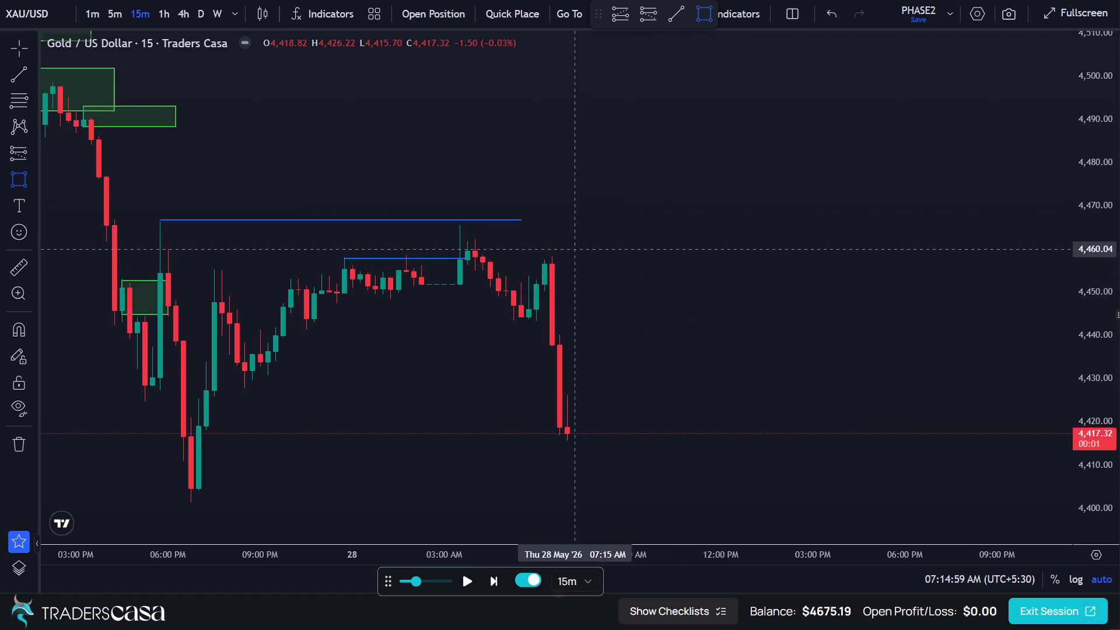
click(547, 257)
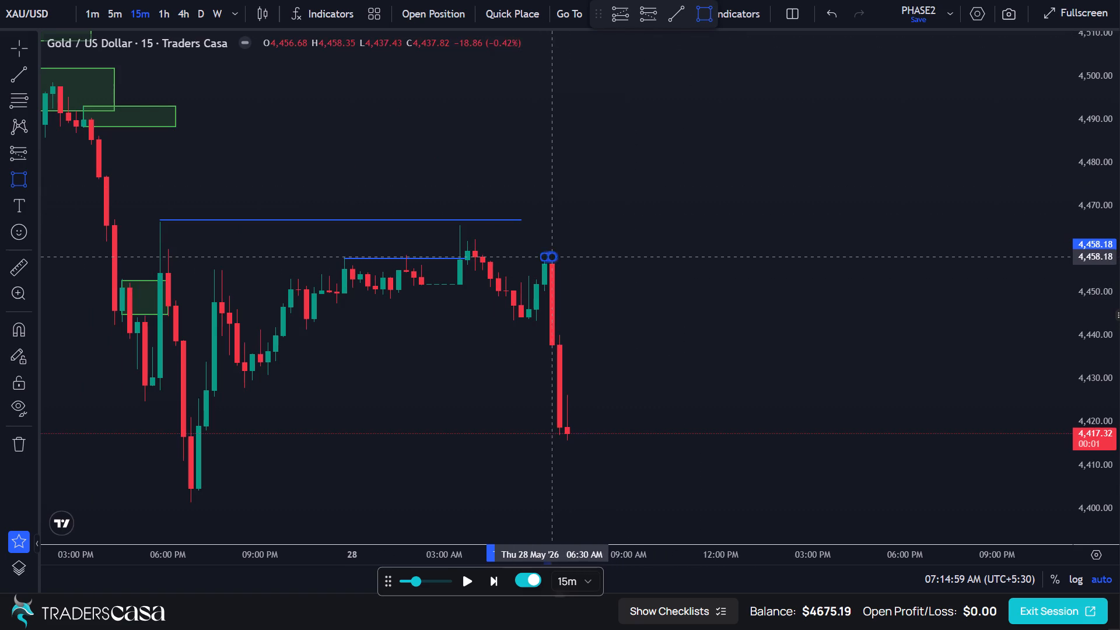
click(698, 290)
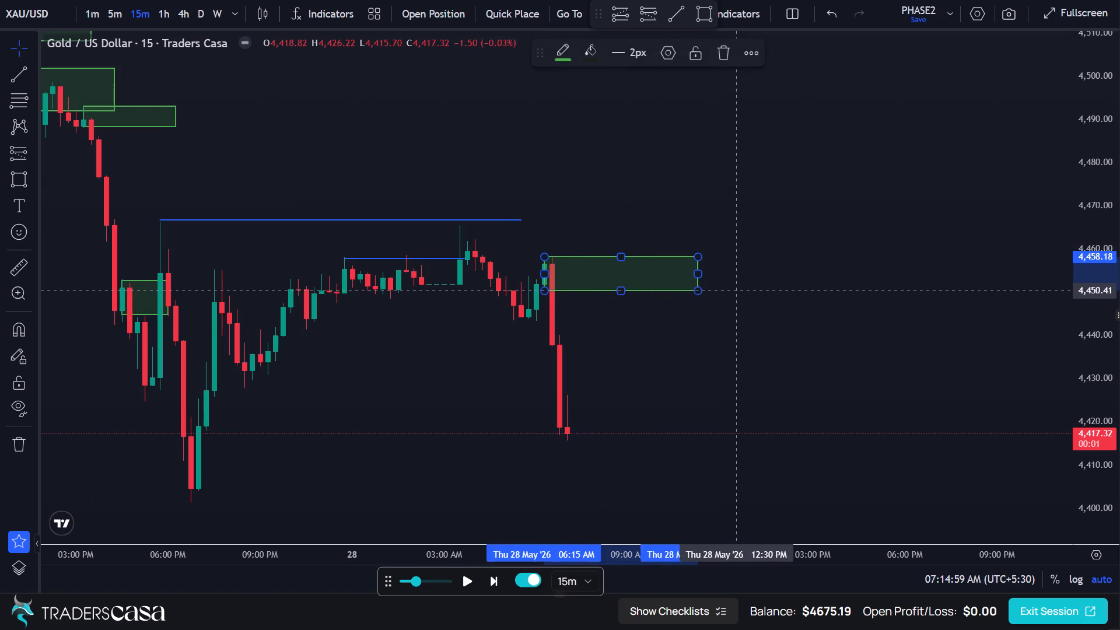
click(734, 290)
Step the replay forward on the 15-minute chart to 11:44:59 AM on 28 May.
triple_click(497, 578)
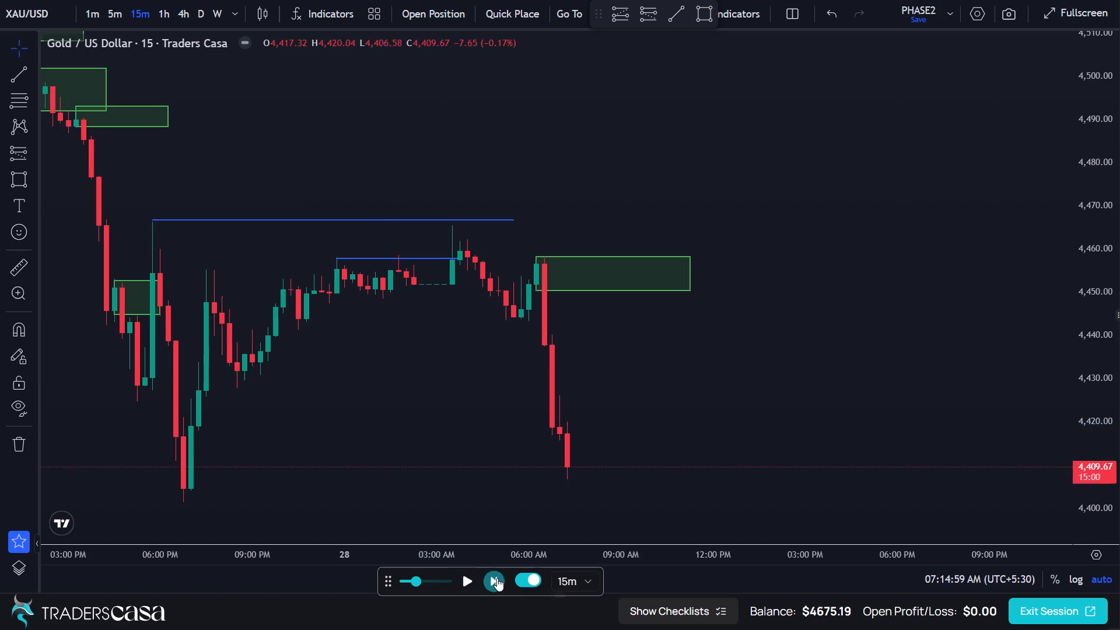
triple_click(497, 578)
triple_click(497, 578)
triple_click(497, 578)
triple_click(497, 578)
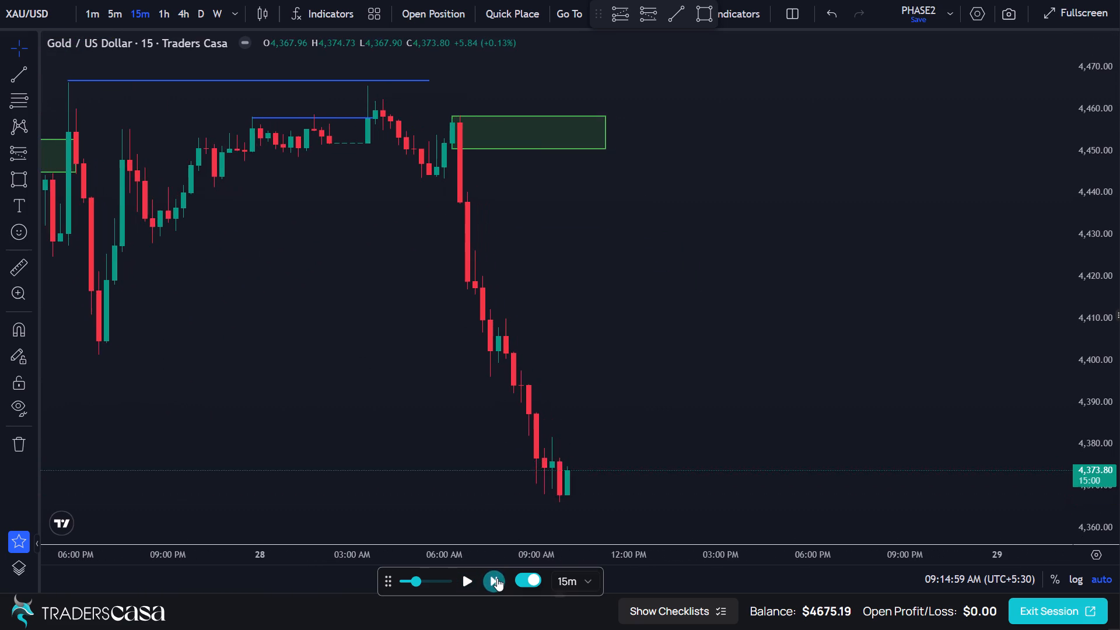
triple_click(496, 578)
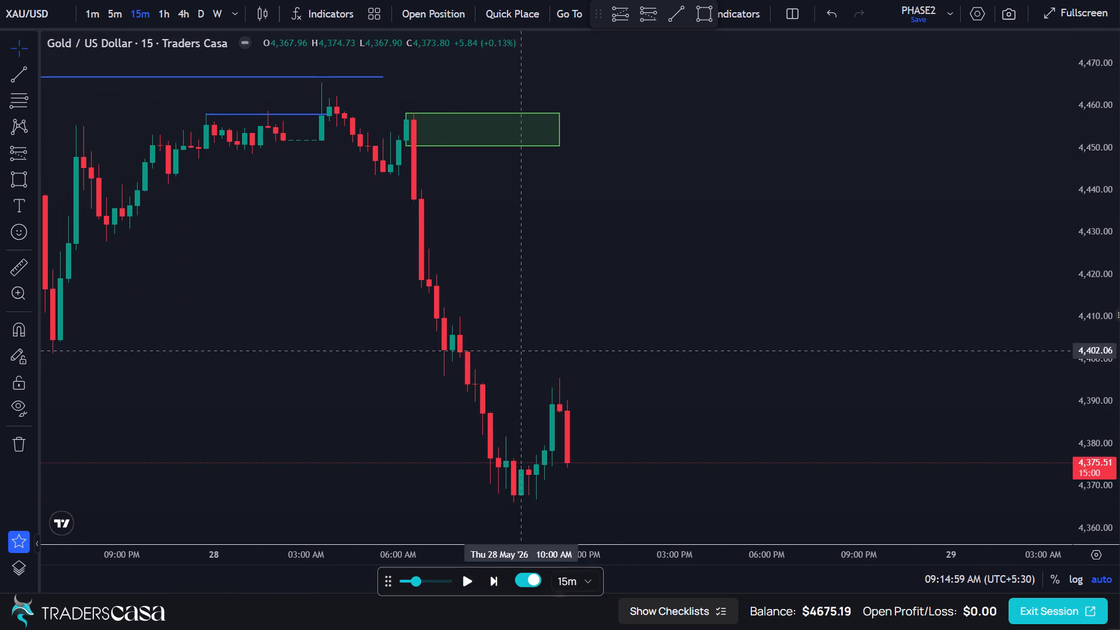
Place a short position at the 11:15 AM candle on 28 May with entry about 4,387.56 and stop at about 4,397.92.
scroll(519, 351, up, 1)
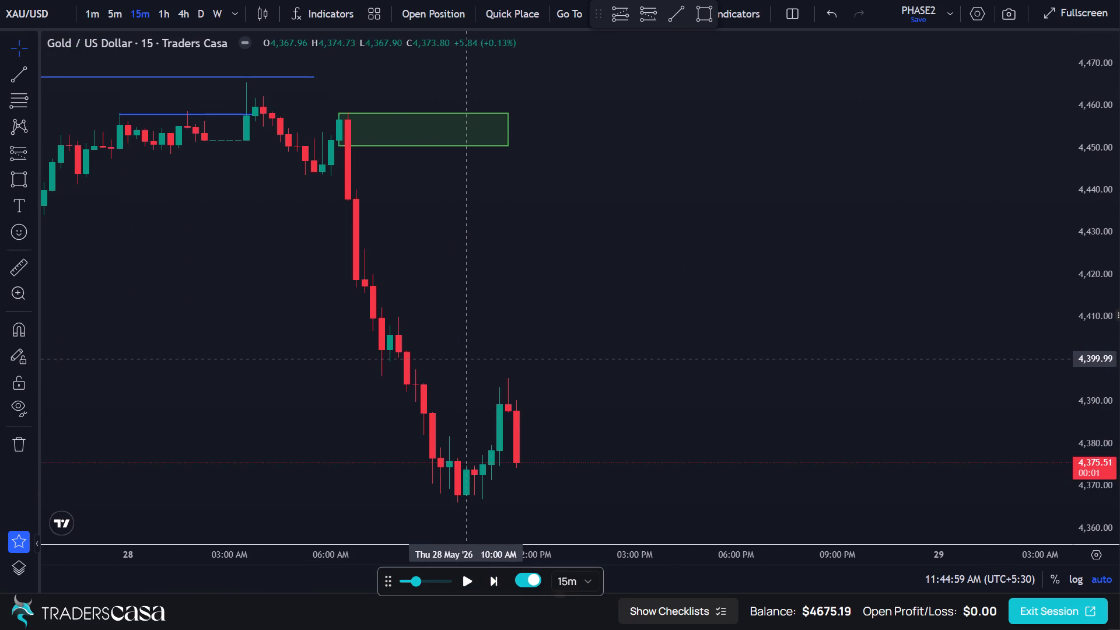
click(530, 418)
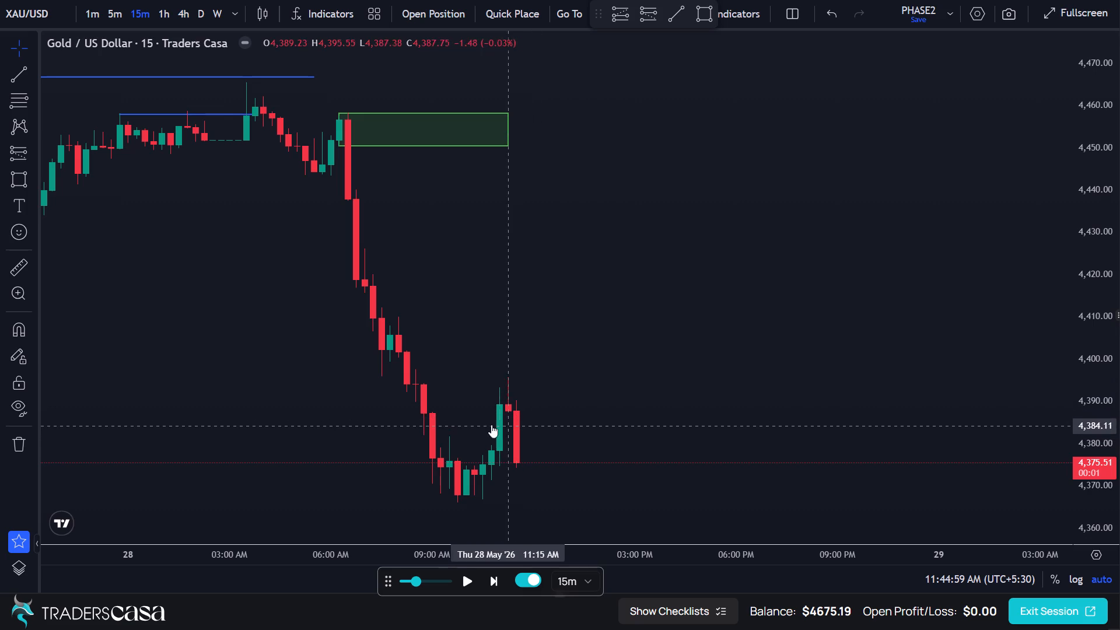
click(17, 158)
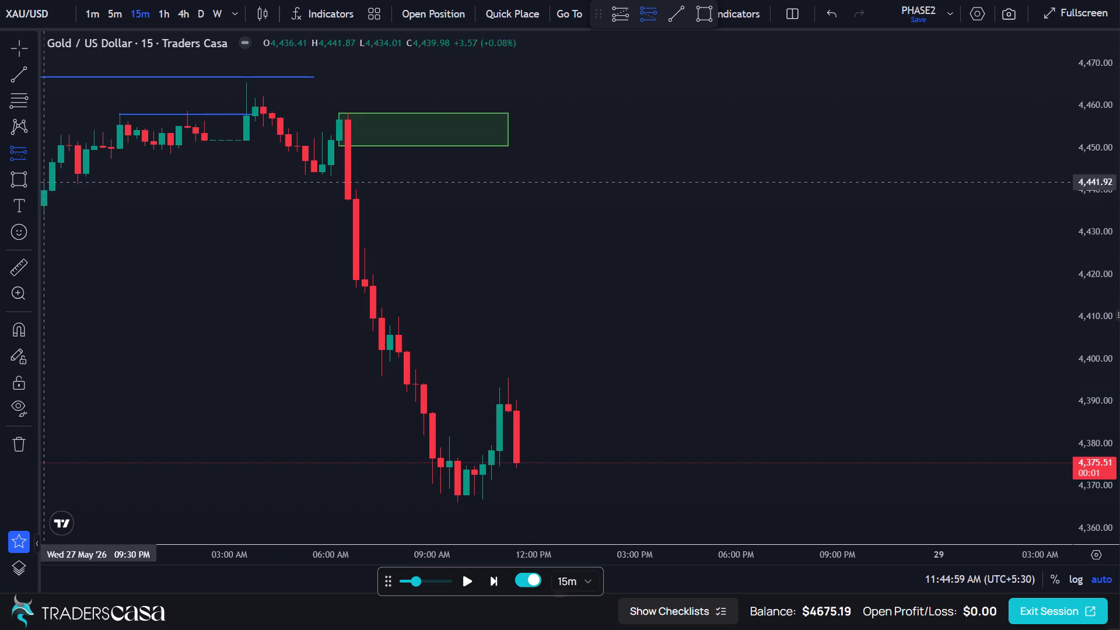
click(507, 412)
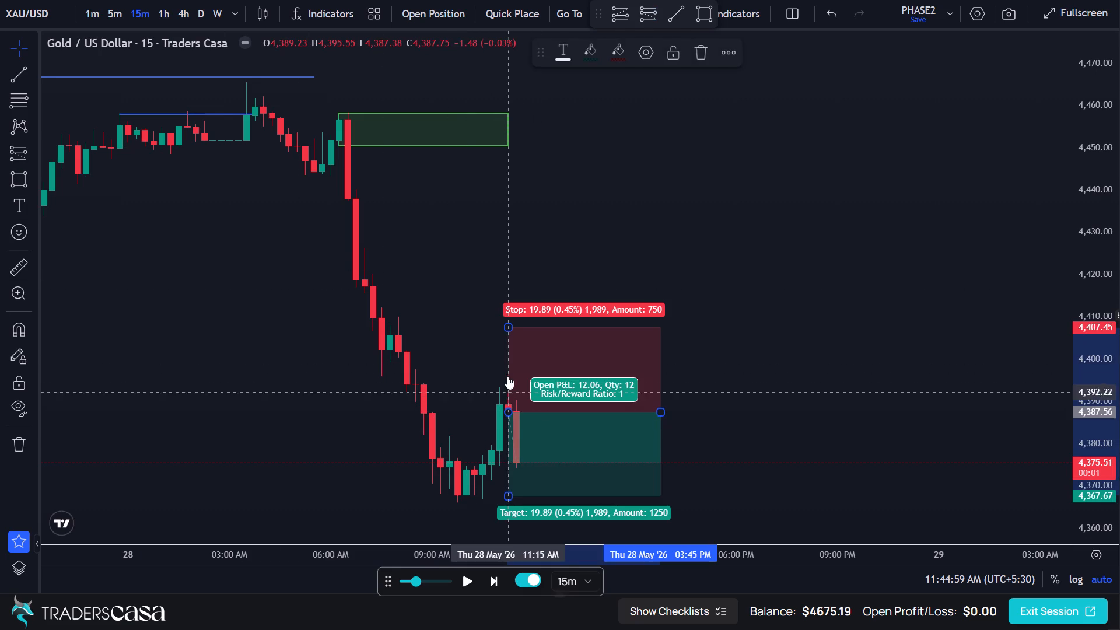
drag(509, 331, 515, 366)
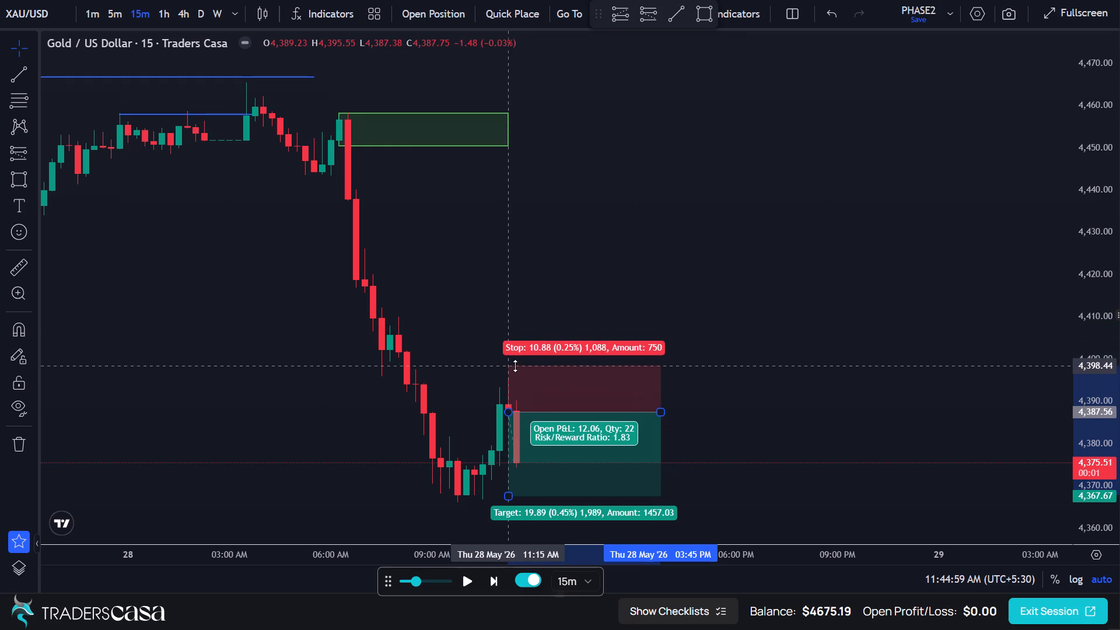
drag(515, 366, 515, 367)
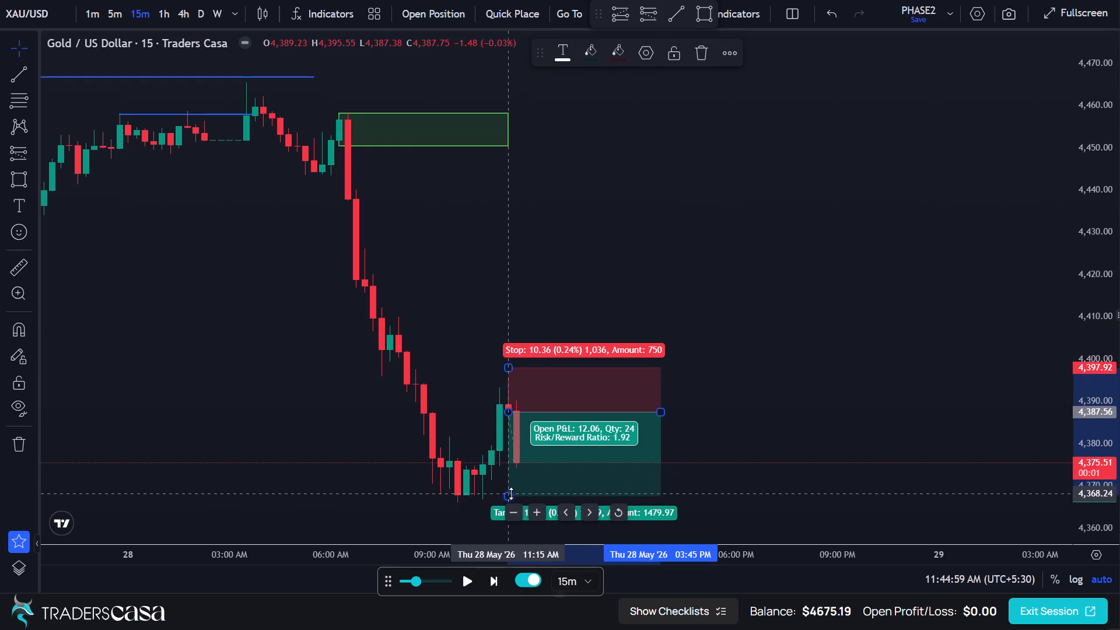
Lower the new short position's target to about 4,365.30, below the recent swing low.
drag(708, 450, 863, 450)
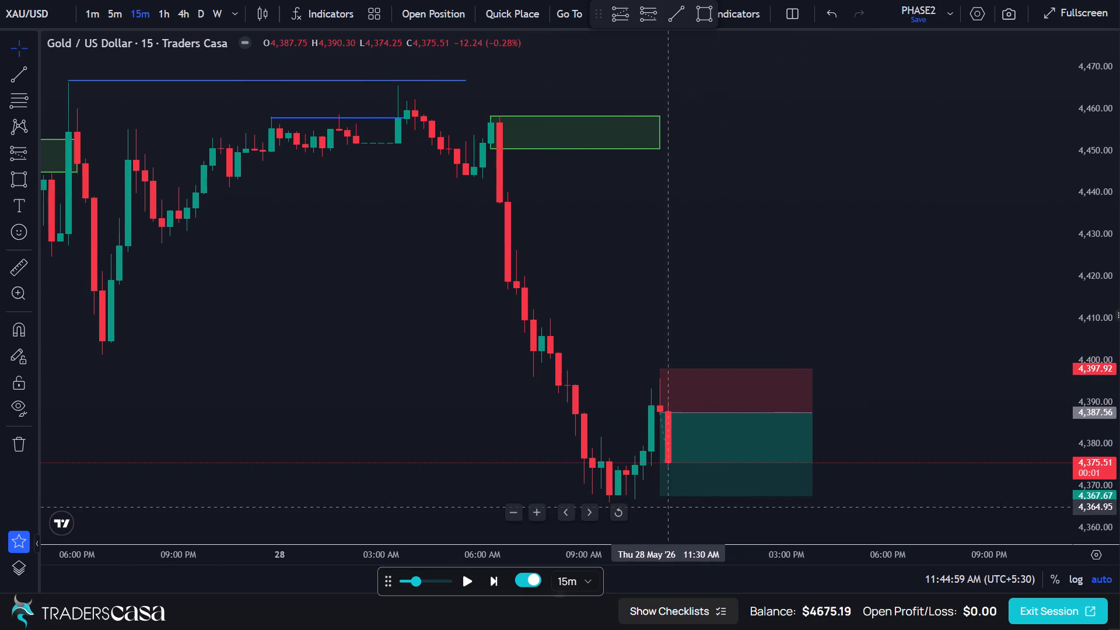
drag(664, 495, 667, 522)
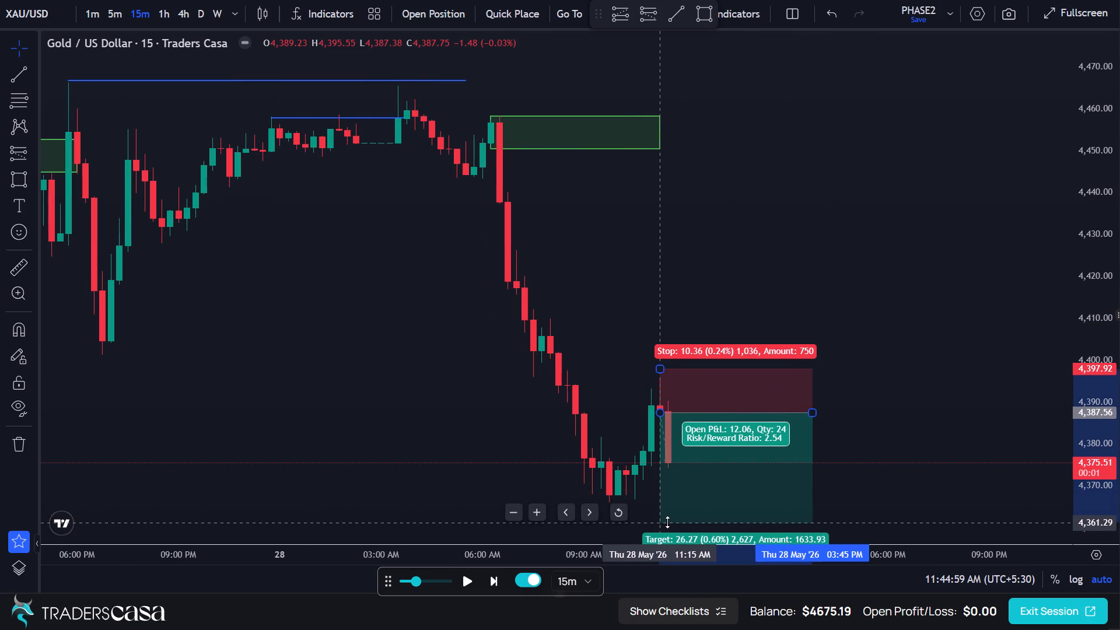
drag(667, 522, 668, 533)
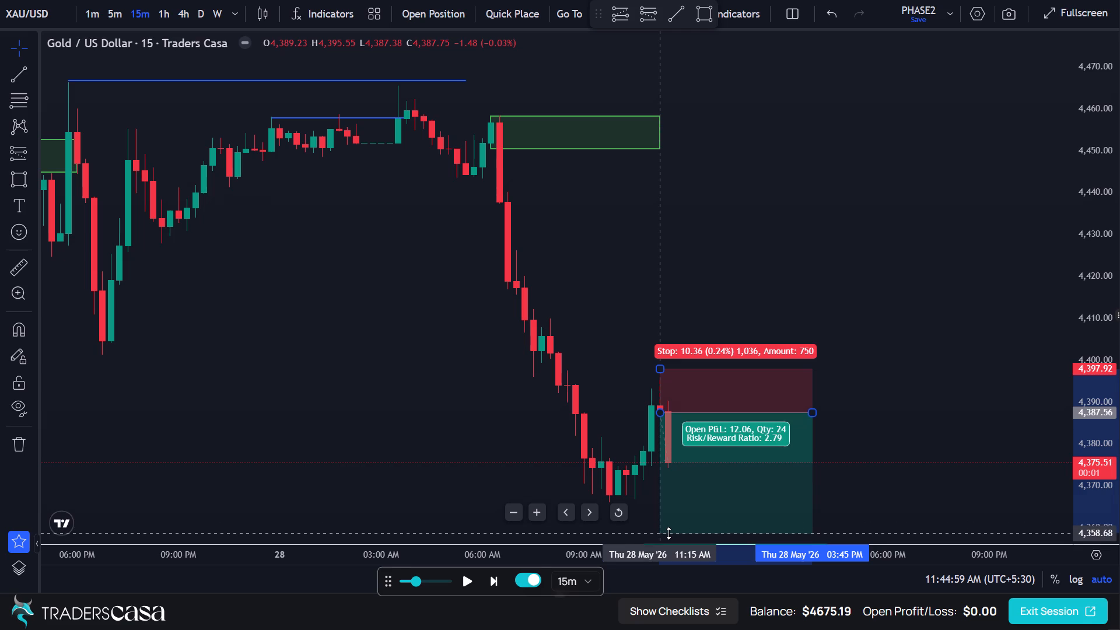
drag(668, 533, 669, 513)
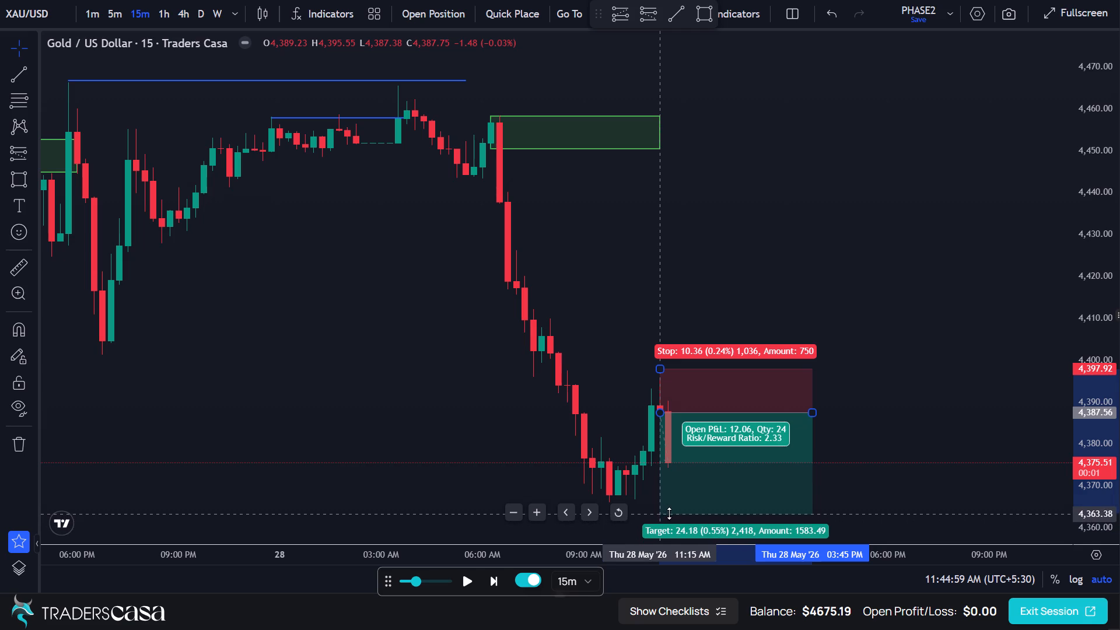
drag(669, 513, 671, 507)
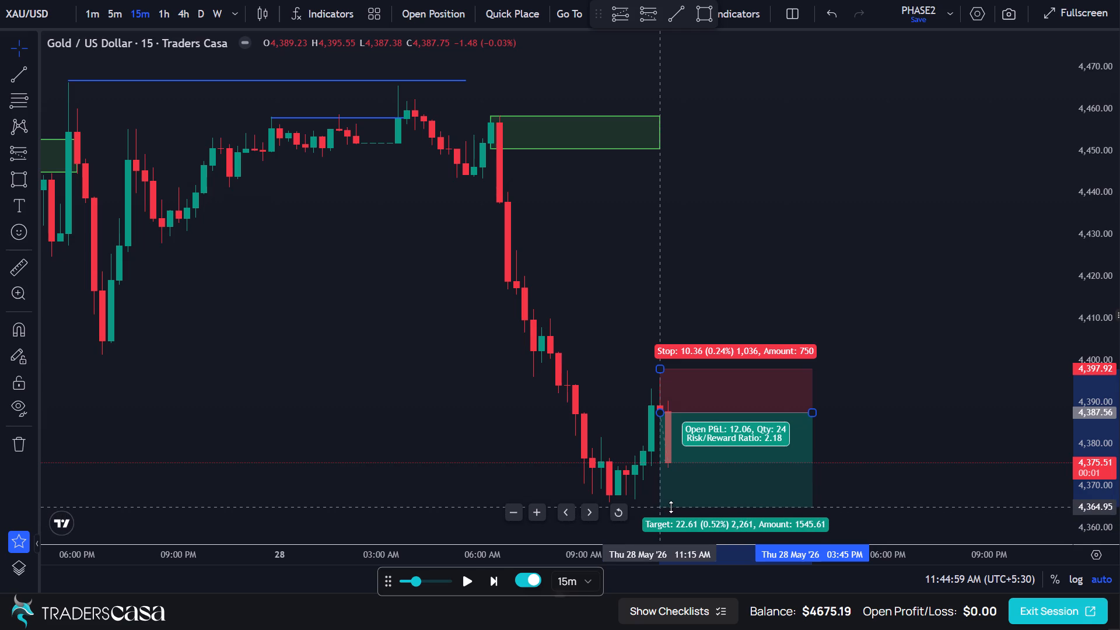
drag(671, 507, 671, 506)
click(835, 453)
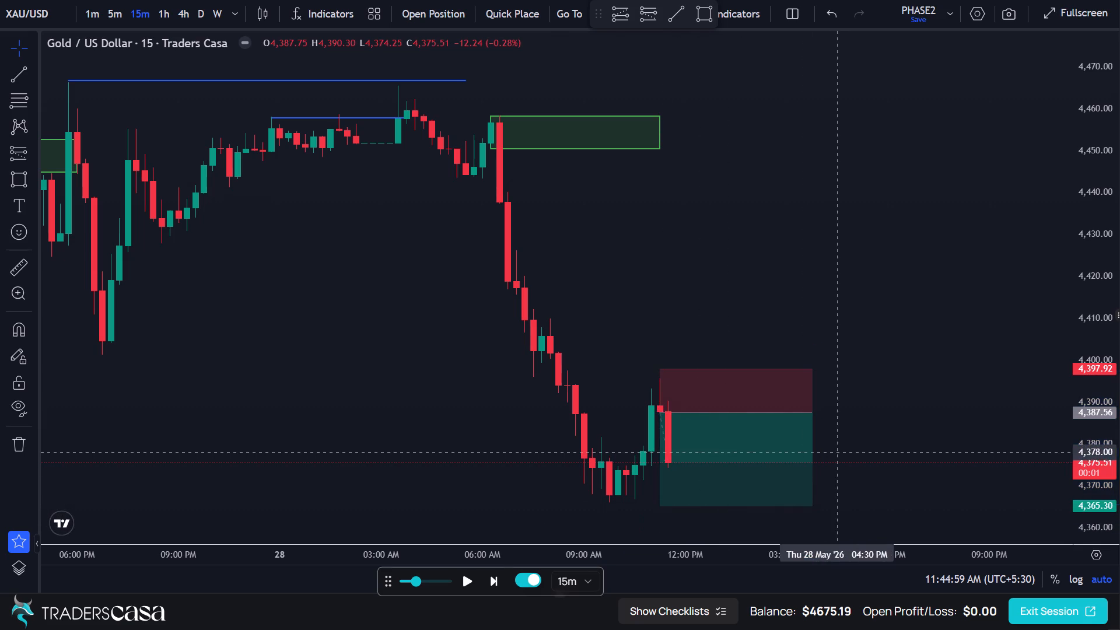
Step the replay forward on the 15-minute chart to 03:29:59 PM on 28 May.
click(495, 582)
click(495, 582)
triple_click(495, 582)
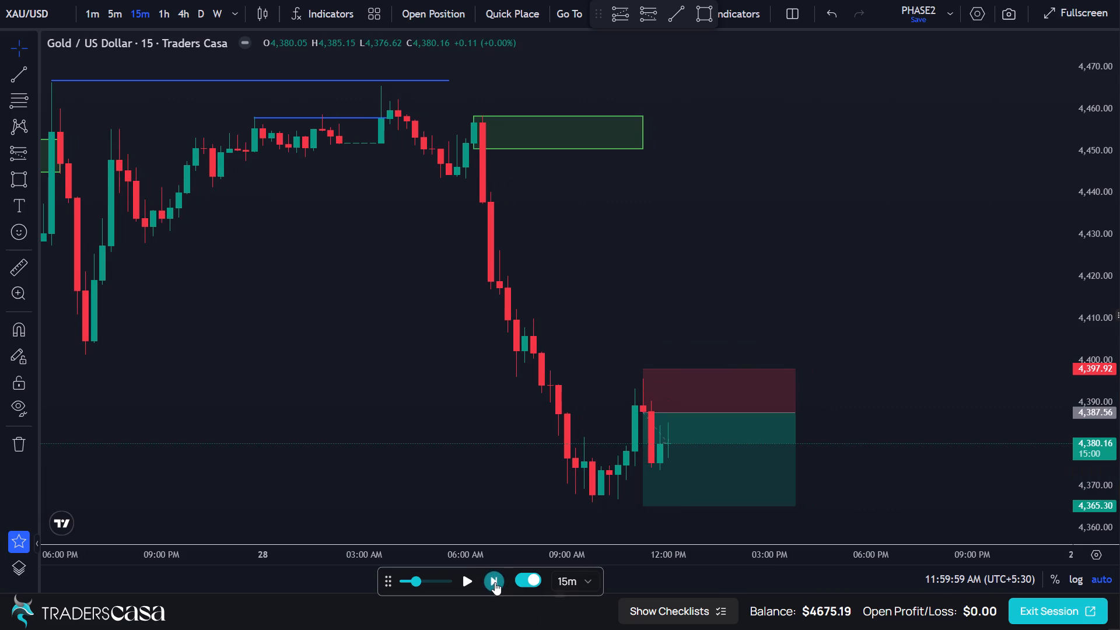
triple_click(495, 582)
triple_click(495, 582)
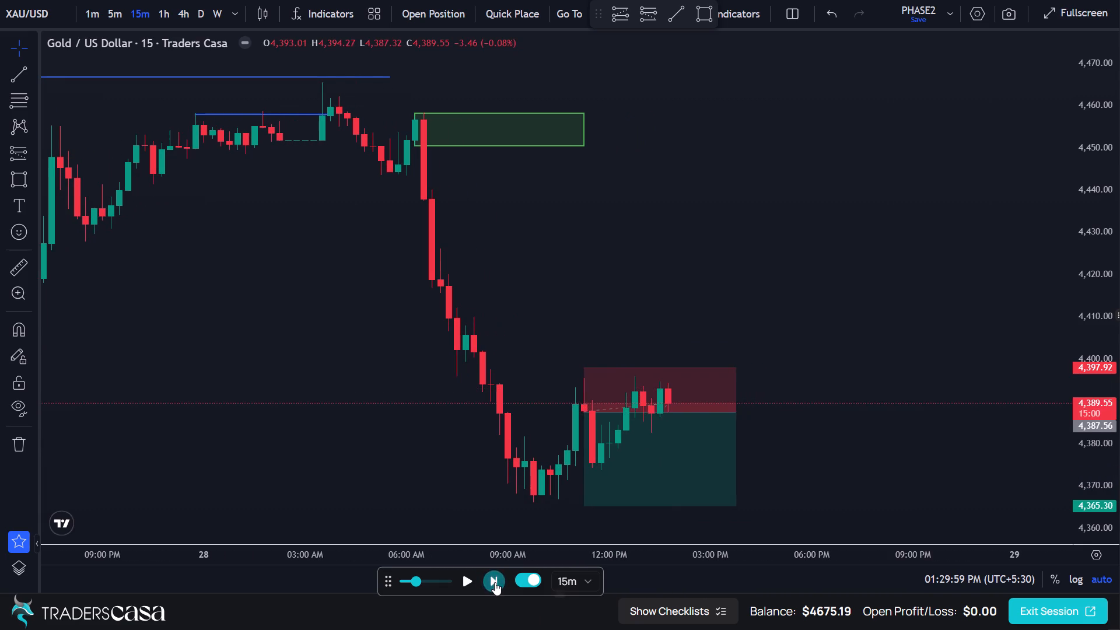
triple_click(495, 582)
click(495, 582)
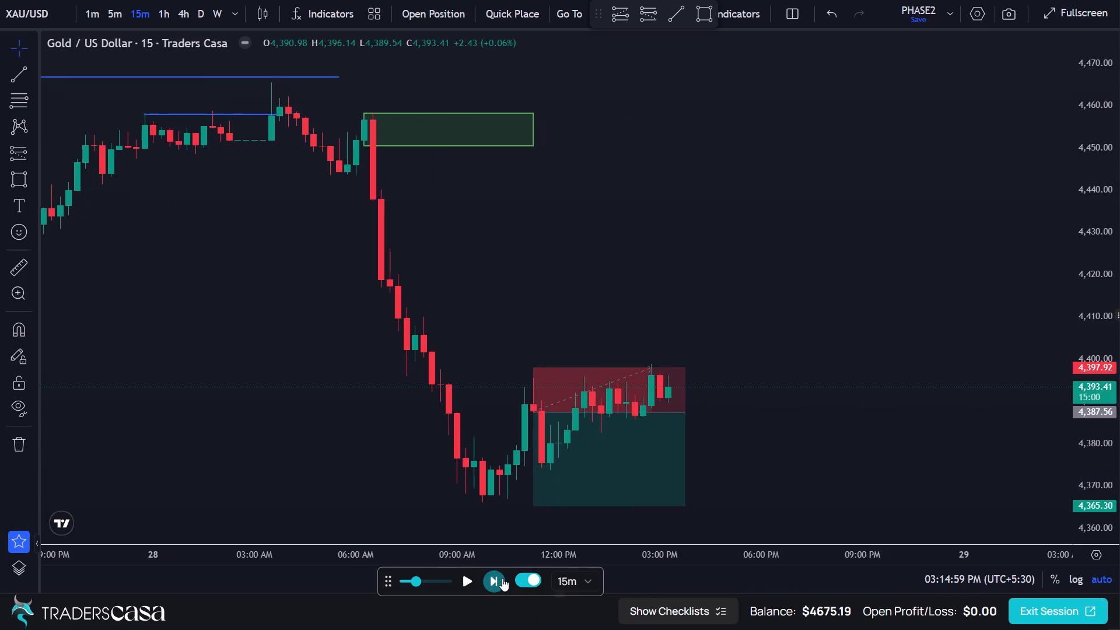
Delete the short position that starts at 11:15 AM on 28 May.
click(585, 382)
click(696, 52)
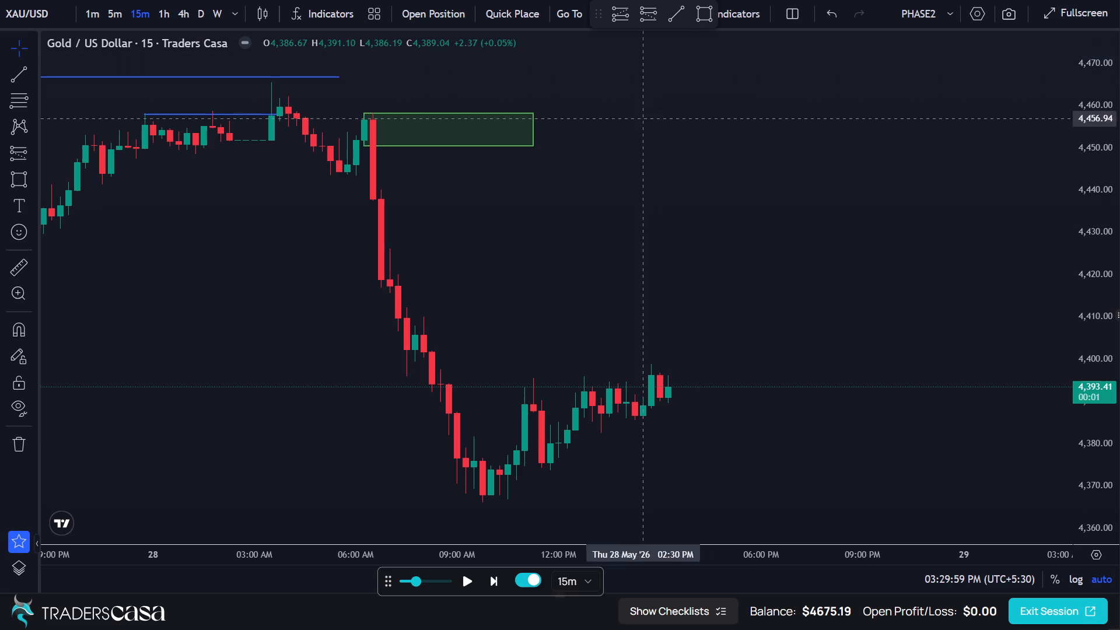
Draw a rectangle zone from the 07:45 AM candle on 28 May, spanning about 4,408.96 to 4,400 and extending past the latest candle.
click(10, 176)
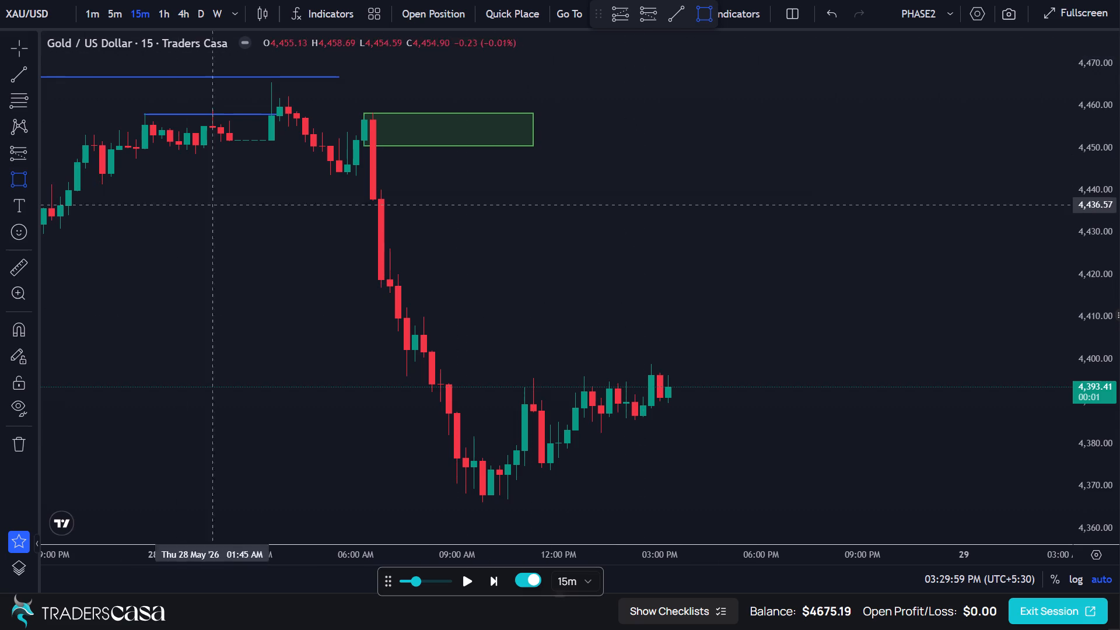
click(414, 321)
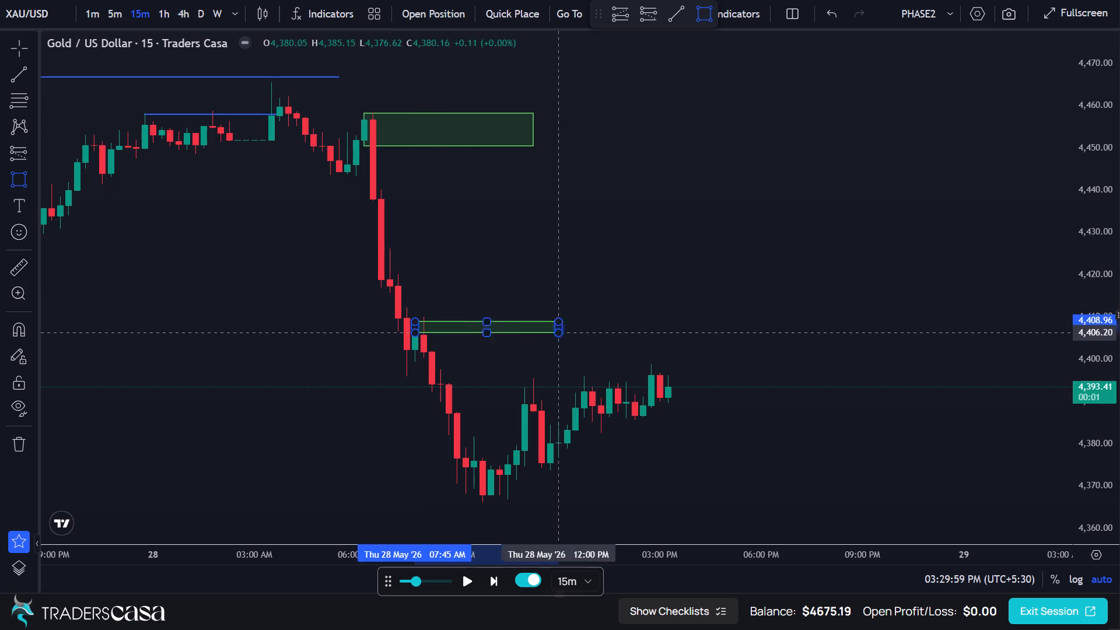
click(709, 359)
click(737, 335)
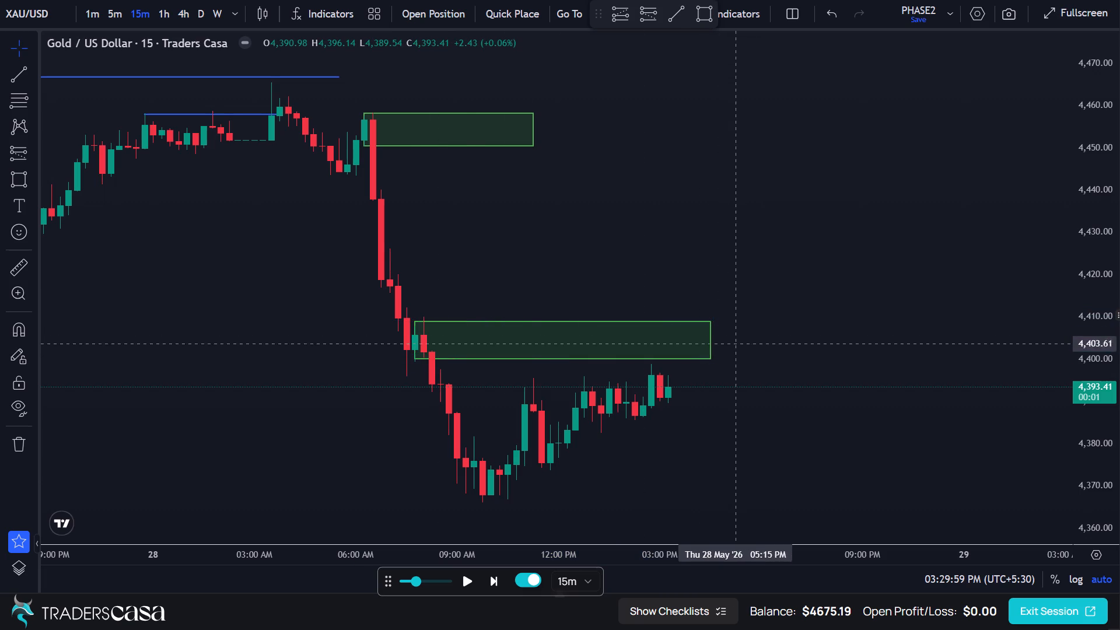
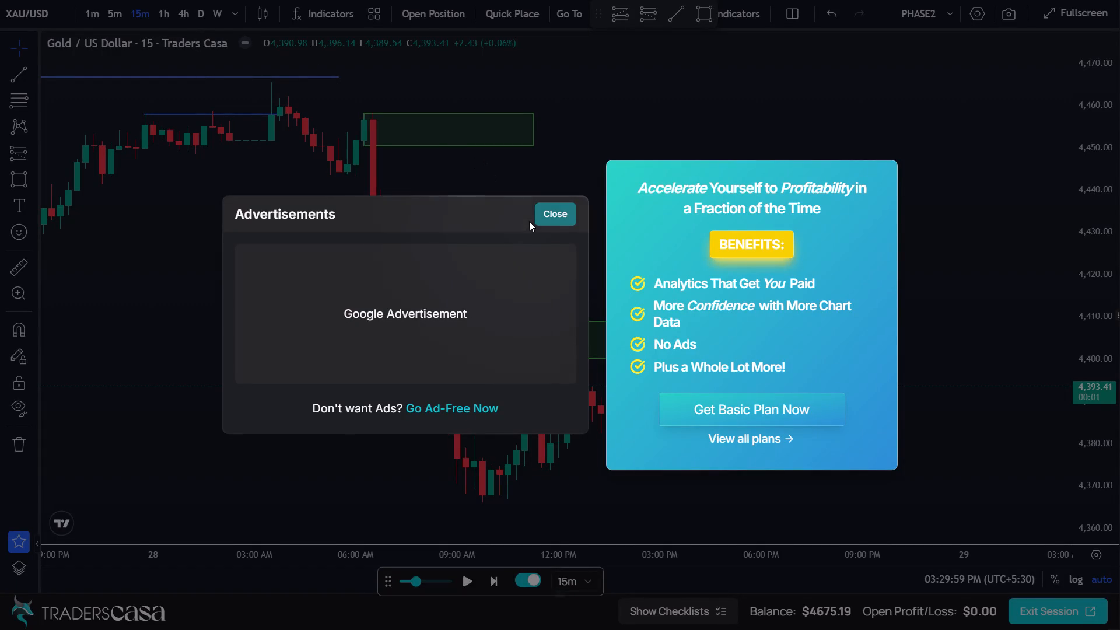
Dismiss the advertisement overlay covering the XAU/USD replay chart.
click(542, 206)
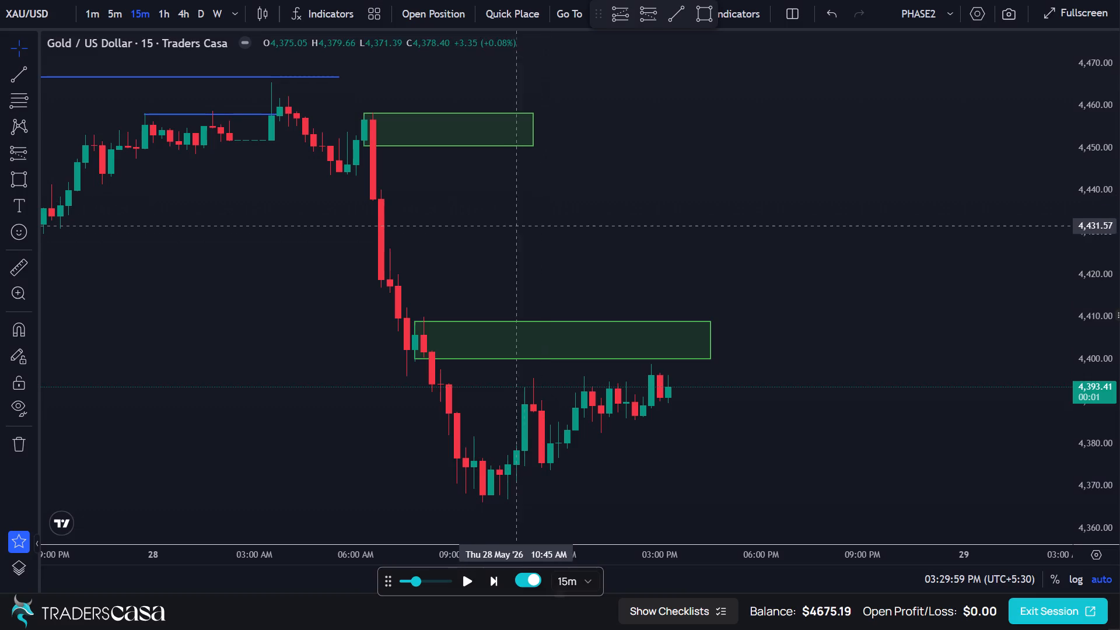
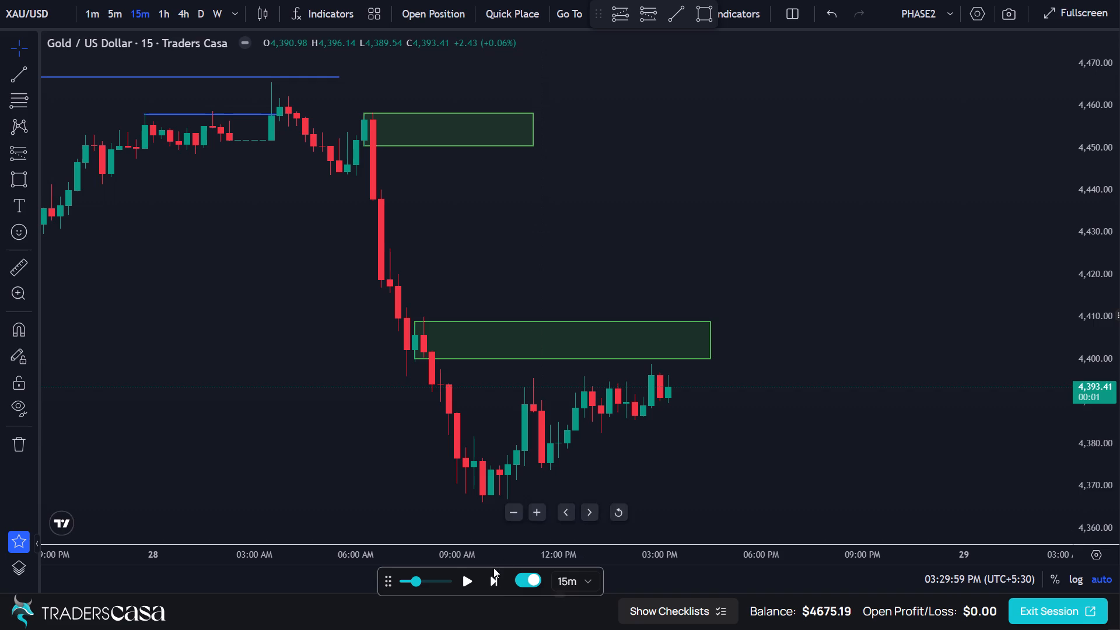
Advance the XAU/USD replay by three 15-minute candles as price reaches the lower green zone.
click(485, 580)
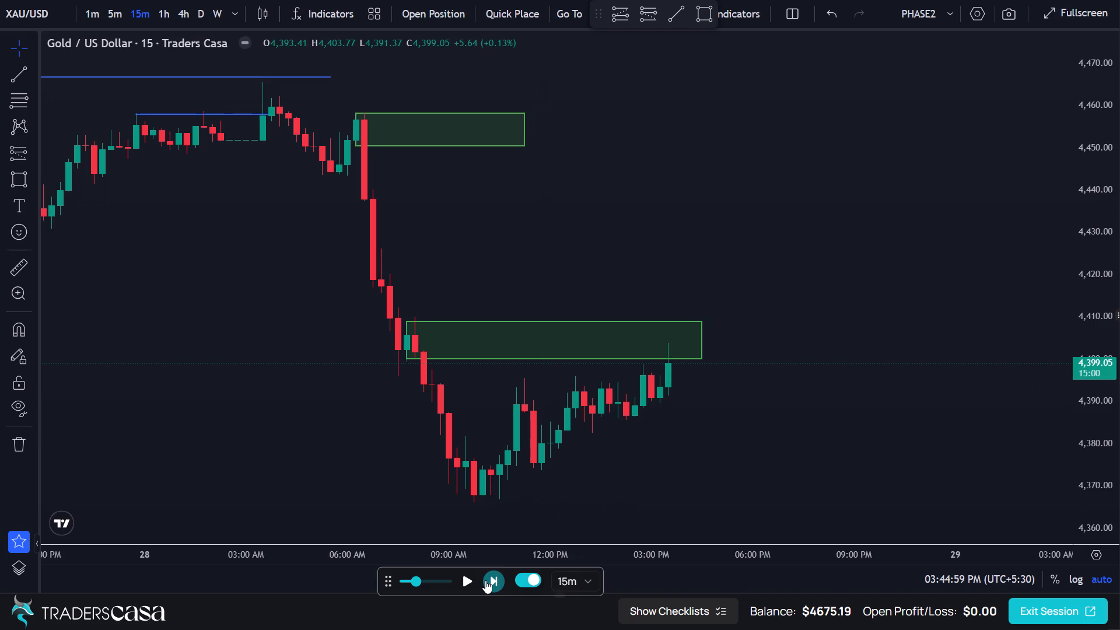
click(485, 580)
click(485, 581)
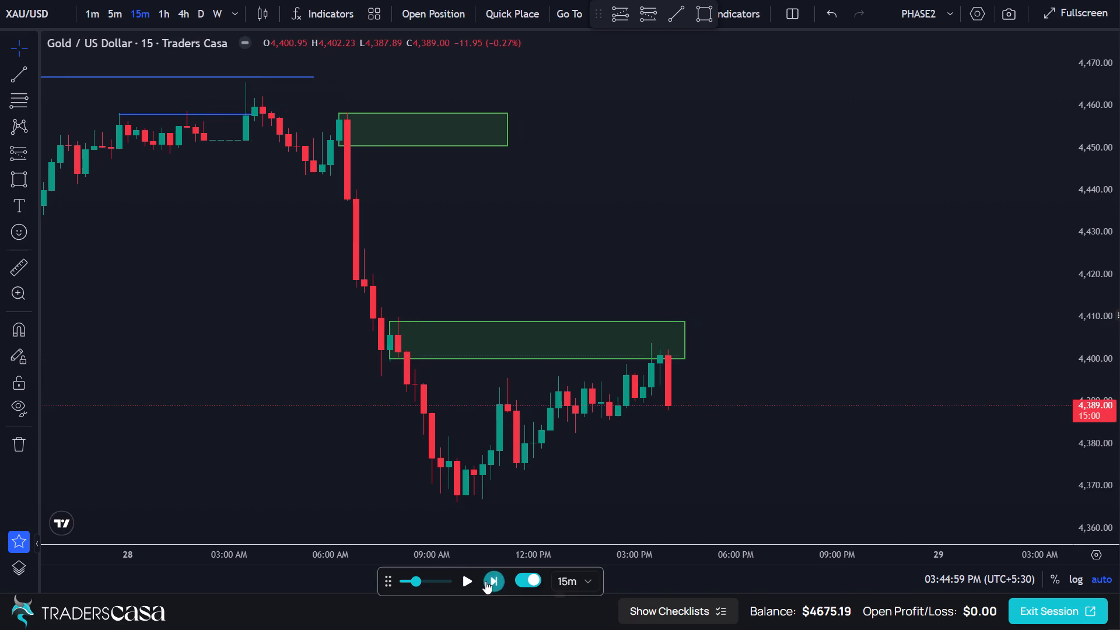
Switch the XAU/USD chart to the 5-minute timeframe.
scroll(590, 414, up, 3)
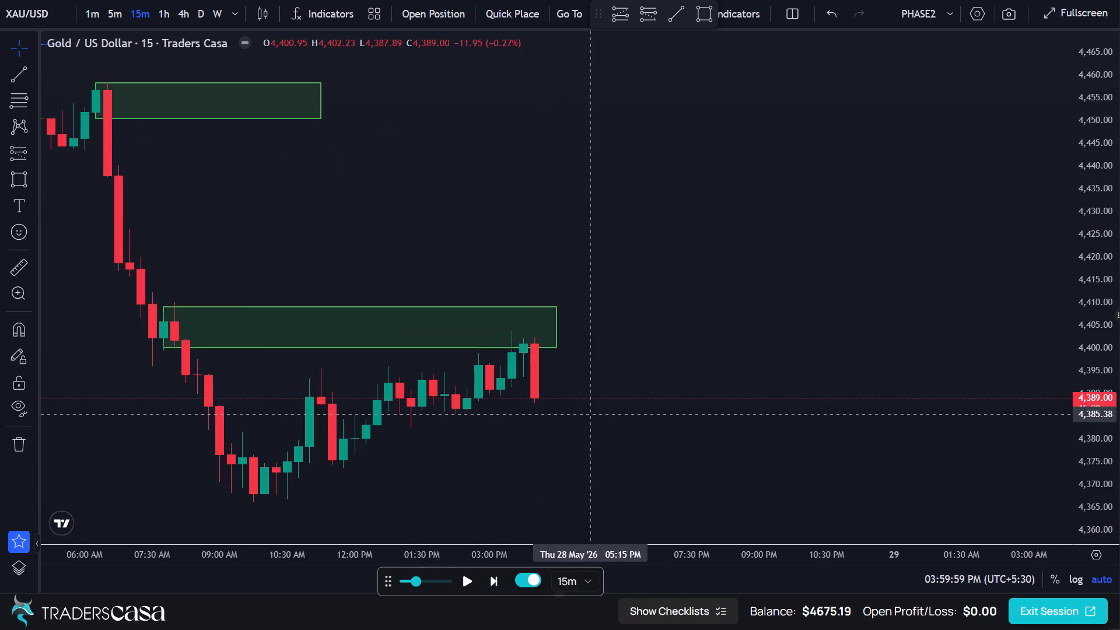
click(117, 17)
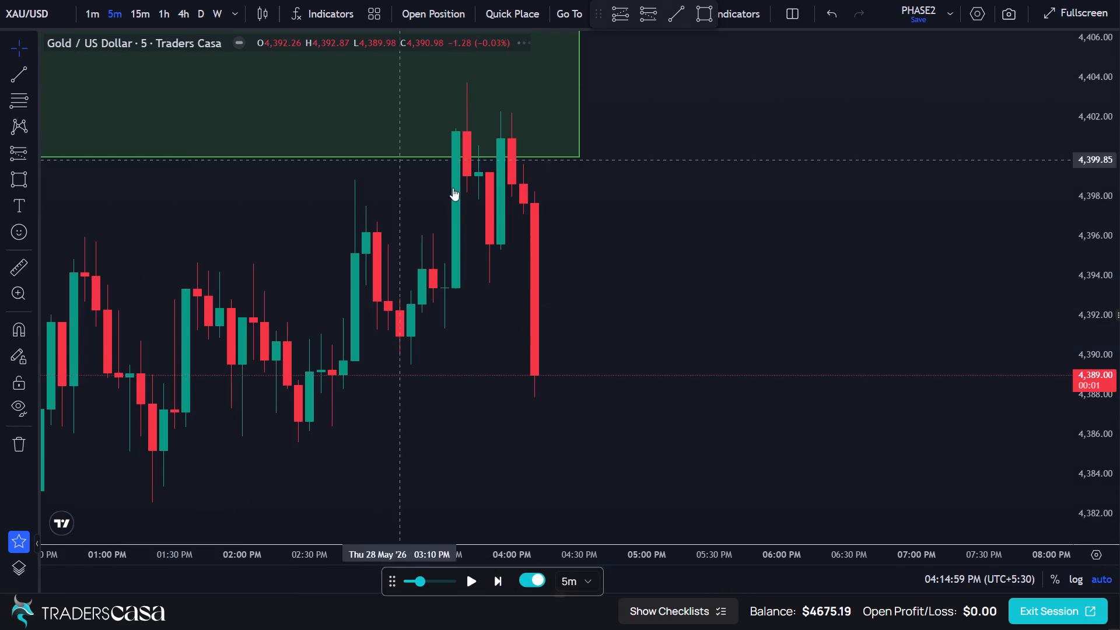
Place a short position at the 4:00 PM candle with entry about 4,398.56, stop about 4,404.41 and target about 4,386.26.
scroll(551, 260, down, 6)
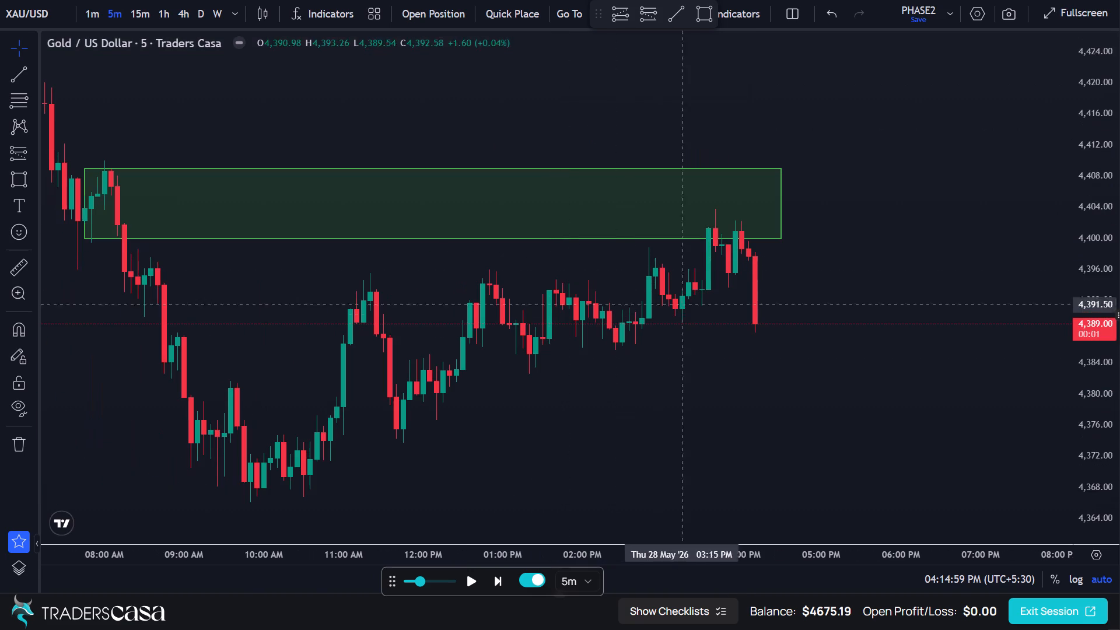
drag(716, 324, 691, 394)
scroll(689, 390, up, 2)
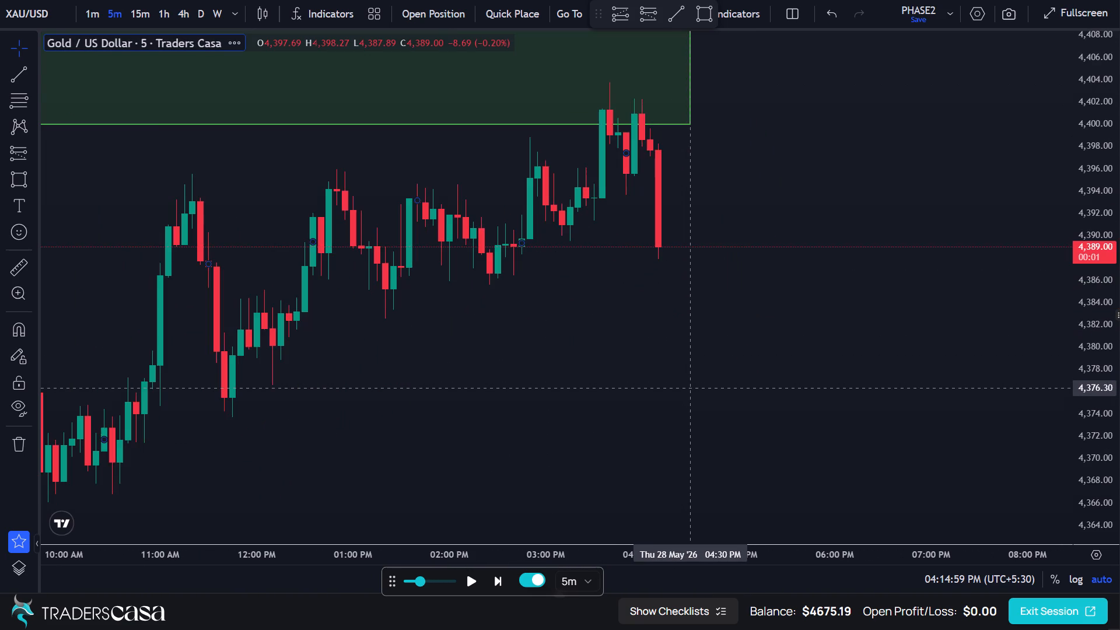
scroll(689, 386, up, 1)
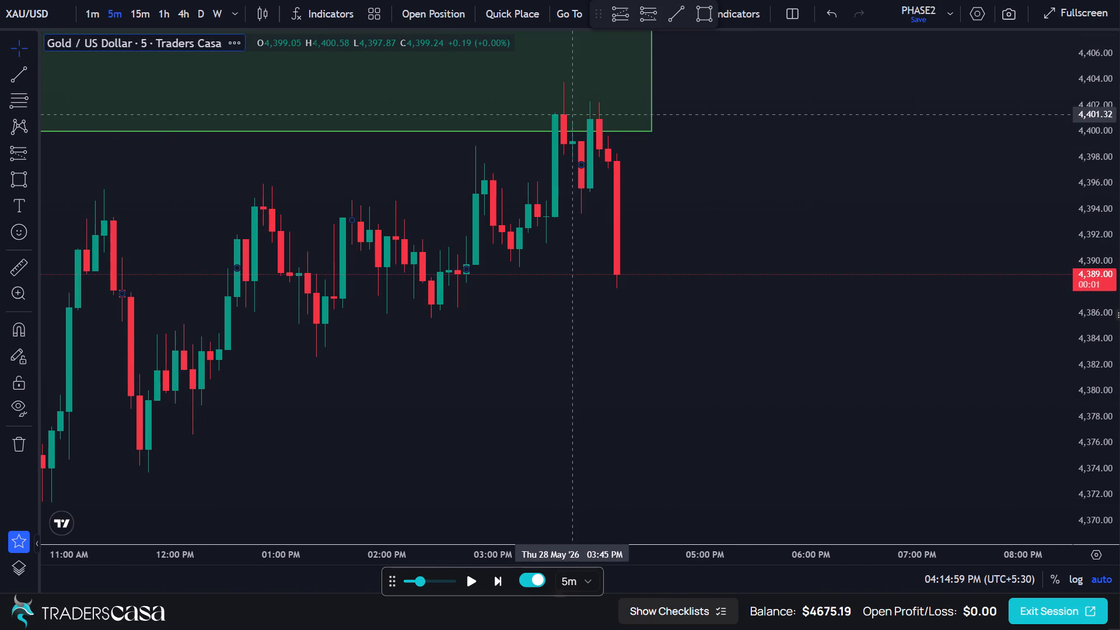
click(19, 157)
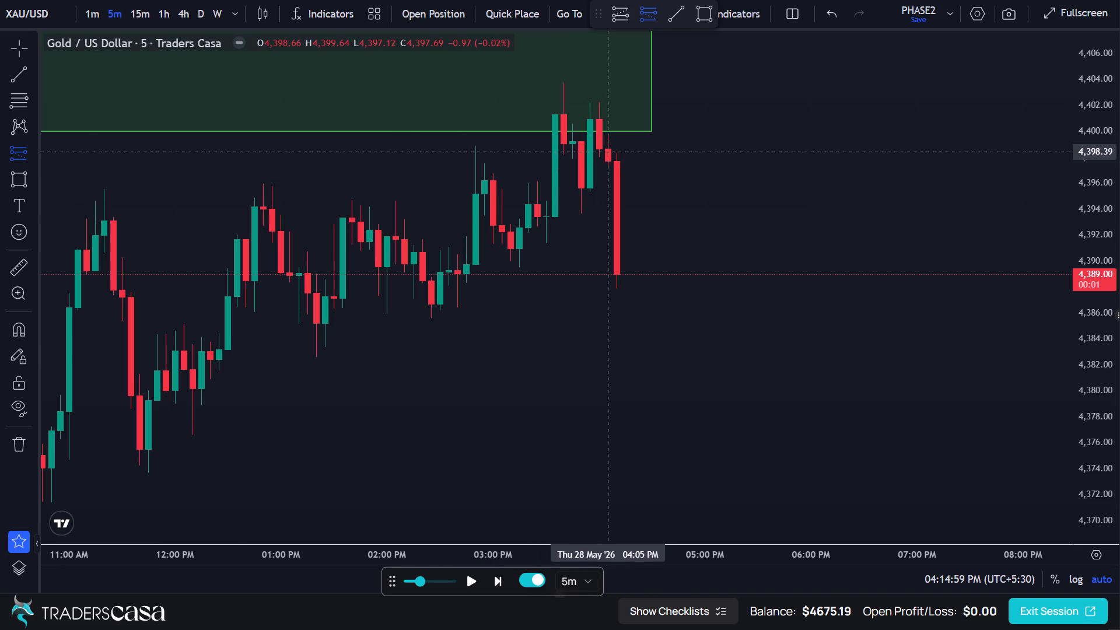
click(603, 150)
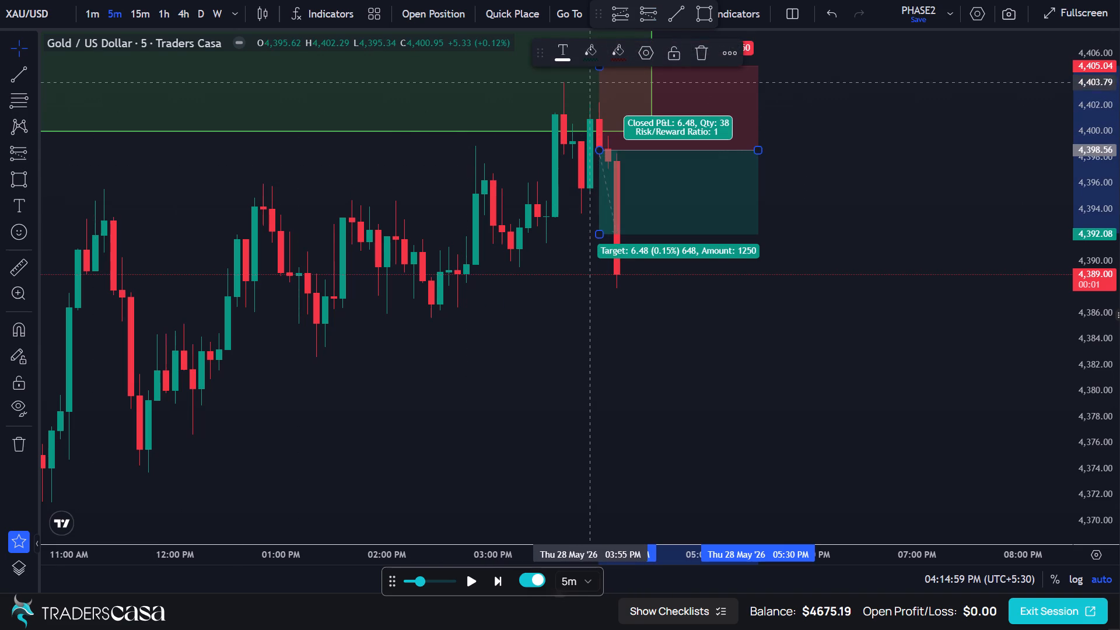
click(589, 90)
drag(598, 69, 596, 76)
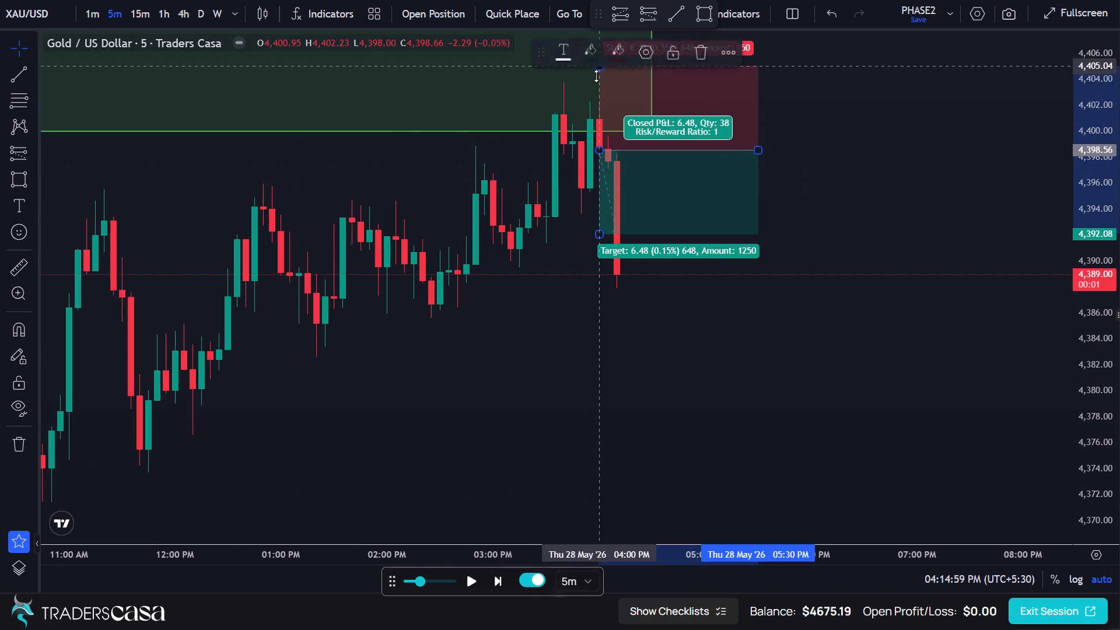
drag(596, 76, 596, 78)
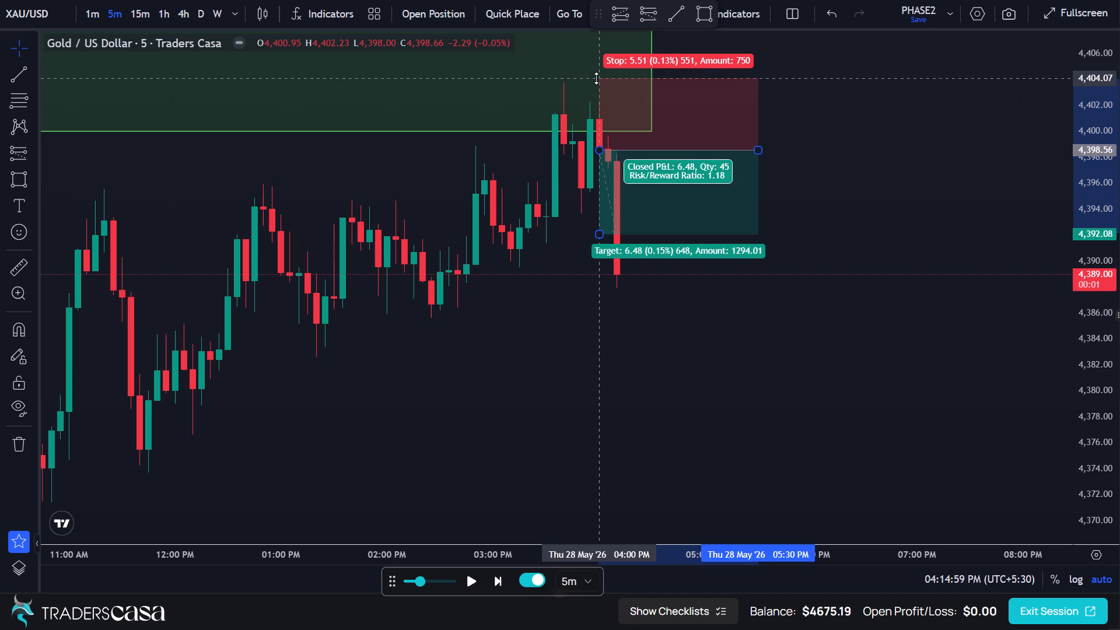
drag(596, 78, 597, 74)
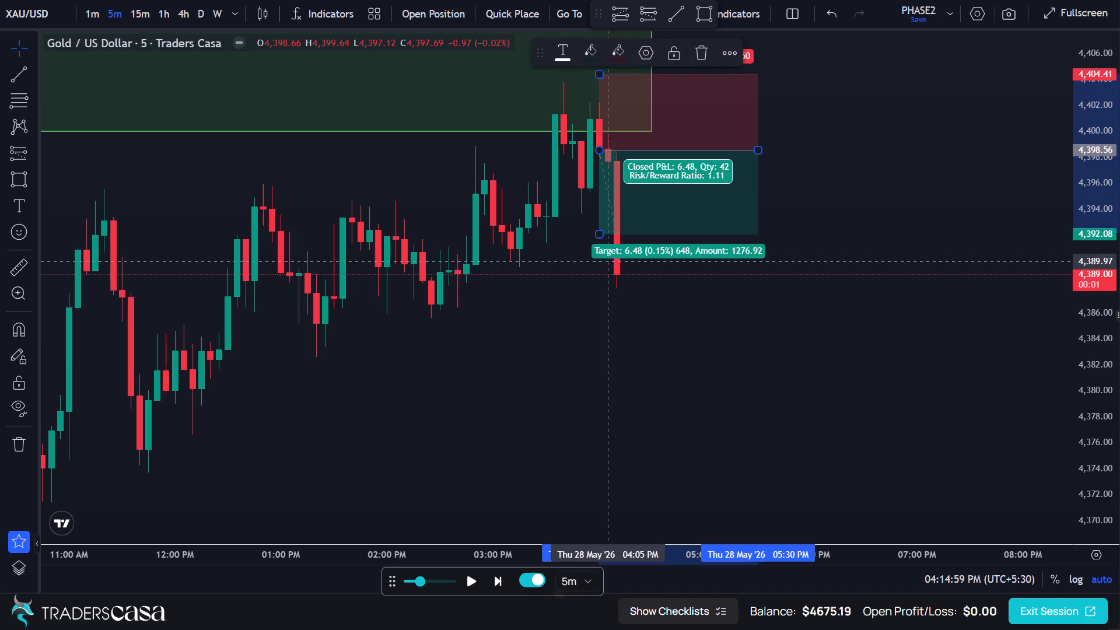
drag(598, 232, 597, 274)
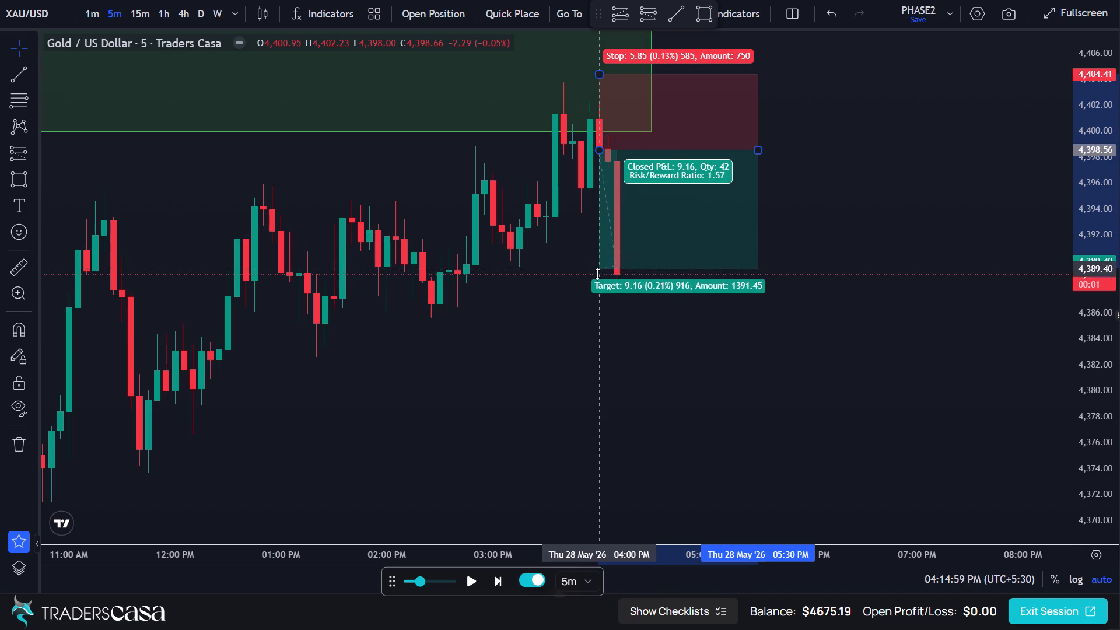
drag(597, 274, 592, 310)
click(813, 315)
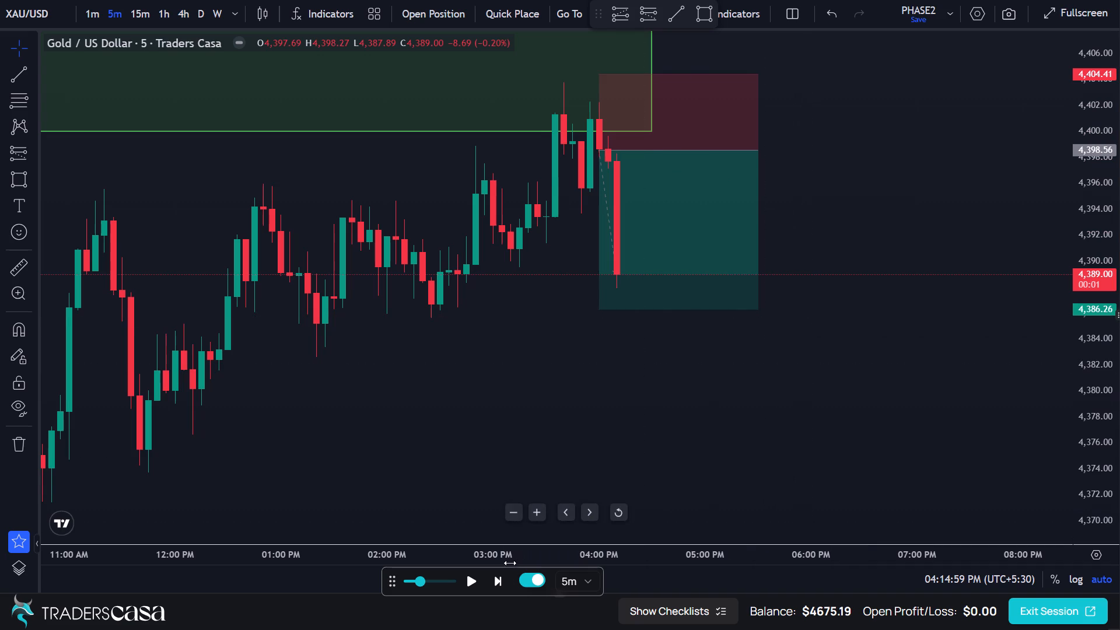
Advance the replay by one 5-minute candle and extend the short position's target to about 4,381.54.
click(505, 579)
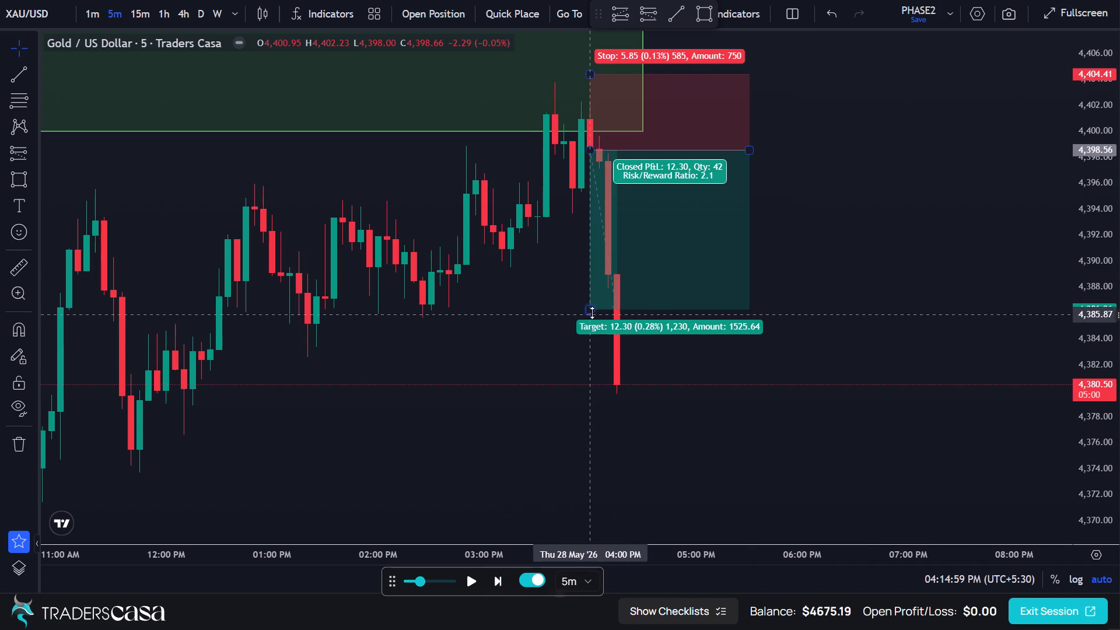
drag(591, 311, 582, 370)
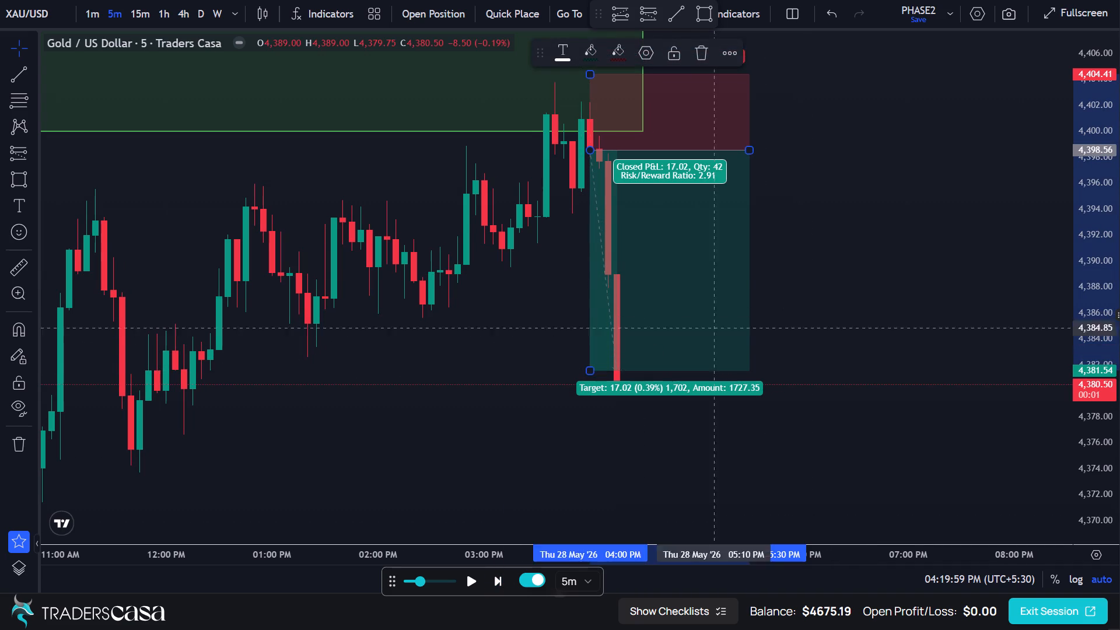
click(841, 272)
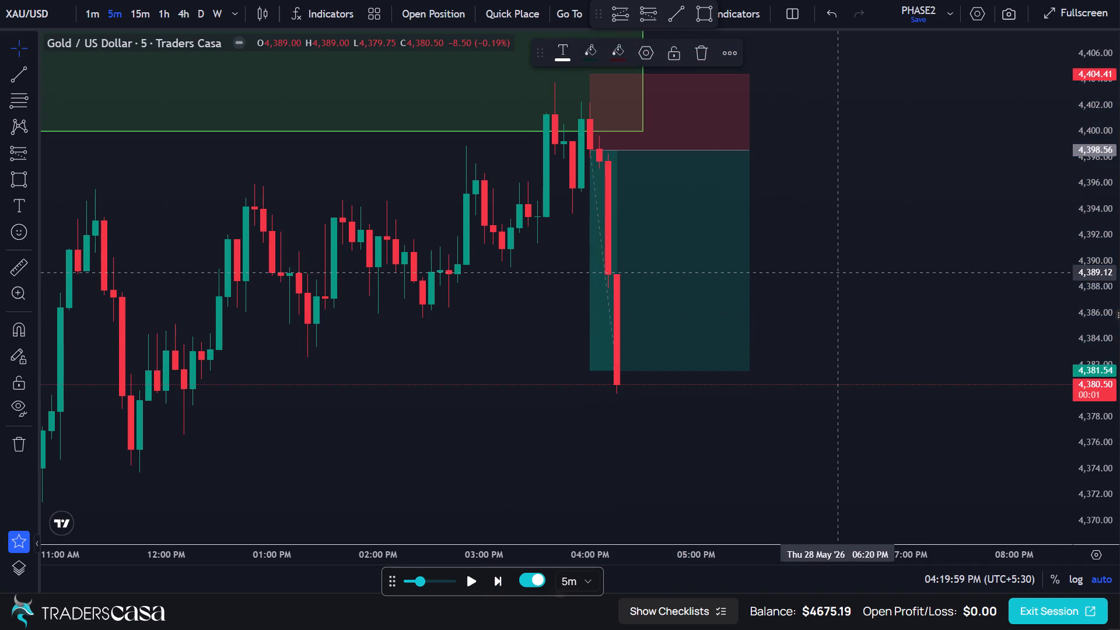
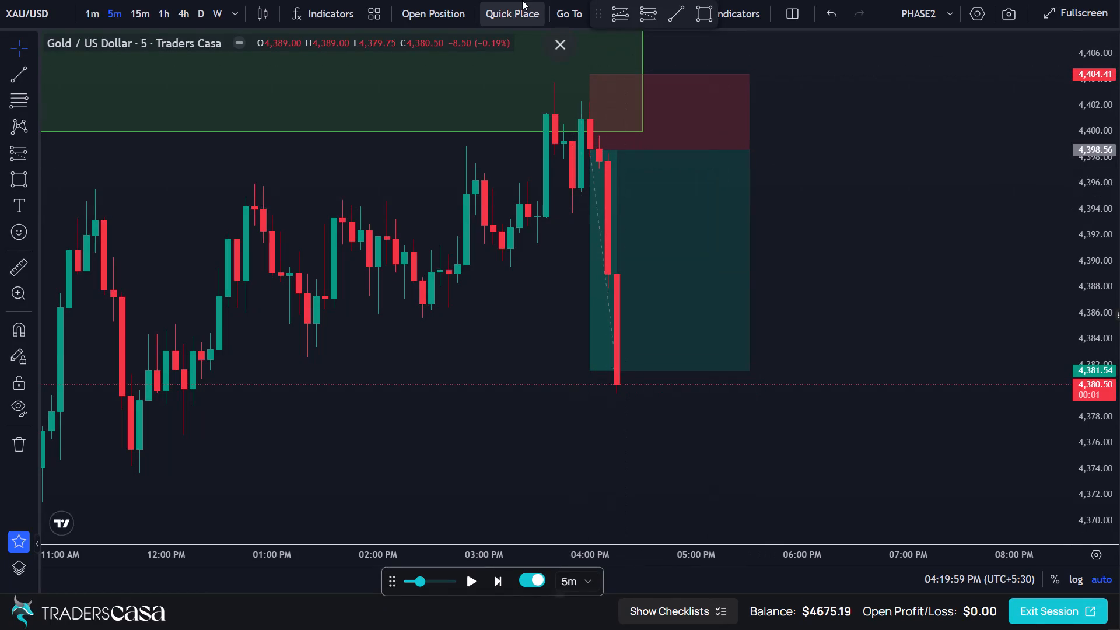
Leave the full-screen chart, minimise the browser and launch Kuro from the desktop.
click(568, 52)
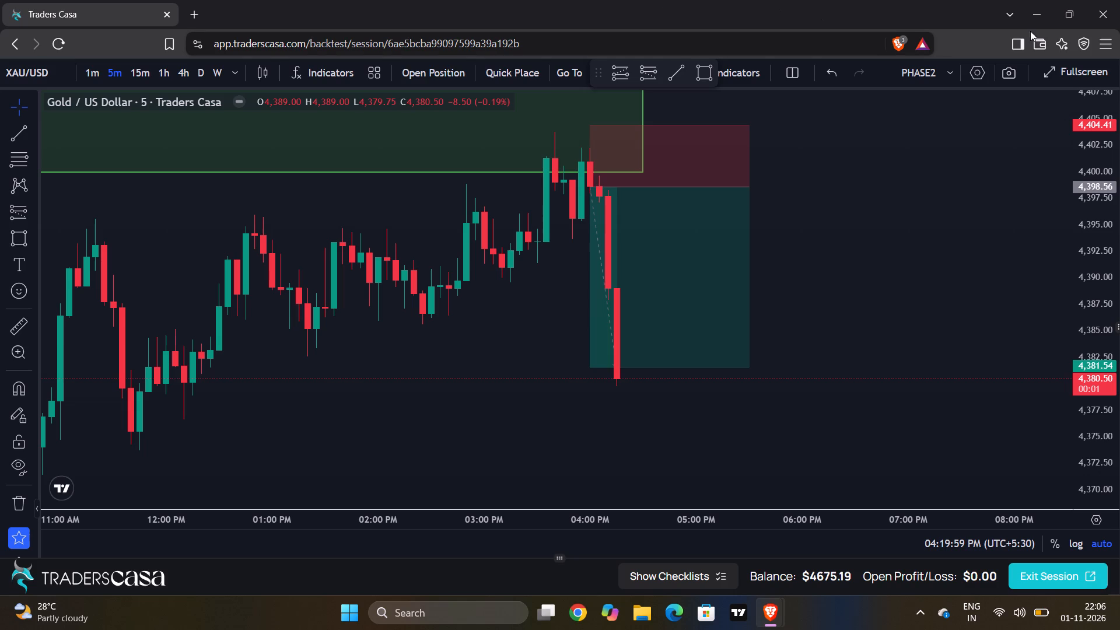
click(1045, 19)
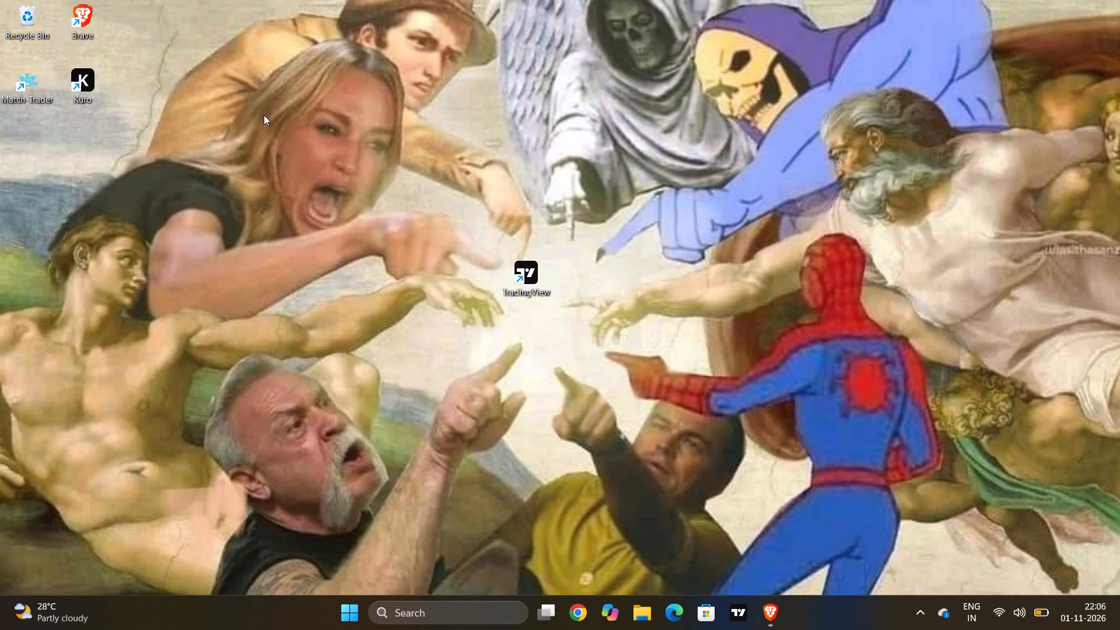
double_click(87, 71)
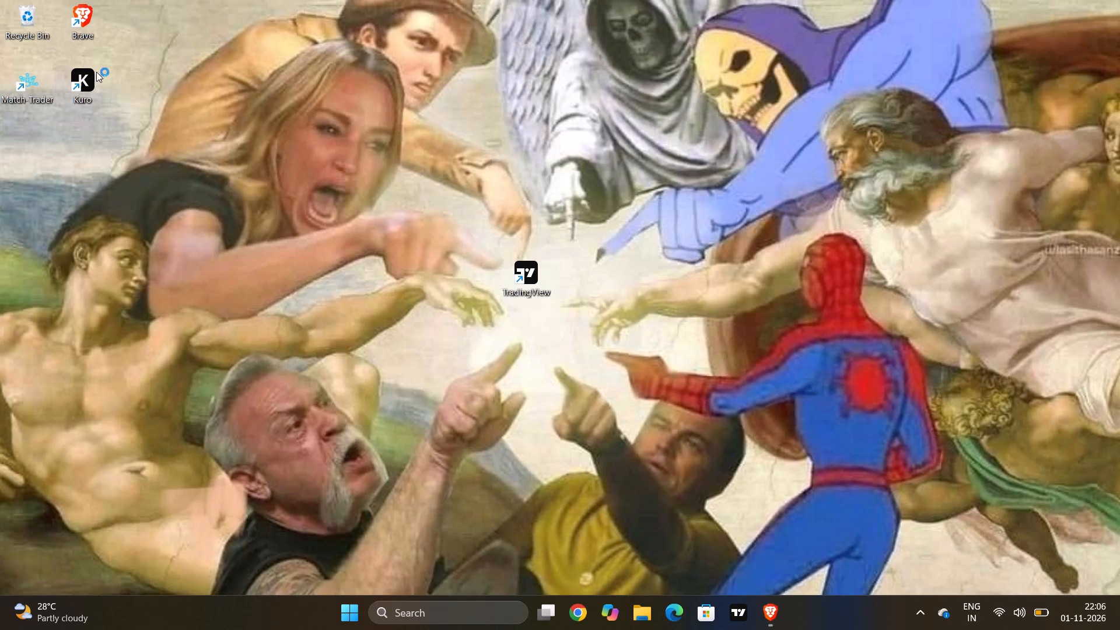
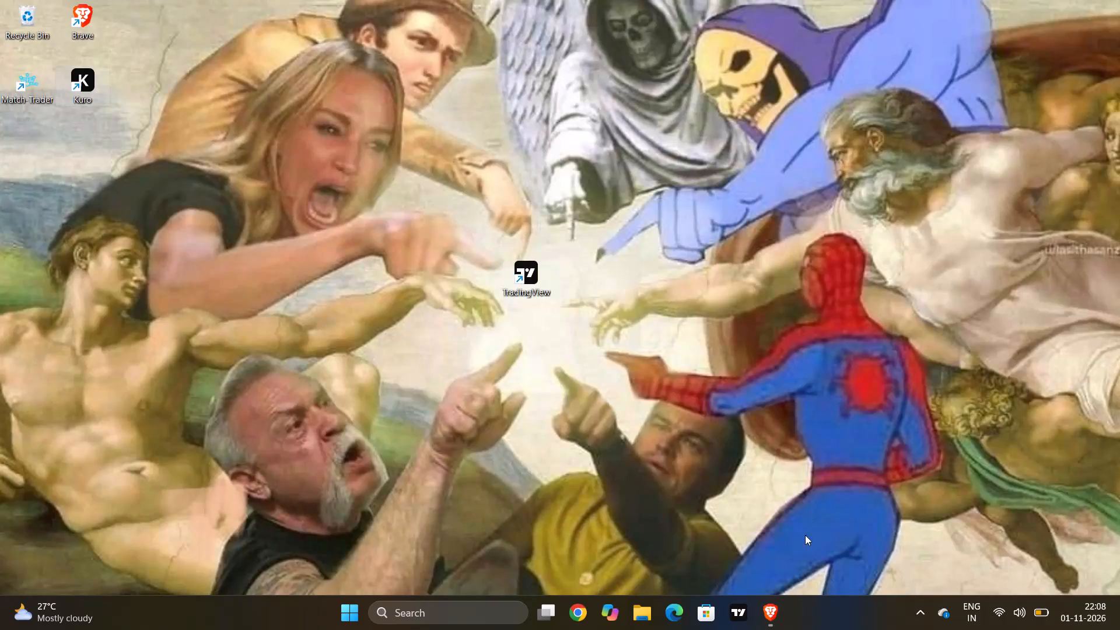
Return to the Traders Casa browser window from the desktop and close it.
click(772, 608)
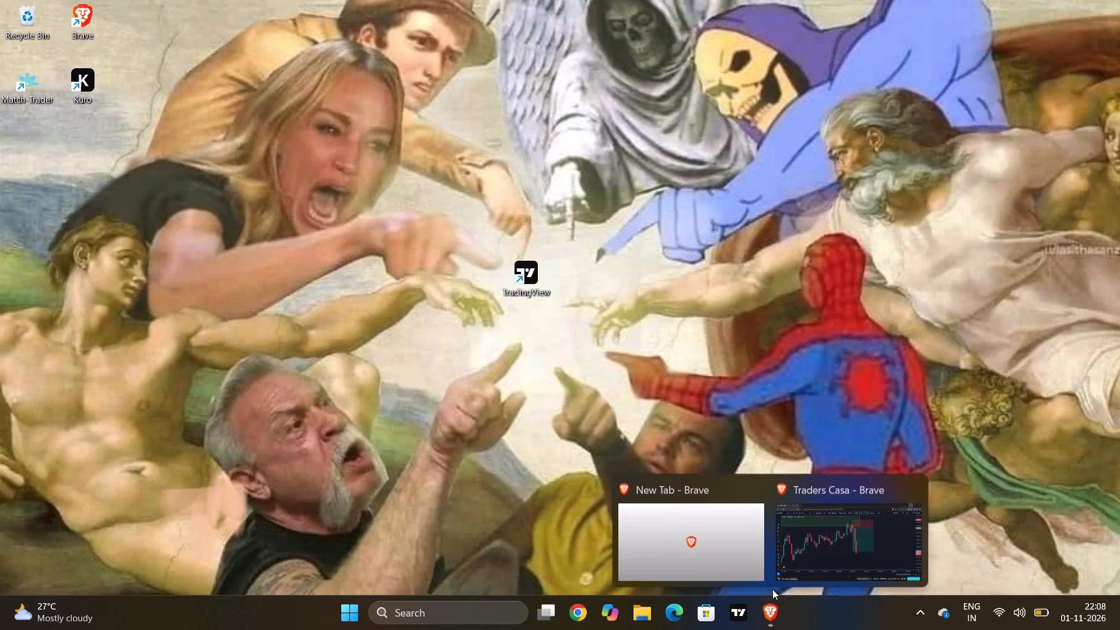
click(792, 523)
drag(625, 430, 656, 440)
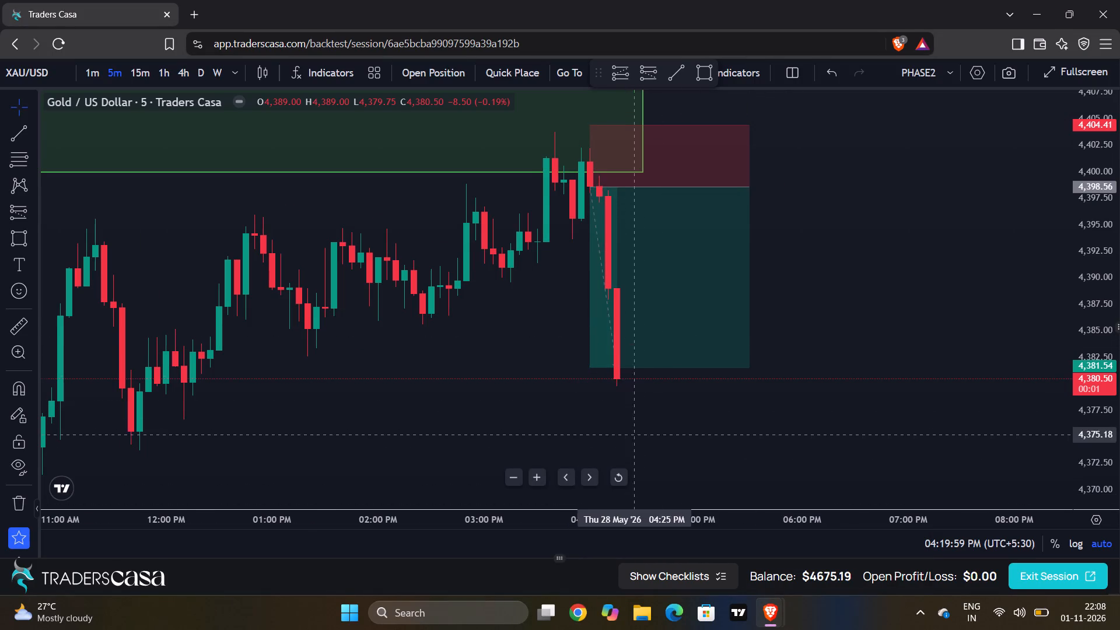
drag(656, 440, 776, 447)
drag(811, 409, 703, 440)
drag(749, 437, 702, 442)
click(715, 442)
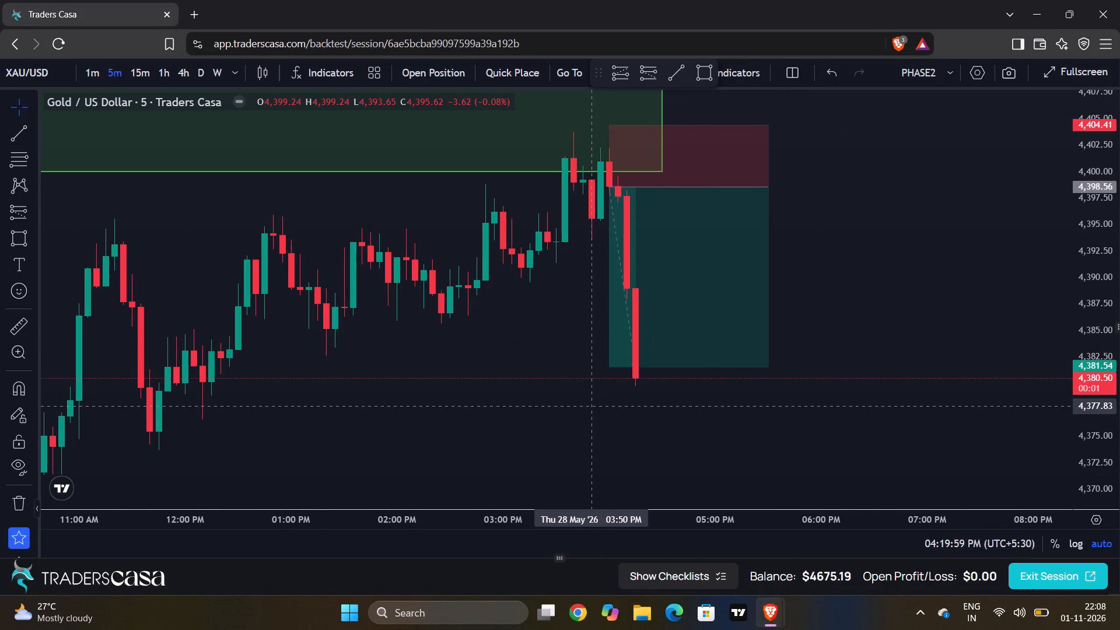
key(F12)
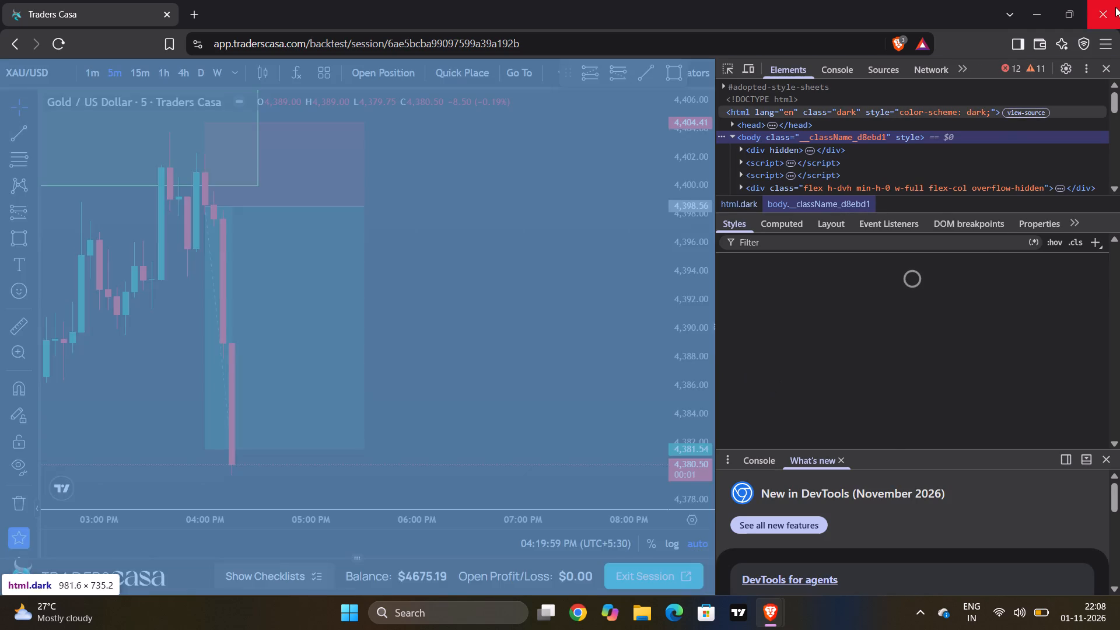
click(1109, 26)
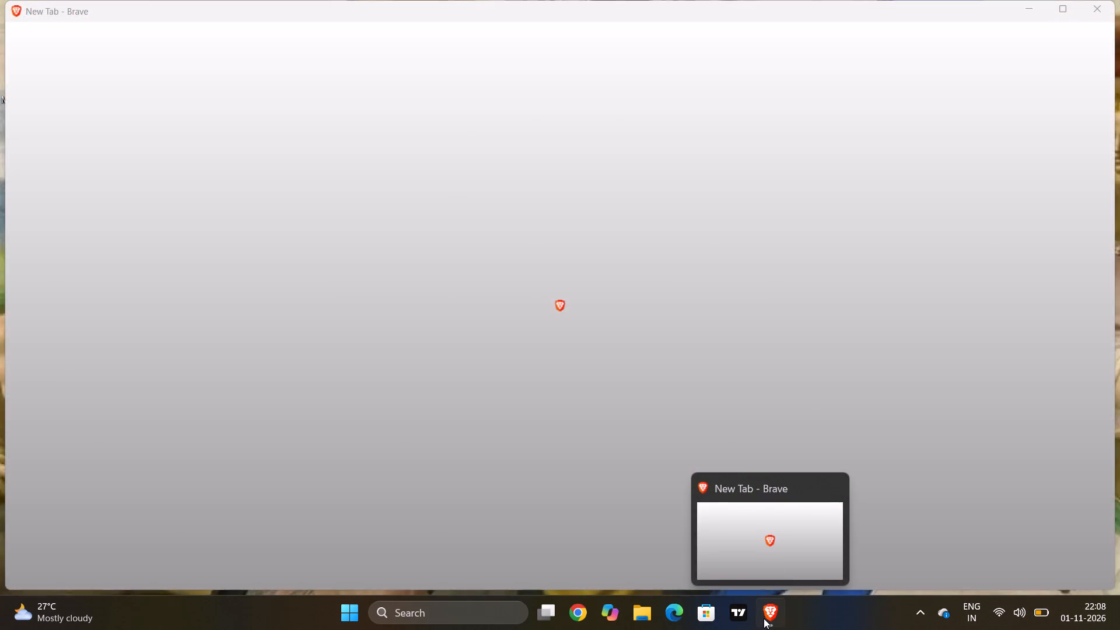
Switch to the remaining Brave window, open Traders Casa from its new-tab shortcuts and make the window full screen.
click(764, 614)
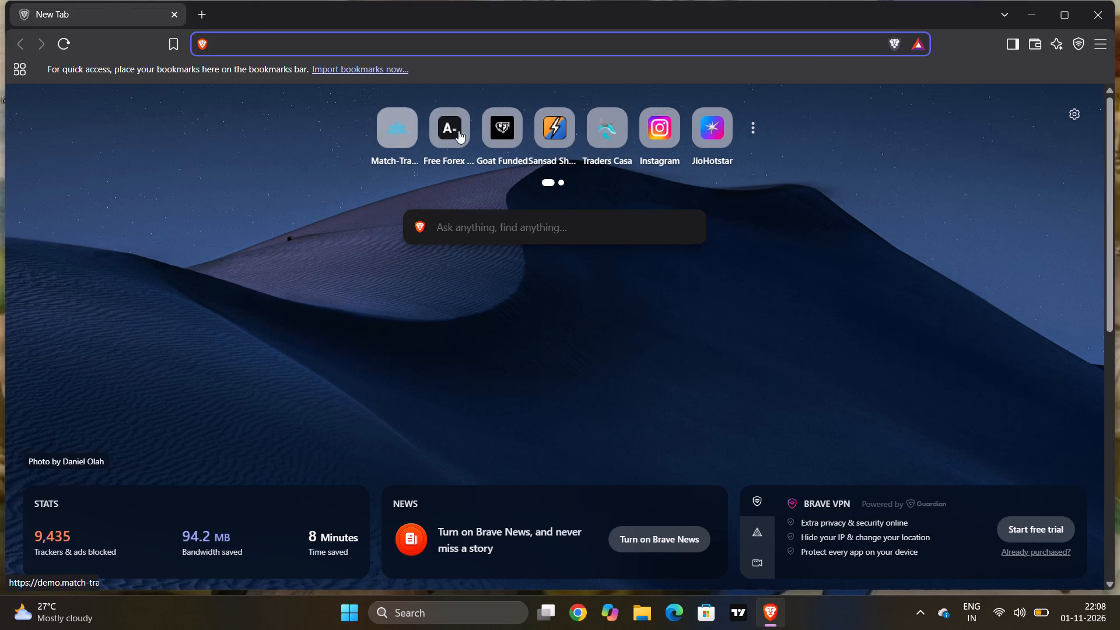
click(600, 124)
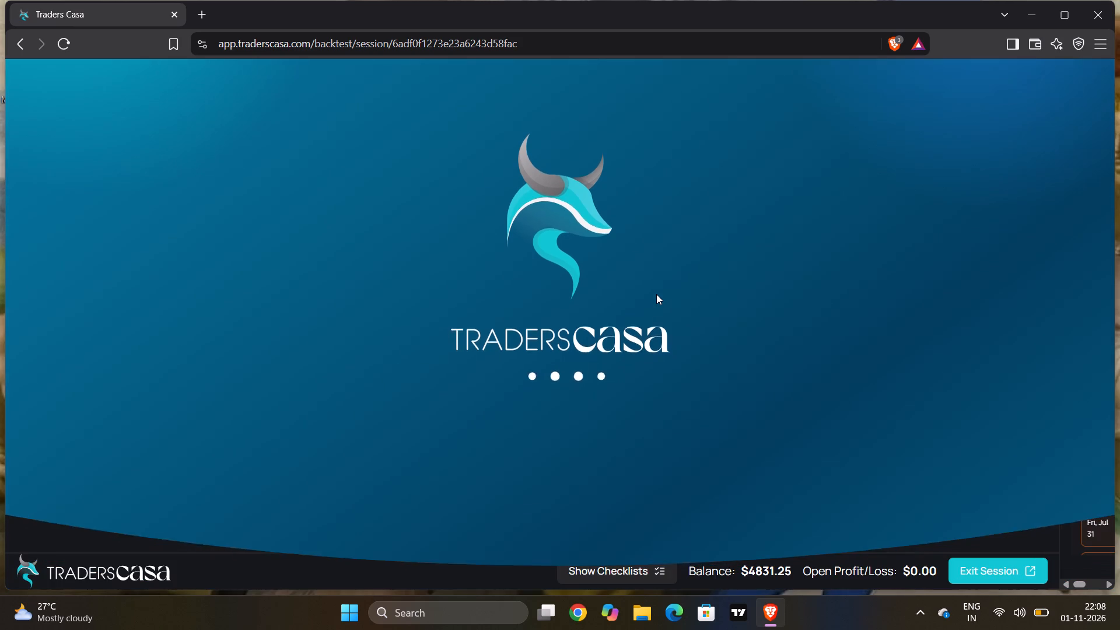
key(F11)
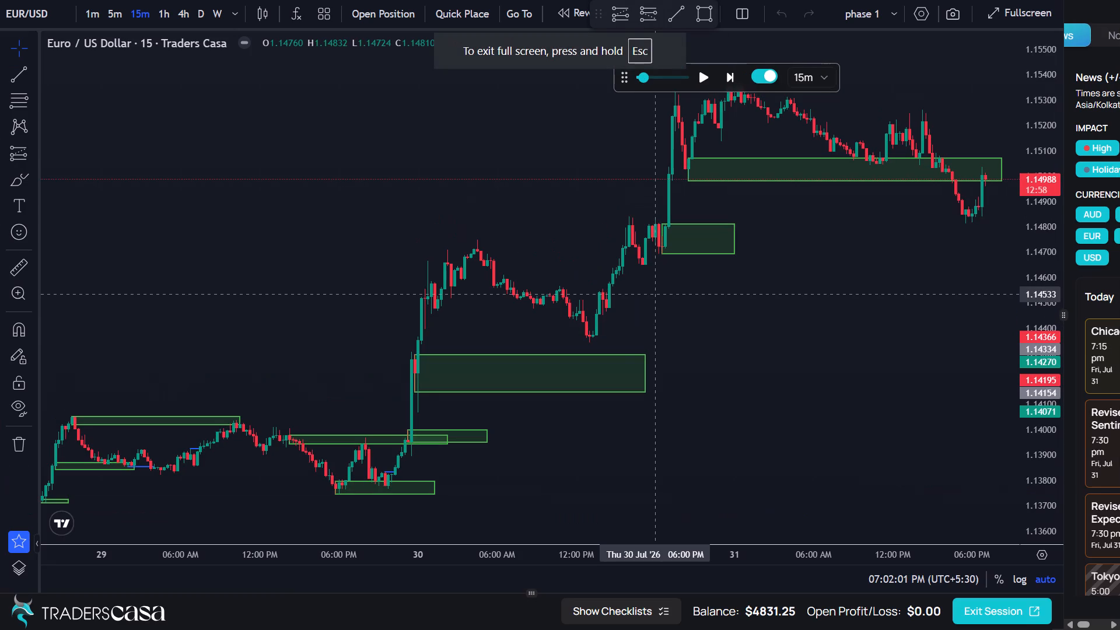
Exit the phase 1 EUR/USD session and open the PHASE2 XAU/USD session from the backtest list, dismissing the upgrade offer.
click(956, 601)
click(681, 345)
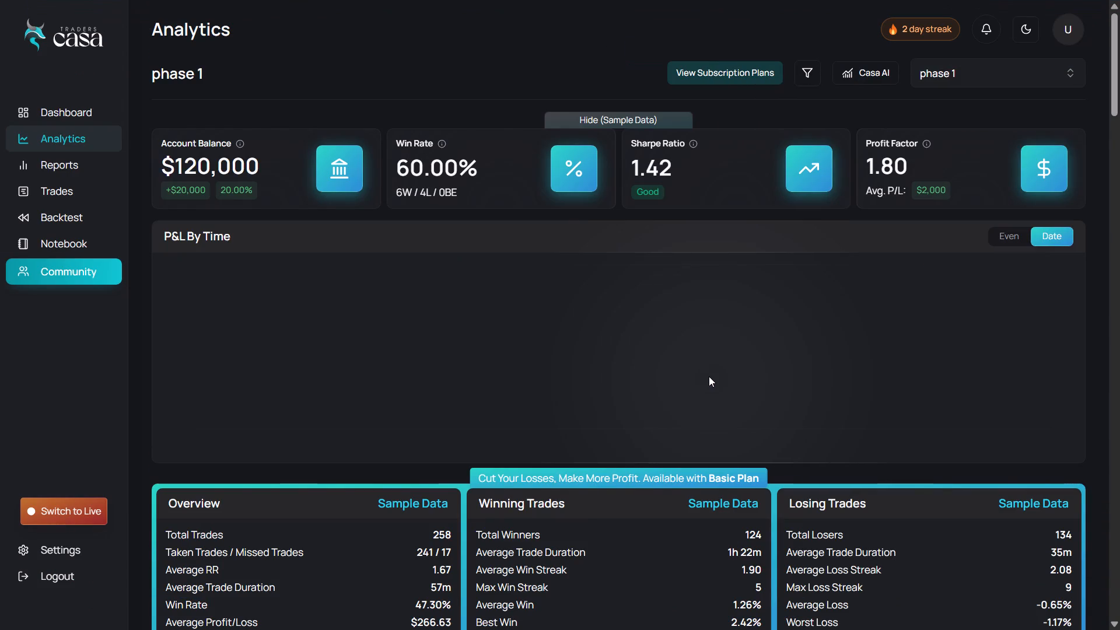
click(80, 223)
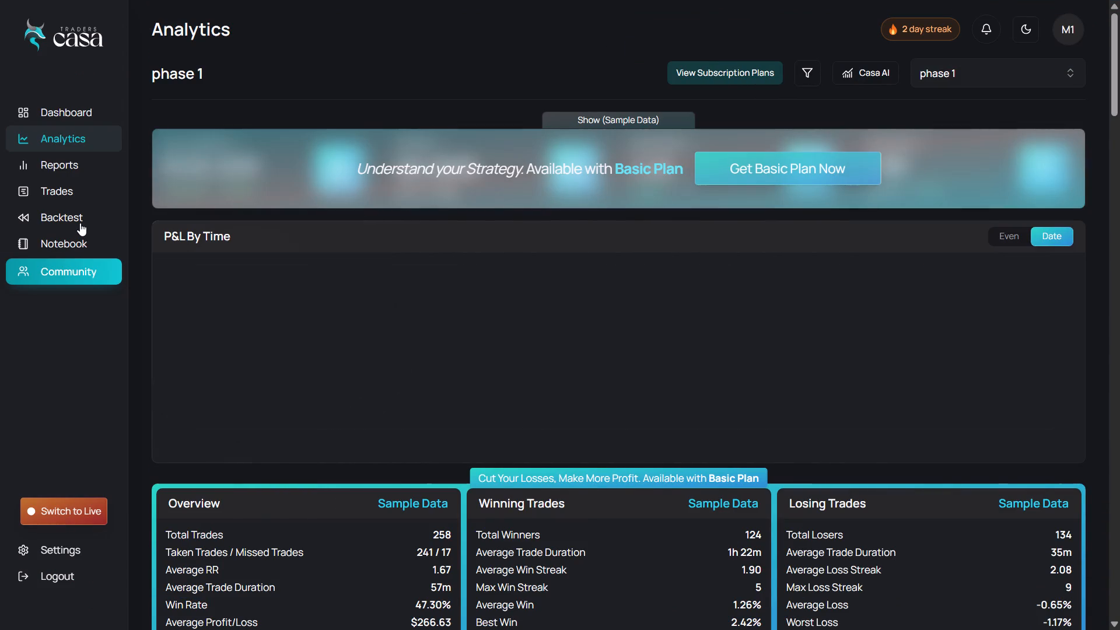
click(80, 222)
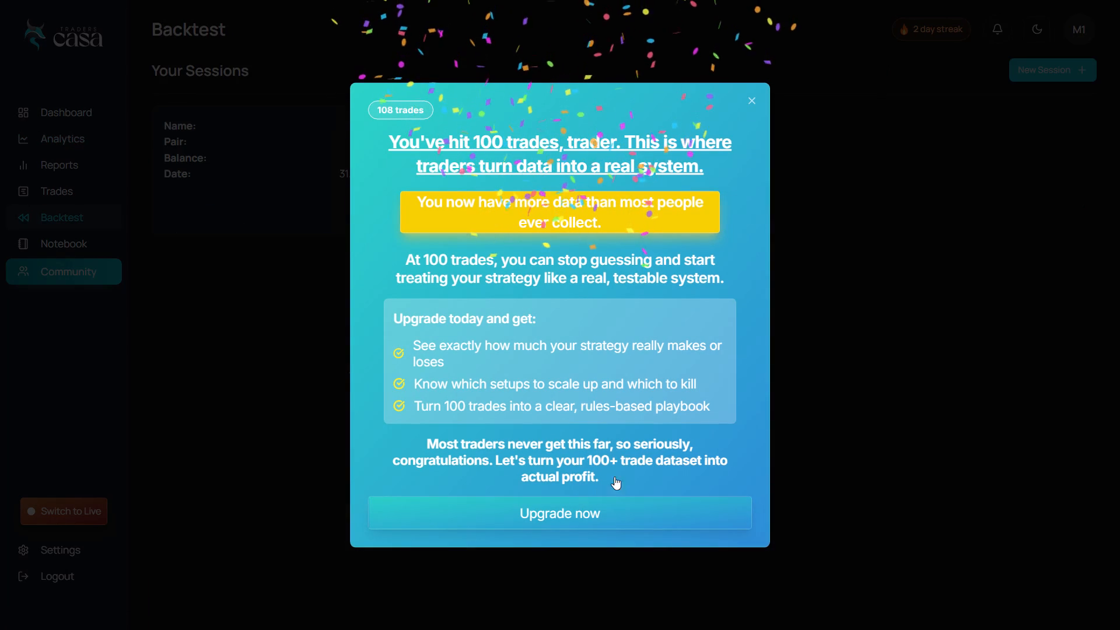
click(866, 348)
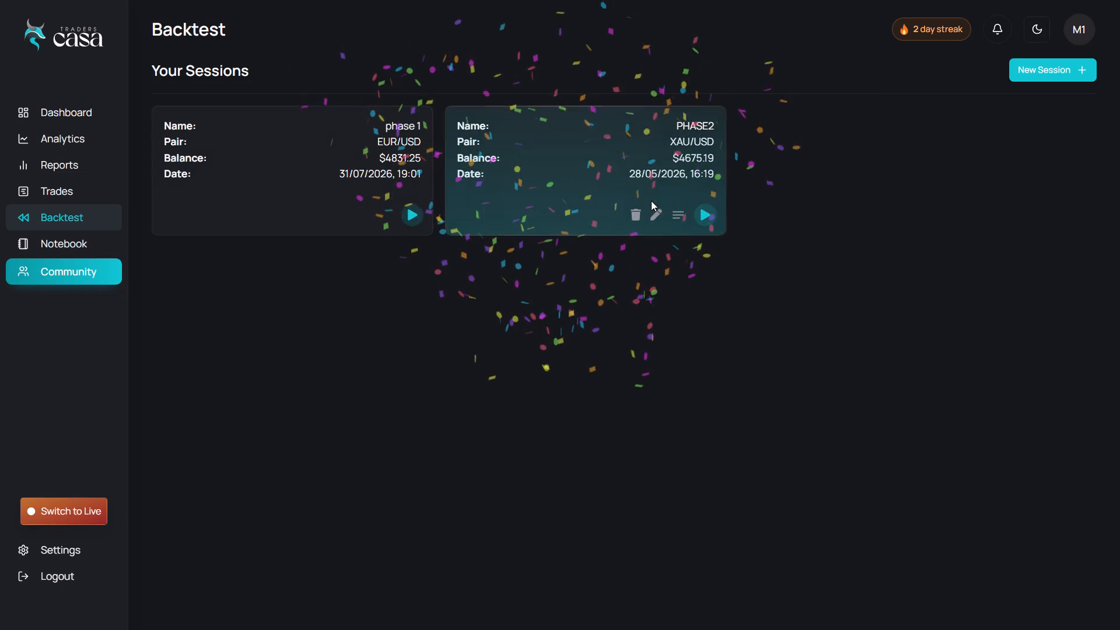
click(698, 213)
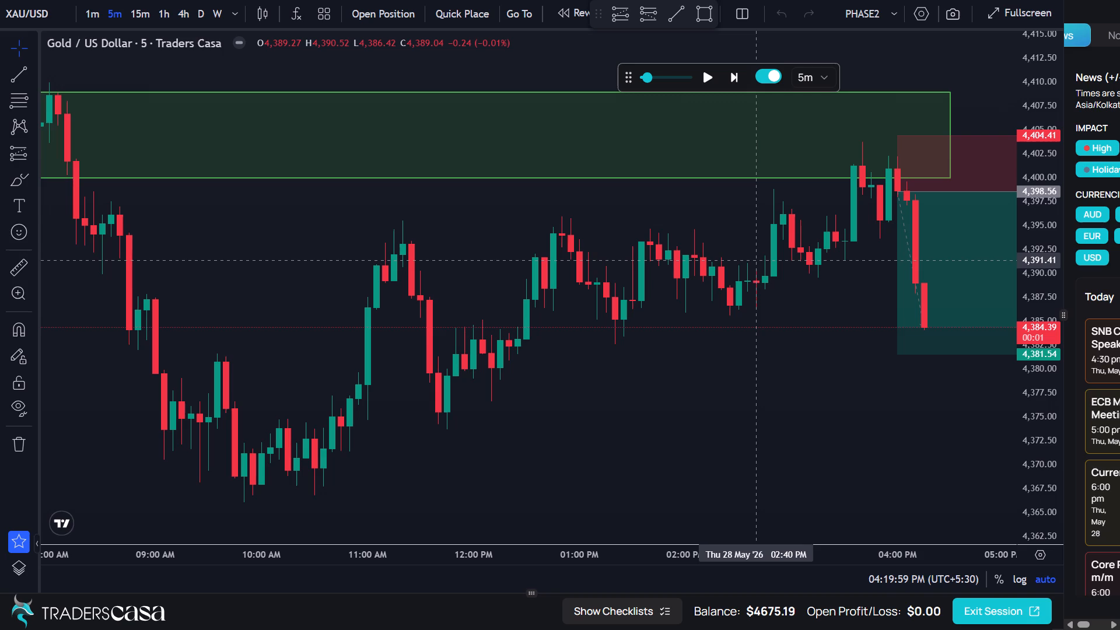
Move the floating replay controls off the candles to just below the chart's time axis.
drag(789, 377, 416, 325)
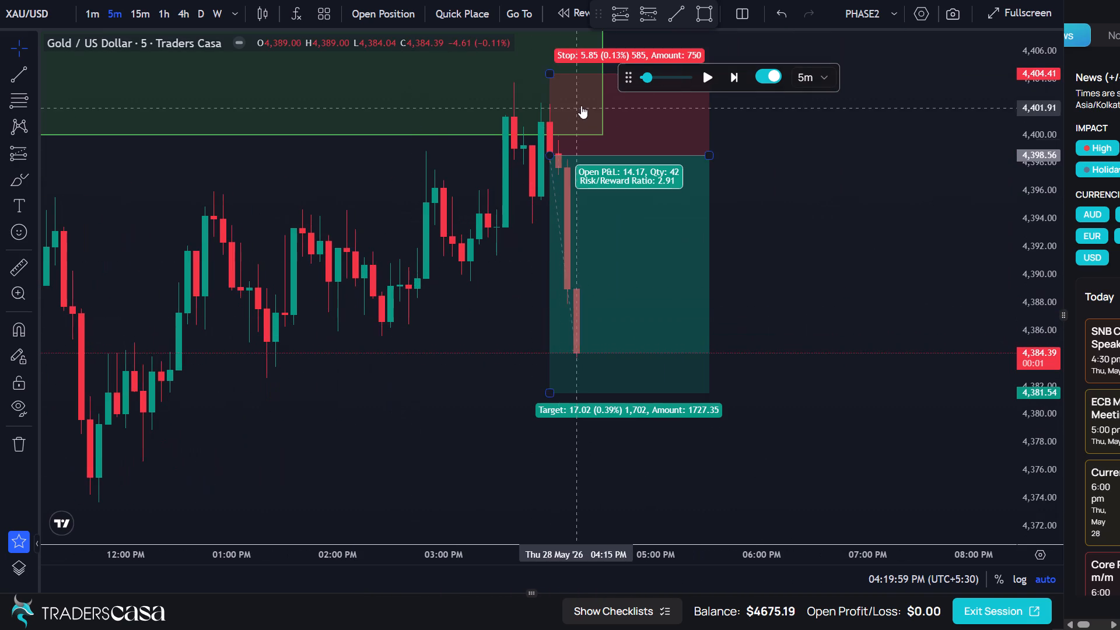
drag(626, 73, 428, 360)
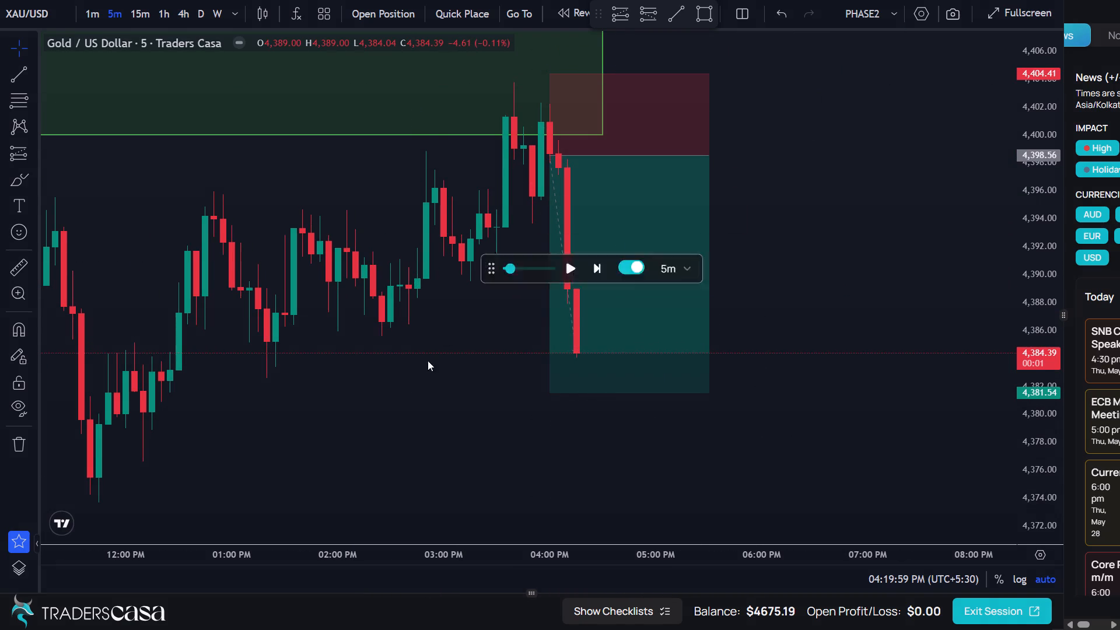
drag(428, 360, 325, 607)
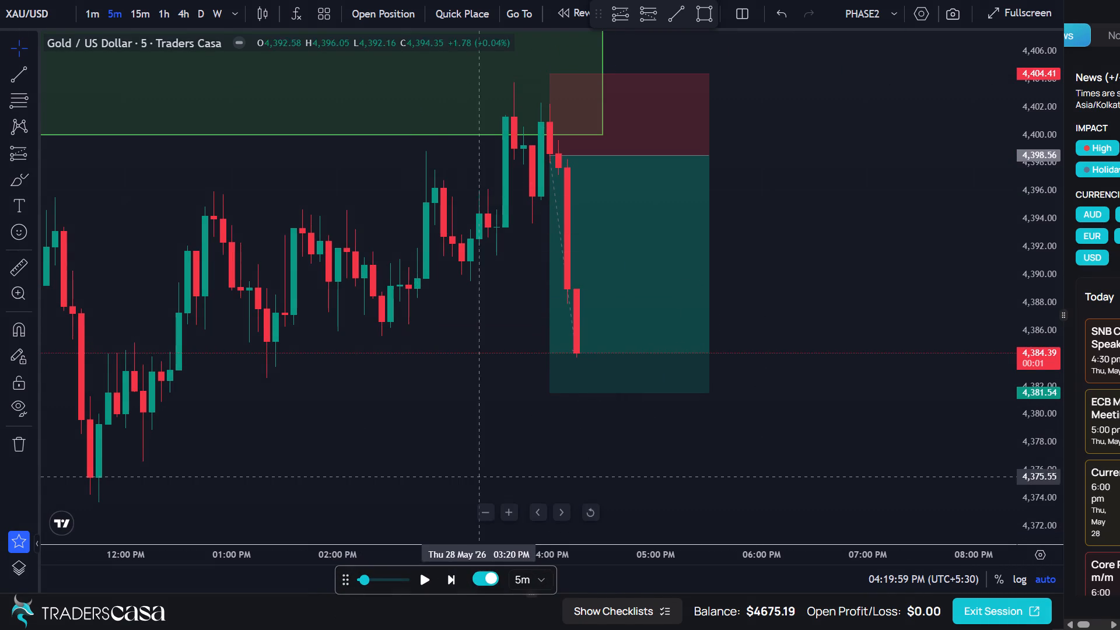
click(488, 473)
click(626, 462)
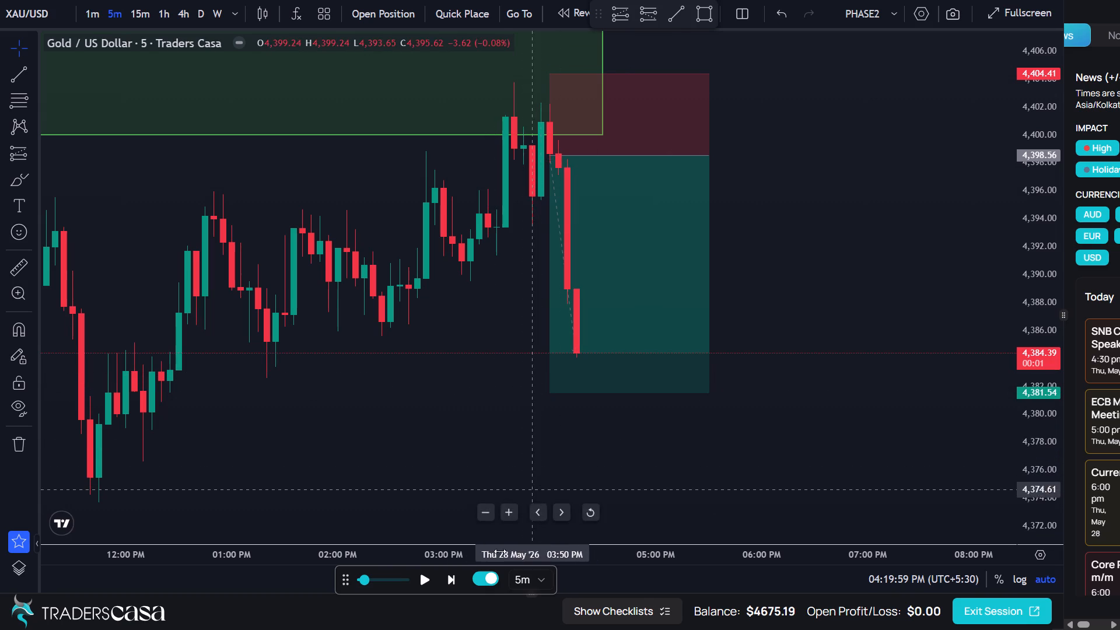
Advance the 5-minute replay by one step.
click(452, 580)
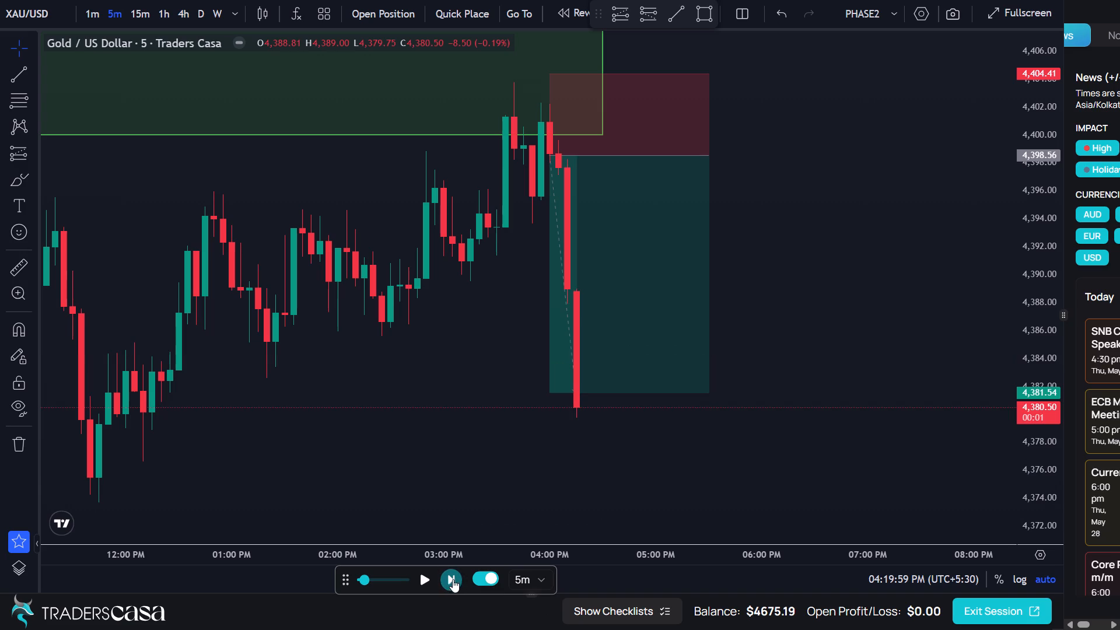
Change the XAU/USD chart to the 15-minute timeframe.
click(591, 510)
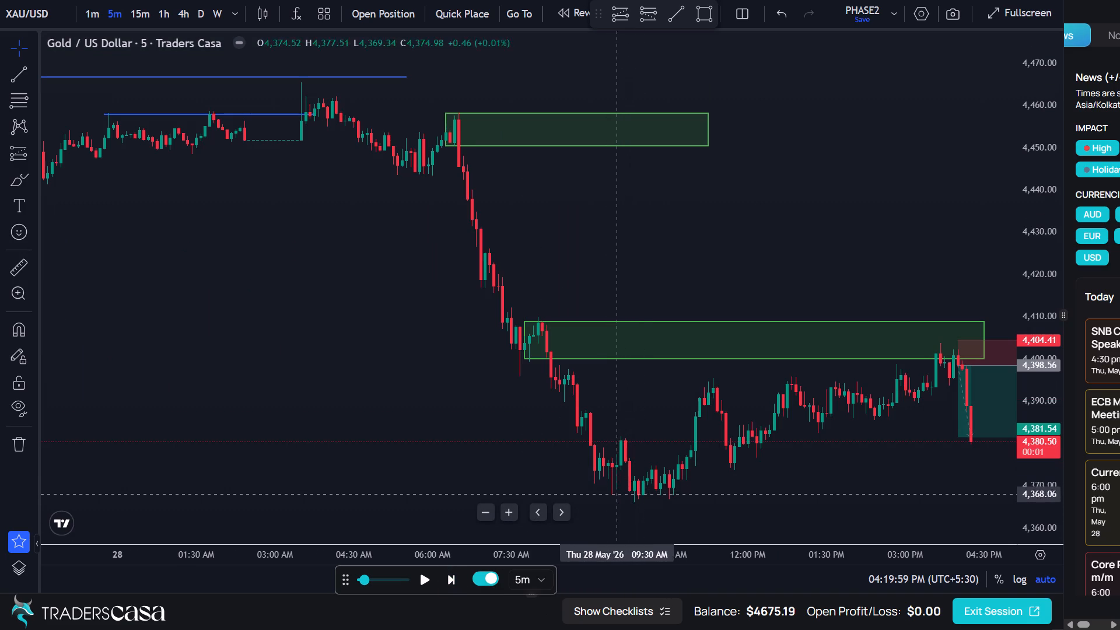
click(561, 513)
click(561, 513)
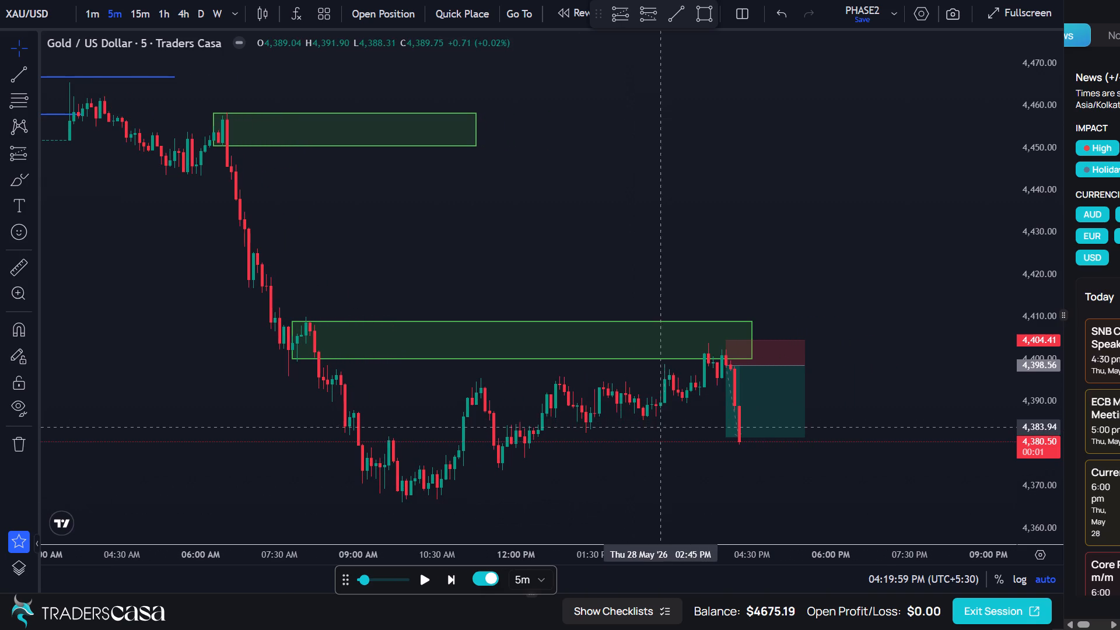
scroll(661, 427, up, 7)
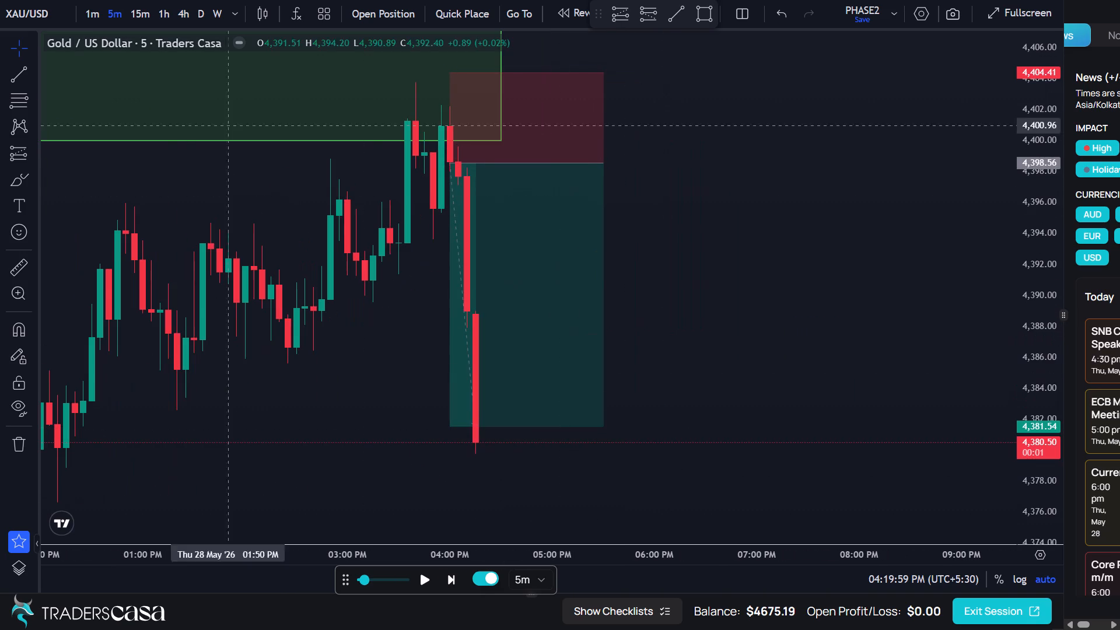
click(134, 8)
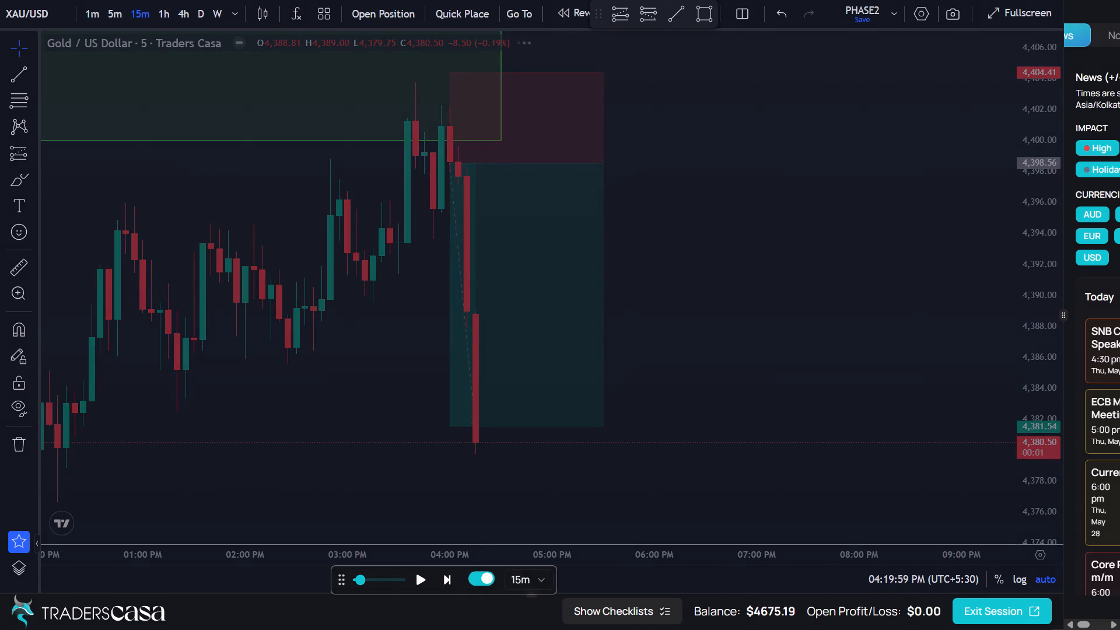
Delete the short position drawing with the 4,398.56 entry from the 15-minute chart.
scroll(499, 373, up, 2)
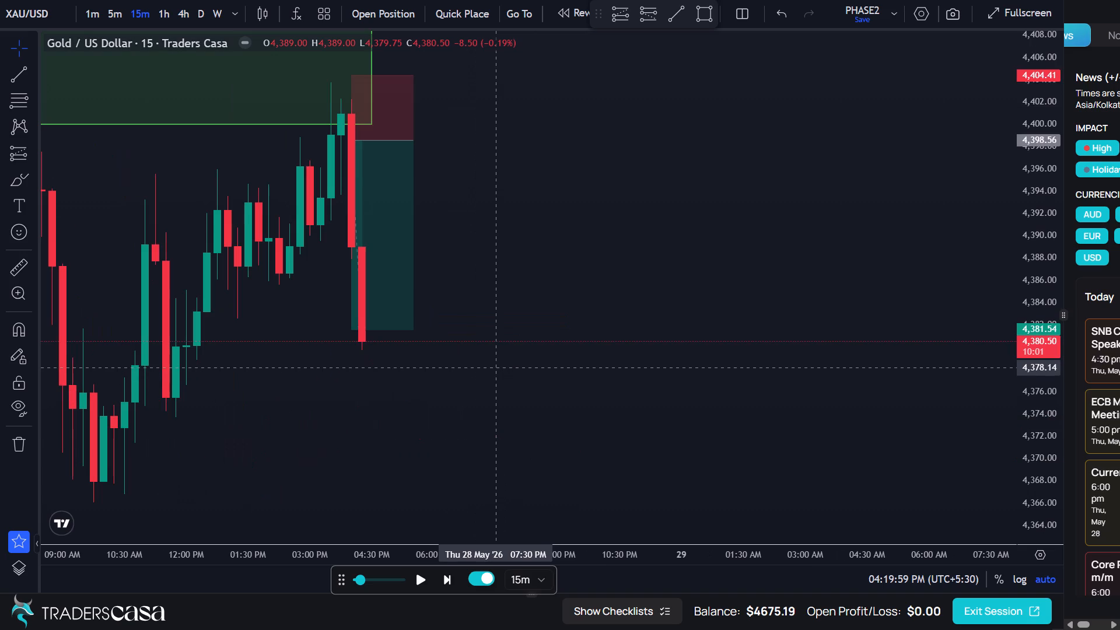
drag(496, 367, 702, 376)
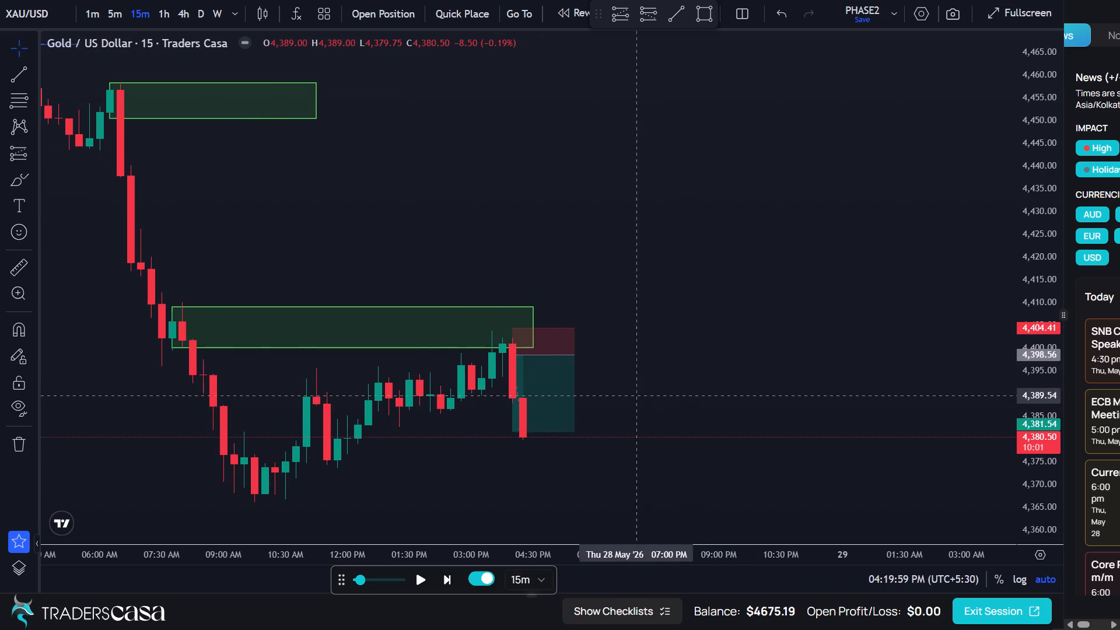
click(568, 392)
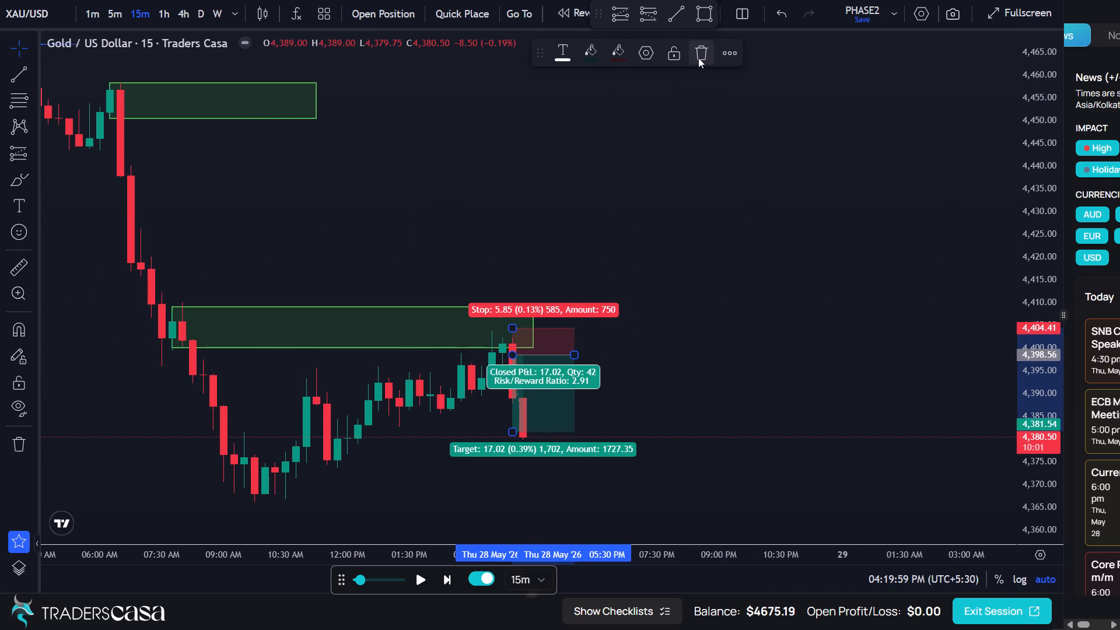
click(698, 58)
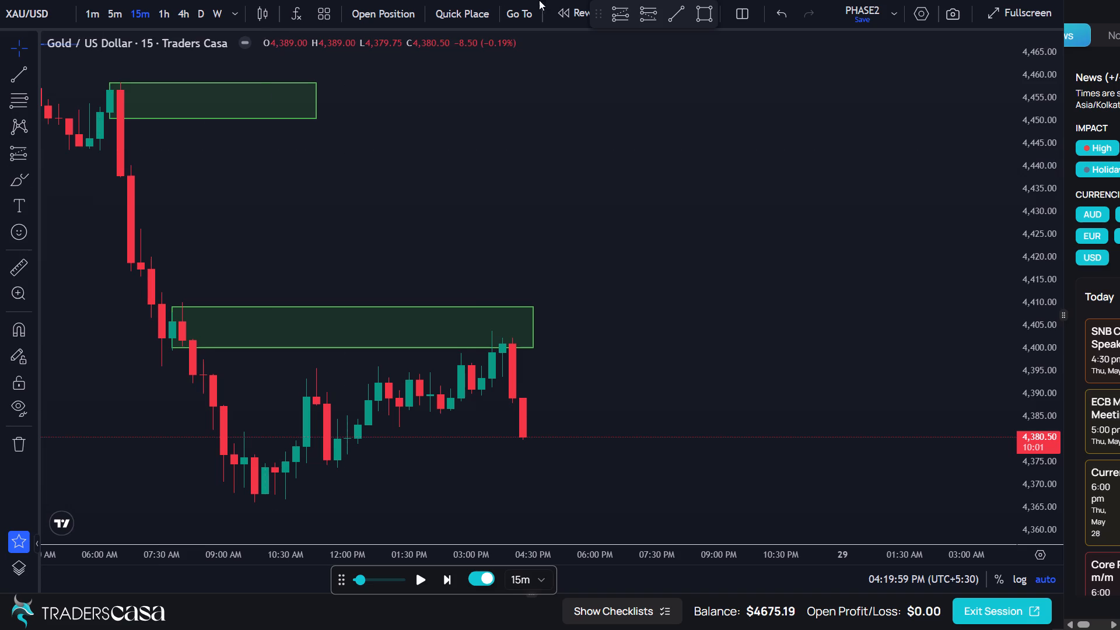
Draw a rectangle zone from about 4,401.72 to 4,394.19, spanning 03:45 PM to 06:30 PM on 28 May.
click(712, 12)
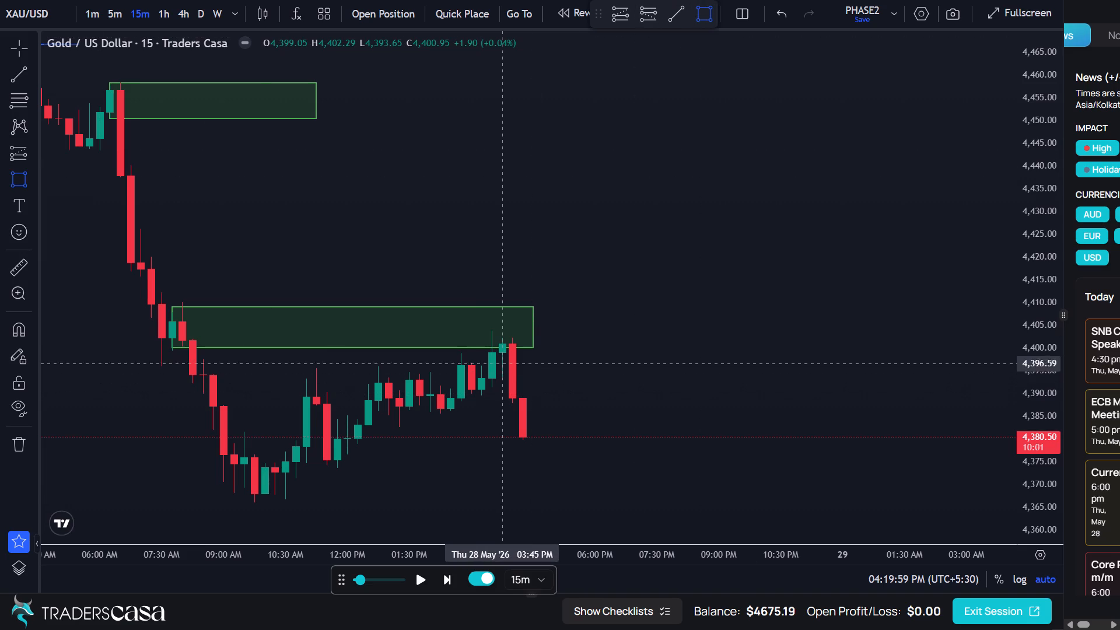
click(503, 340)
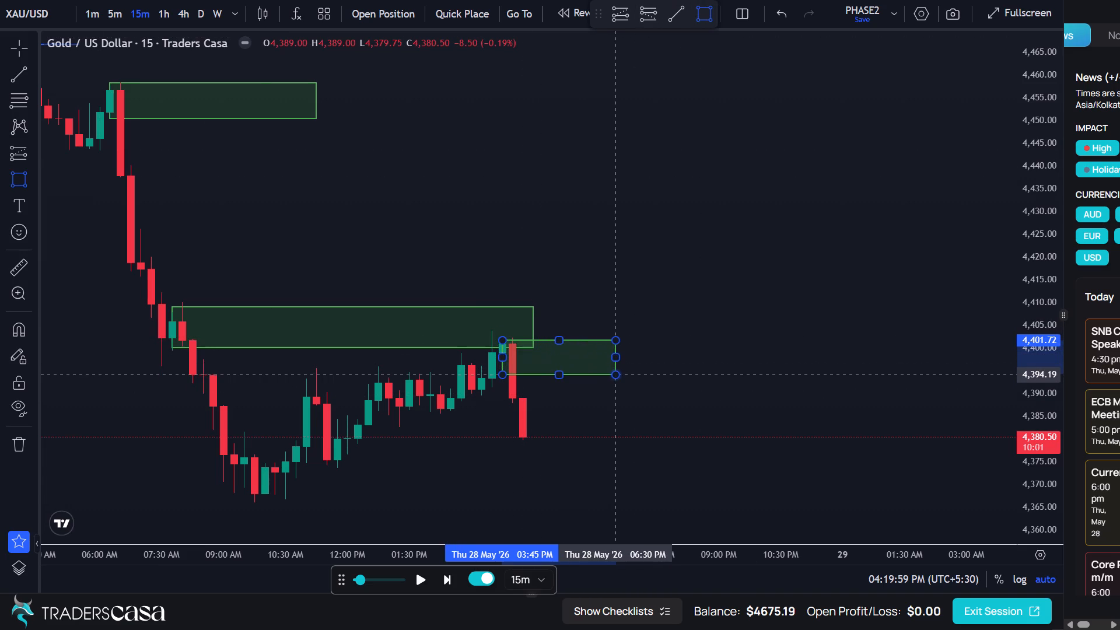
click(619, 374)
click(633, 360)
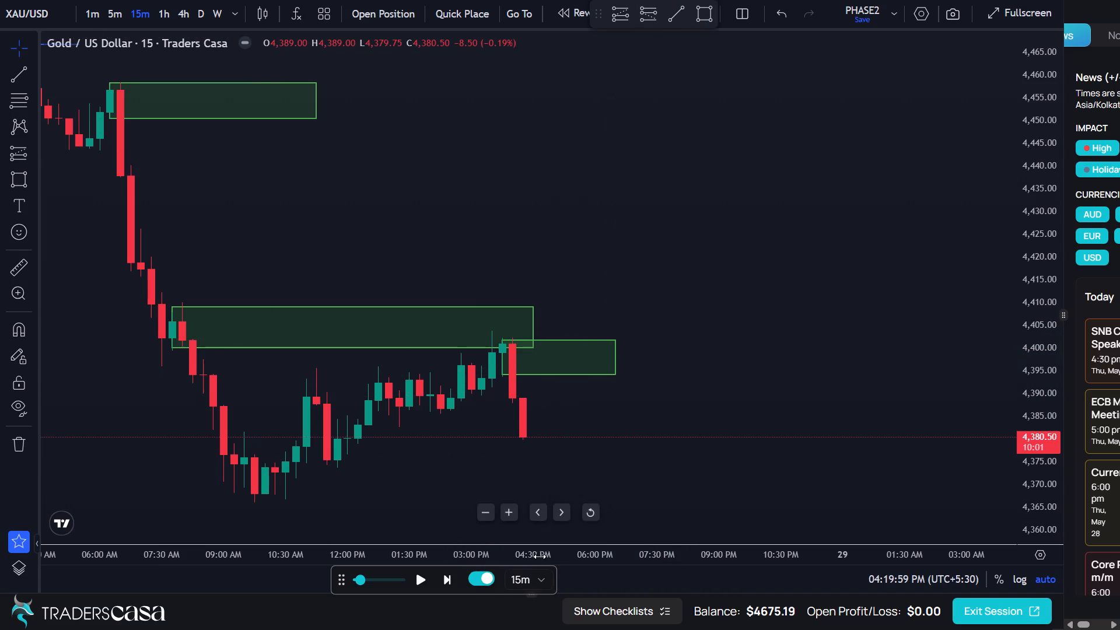
Advance the 15-minute replay candle by candle to 05:59:59 PM on 28 May.
click(444, 577)
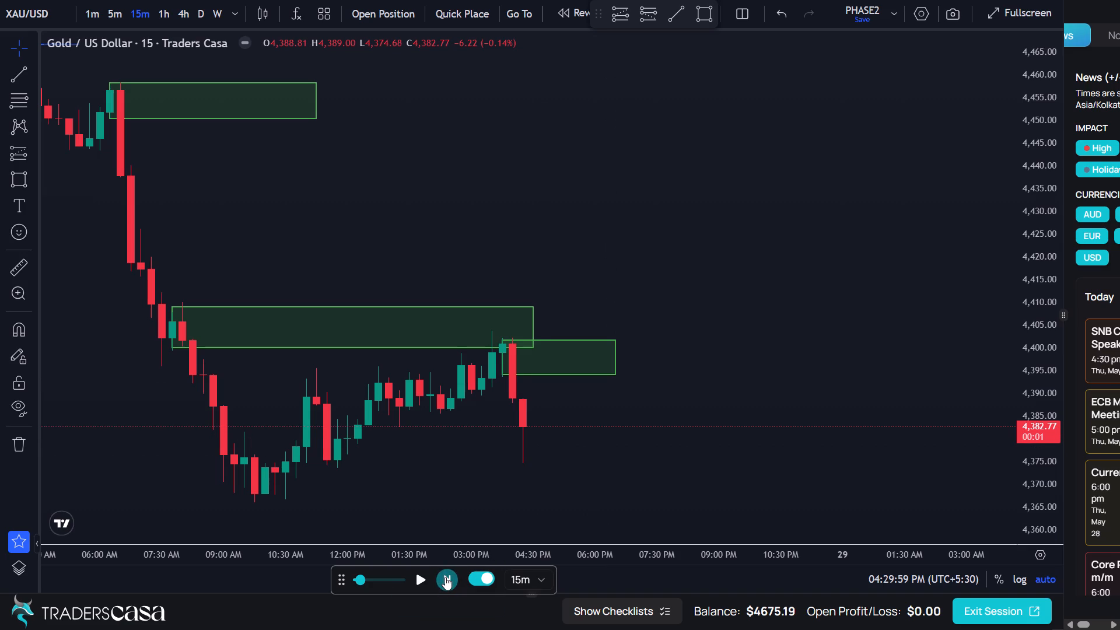
click(445, 577)
click(445, 577)
click(445, 577)
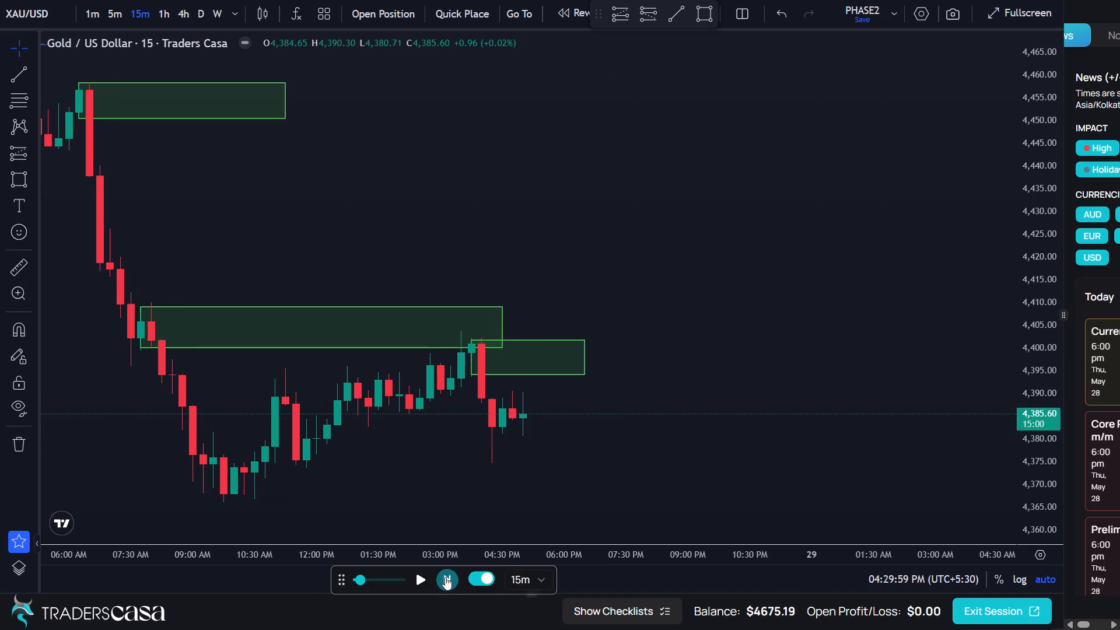
click(445, 577)
click(445, 577)
click(445, 577)
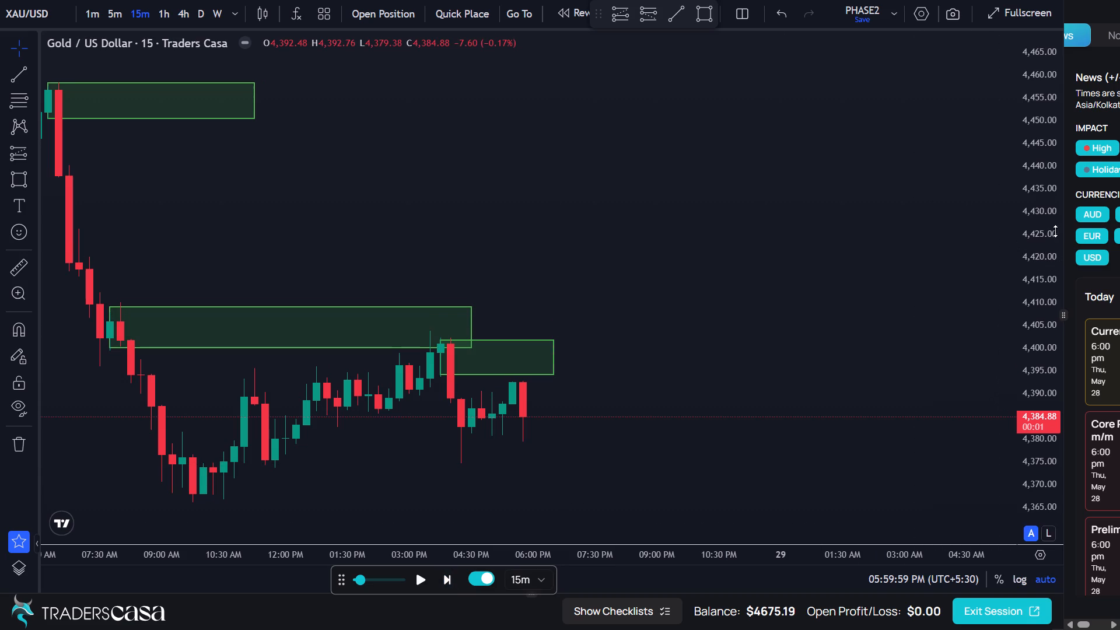
Collapse the news calendar beside the chart to widen the chart area.
drag(1063, 221, 1119, 201)
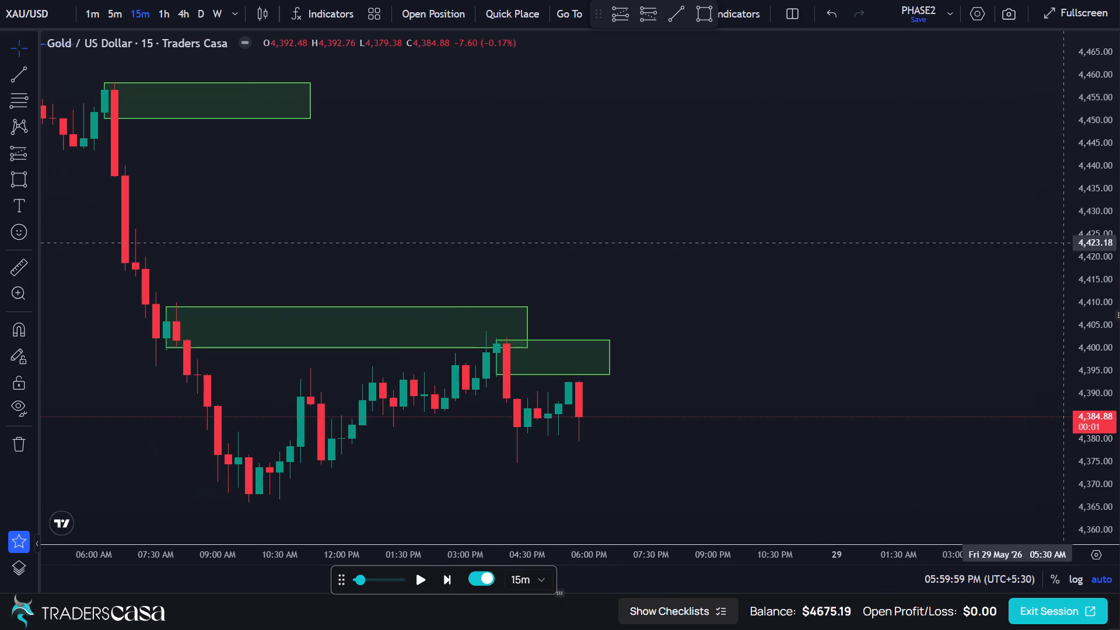
Advance the 15-minute replay two more candles to 06:29:59 PM.
click(452, 576)
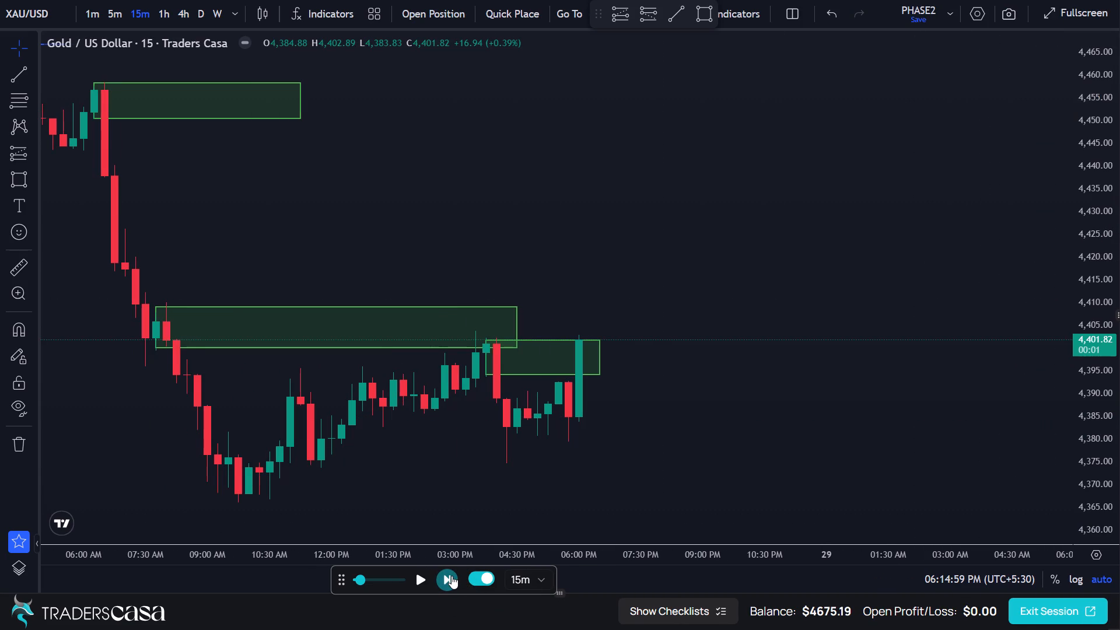
click(452, 576)
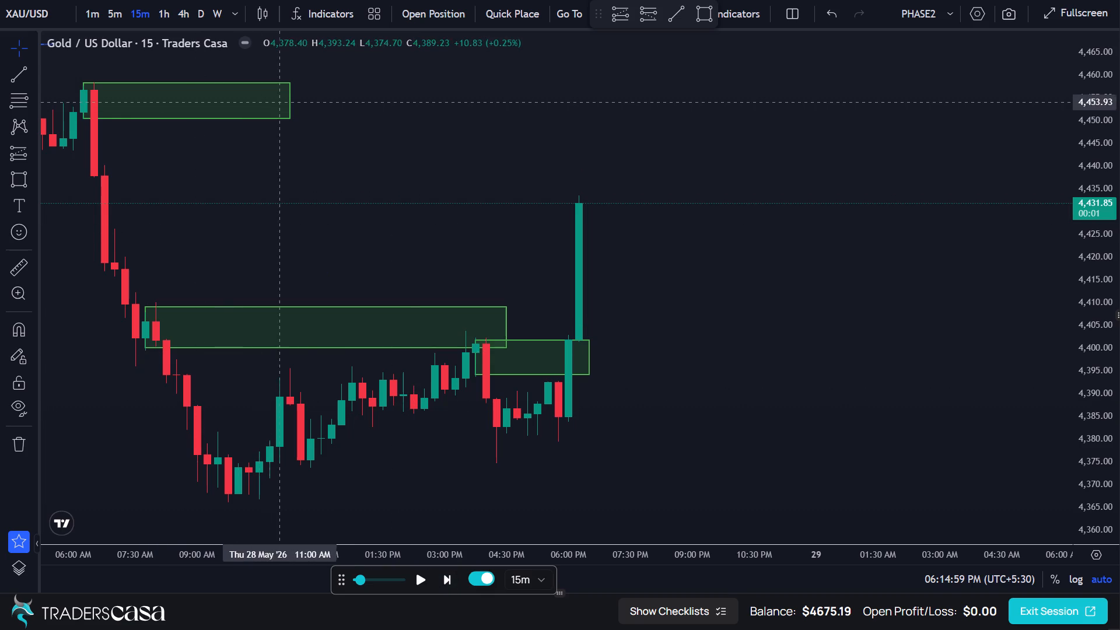
Extend the upper zone between 4,458.18 and 4,450.41 forward to 08:30 PM on 28 May.
drag(290, 101, 673, 103)
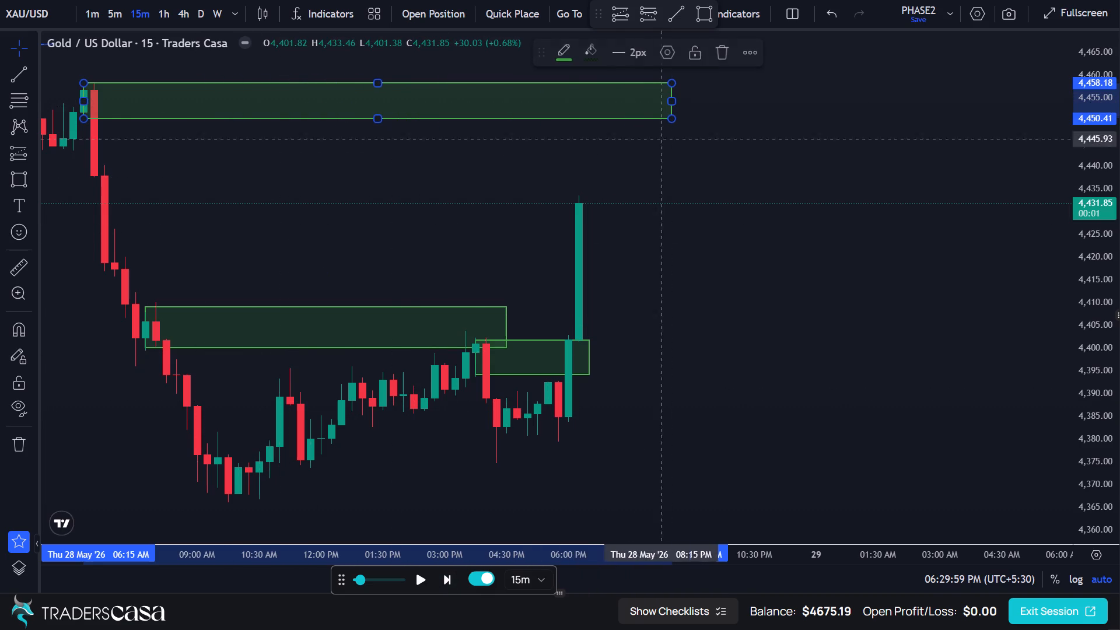
Delete the rectangle zone between 4,408.96 and 4,399.99.
click(503, 324)
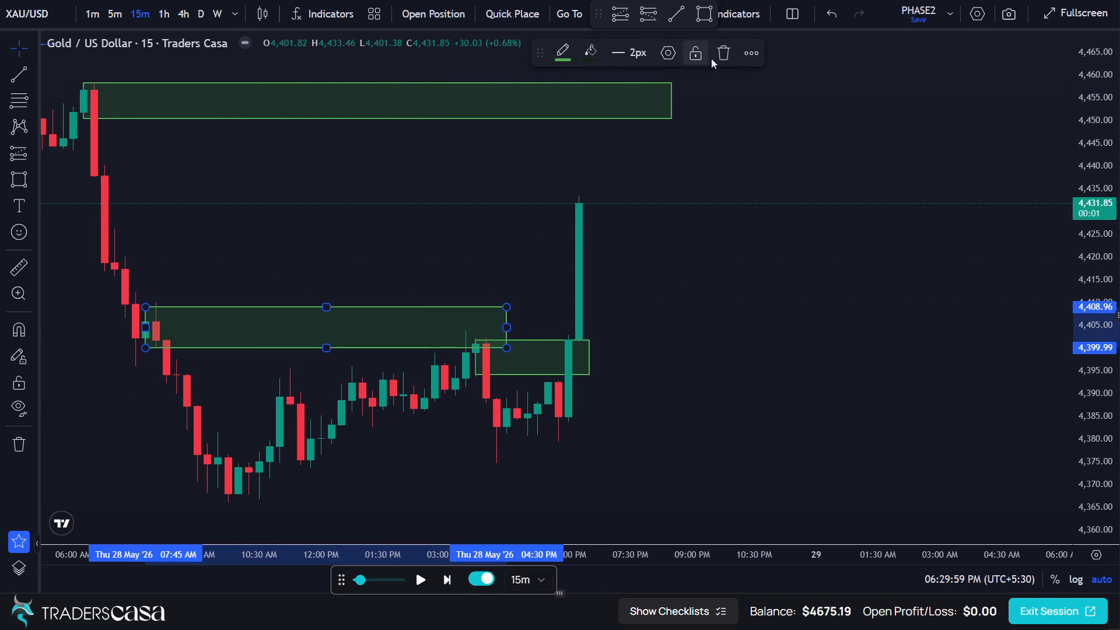
click(717, 56)
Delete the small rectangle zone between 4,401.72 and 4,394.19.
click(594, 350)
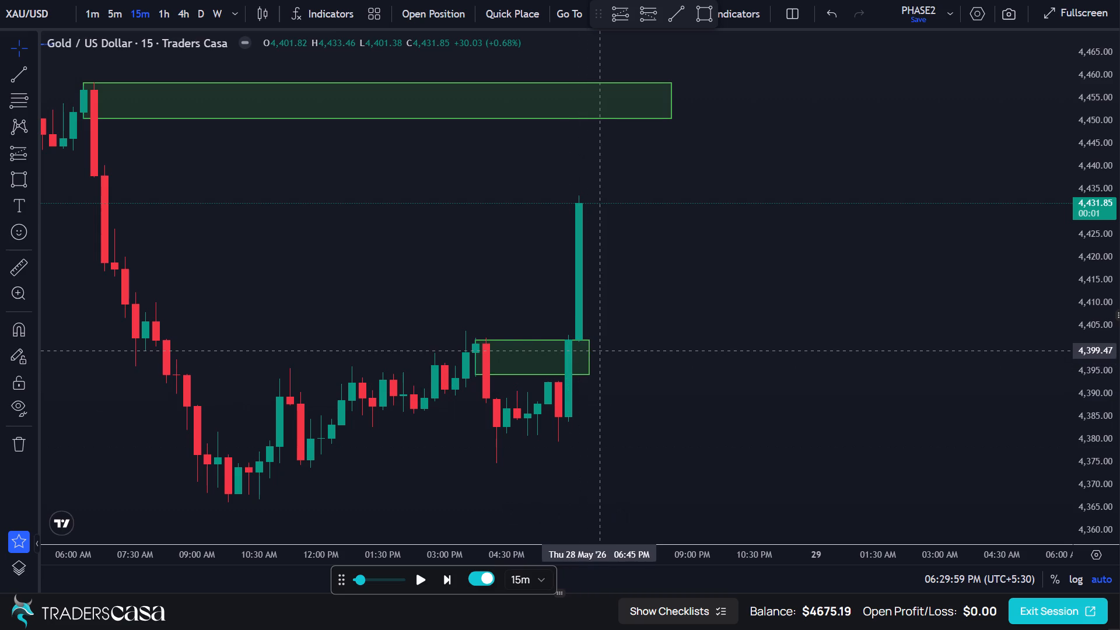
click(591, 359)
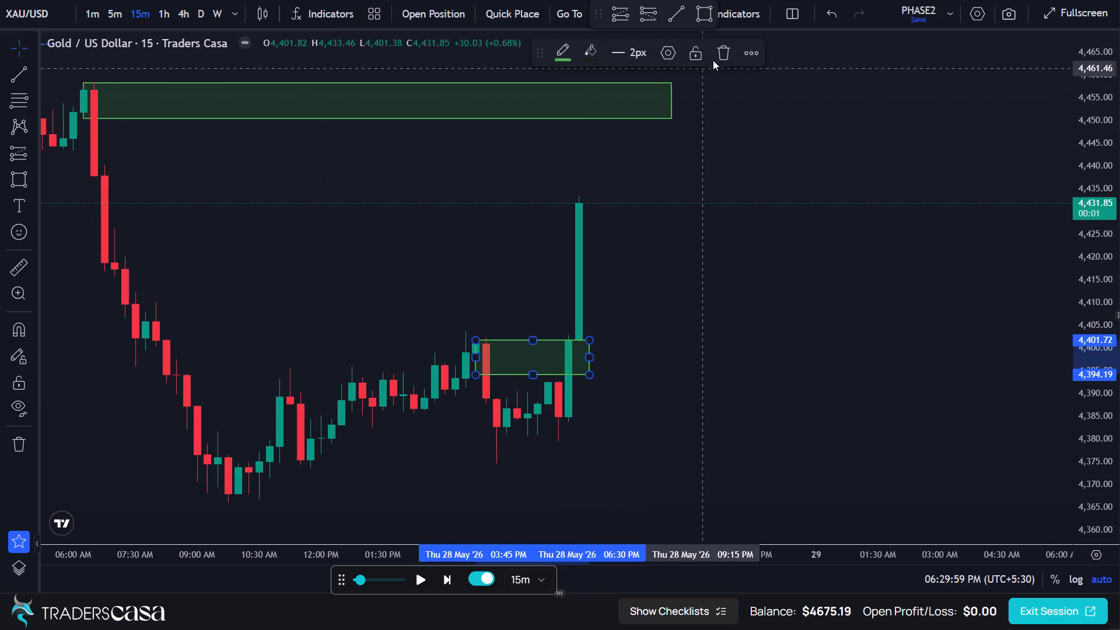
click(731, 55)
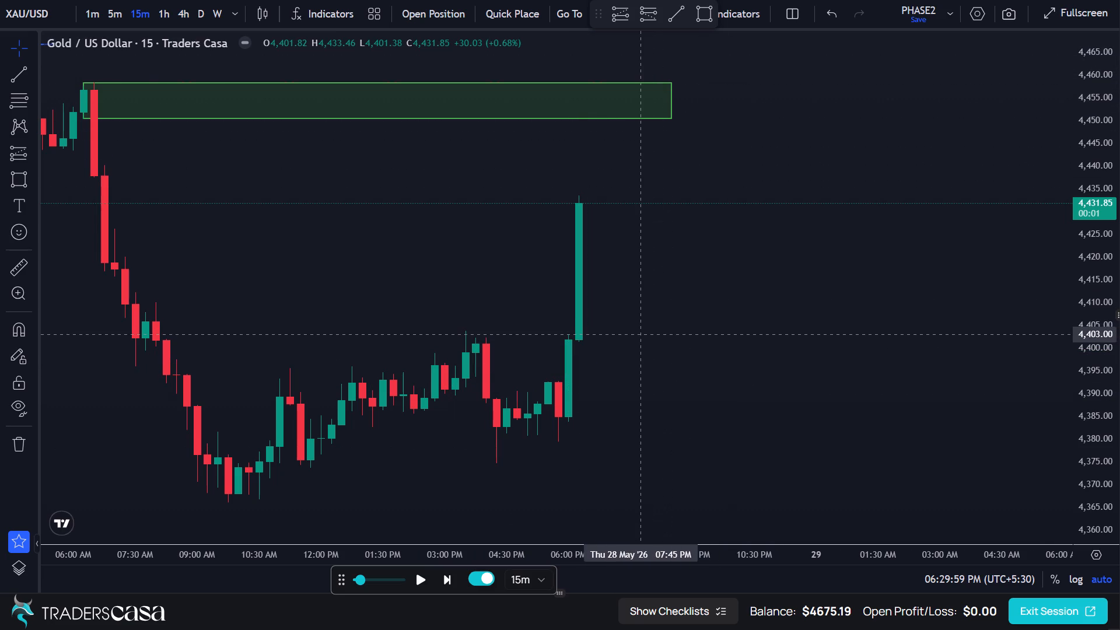
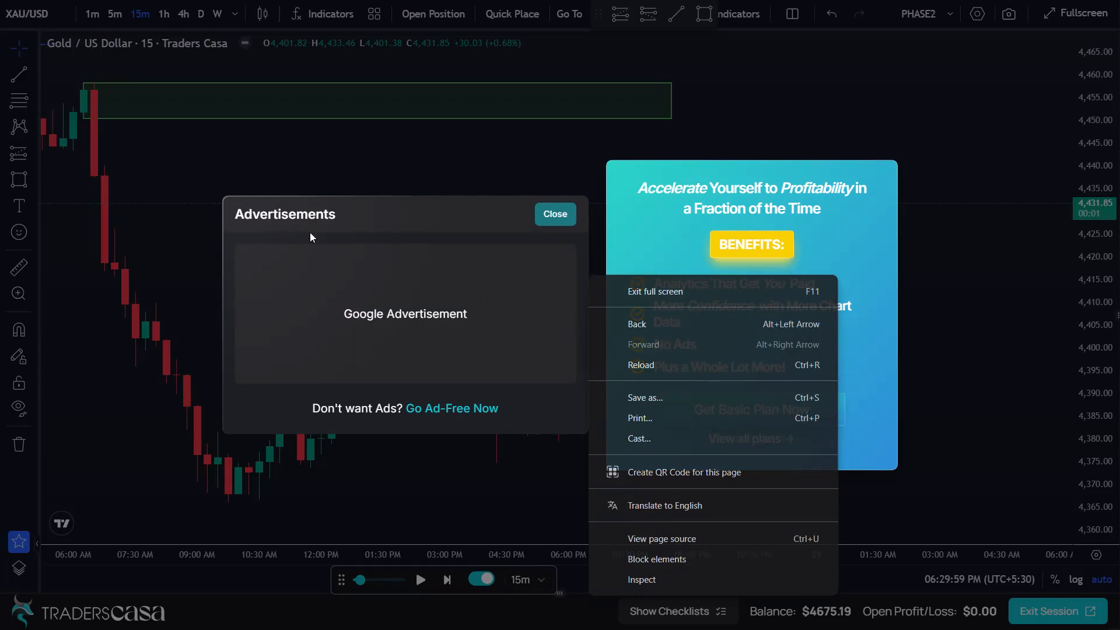
Dismiss the advertisement and extend the upper green zone forward to about 10:15 PM on 28 May.
click(561, 212)
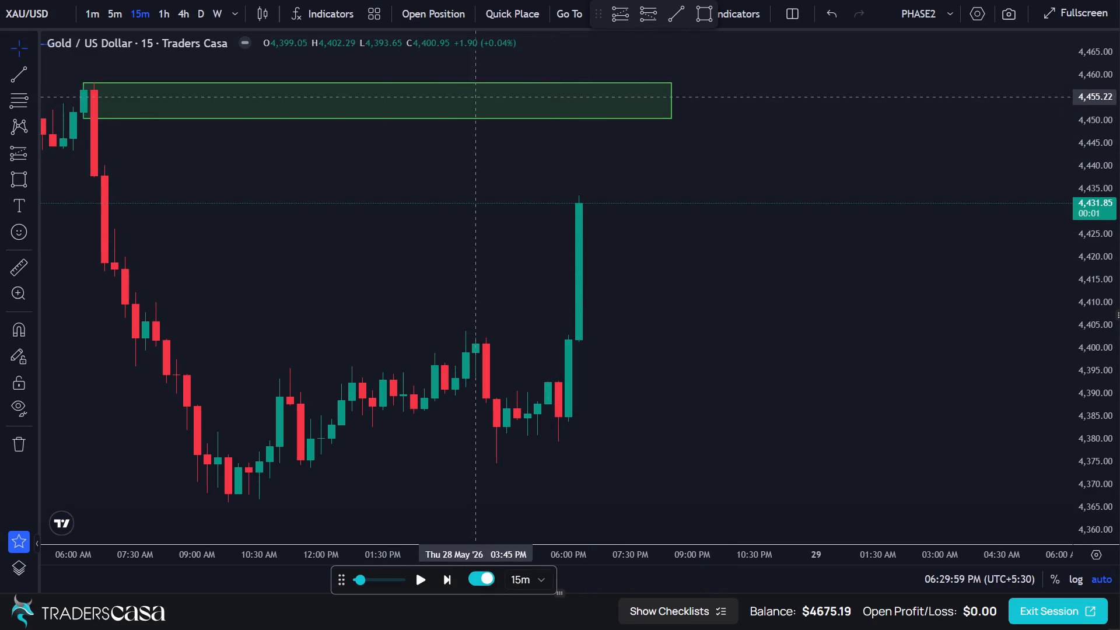
drag(671, 99, 749, 105)
click(664, 250)
Advance the 15-minute replay six candles to 07:59:59 PM.
click(445, 583)
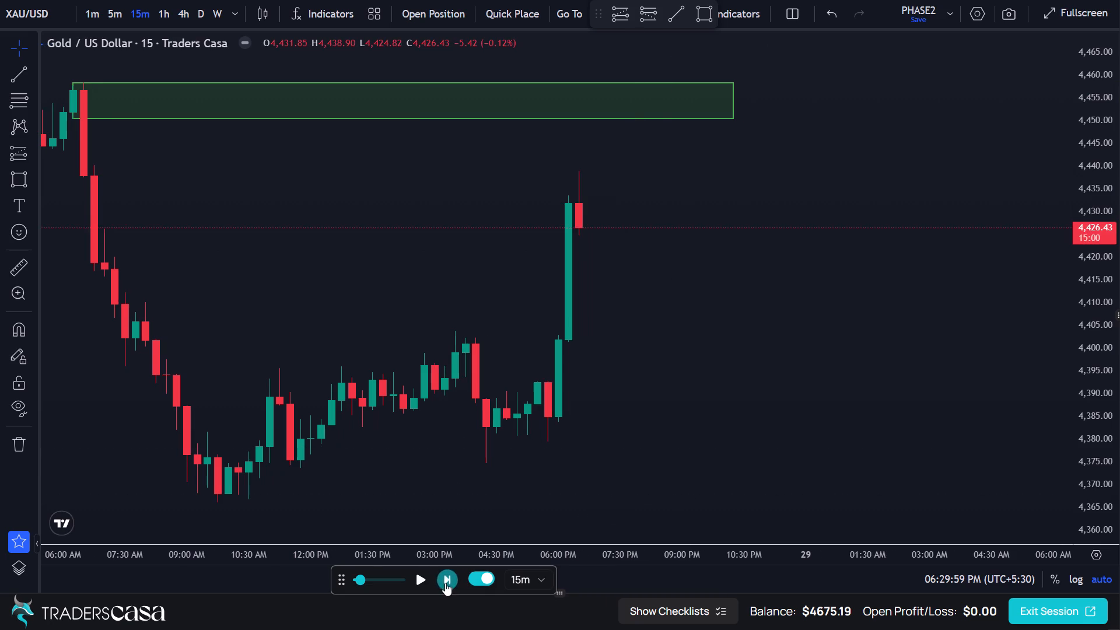
click(445, 582)
click(445, 582)
triple_click(445, 579)
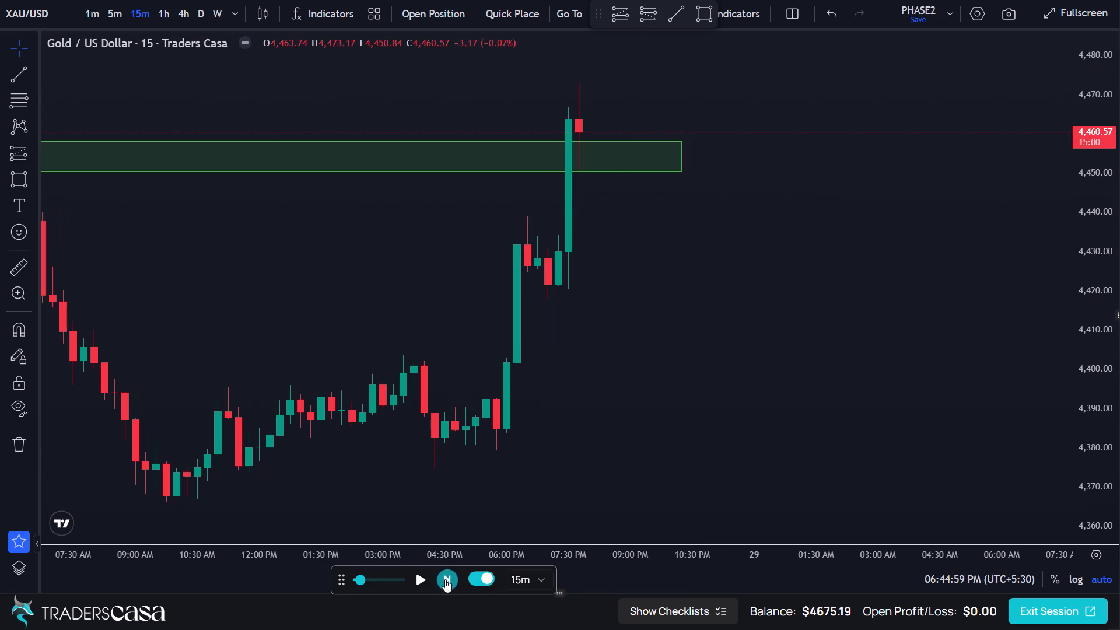
Switch the XAU/USD chart to the 5-minute timeframe to examine price action around the upper green zone.
drag(572, 295, 865, 292)
scroll(865, 292, down, 5)
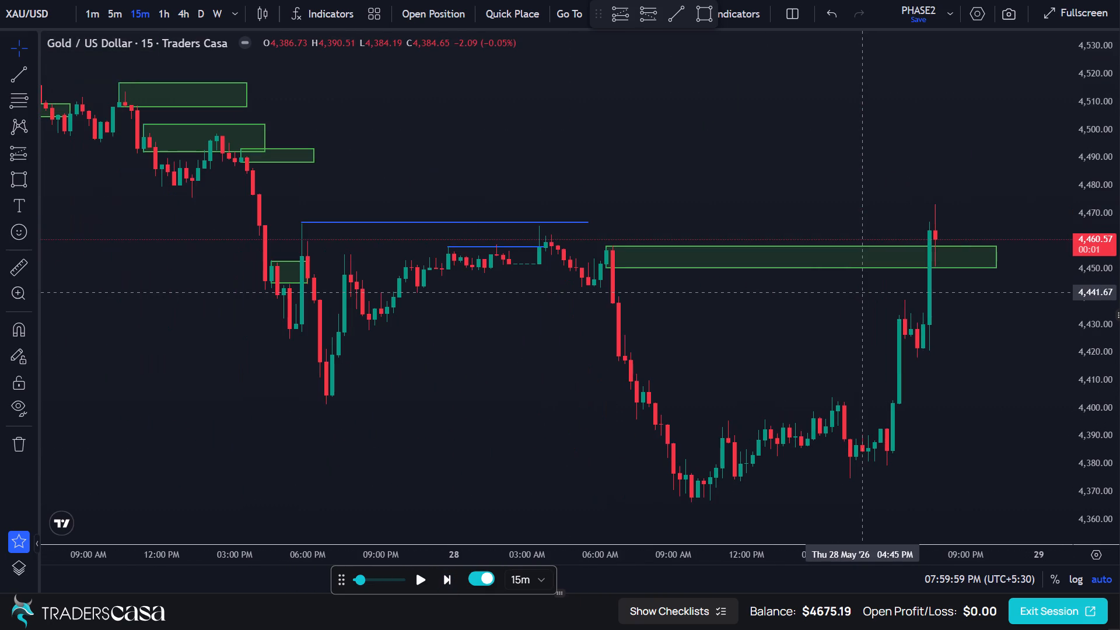
scroll(949, 257, up, 5)
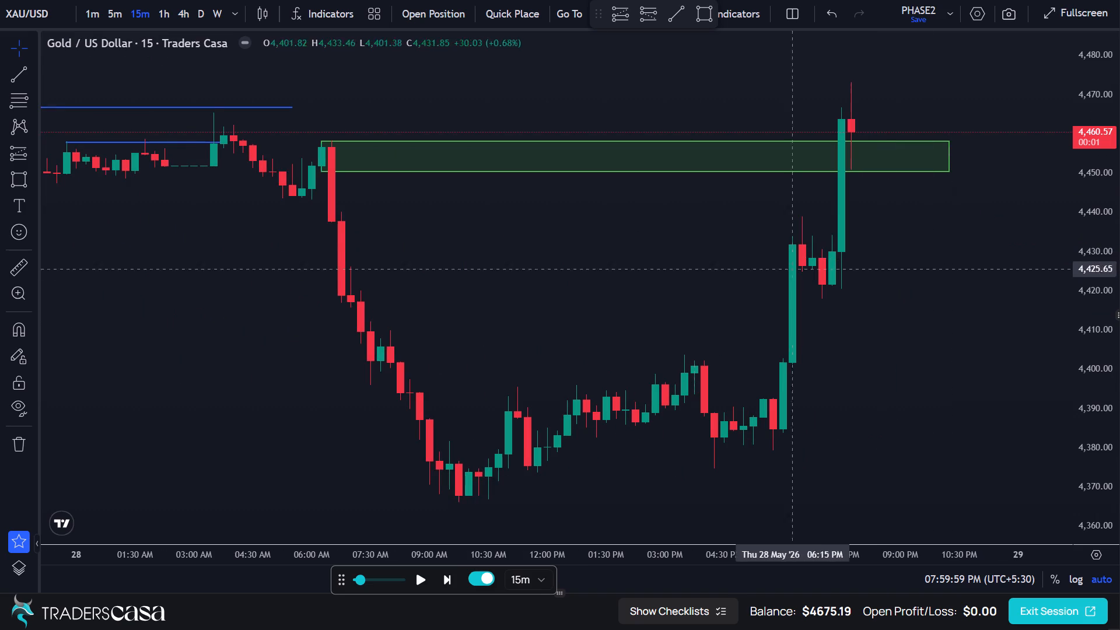
click(120, 6)
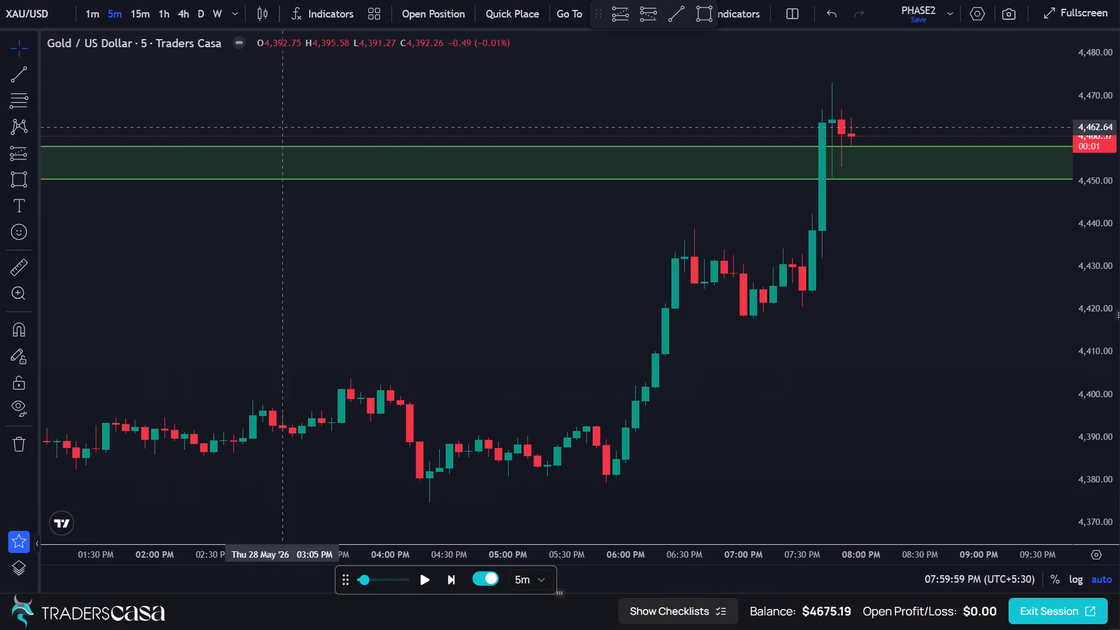
drag(476, 262, 513, 261)
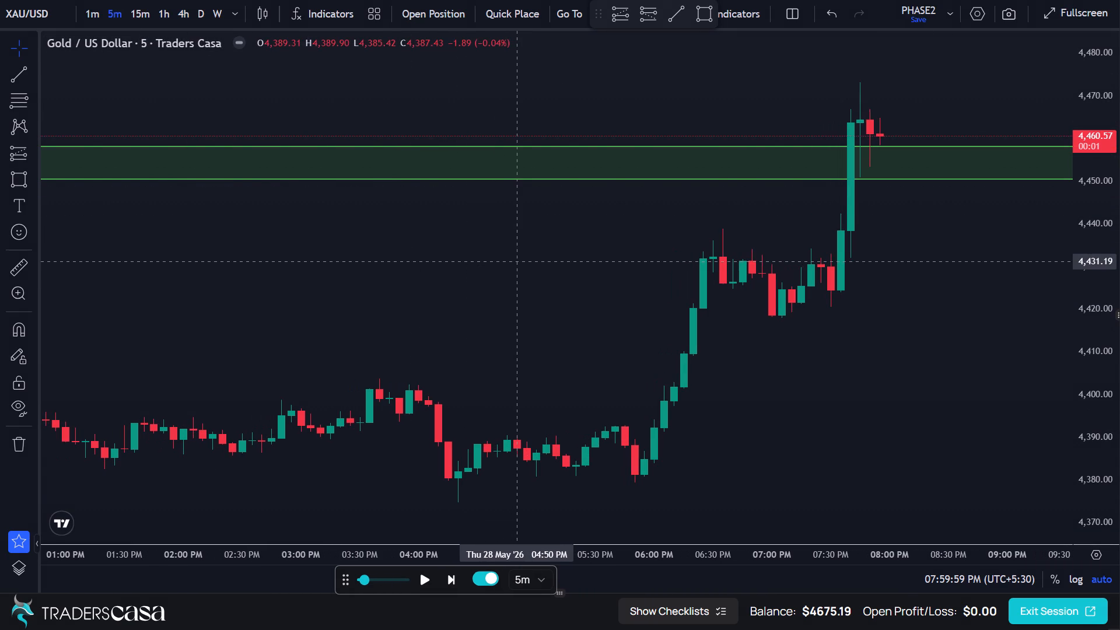
drag(513, 261, 466, 260)
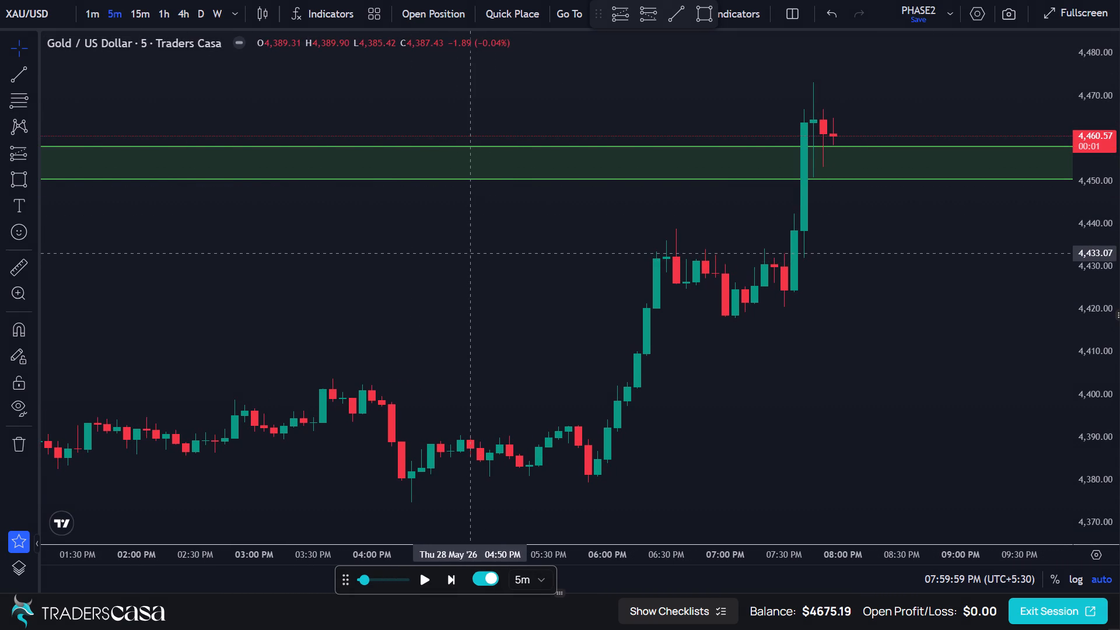
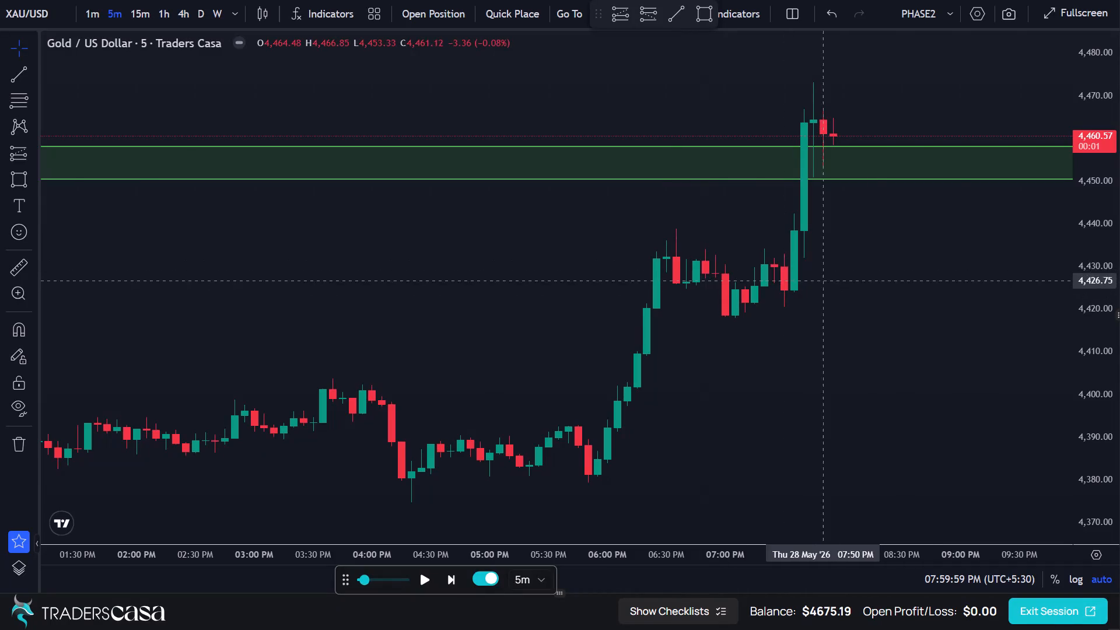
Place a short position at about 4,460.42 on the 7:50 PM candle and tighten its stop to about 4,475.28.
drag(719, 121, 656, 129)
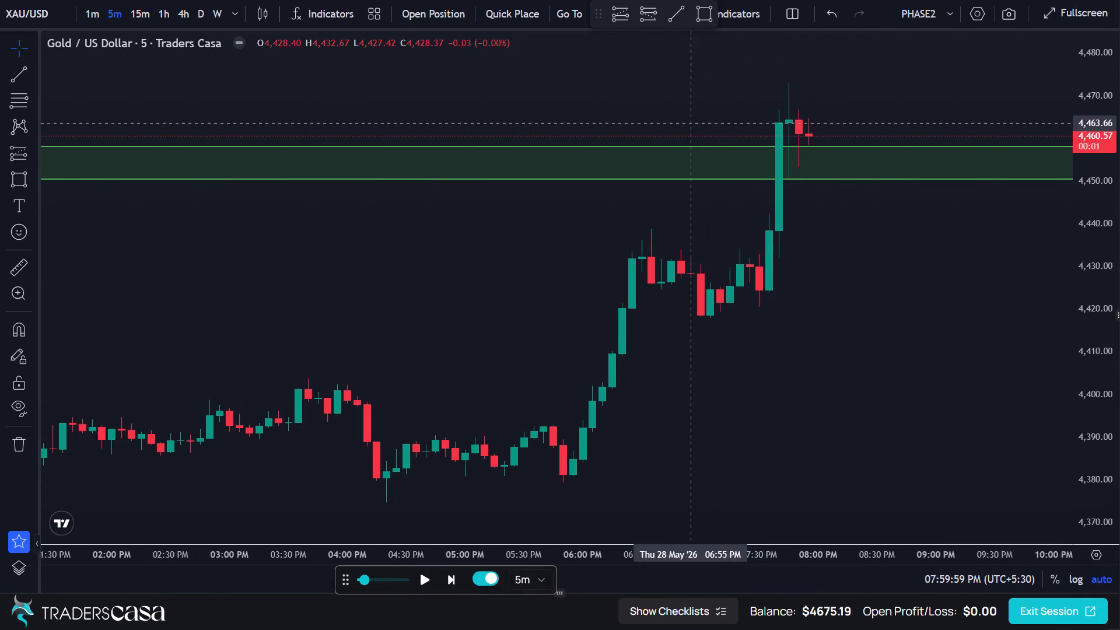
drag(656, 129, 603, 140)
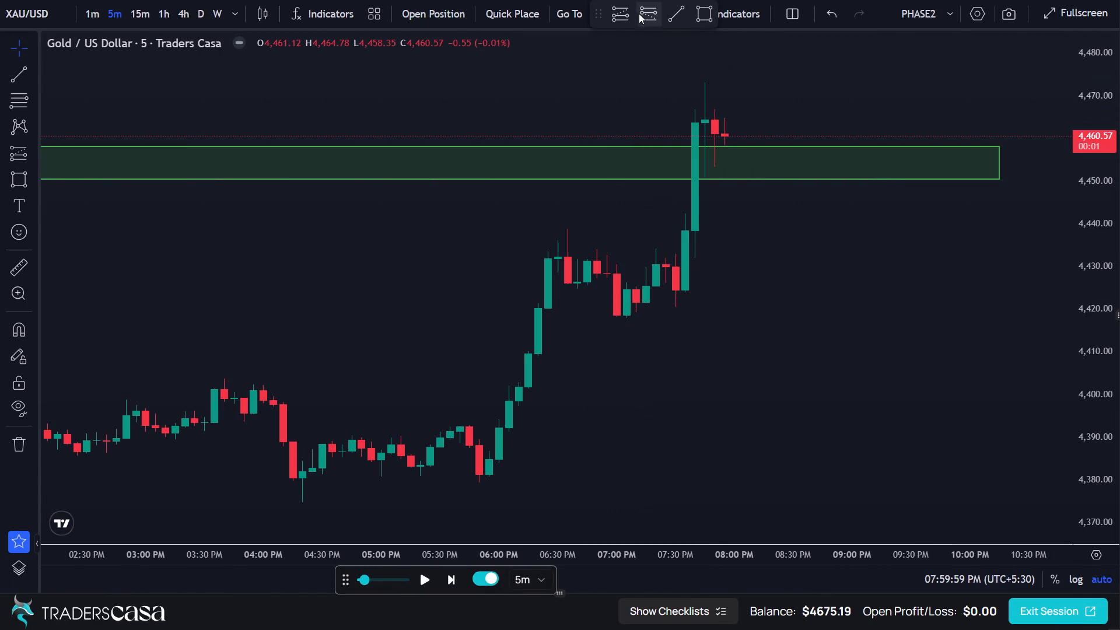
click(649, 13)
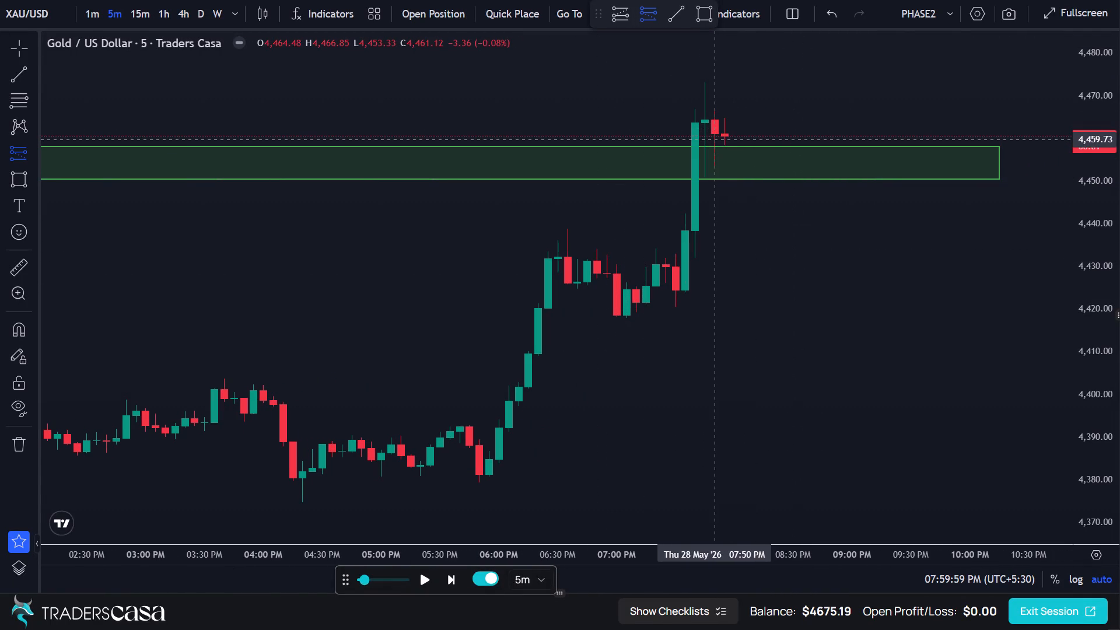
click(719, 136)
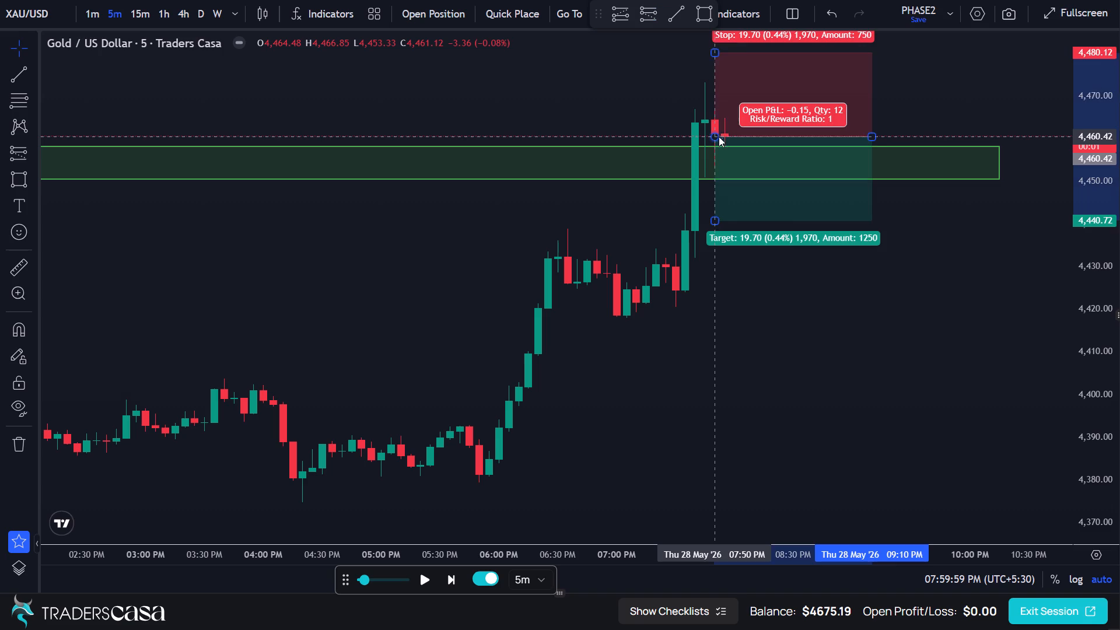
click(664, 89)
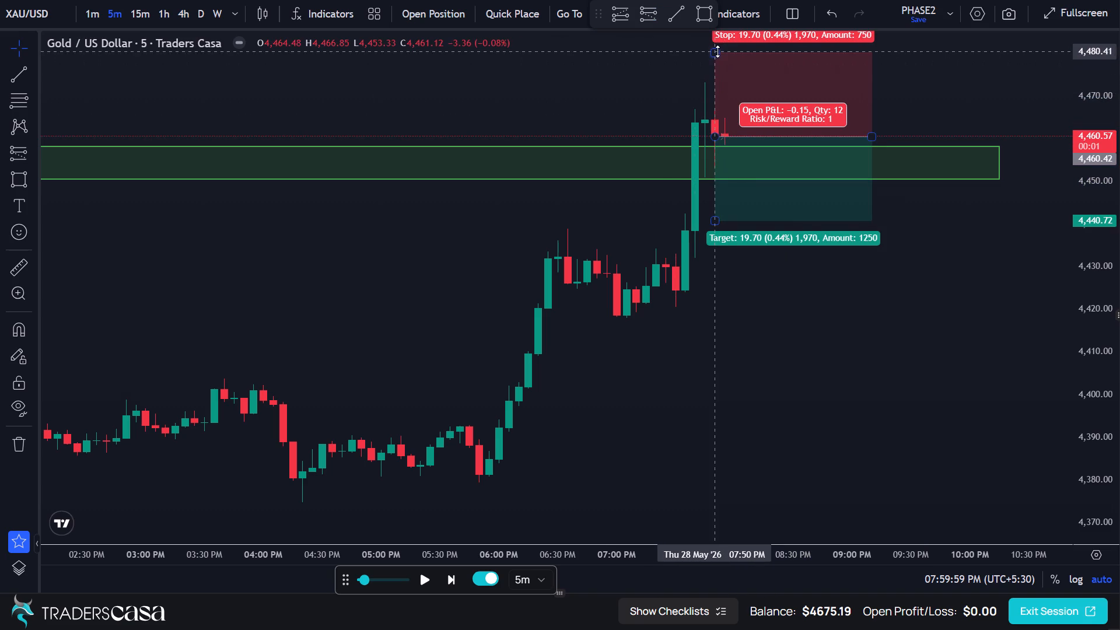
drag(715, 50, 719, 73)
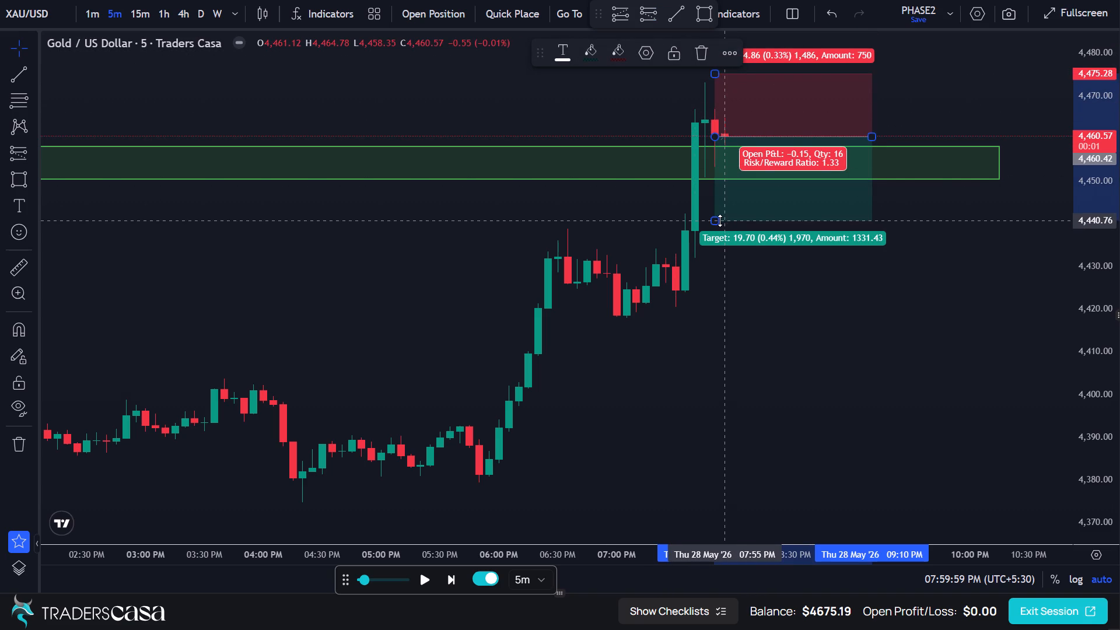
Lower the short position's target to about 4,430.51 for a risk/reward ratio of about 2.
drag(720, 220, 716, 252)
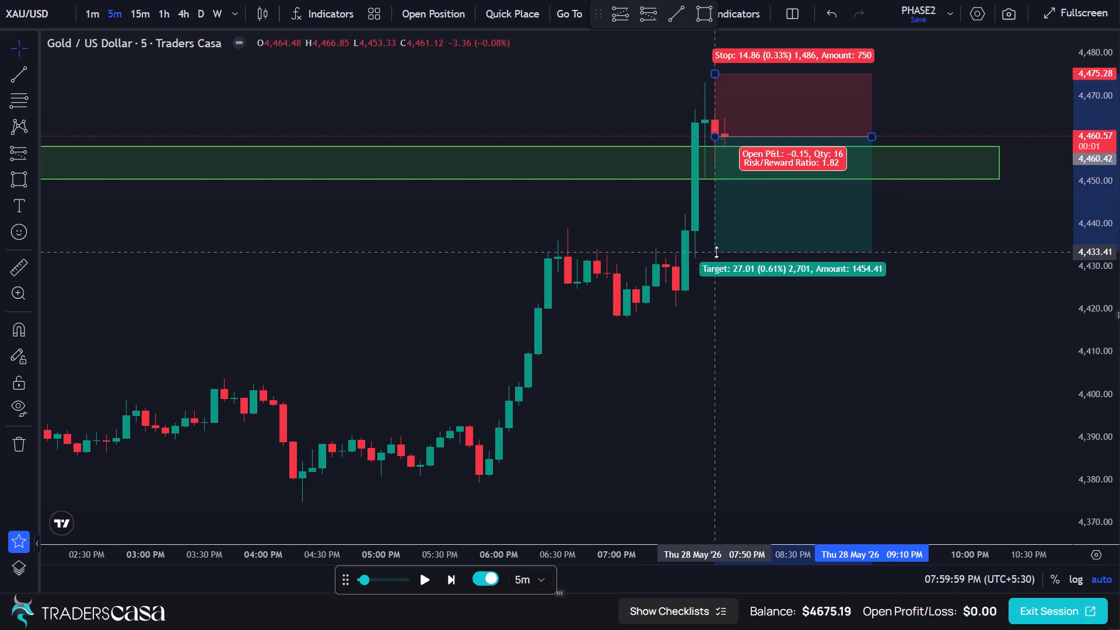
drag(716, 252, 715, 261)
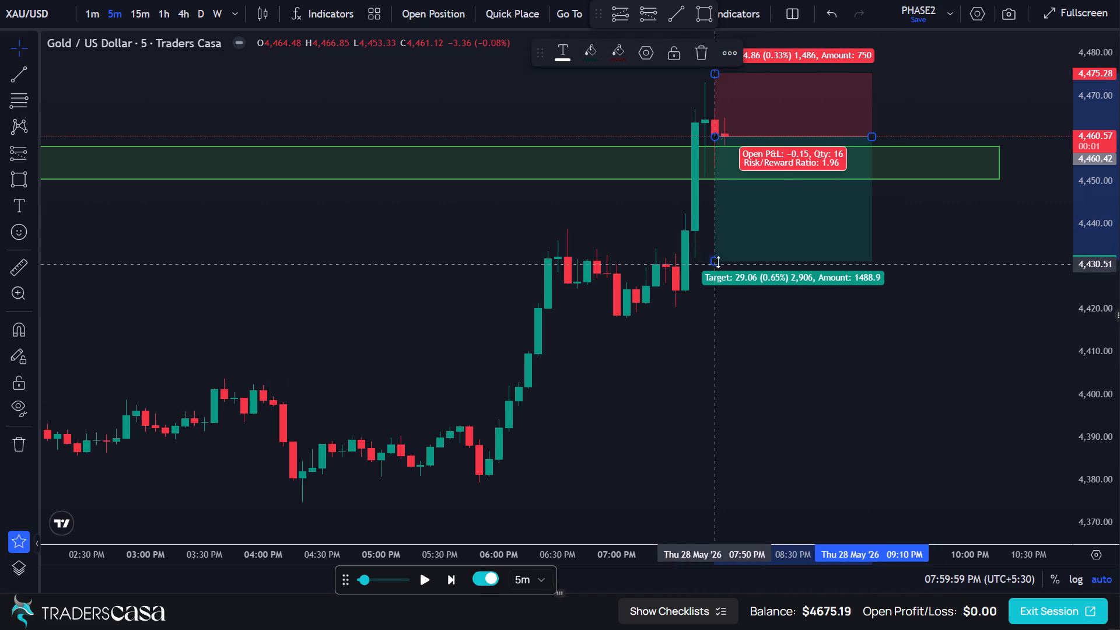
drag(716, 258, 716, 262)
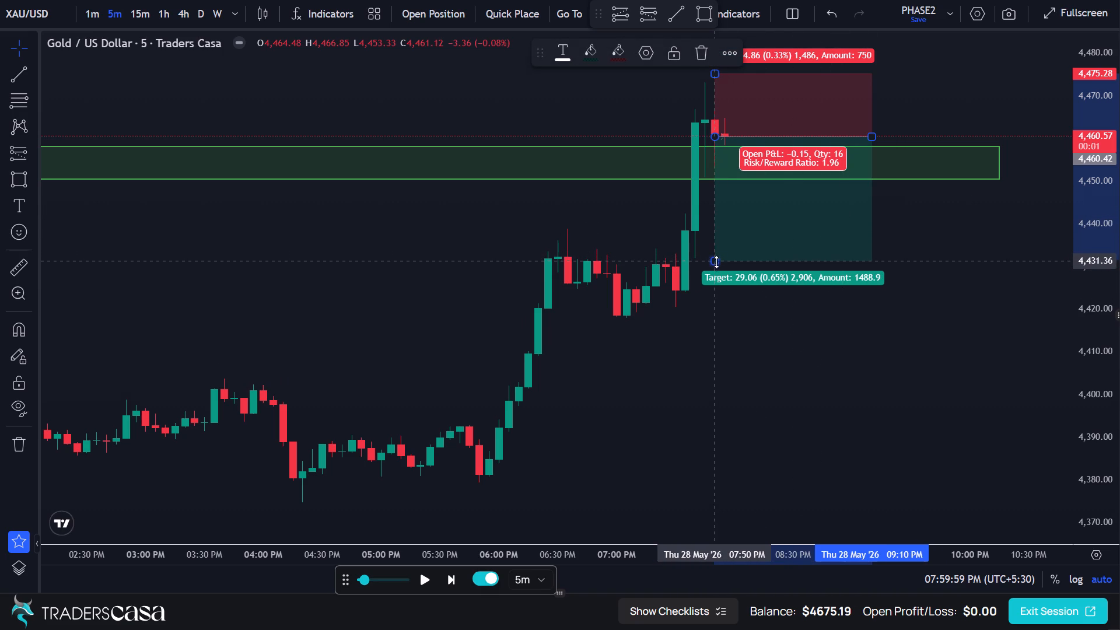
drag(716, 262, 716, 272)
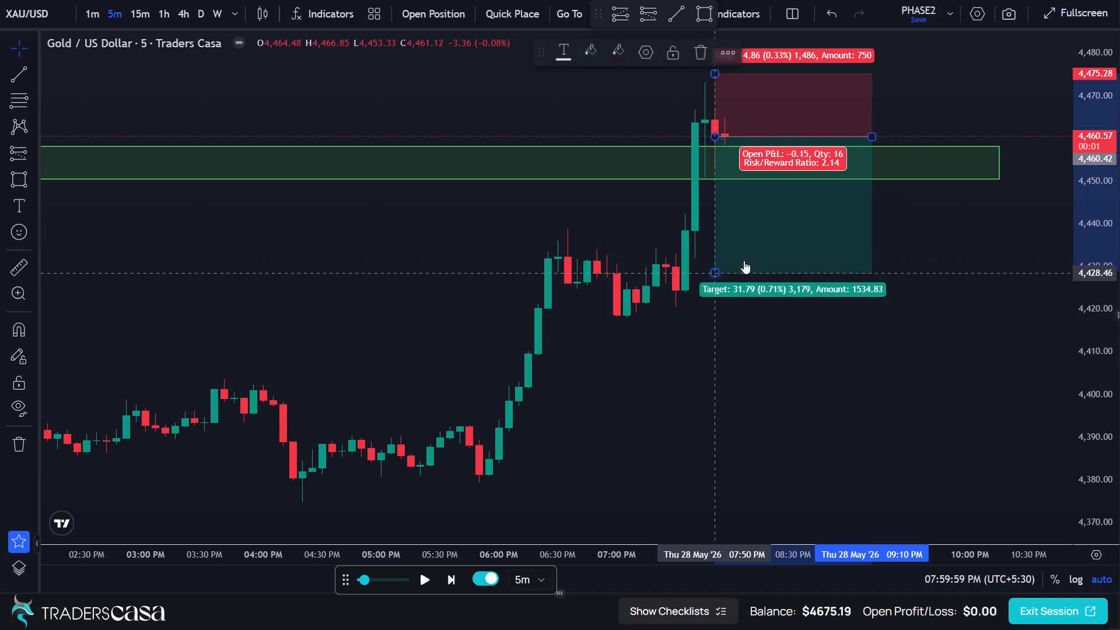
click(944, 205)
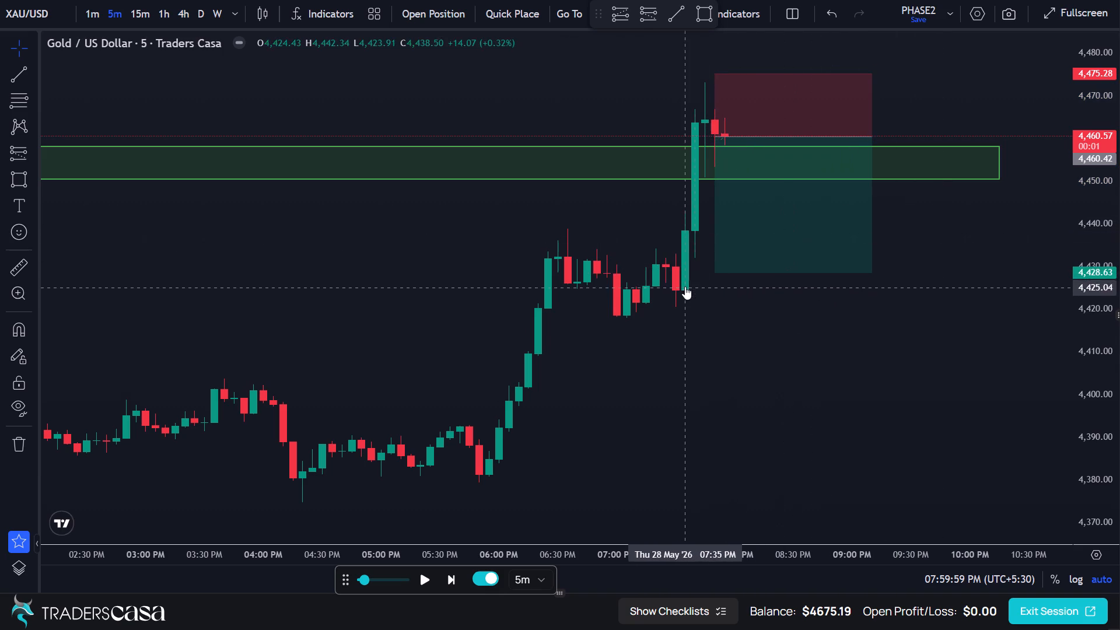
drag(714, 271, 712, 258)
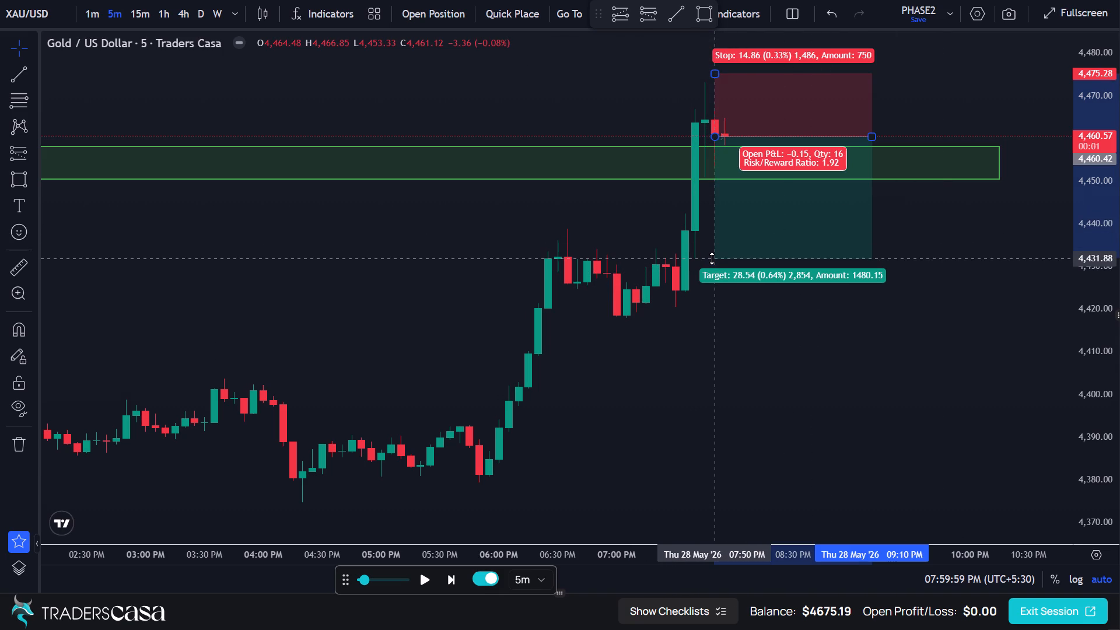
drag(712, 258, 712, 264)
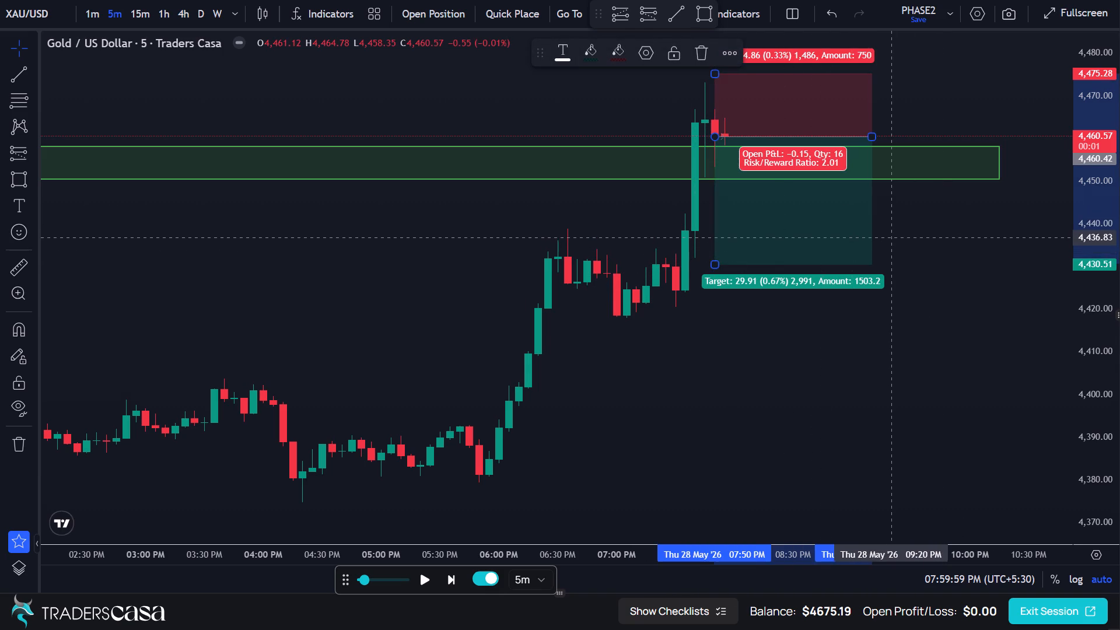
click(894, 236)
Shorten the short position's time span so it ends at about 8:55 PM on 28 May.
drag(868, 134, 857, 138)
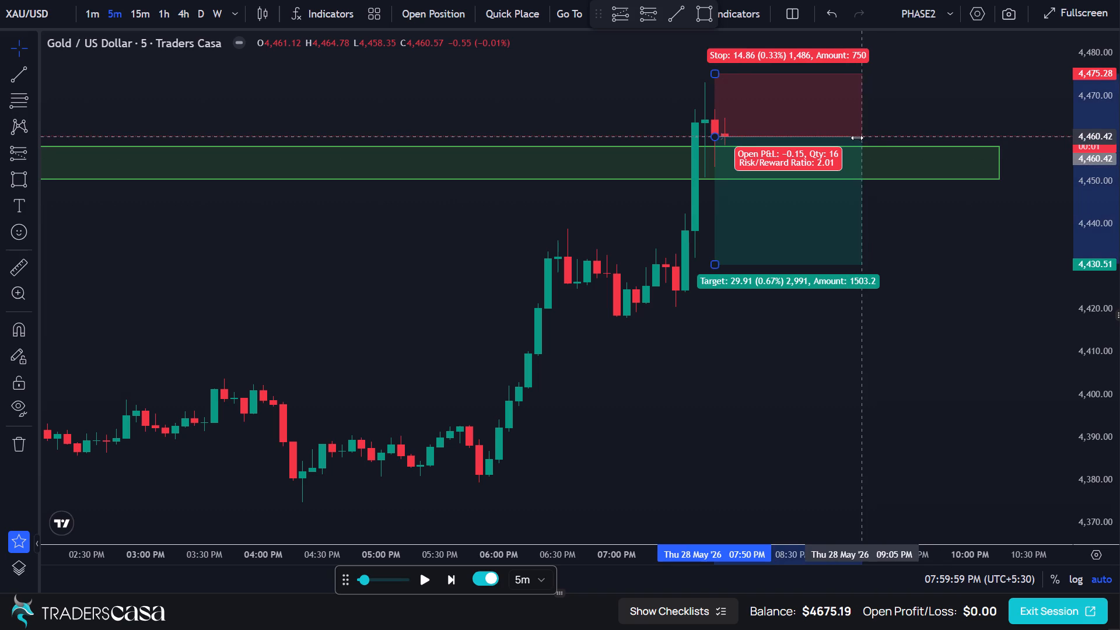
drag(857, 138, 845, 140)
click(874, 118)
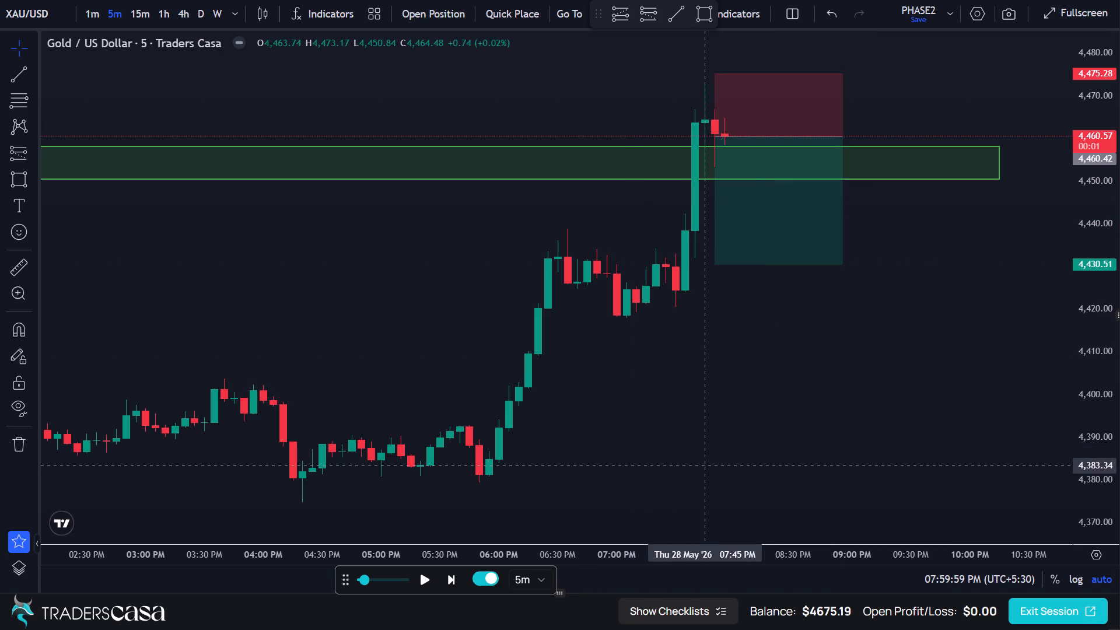
Advance the 5-minute replay seven candles to 08:34:59 PM.
click(448, 577)
click(448, 577)
triple_click(448, 577)
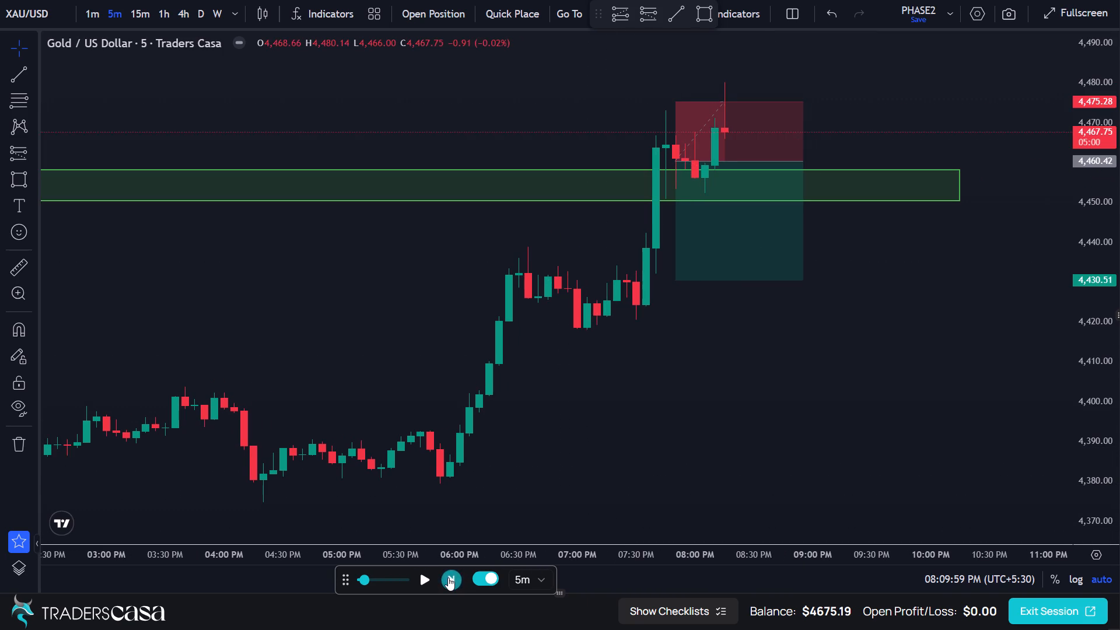
double_click(448, 577)
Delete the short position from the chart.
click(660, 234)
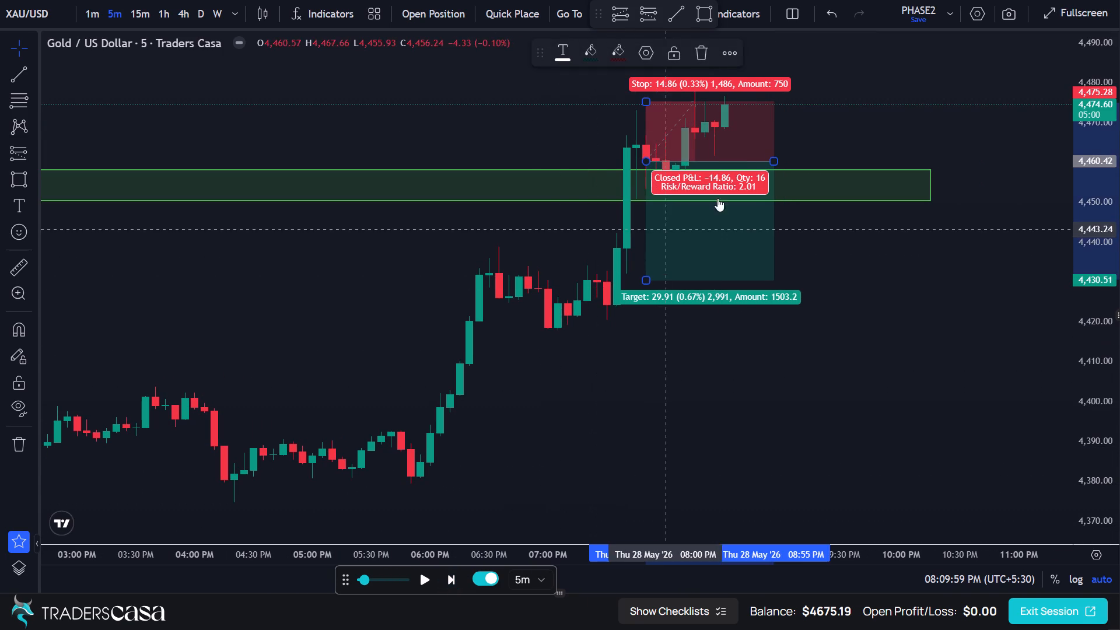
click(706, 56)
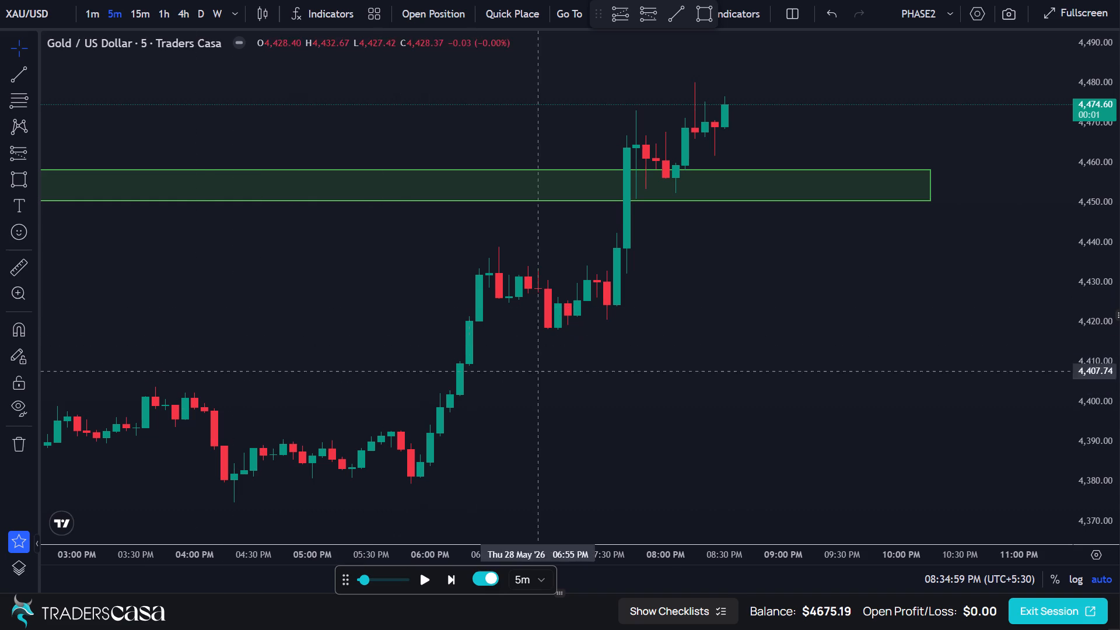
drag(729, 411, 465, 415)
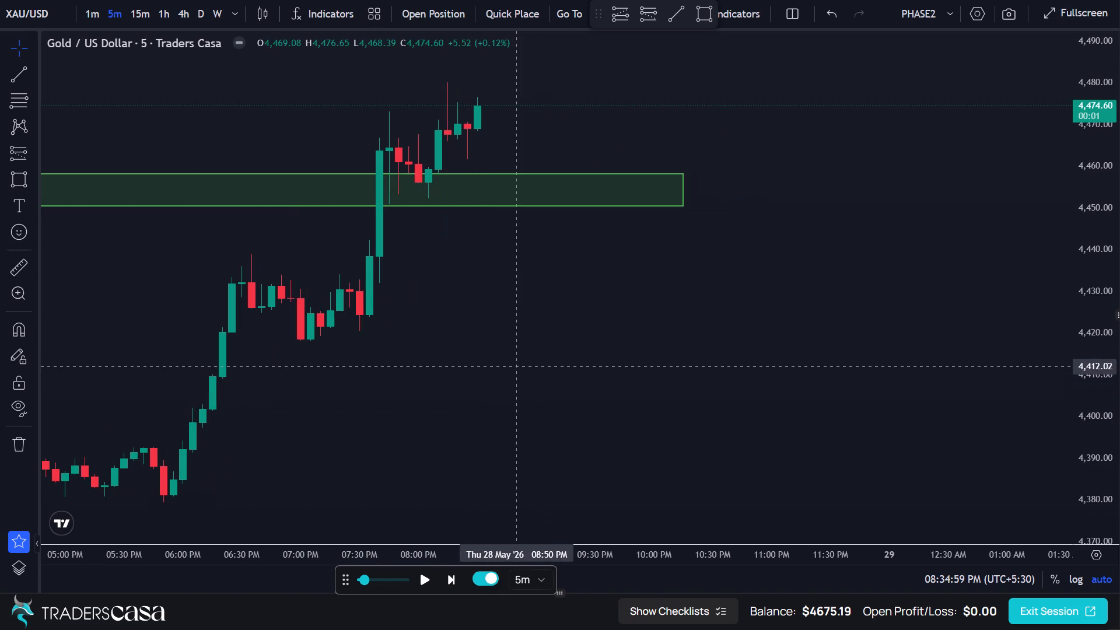
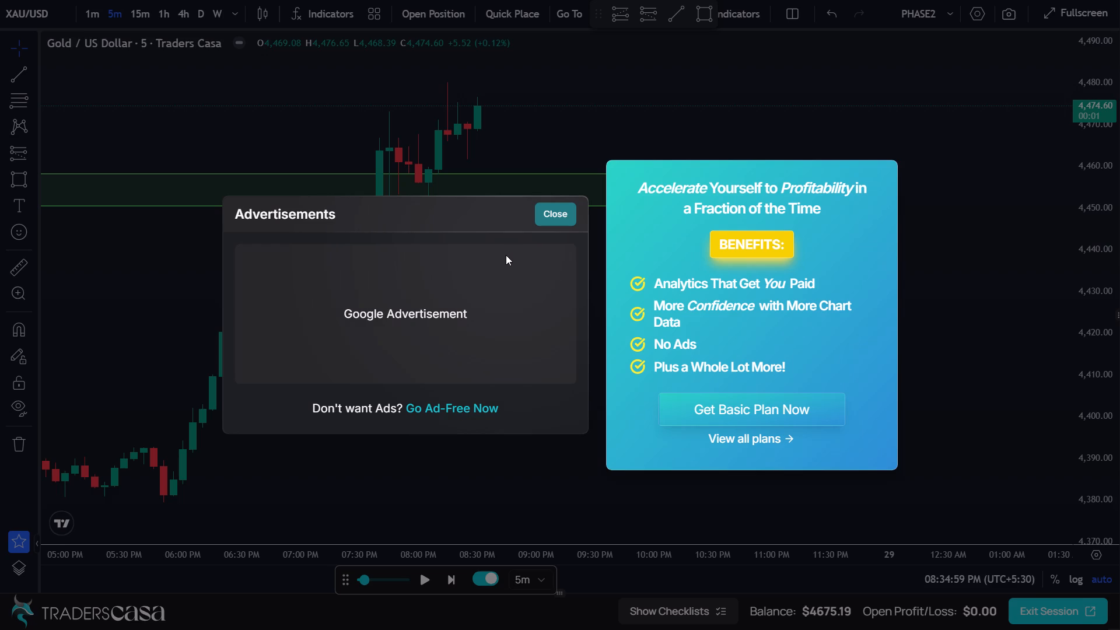
Close the advertisement pop-up covering the chart.
click(546, 216)
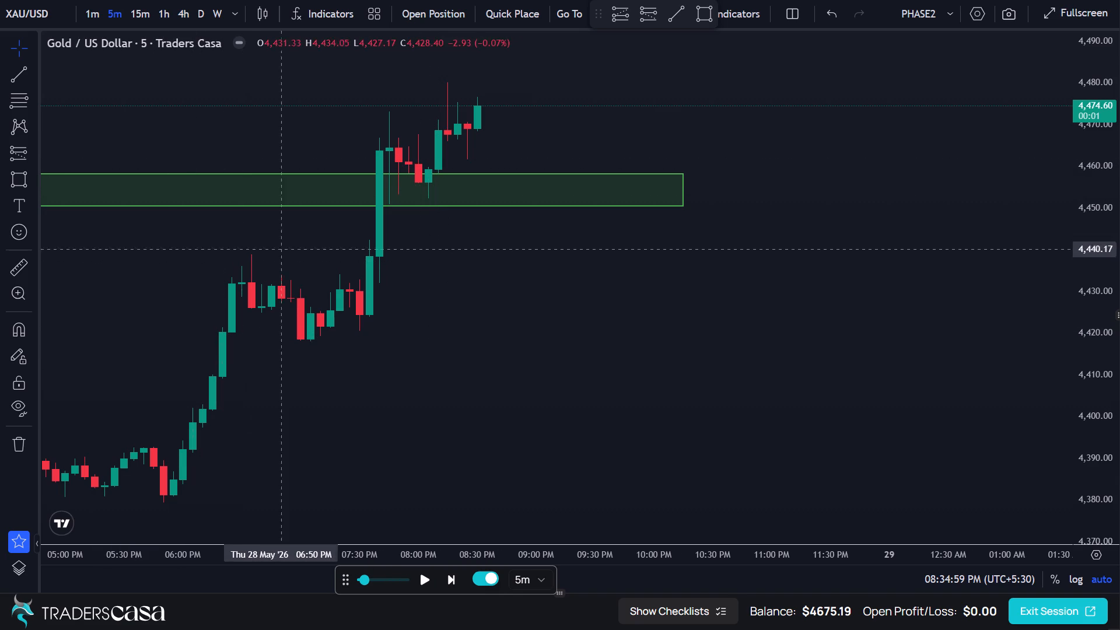
Advance the 5-minute replay three candles to 08:49:59 PM.
scroll(468, 194, up, 2)
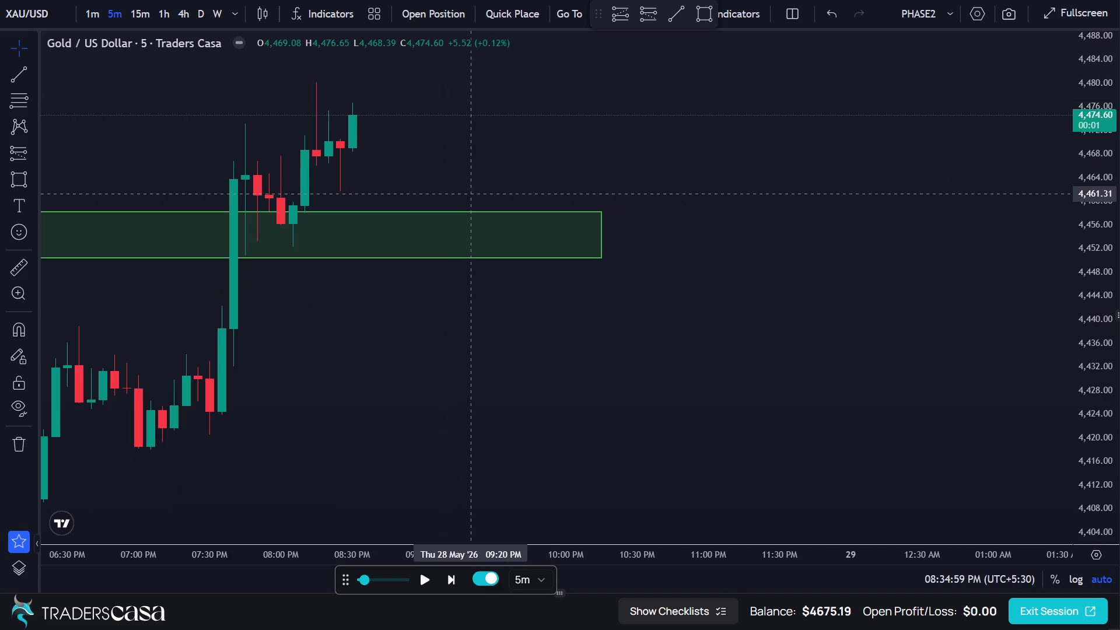
drag(443, 191, 494, 230)
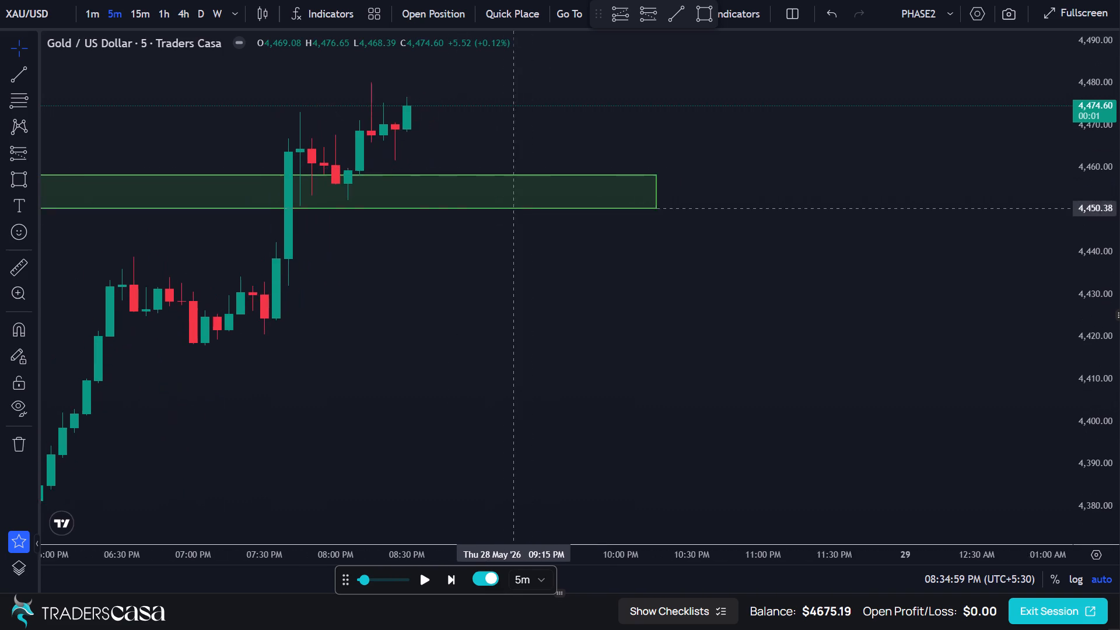
drag(494, 230, 491, 233)
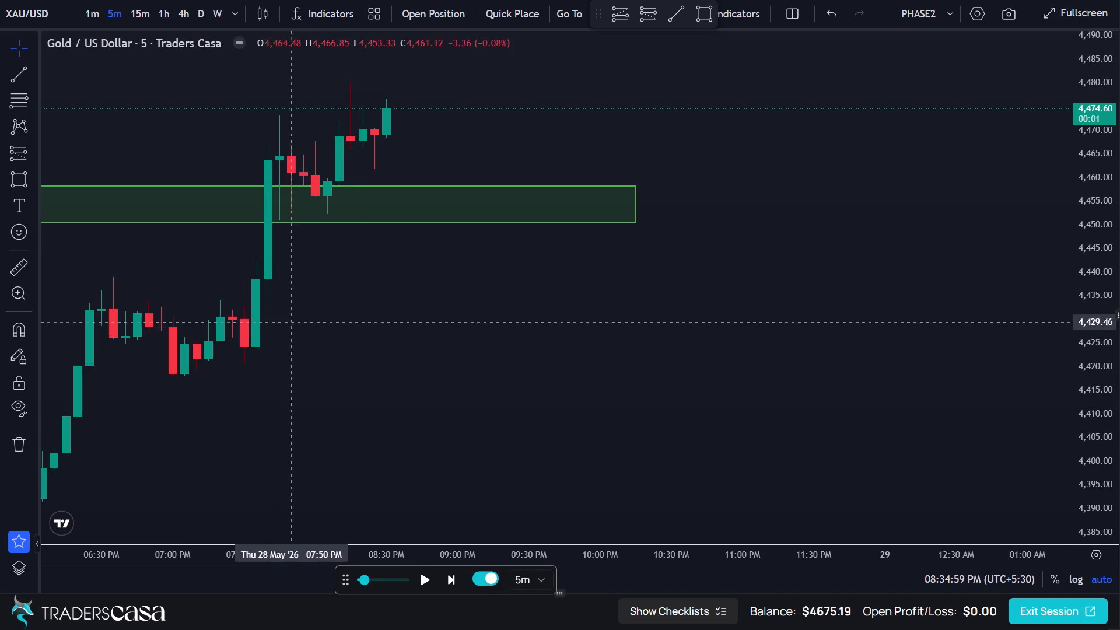
click(453, 581)
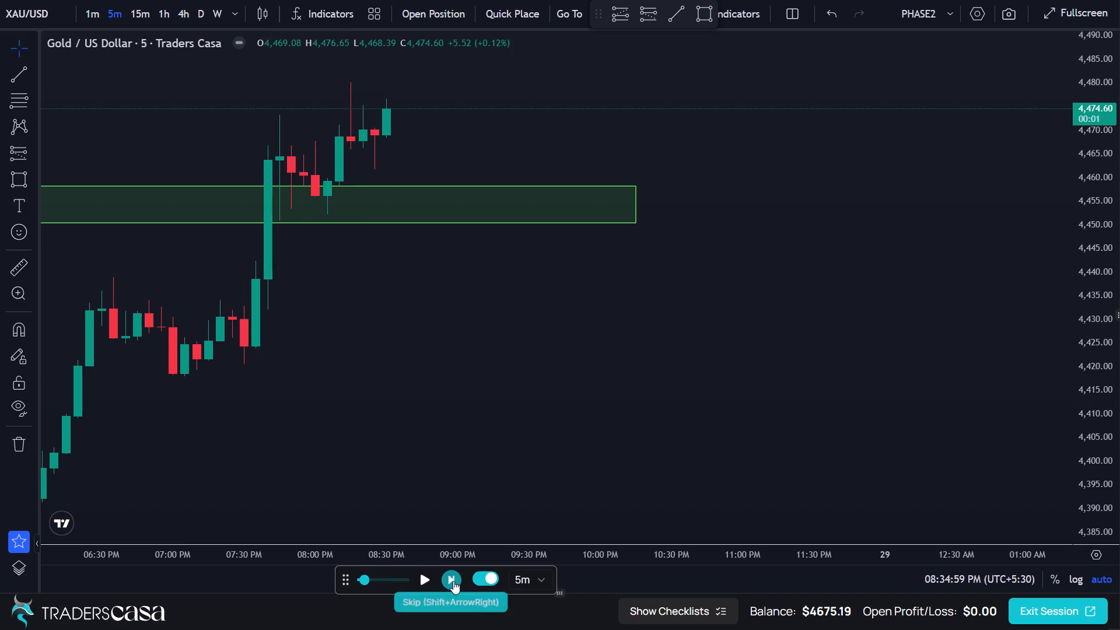
click(453, 581)
click(452, 581)
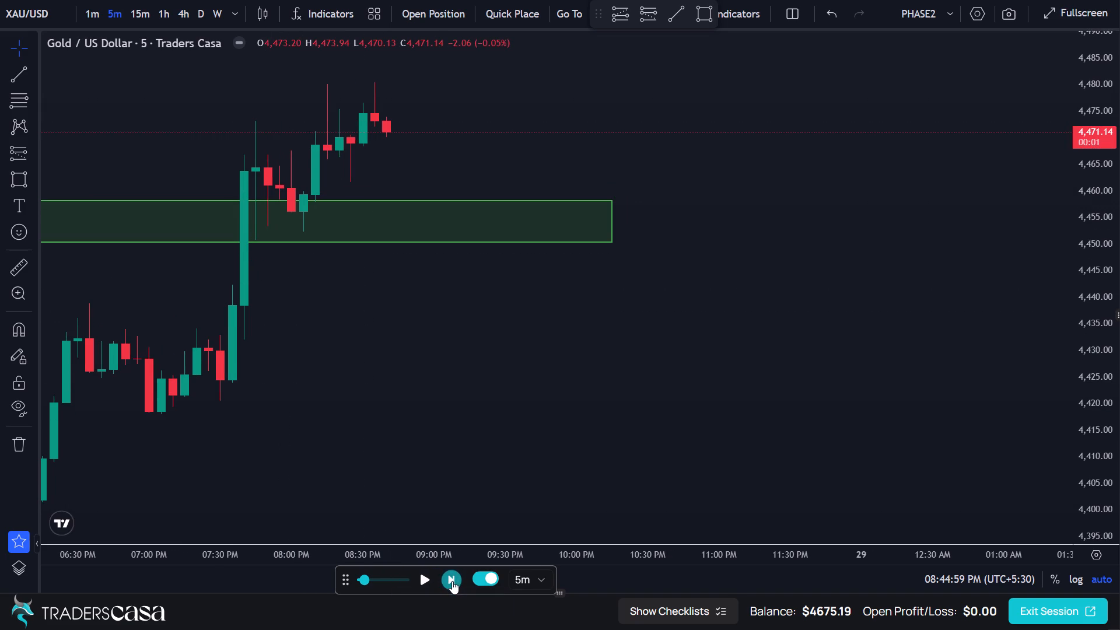
Examine the 28 May price action against the green zones and blue levels of the preceding days on the 5-minute chart.
drag(401, 318, 471, 375)
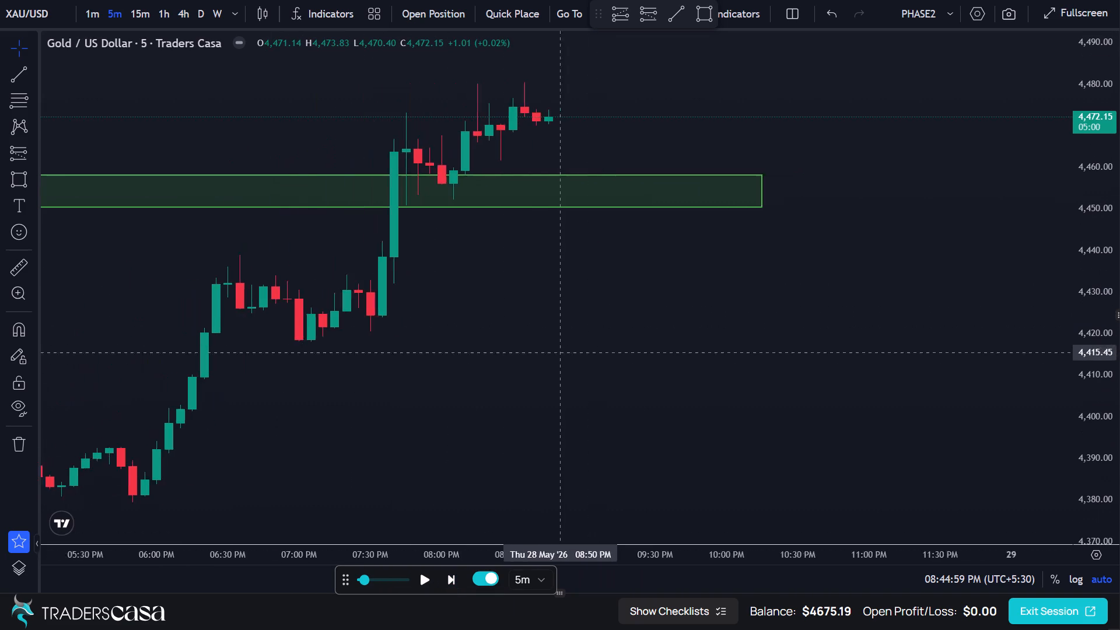
drag(471, 375, 452, 393)
drag(390, 400, 579, 216)
drag(568, 292, 520, 307)
scroll(512, 308, down, 10)
scroll(512, 309, up, 2)
scroll(512, 309, down, 4)
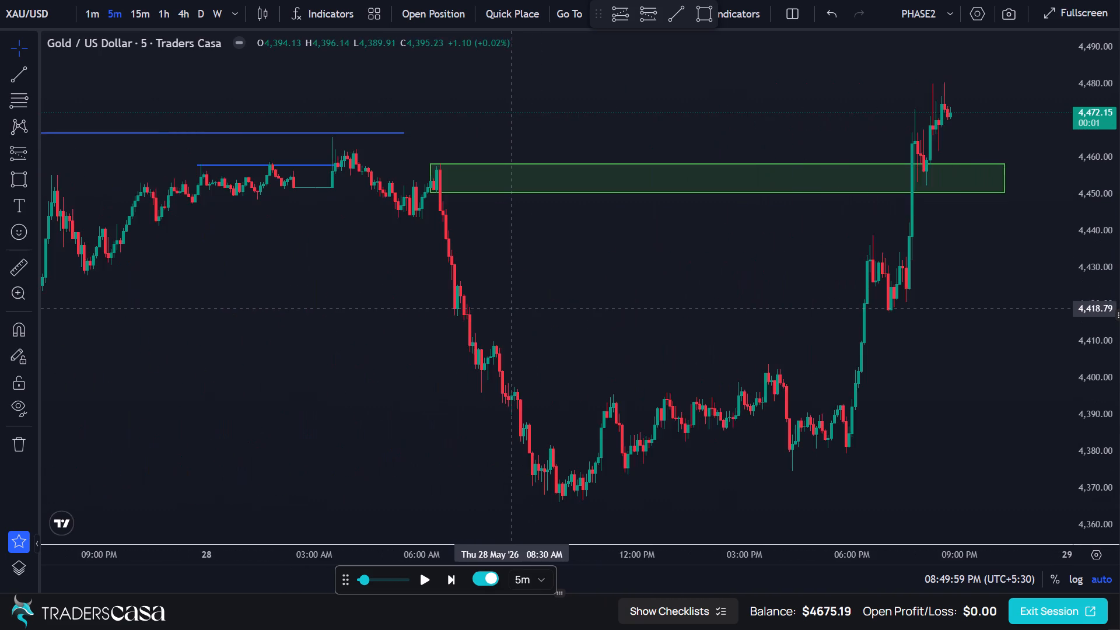
scroll(509, 309, down, 5)
scroll(507, 309, up, 2)
scroll(507, 309, down, 4)
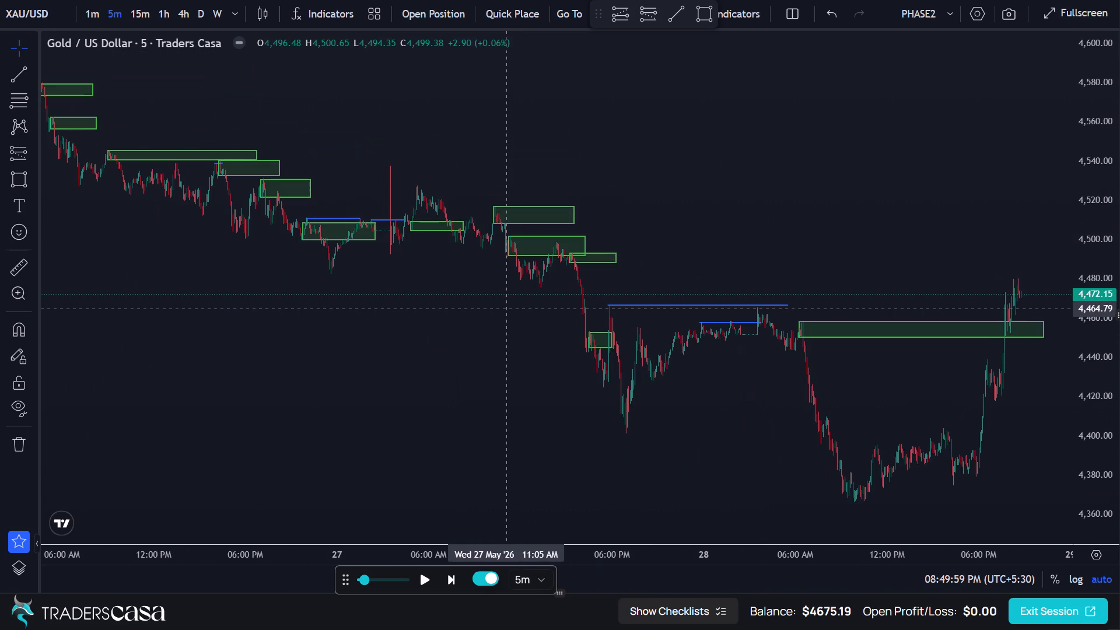
scroll(502, 307, up, 9)
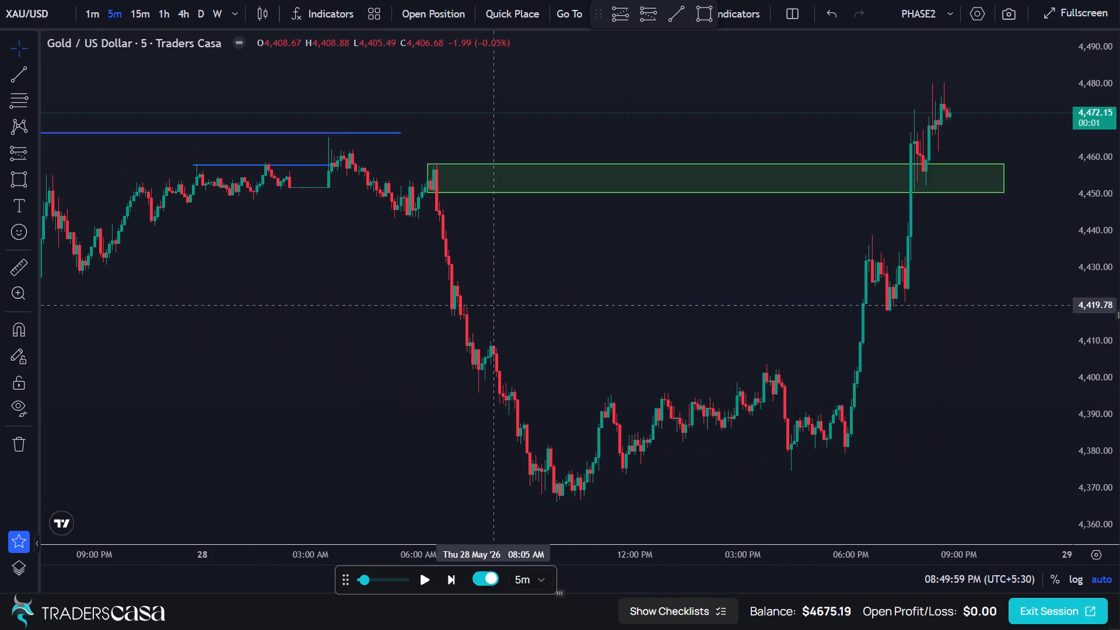
scroll(494, 305, up, 3)
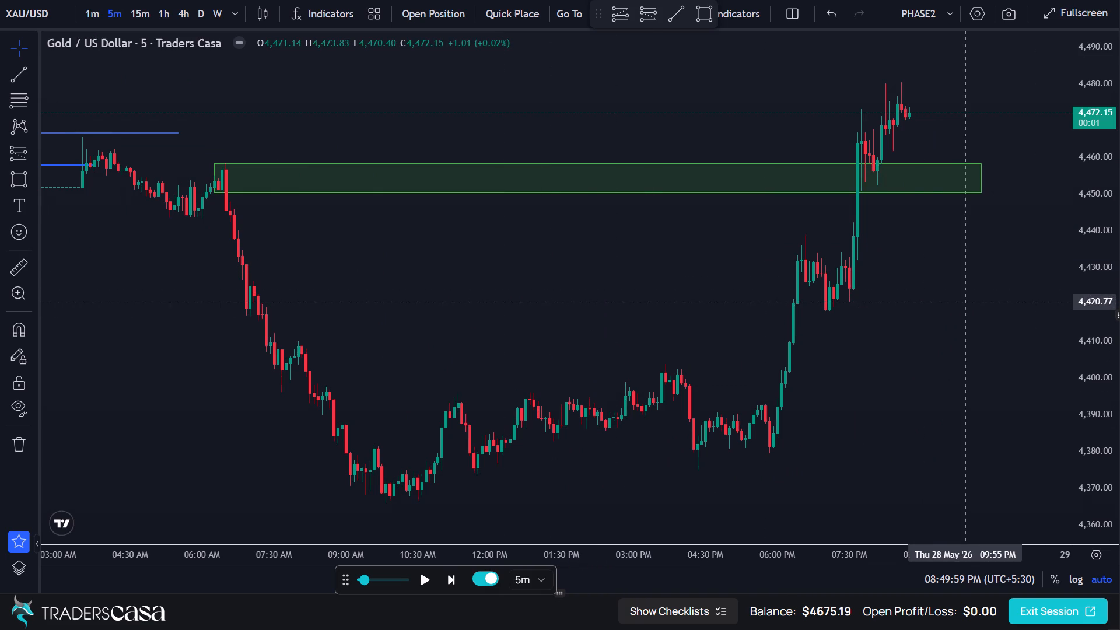
scroll(925, 302, up, 4)
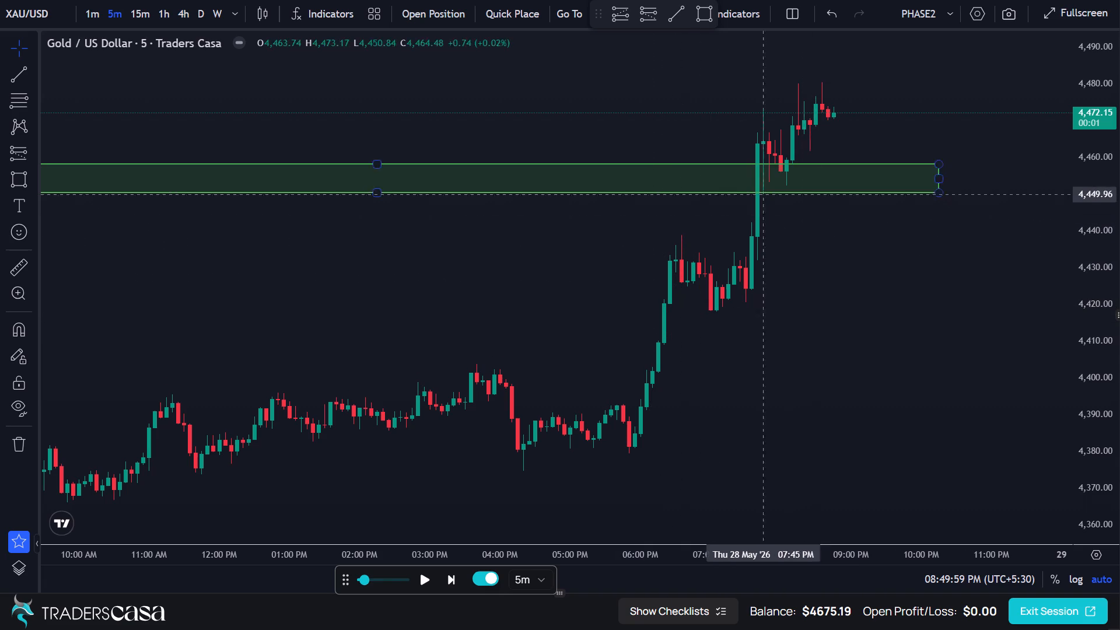
Switch the chart to the 15-minute timeframe and focus on the latest candles.
click(136, 13)
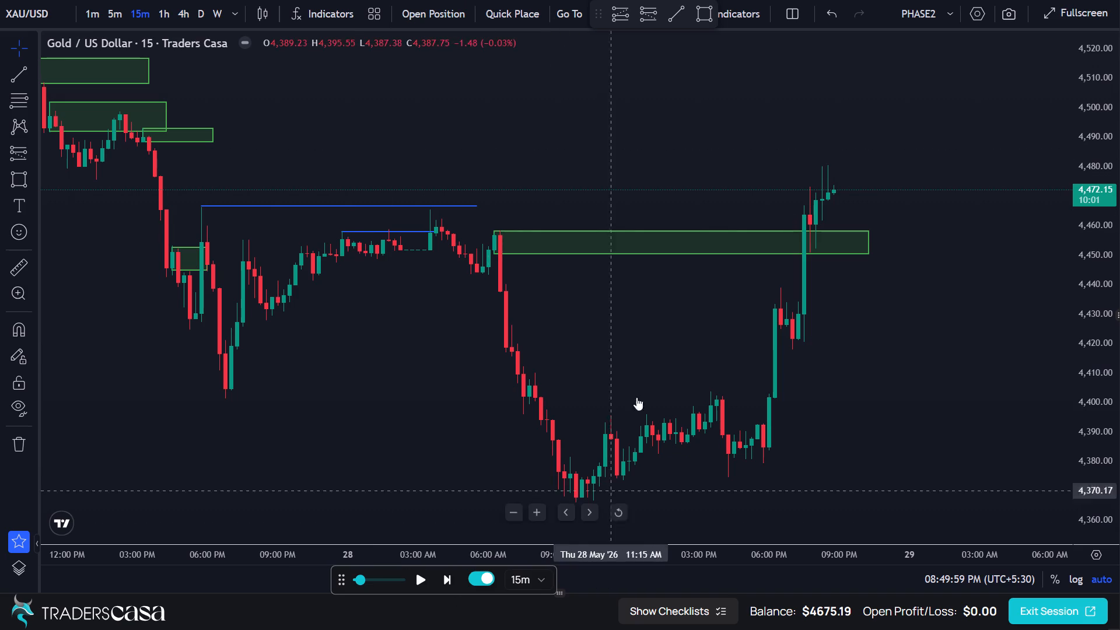
drag(632, 159, 453, 170)
scroll(513, 126, up, 2)
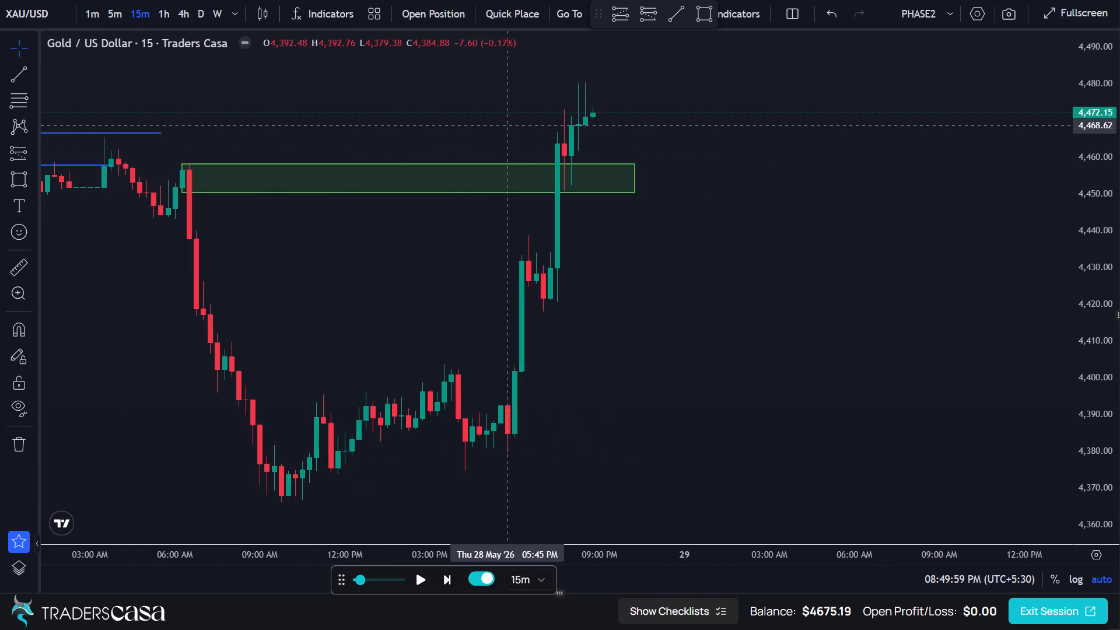
scroll(511, 125, up, 2)
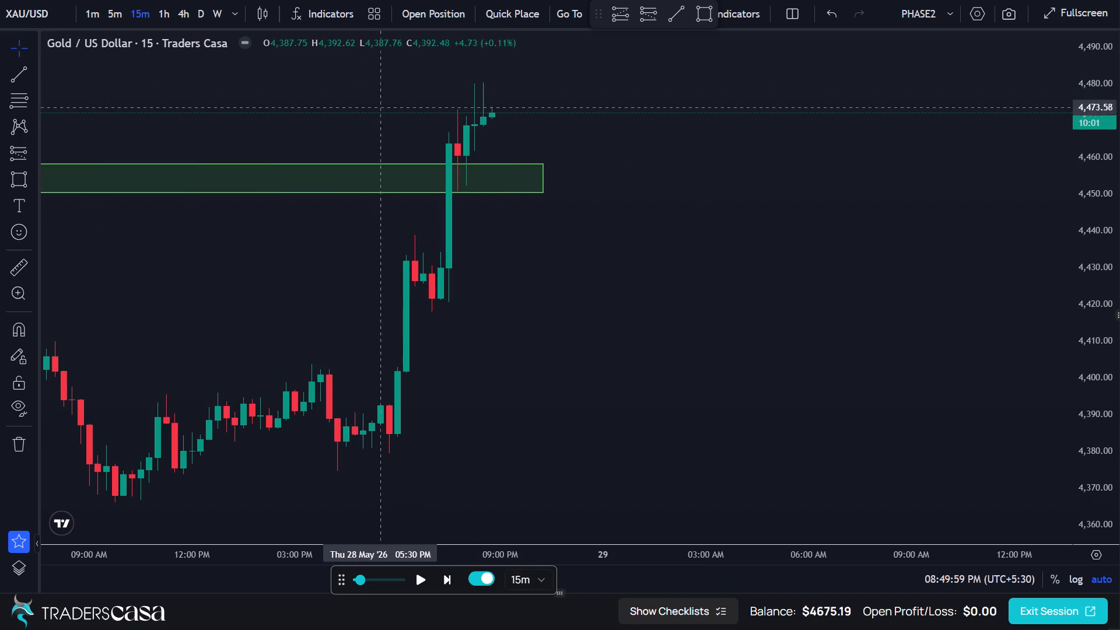
Advance the 15-minute replay nine candles to 10:59:59 PM.
click(437, 579)
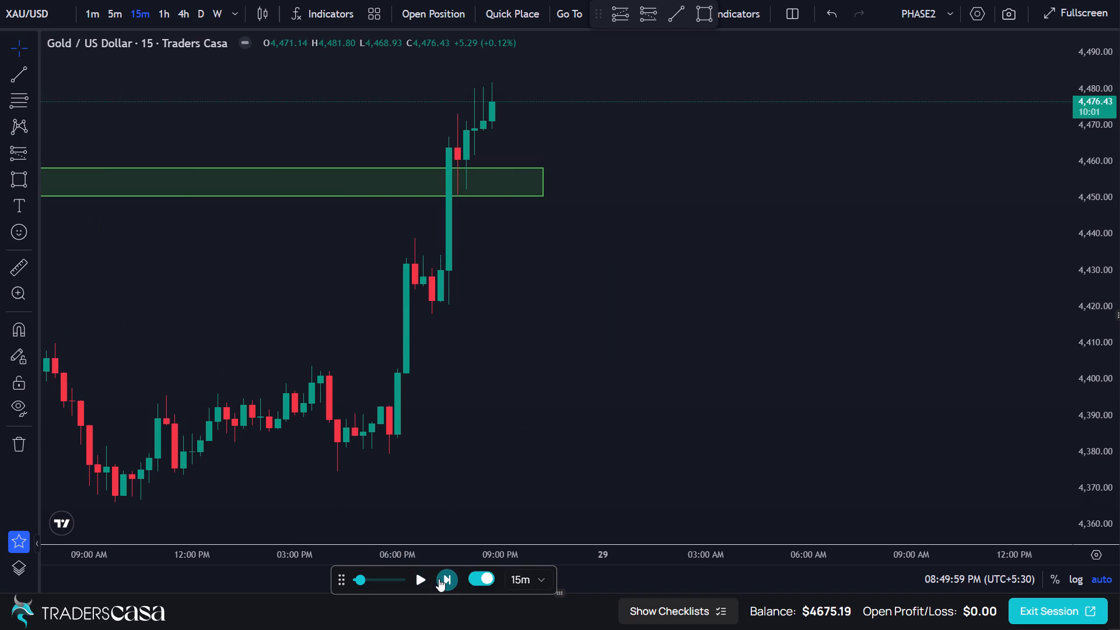
click(439, 579)
click(439, 579)
click(439, 579)
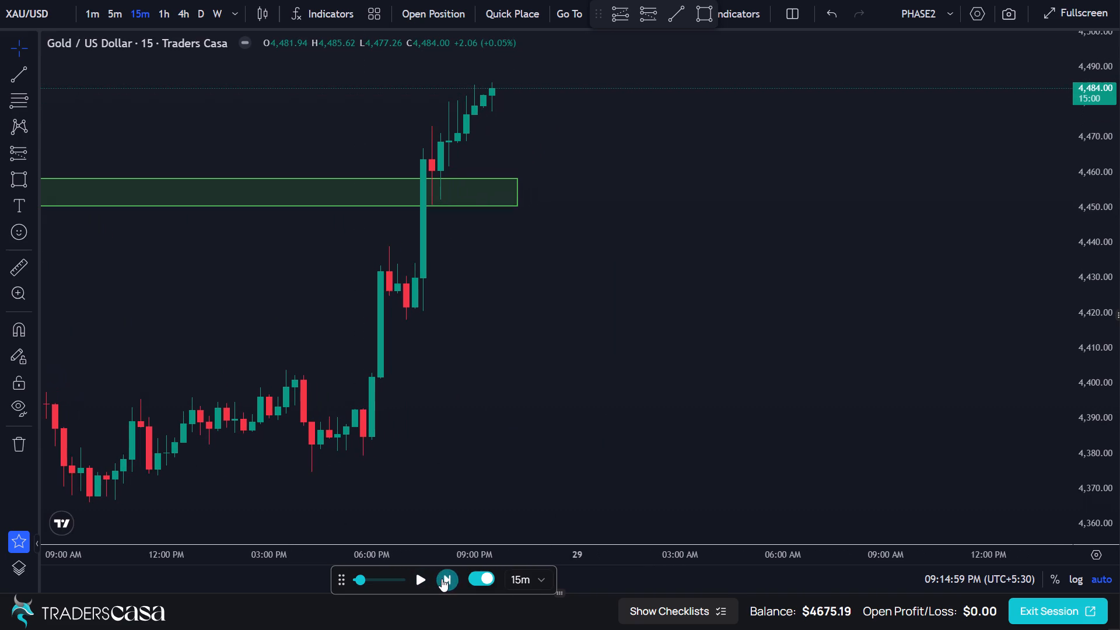
click(442, 579)
click(443, 579)
click(444, 579)
click(444, 579)
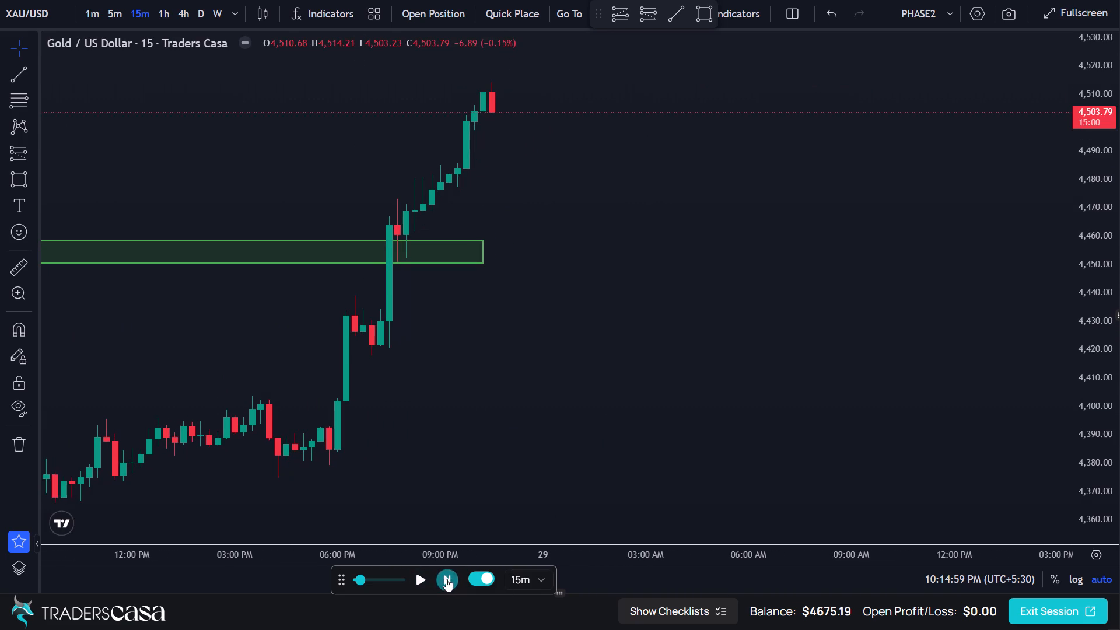
click(446, 579)
Shorten the 27 May zone between 4,492.01 and 4,501.85 so it ends at about 2:00 PM that day.
scroll(508, 244, down, 7)
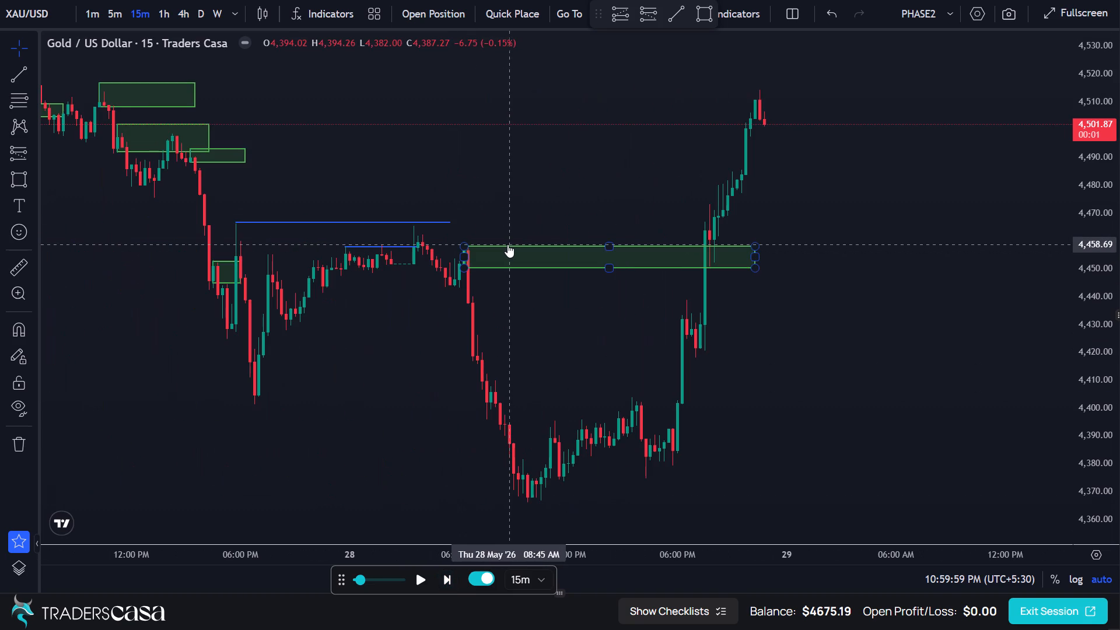
drag(209, 141, 283, 136)
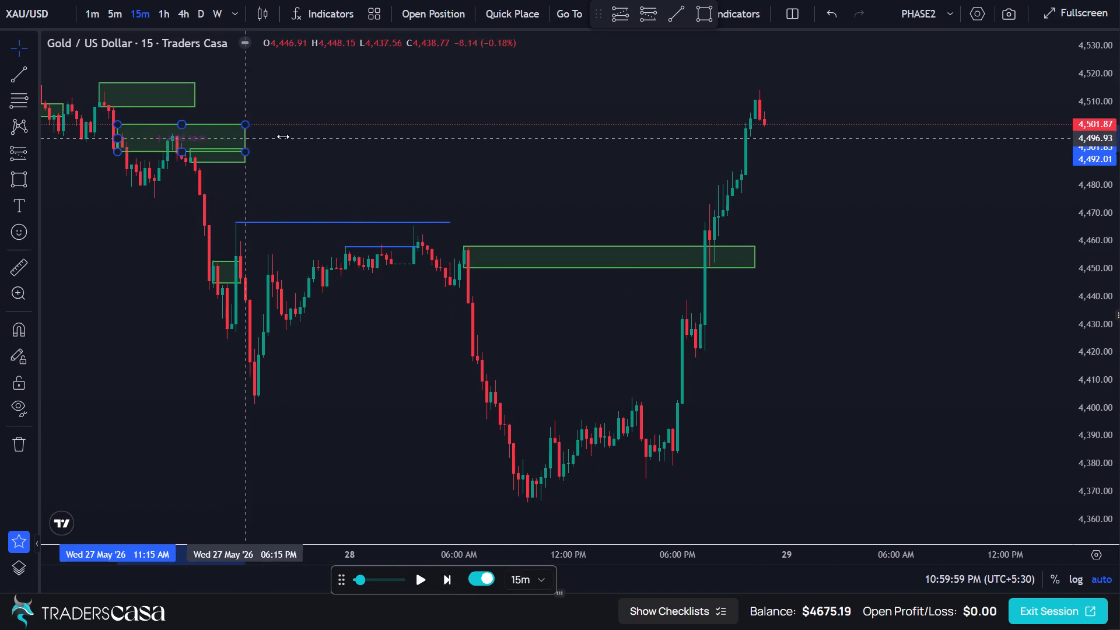
drag(283, 136, 166, 169)
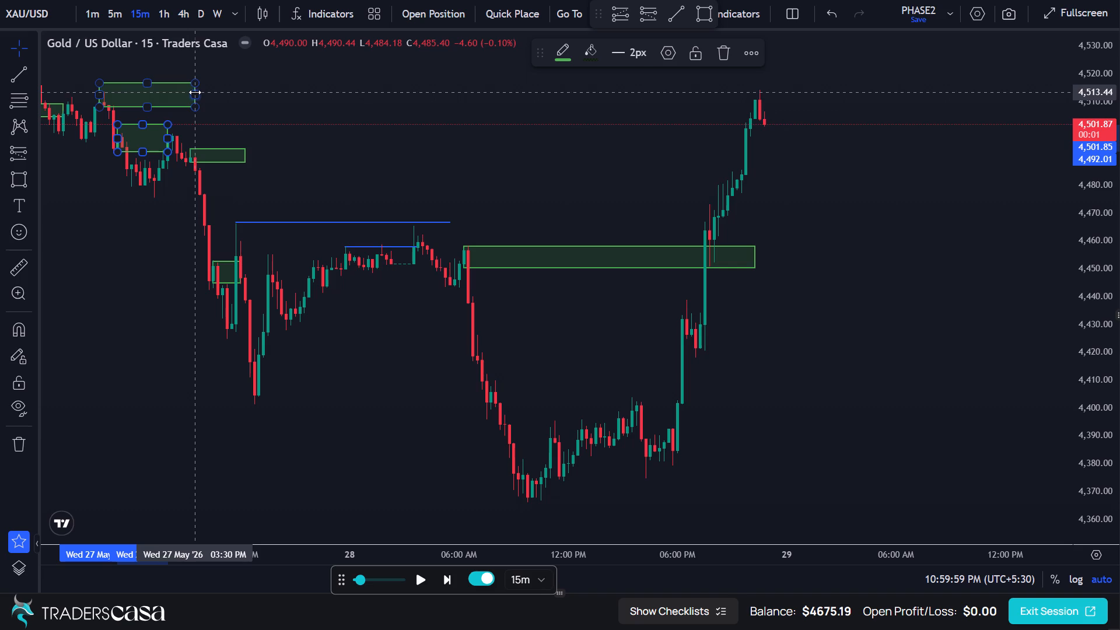
Extend the 27 May zone above 4,508 forward in time to about 4:45 AM on 29 May.
drag(195, 94, 874, 70)
click(961, 115)
Switch the chart to the 5-minute timeframe.
scroll(807, 186, down, 1)
scroll(807, 186, up, 1)
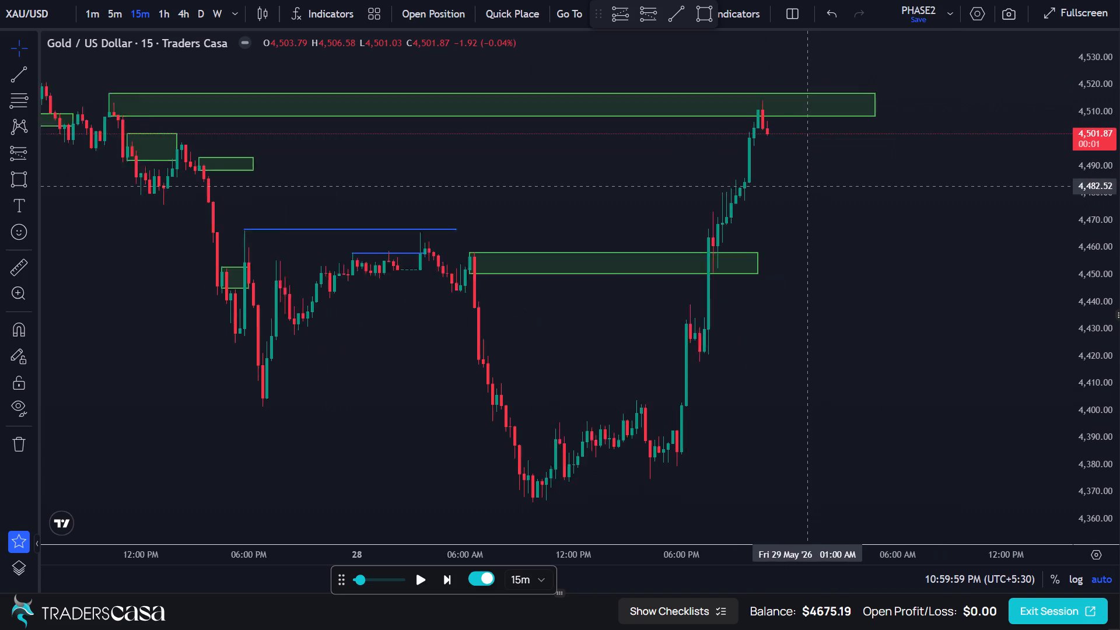
scroll(807, 186, up, 7)
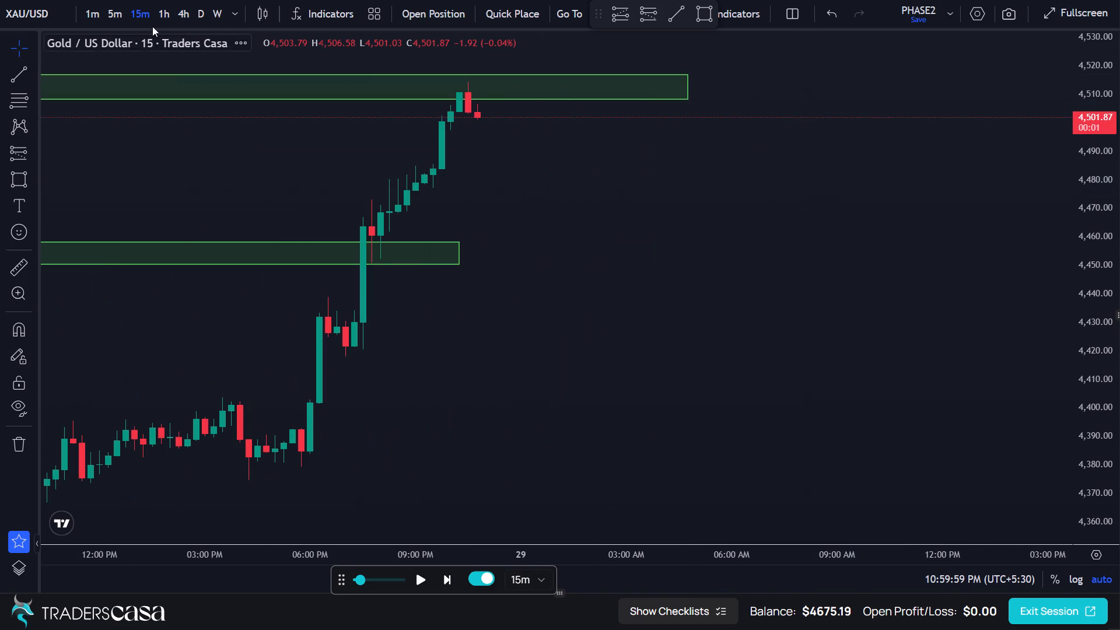
click(123, 17)
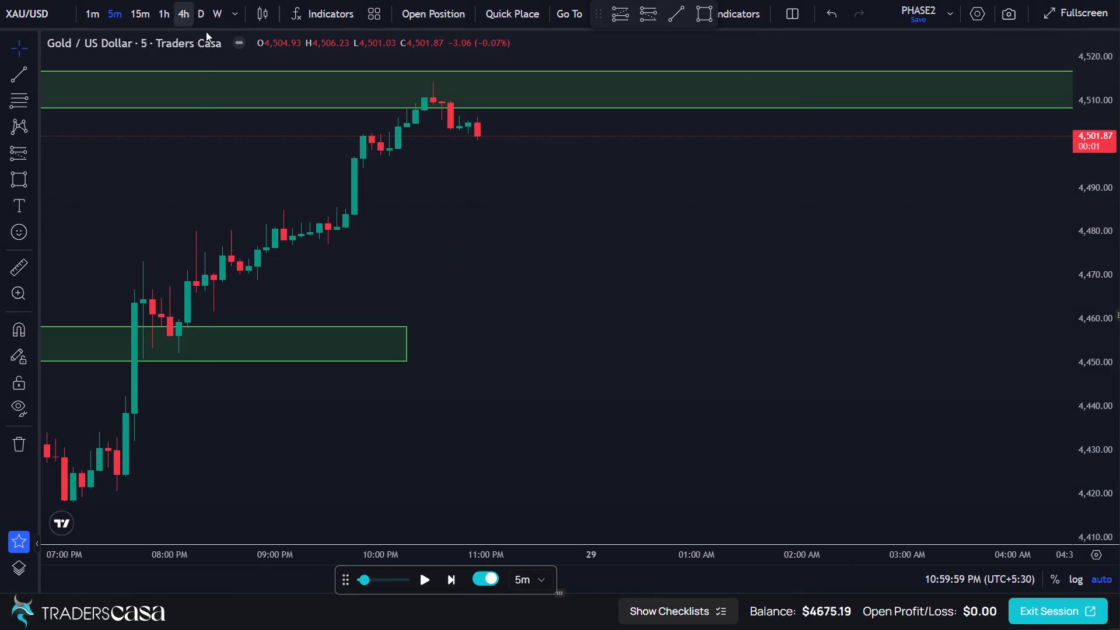
Place a short position with its entry at 4,503.75 on the 10:40 PM candle of 28 May.
click(21, 155)
click(452, 128)
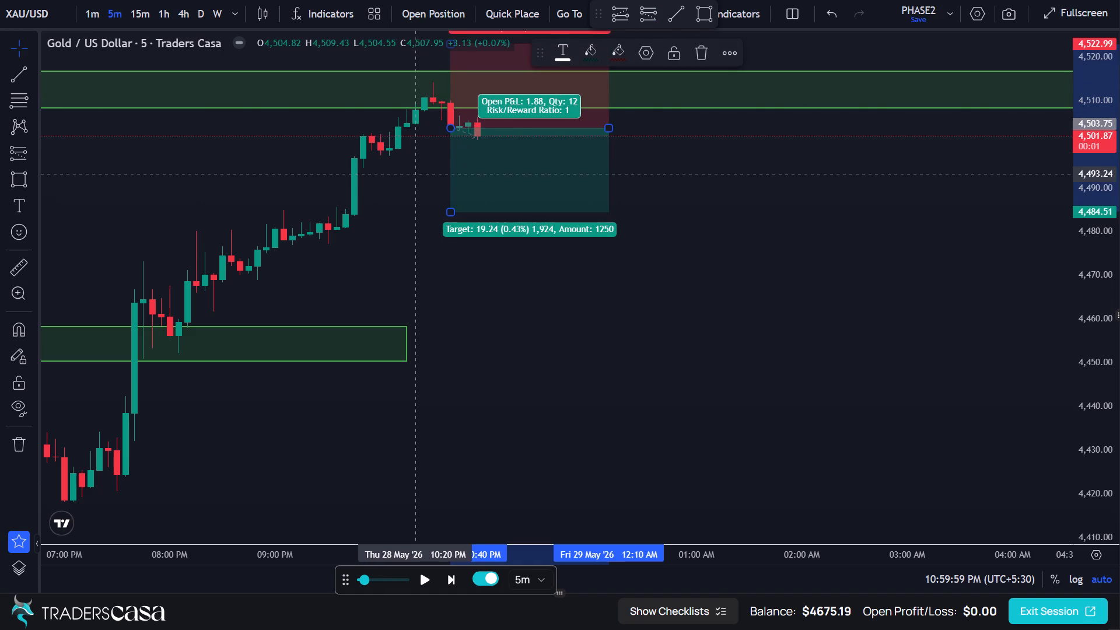
click(417, 176)
Lower the short position's stop to about 4,519.91, just above the upper green zone.
drag(417, 176, 563, 172)
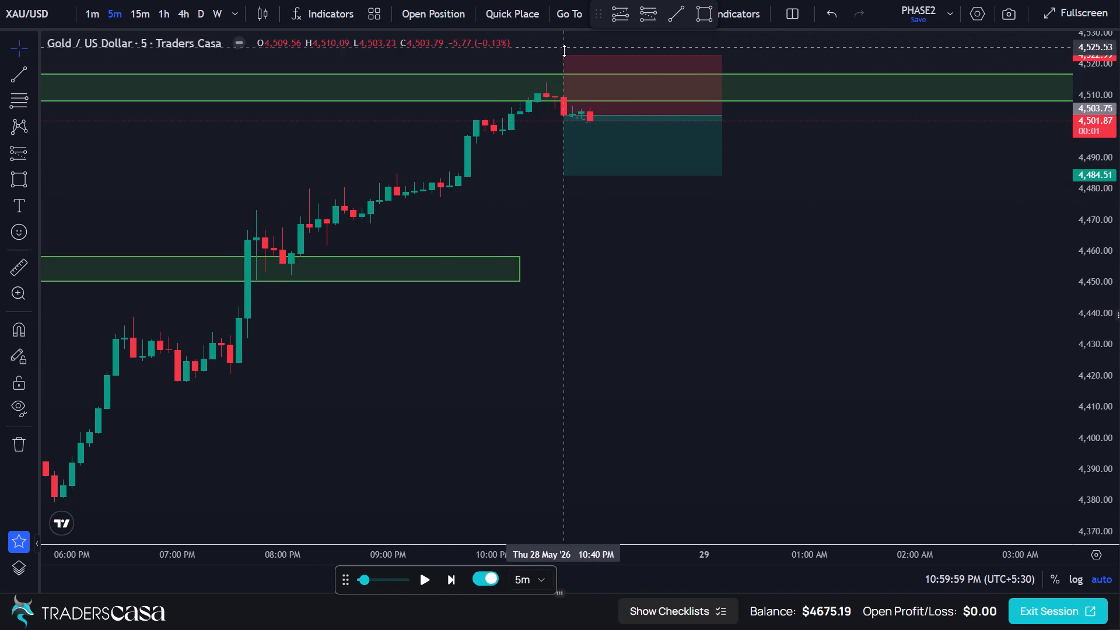
drag(564, 56, 565, 62)
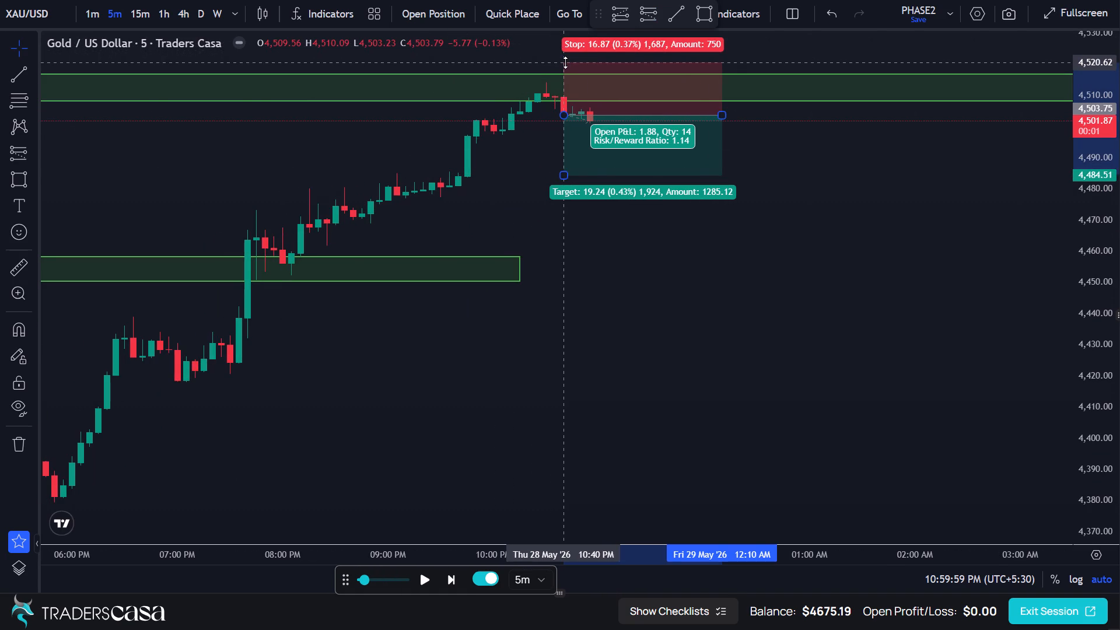
drag(565, 62, 565, 65)
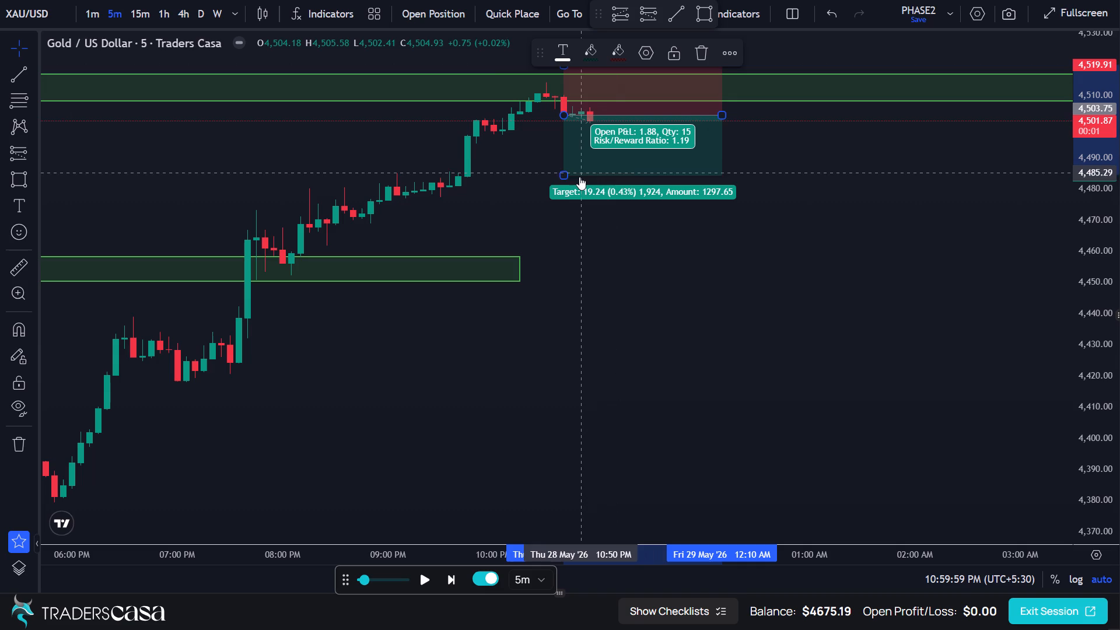
Lower the short position's target to about 4,461.66 for a risk/reward ratio of about 2.6.
drag(565, 176, 566, 242)
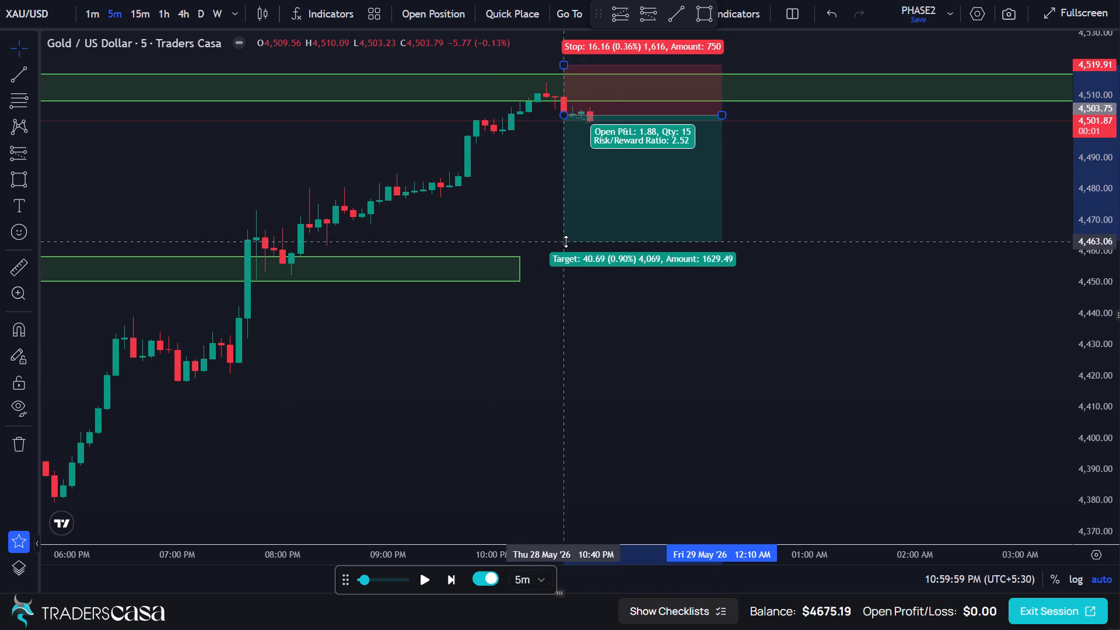
drag(566, 242, 566, 246)
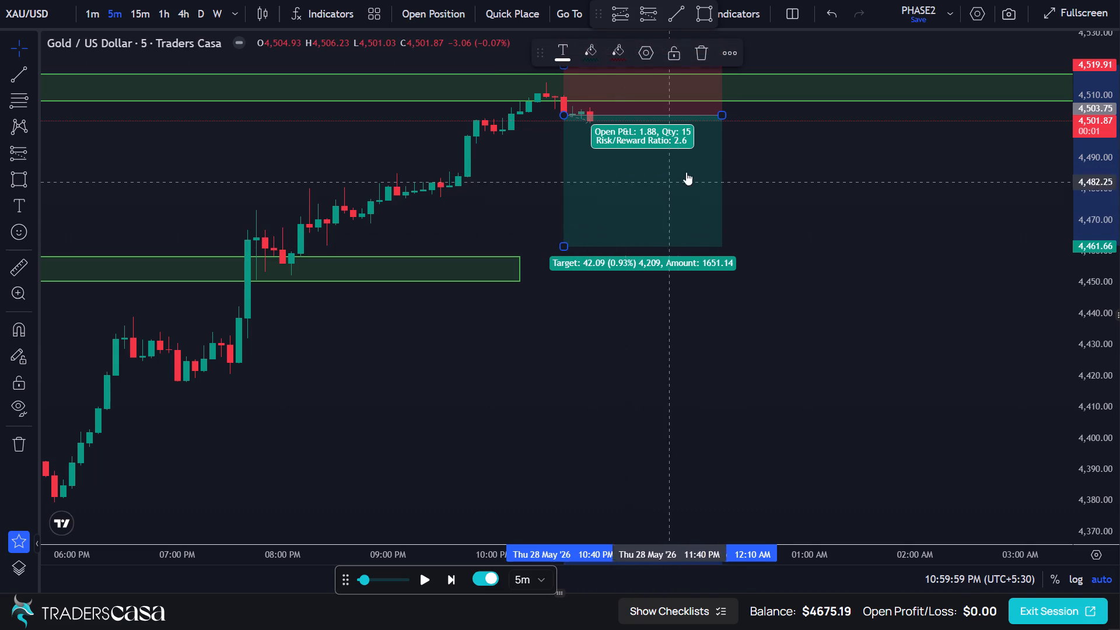
Shorten the short position's time span so it ends at about 11:55 PM on 28 May.
drag(718, 113, 703, 120)
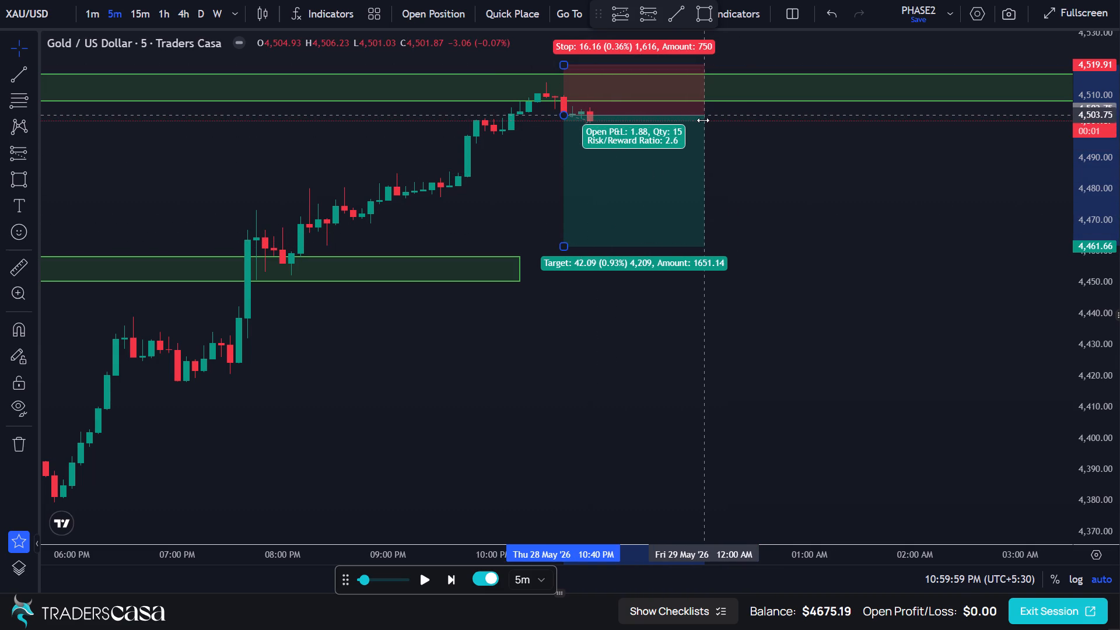
drag(703, 120, 699, 121)
click(722, 119)
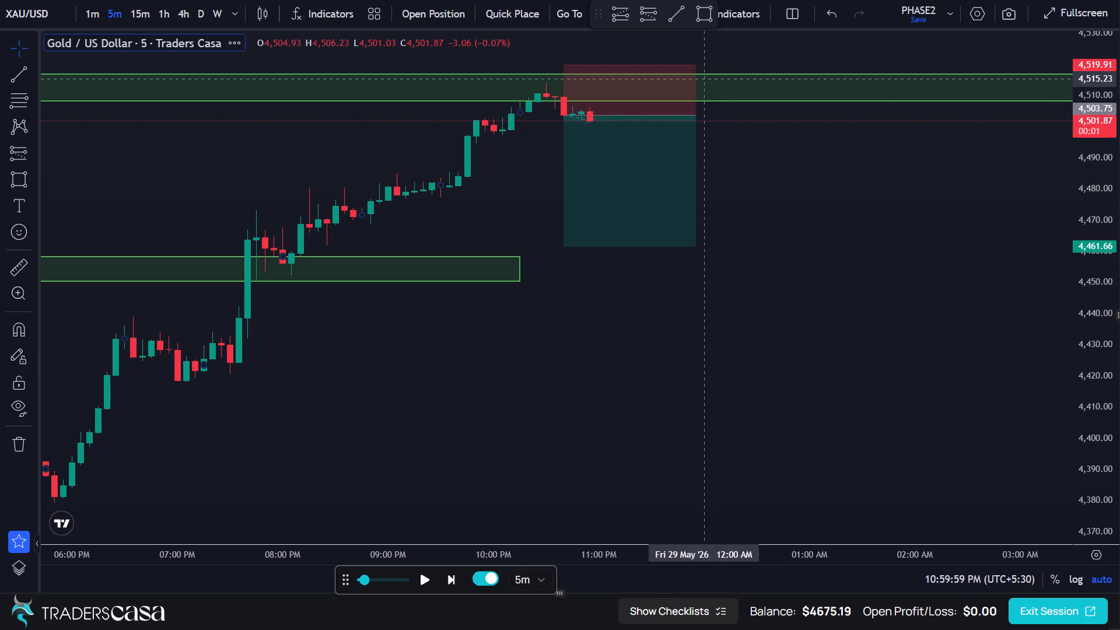
Advance the replay candle by candle on the 5-minute chart to about 2:15 AM on 29 May, following the short position.
click(447, 577)
triple_click(447, 577)
triple_click(447, 577)
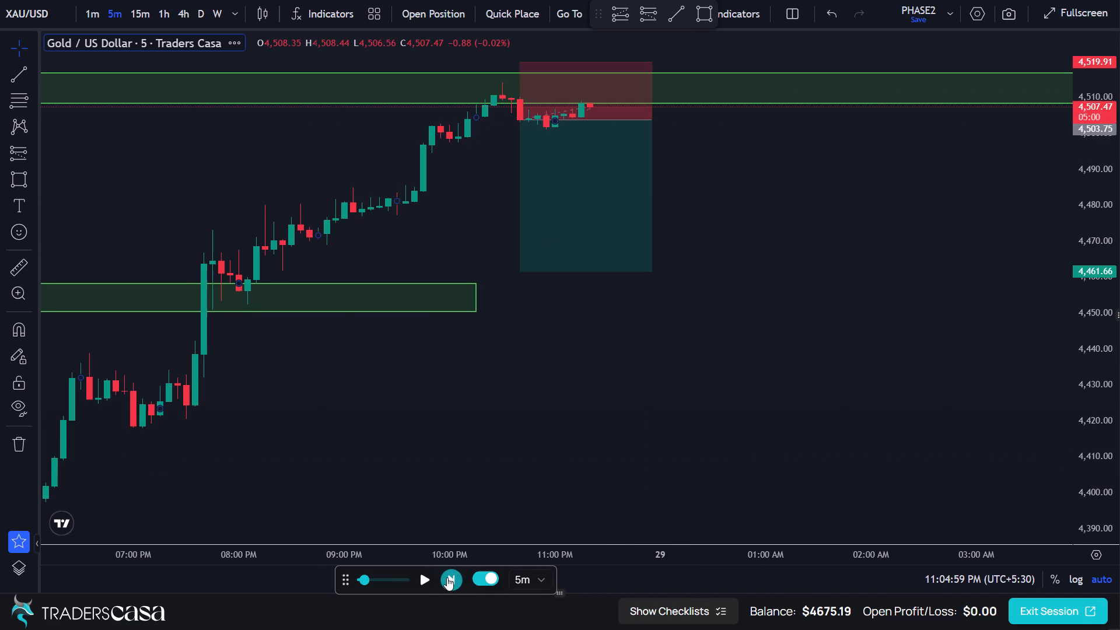
triple_click(447, 577)
triple_click(447, 577)
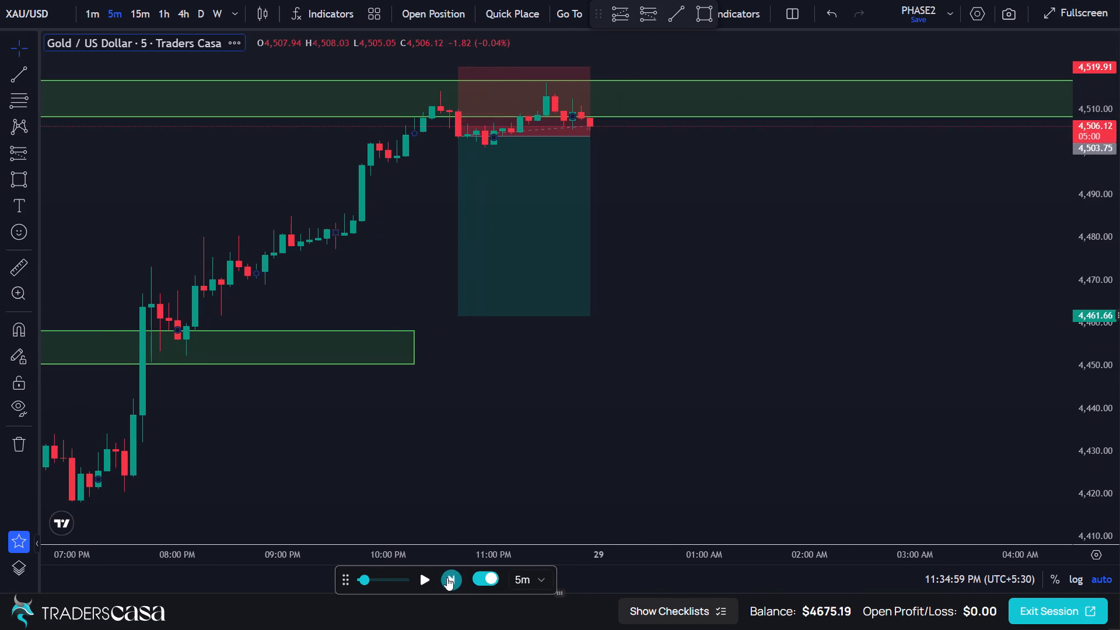
triple_click(447, 577)
triple_click(447, 577)
triple_click(447, 577)
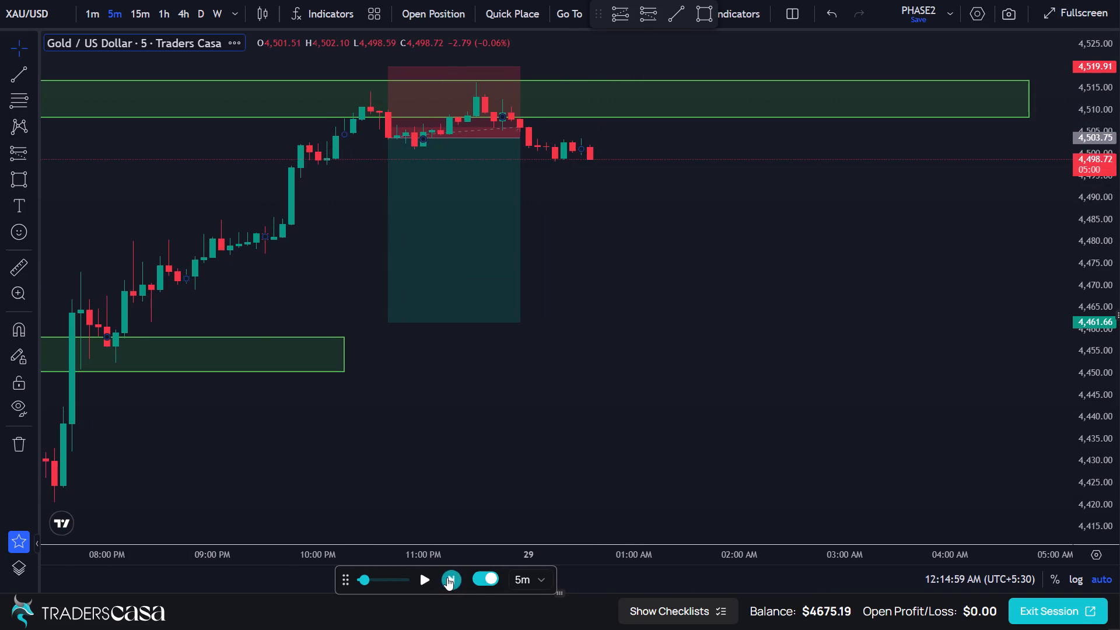
click(447, 577)
triple_click(447, 577)
triple_click(447, 577)
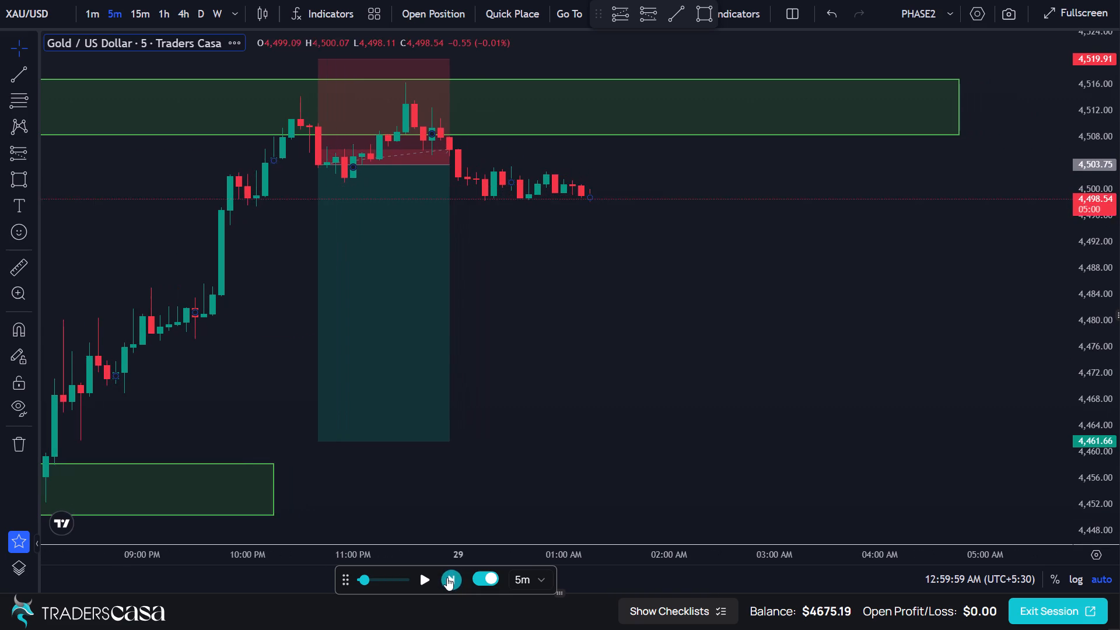
triple_click(447, 577)
double_click(447, 577)
double_click(447, 577)
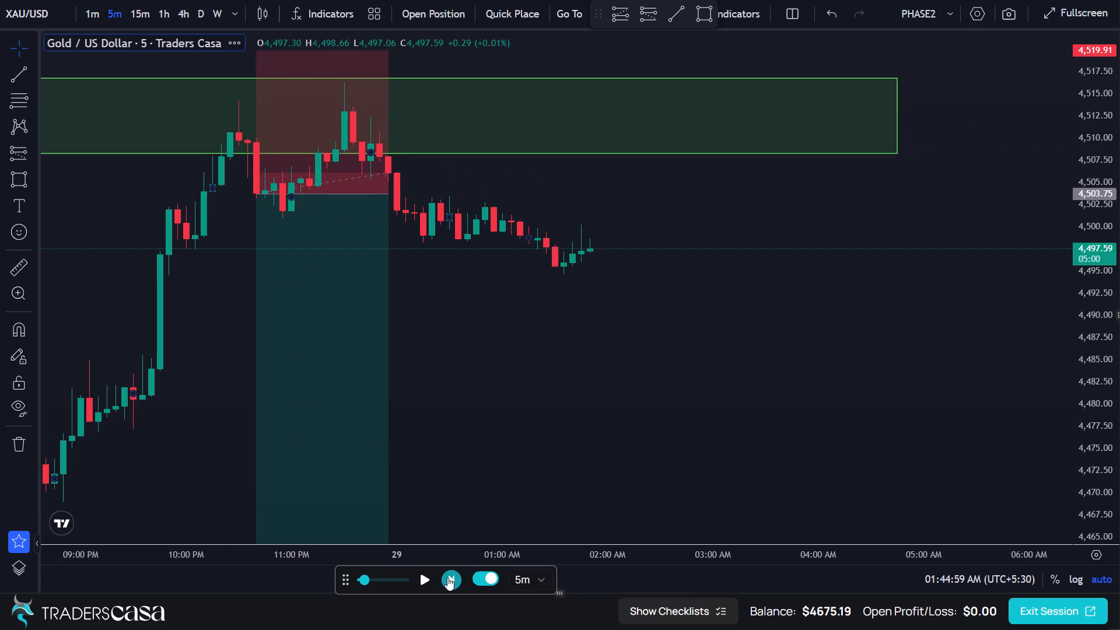
triple_click(447, 577)
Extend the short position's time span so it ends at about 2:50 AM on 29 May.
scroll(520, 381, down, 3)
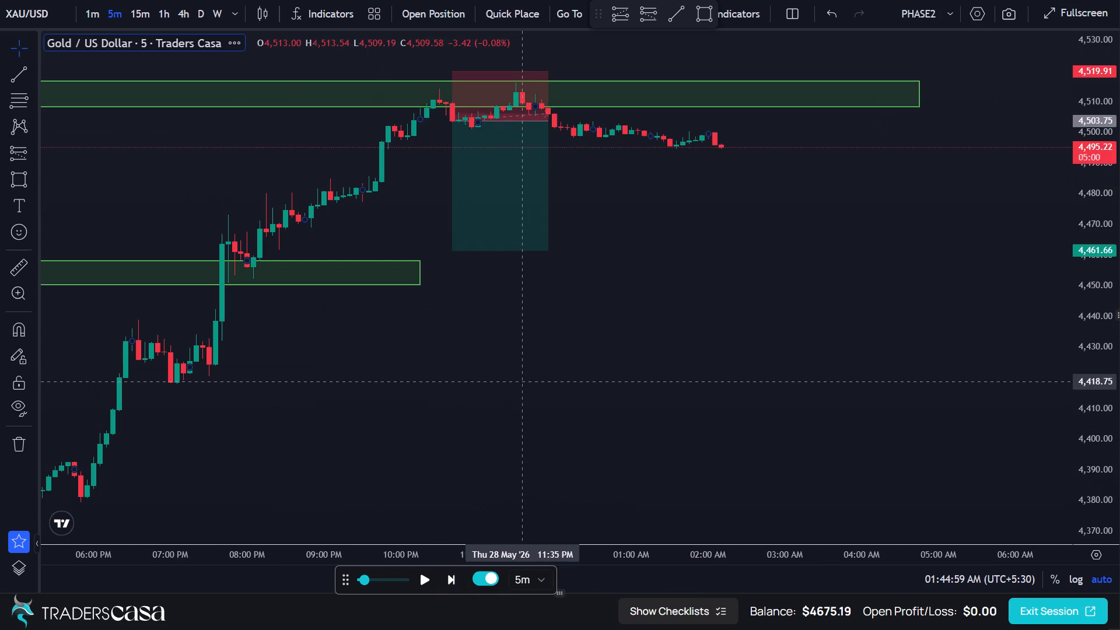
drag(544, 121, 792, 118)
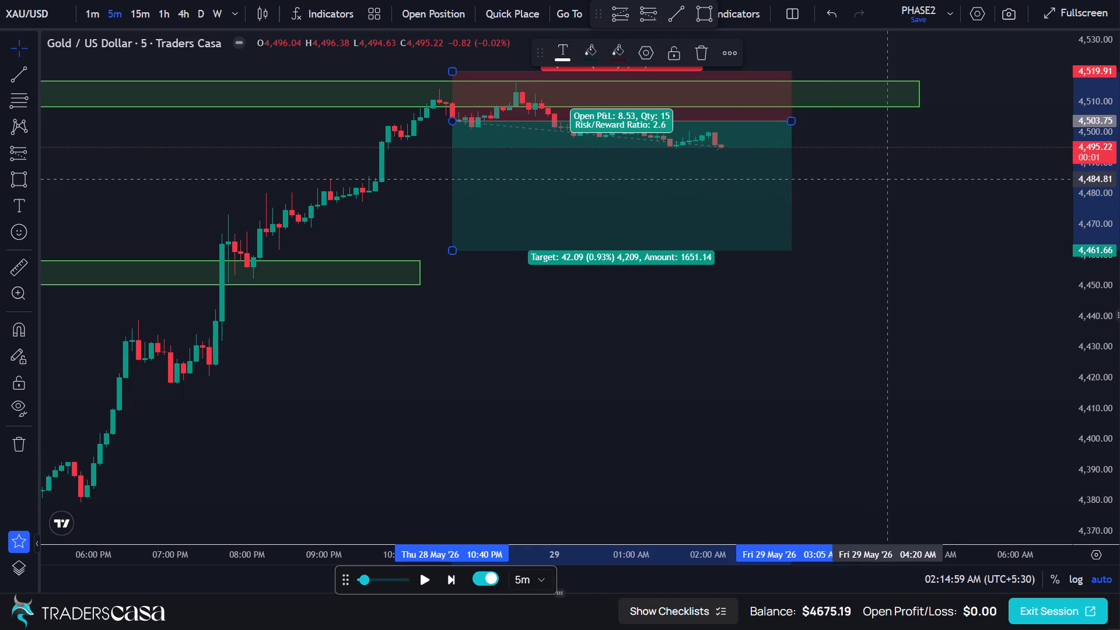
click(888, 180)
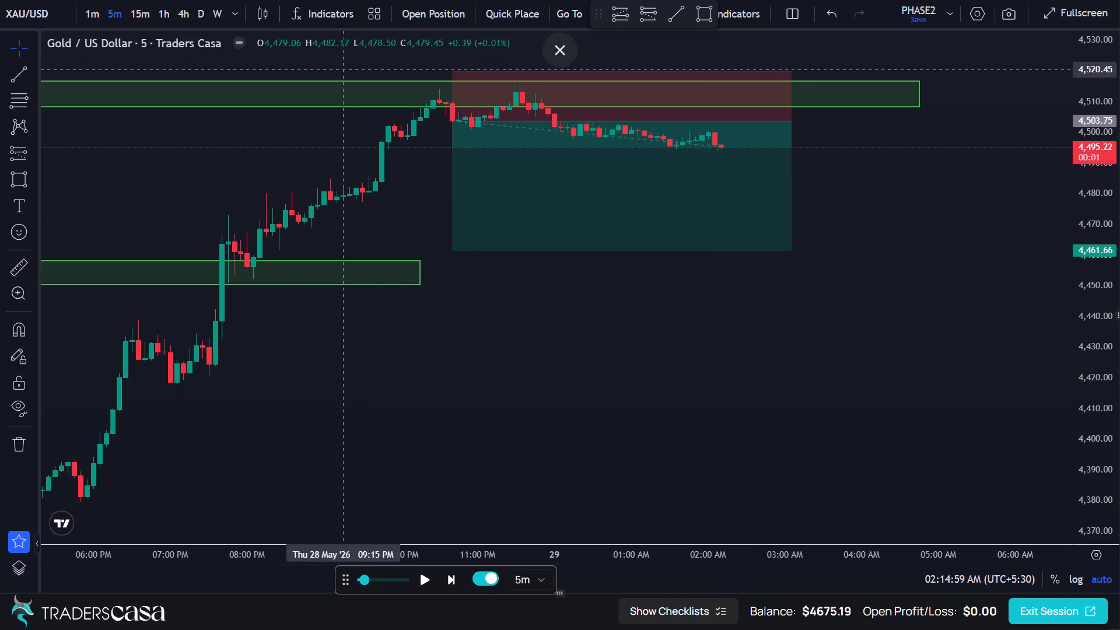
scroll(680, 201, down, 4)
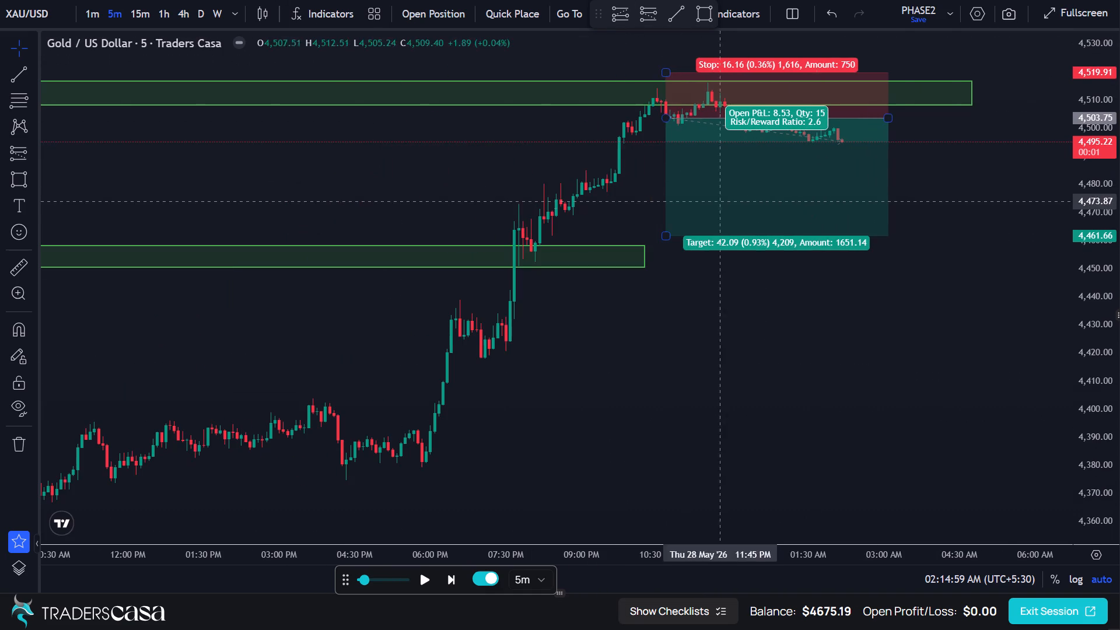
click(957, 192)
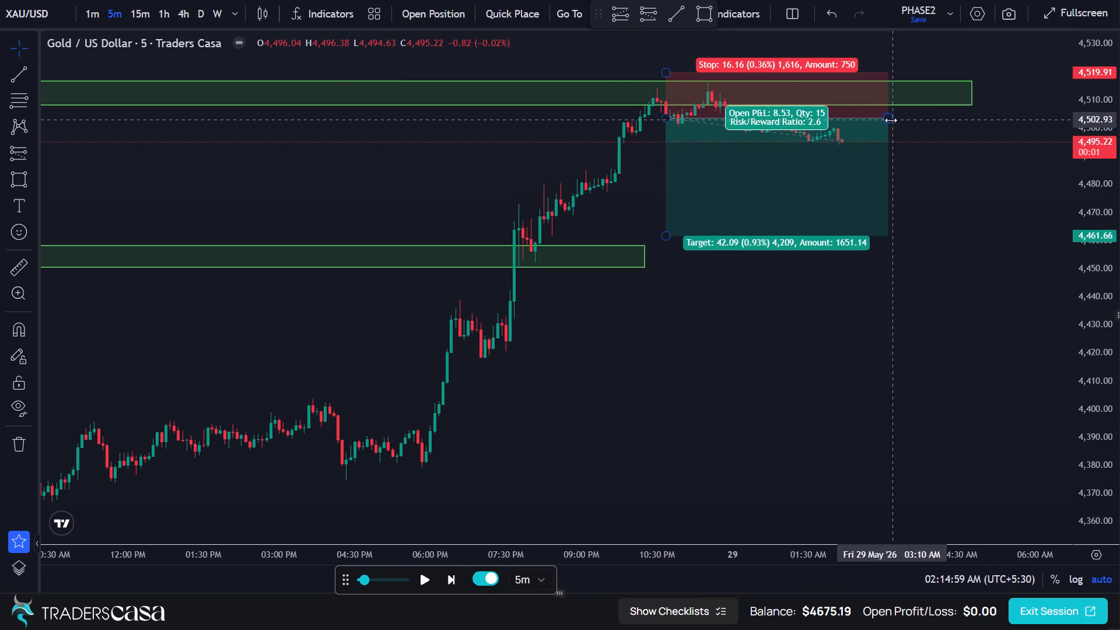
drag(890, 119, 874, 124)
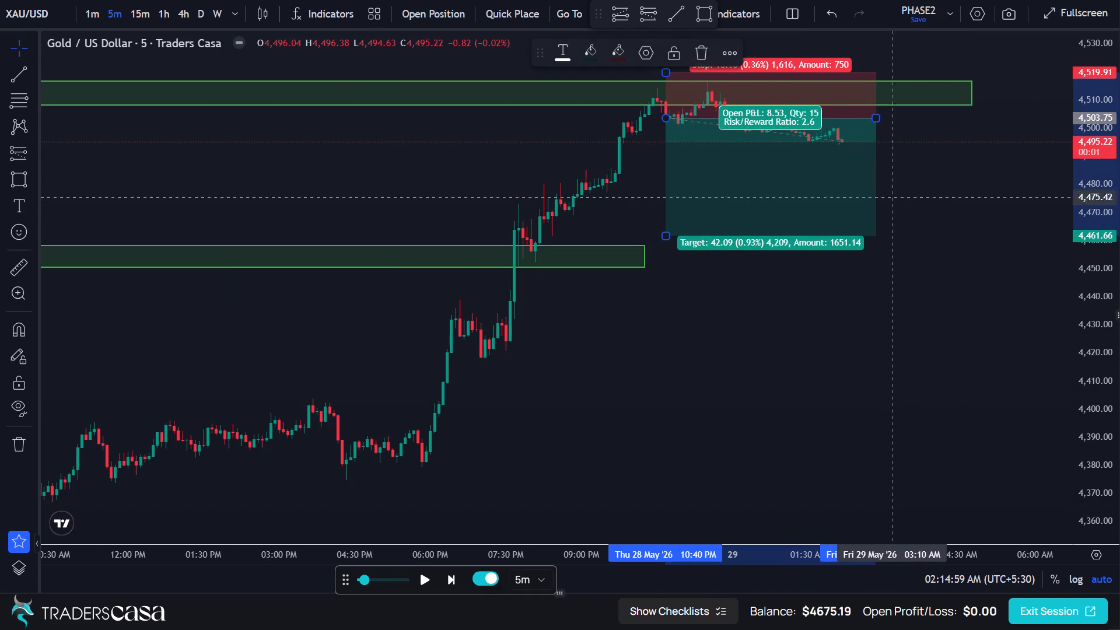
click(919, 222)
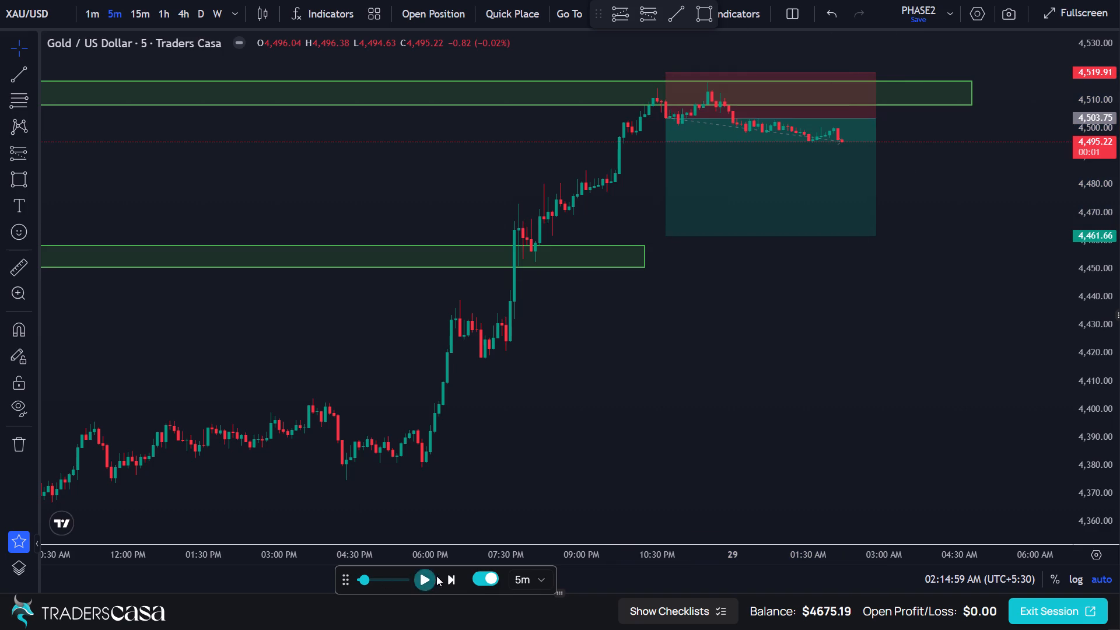
Advance the replay on the 5-minute chart to about 7:05 AM on 29 May.
triple_click(443, 576)
triple_click(443, 576)
triple_click(443, 576)
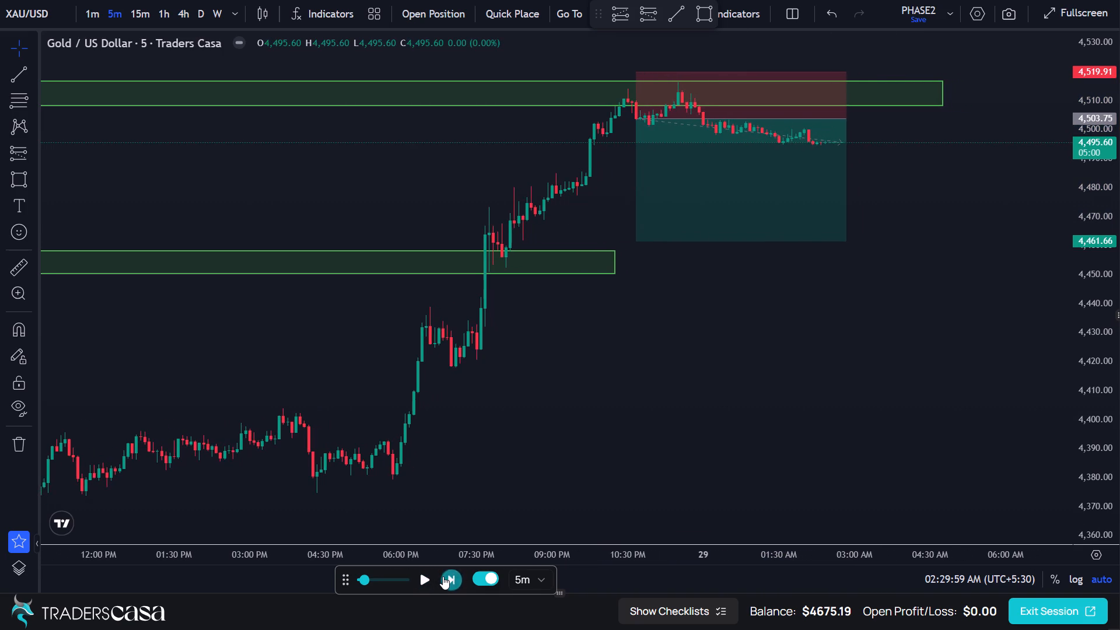
triple_click(443, 576)
triple_click(443, 576)
triple_click(442, 576)
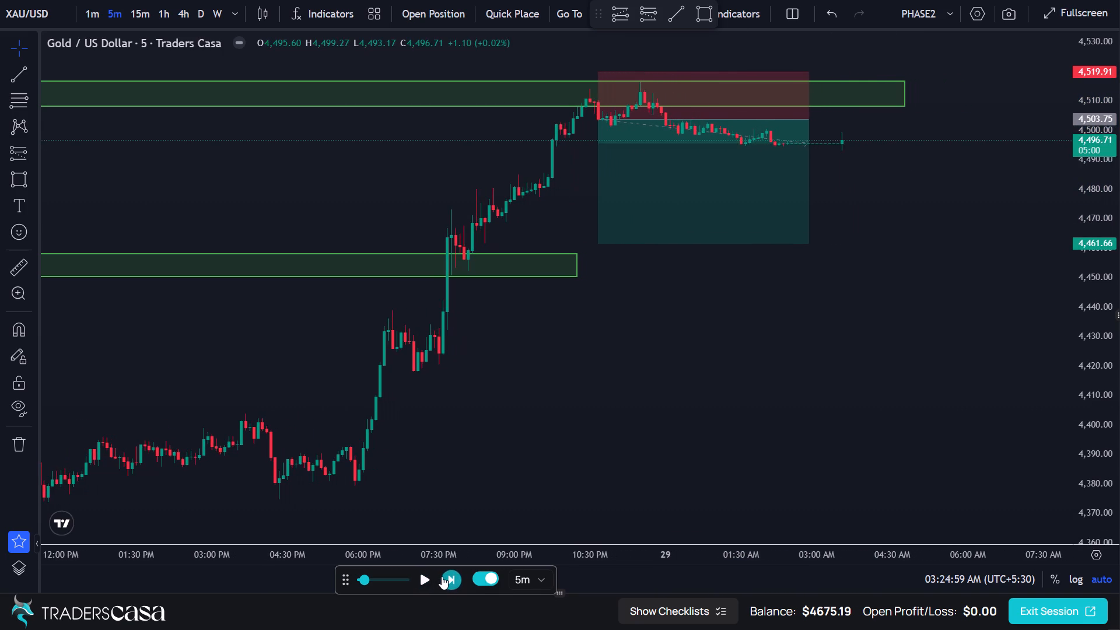
triple_click(442, 576)
triple_click(442, 576)
triple_click(442, 576)
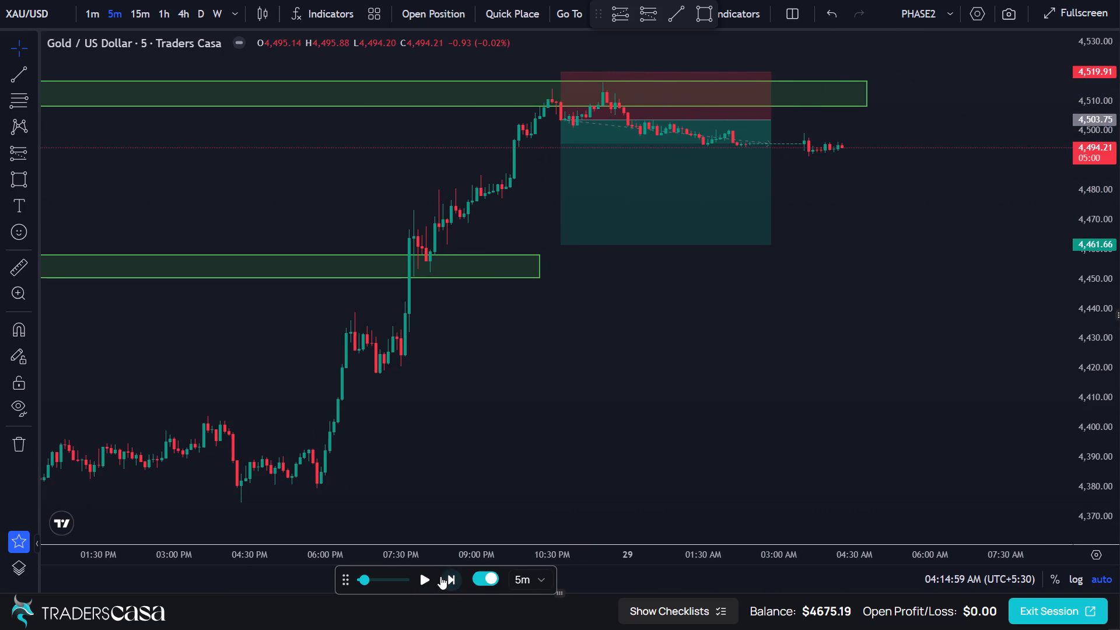
double_click(440, 576)
triple_click(447, 579)
triple_click(447, 579)
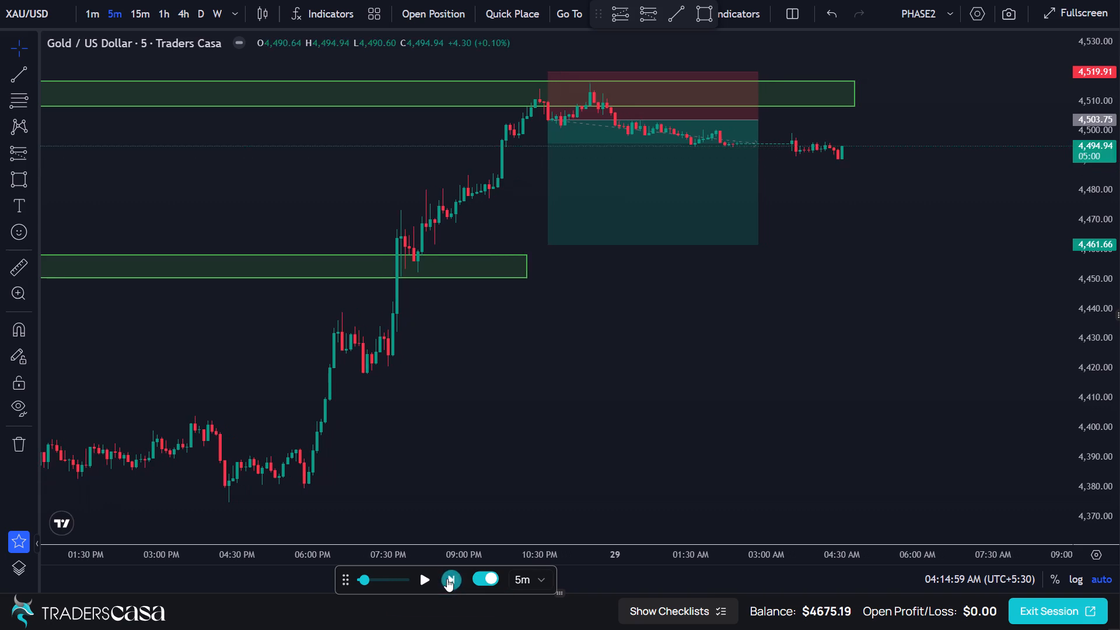
triple_click(447, 579)
triple_click(447, 579)
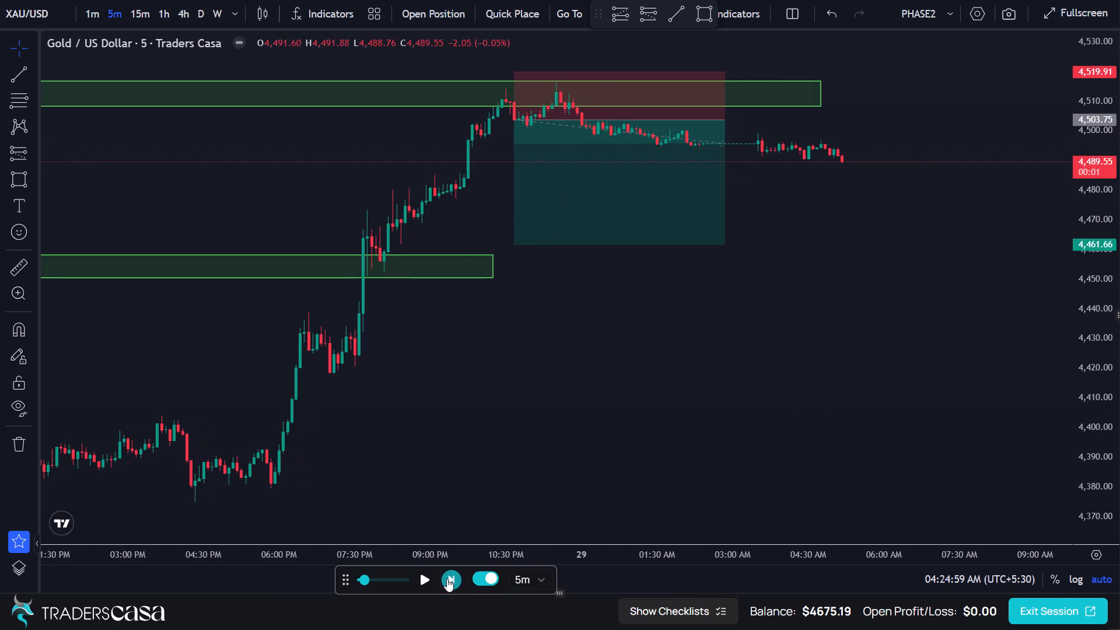
triple_click(447, 579)
triple_click(447, 579)
triple_click(447, 579)
triple_click(447, 579)
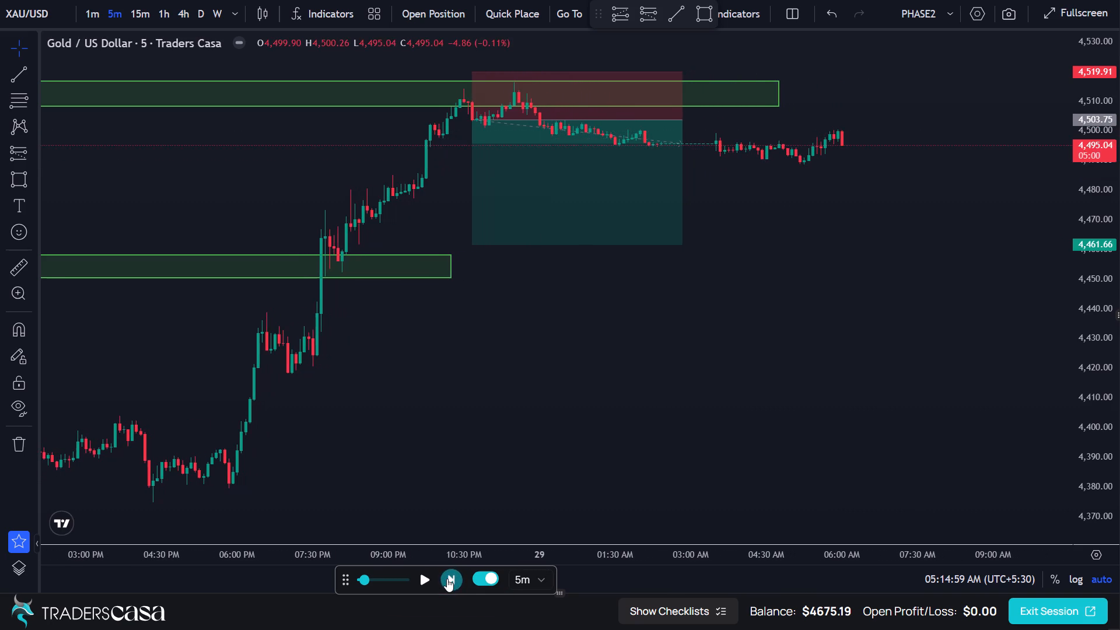
double_click(447, 579)
triple_click(447, 579)
triple_click(447, 579)
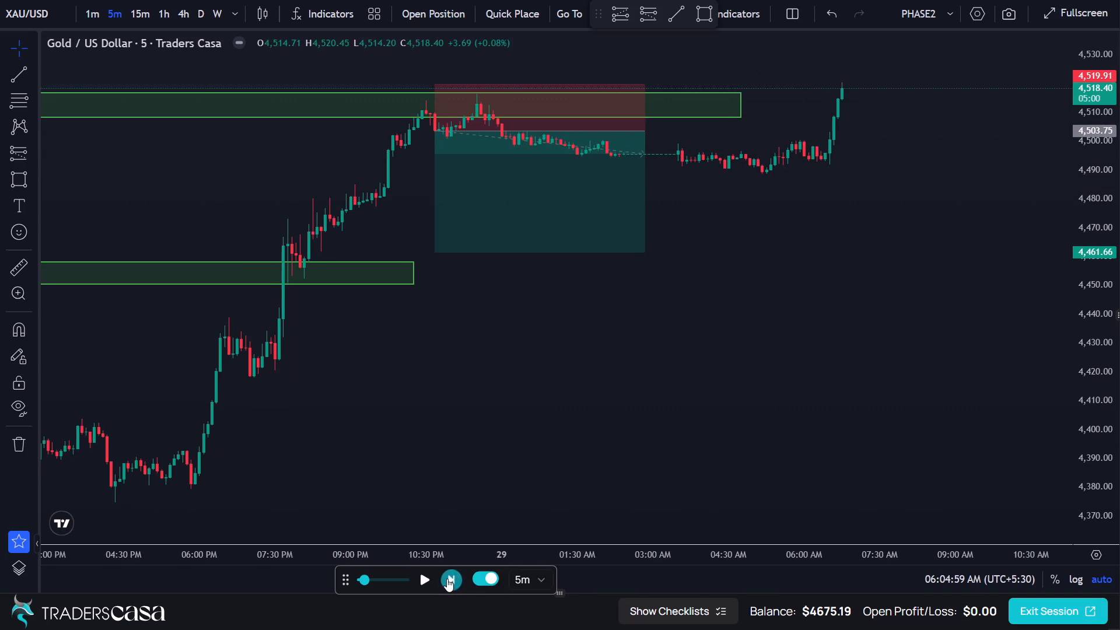
click(447, 579)
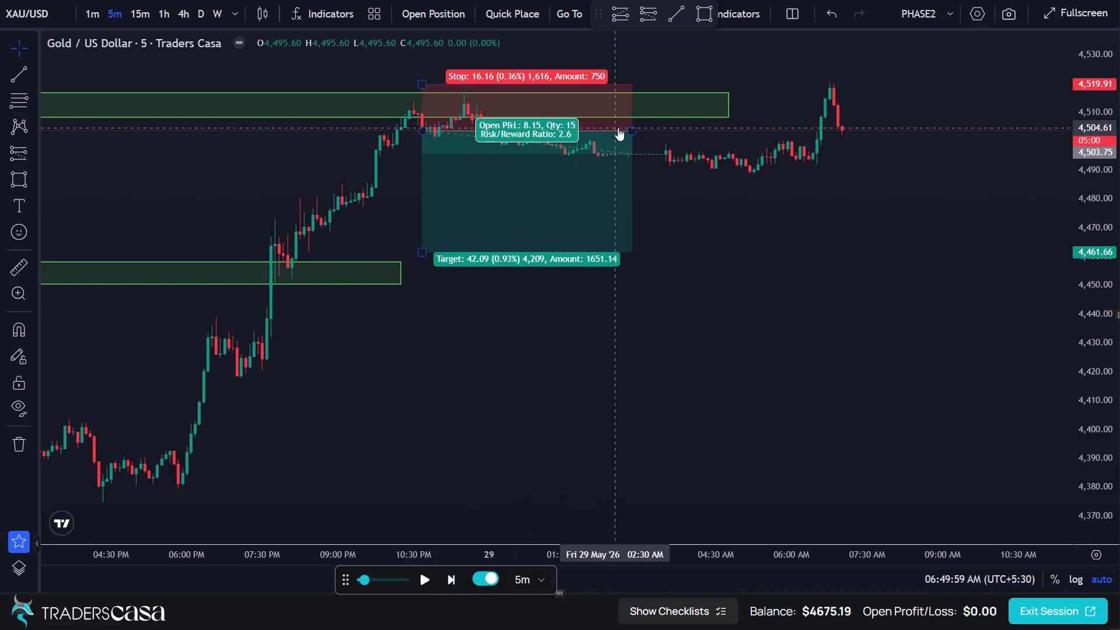
Delete the short position that starts at 10:40 PM on 28 May.
click(626, 131)
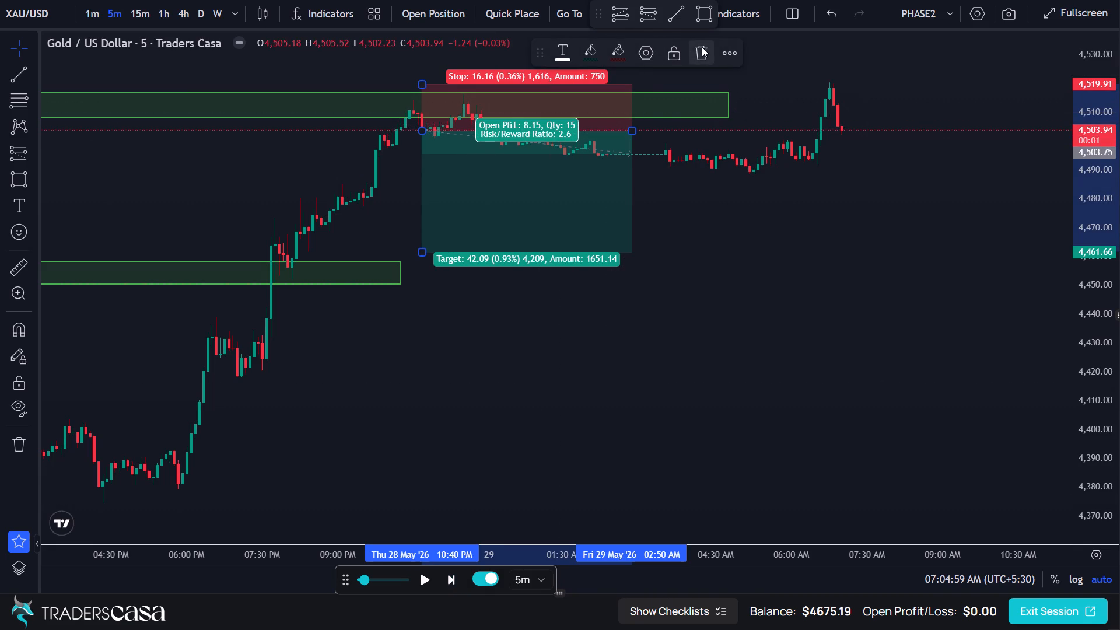
click(702, 47)
Place a short position with its entry at about 4,512.64 on the 6:55 AM candle of 29 May.
drag(842, 164, 783, 178)
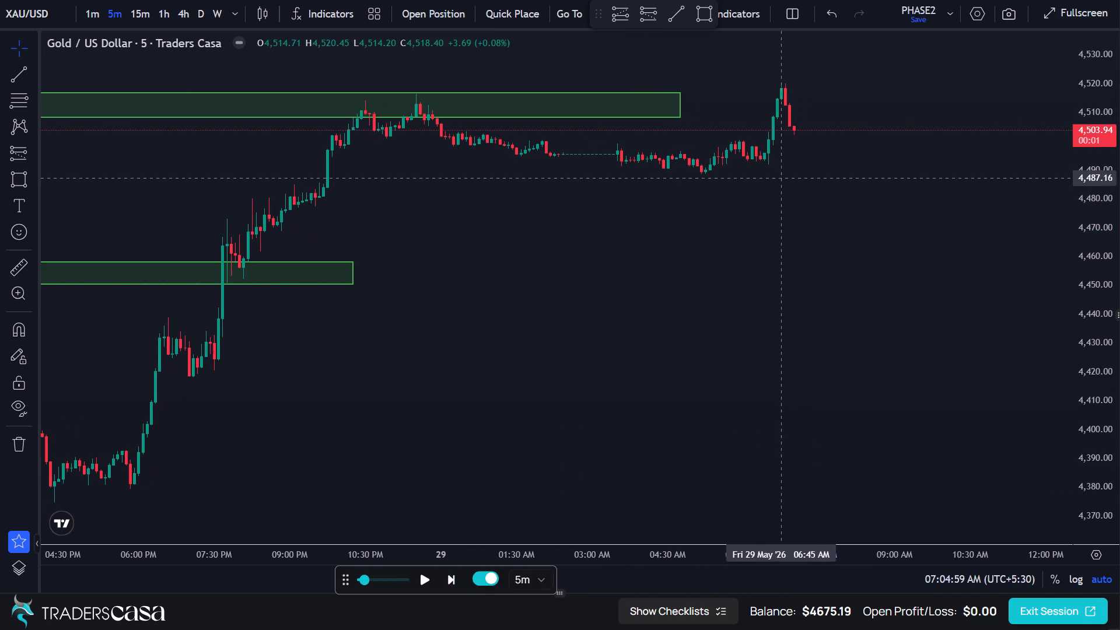
scroll(765, 155, up, 4)
scroll(764, 155, down, 1)
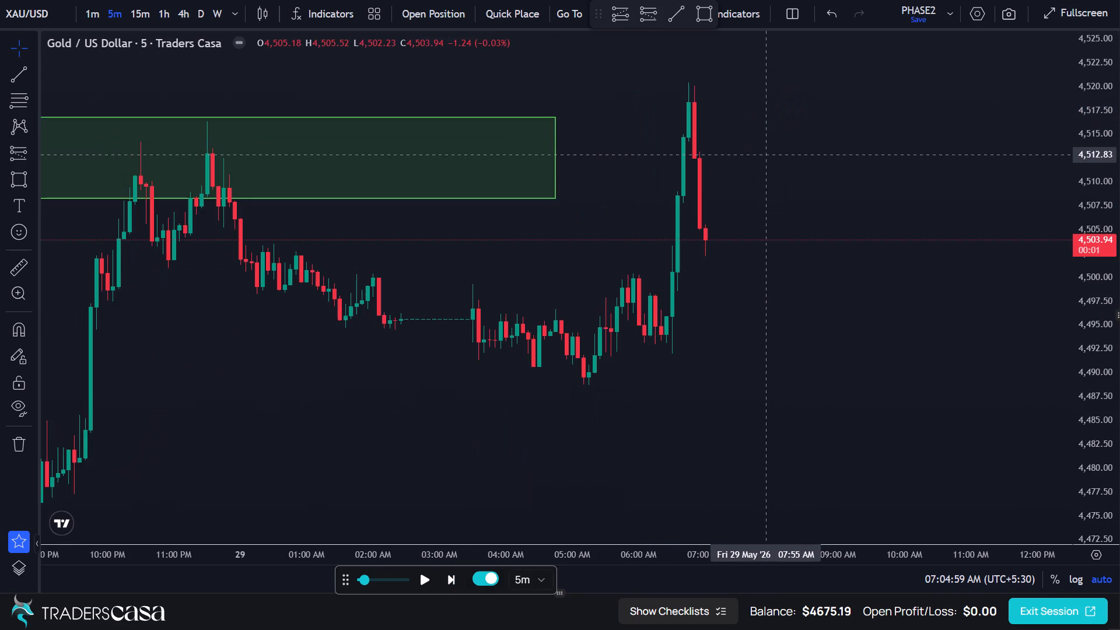
scroll(764, 155, down, 1)
drag(785, 148, 721, 164)
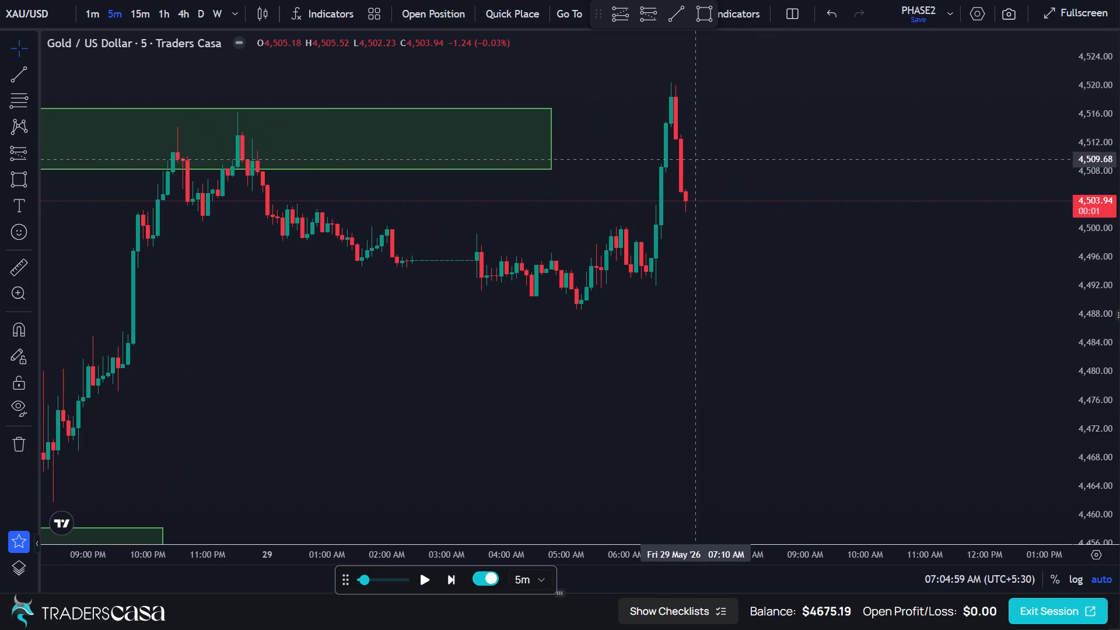
click(20, 154)
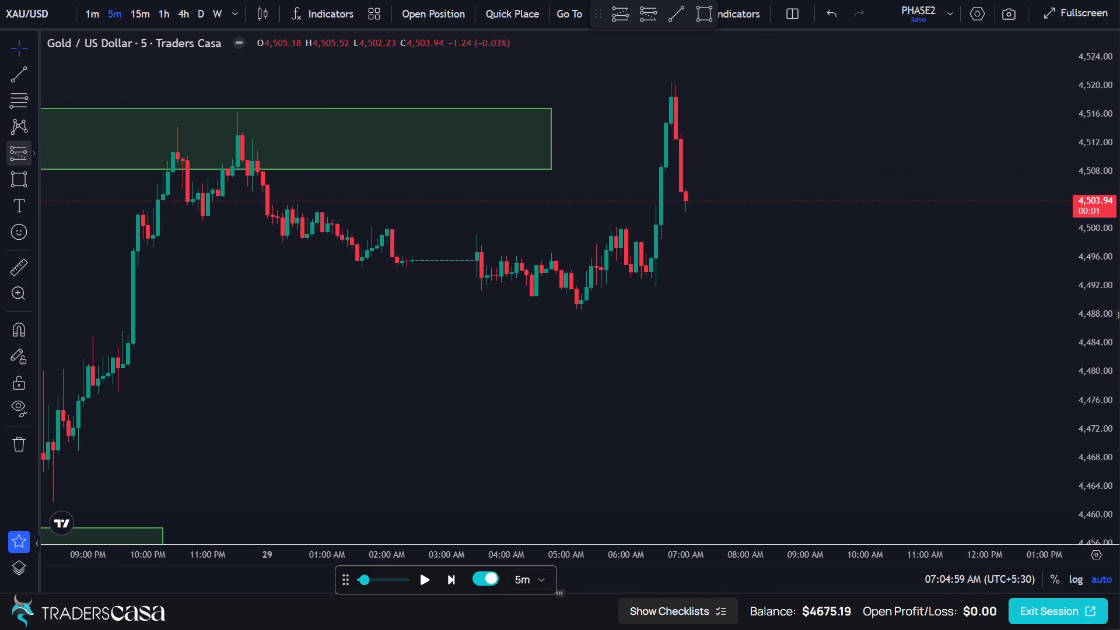
click(680, 138)
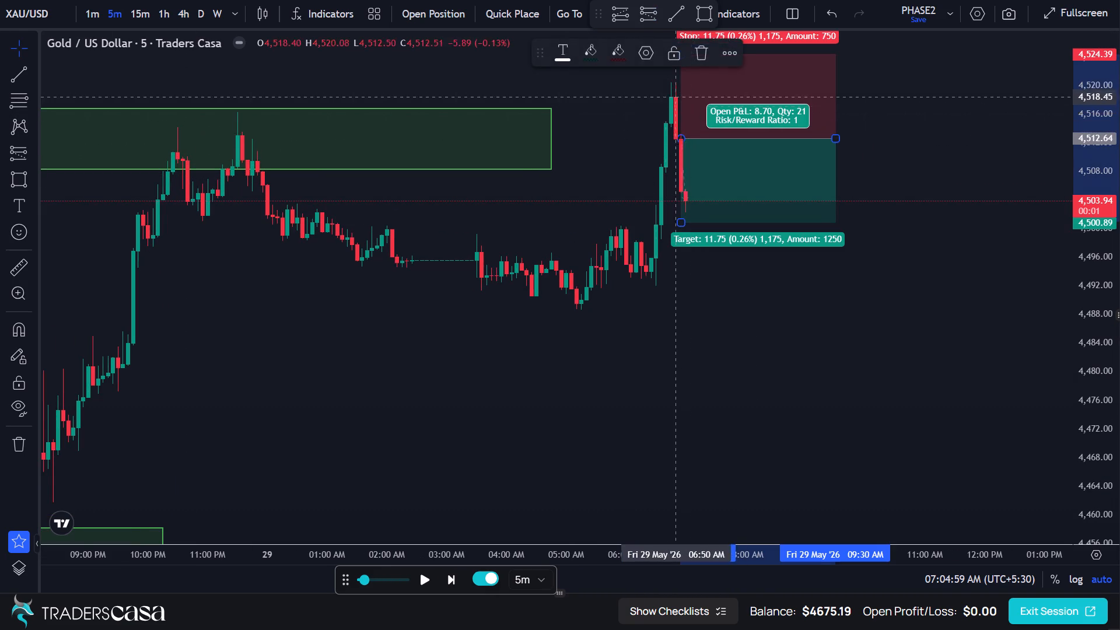
Lower the short position's stop to about 4,522.22, just above the recent swing high.
click(641, 89)
drag(682, 54, 684, 62)
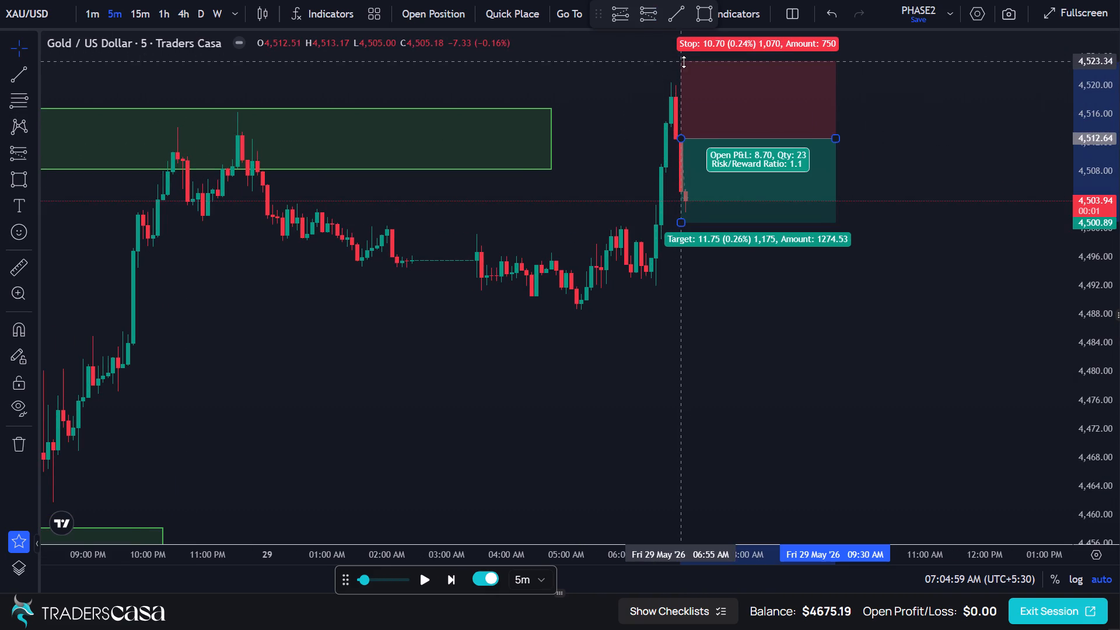
drag(684, 62, 684, 69)
Lower the short position's target to about 4,493.48 for a risk/reward ratio of 2.
drag(682, 220, 691, 277)
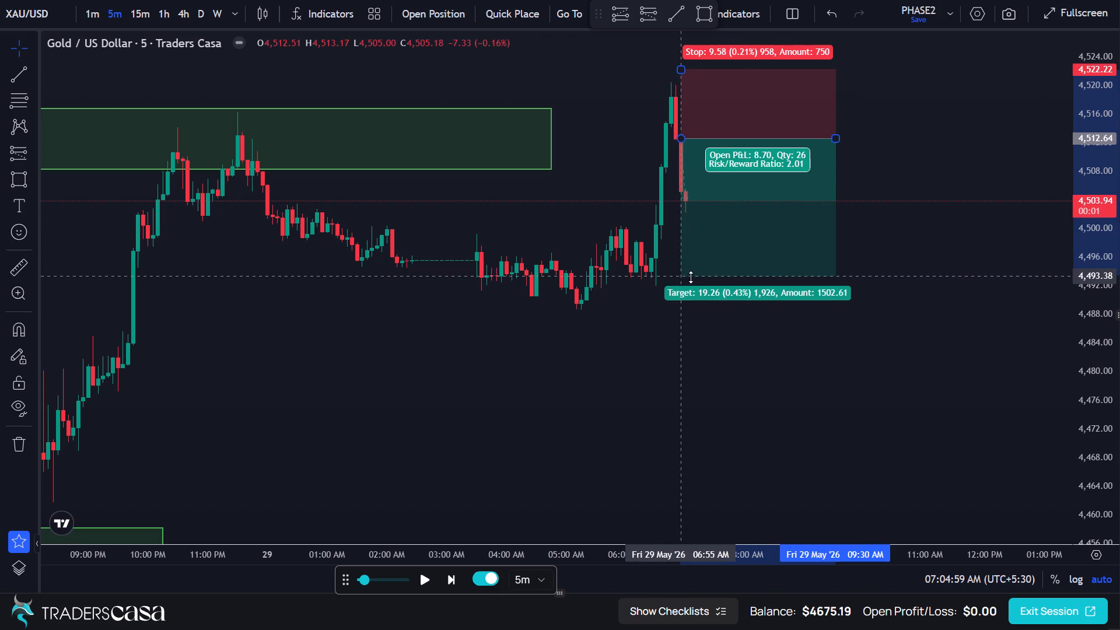
drag(691, 277, 691, 274)
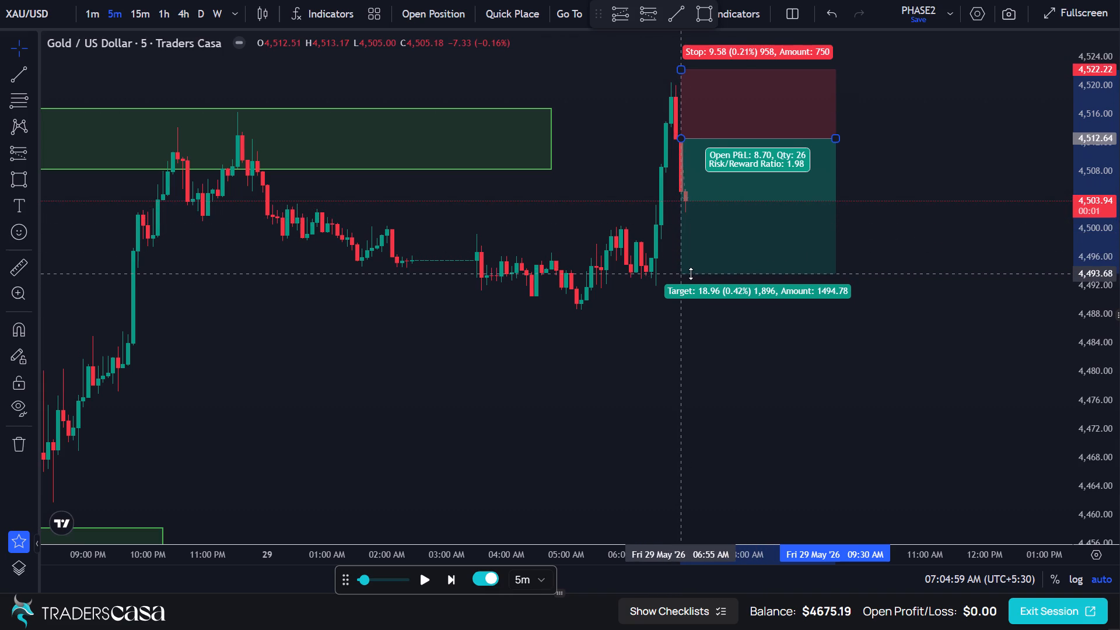
drag(691, 274, 693, 275)
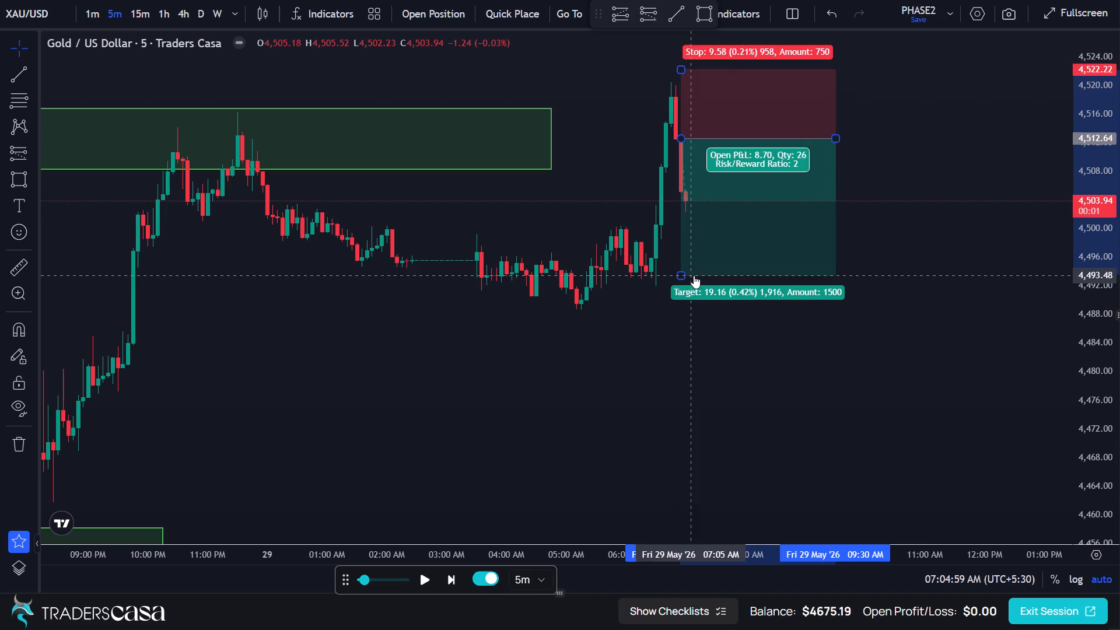
click(880, 191)
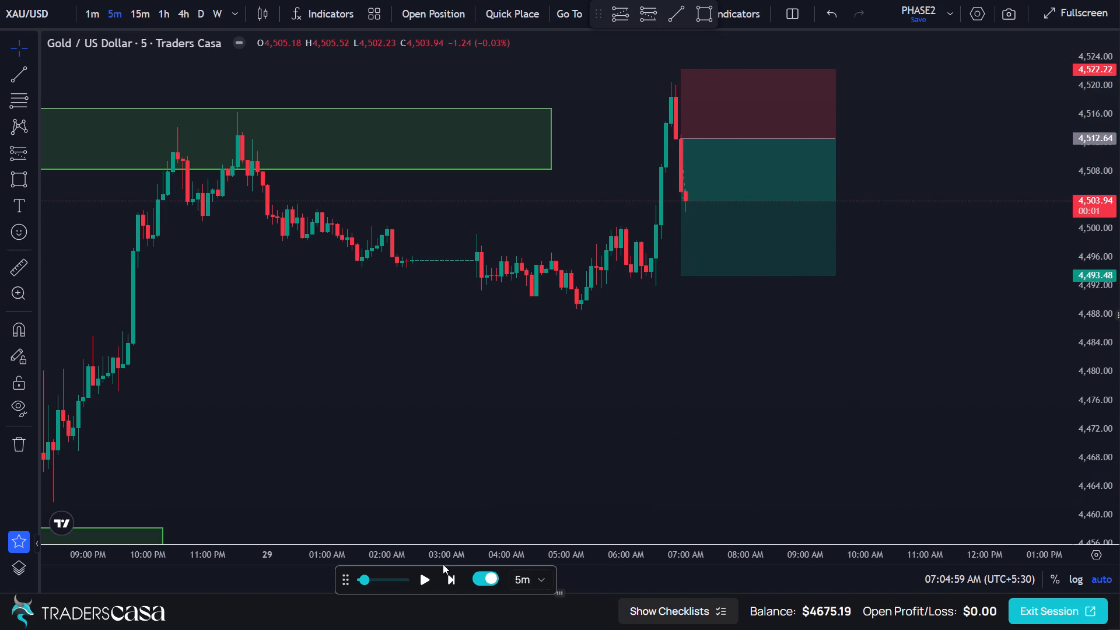
Advance the replay in 5-minute candles to 11:39:59 AM on 29 May, playing out the short position.
click(444, 575)
triple_click(444, 575)
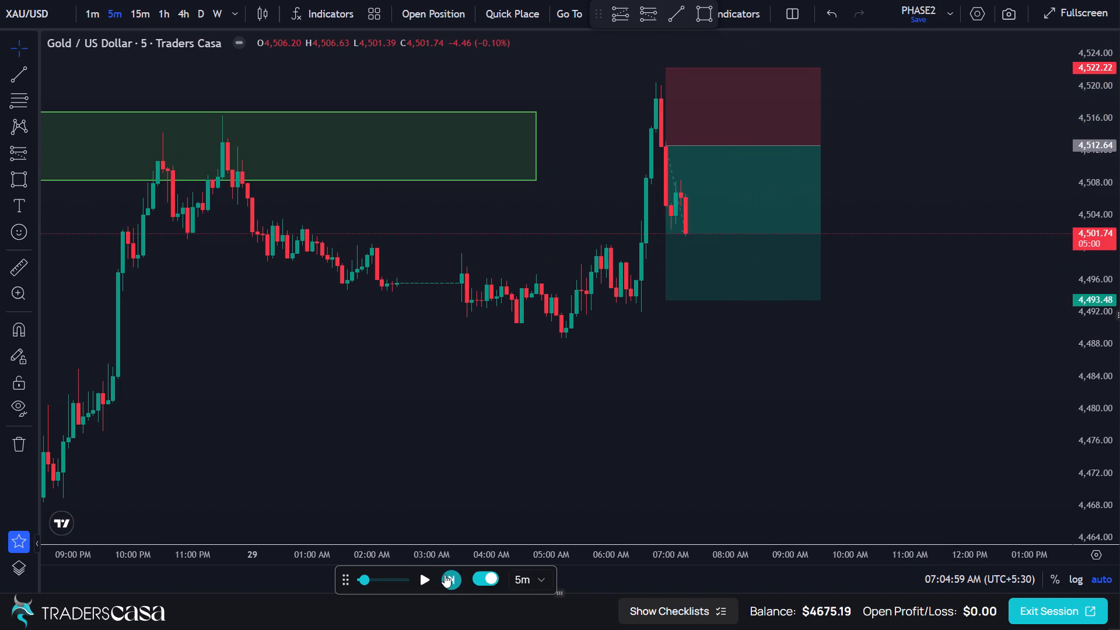
triple_click(444, 575)
triple_click(444, 575)
triple_click(444, 575)
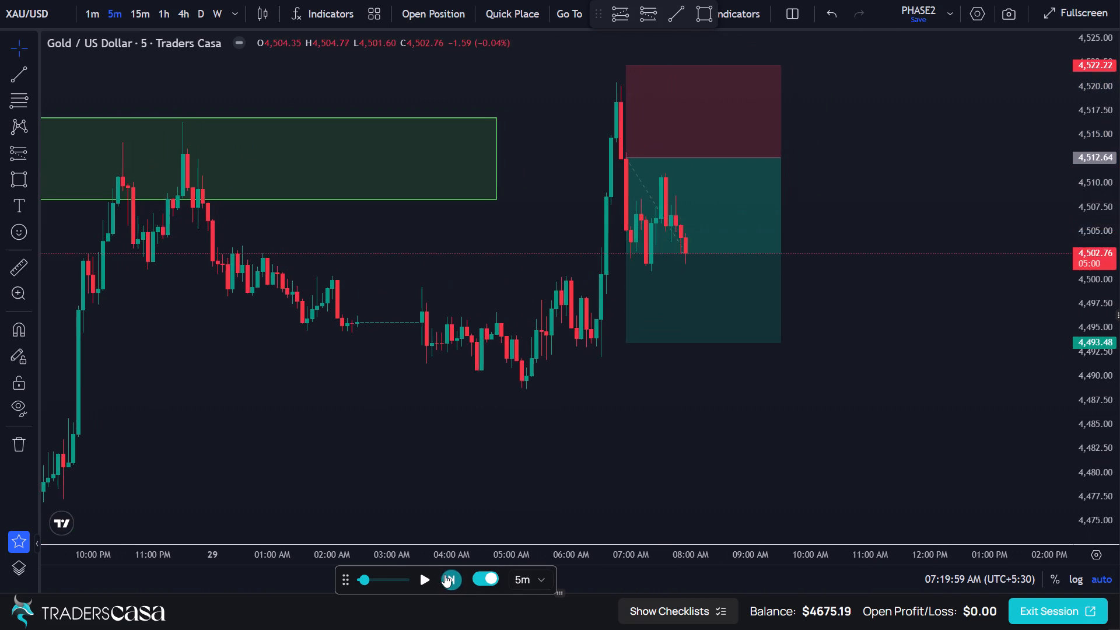
triple_click(444, 575)
triple_click(444, 575)
triple_click(444, 575)
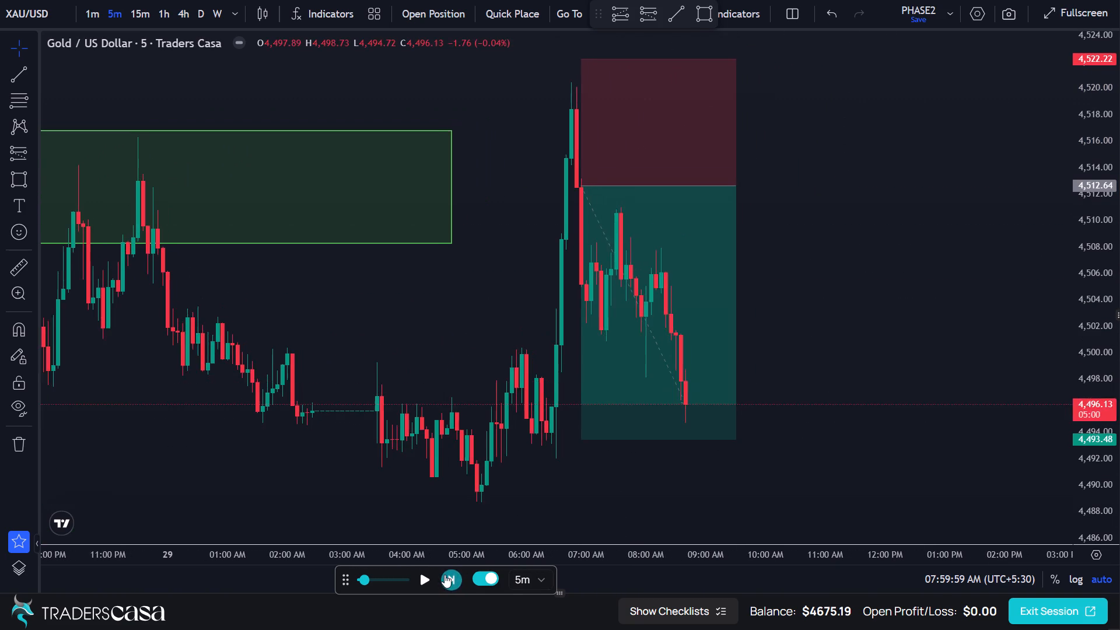
triple_click(444, 575)
triple_click(444, 575)
triple_click(444, 575)
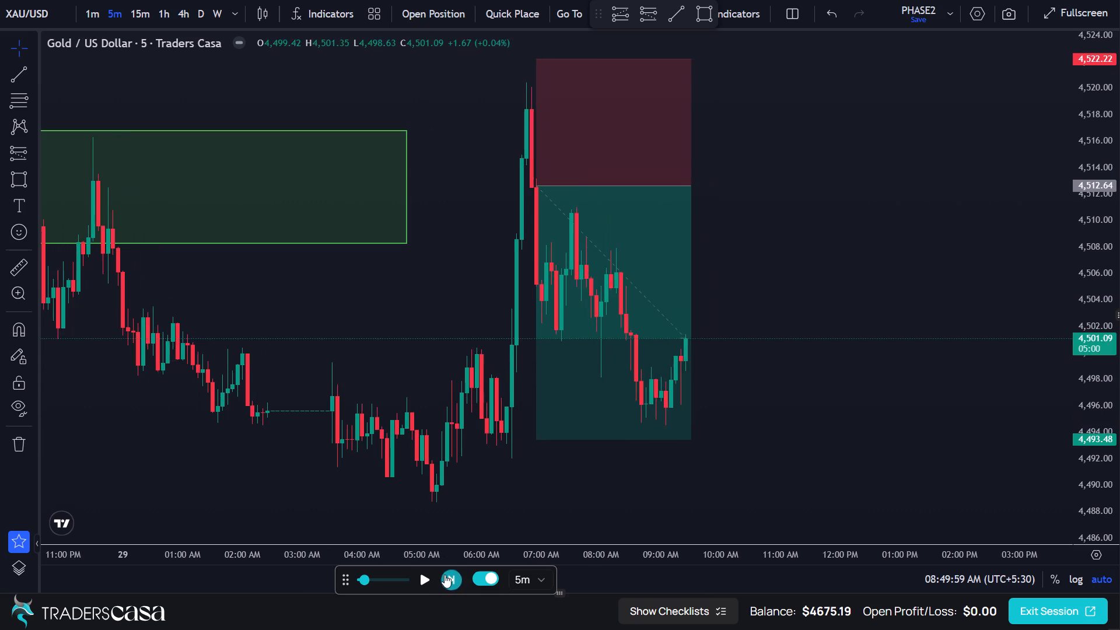
triple_click(444, 575)
triple_click(444, 575)
triple_click(444, 575)
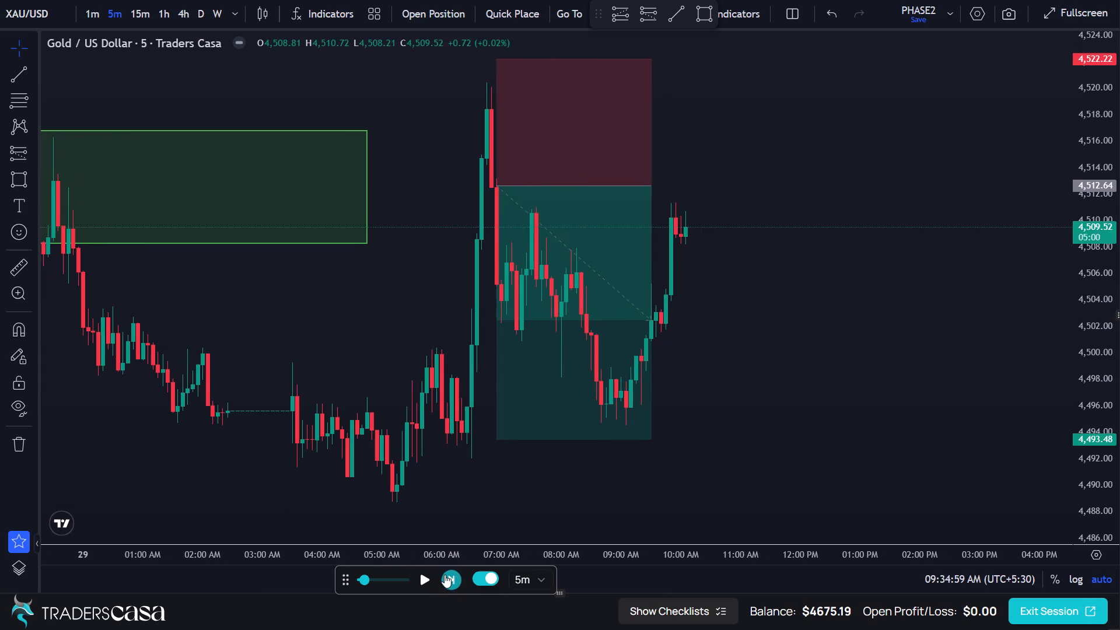
triple_click(444, 575)
click(444, 575)
triple_click(444, 575)
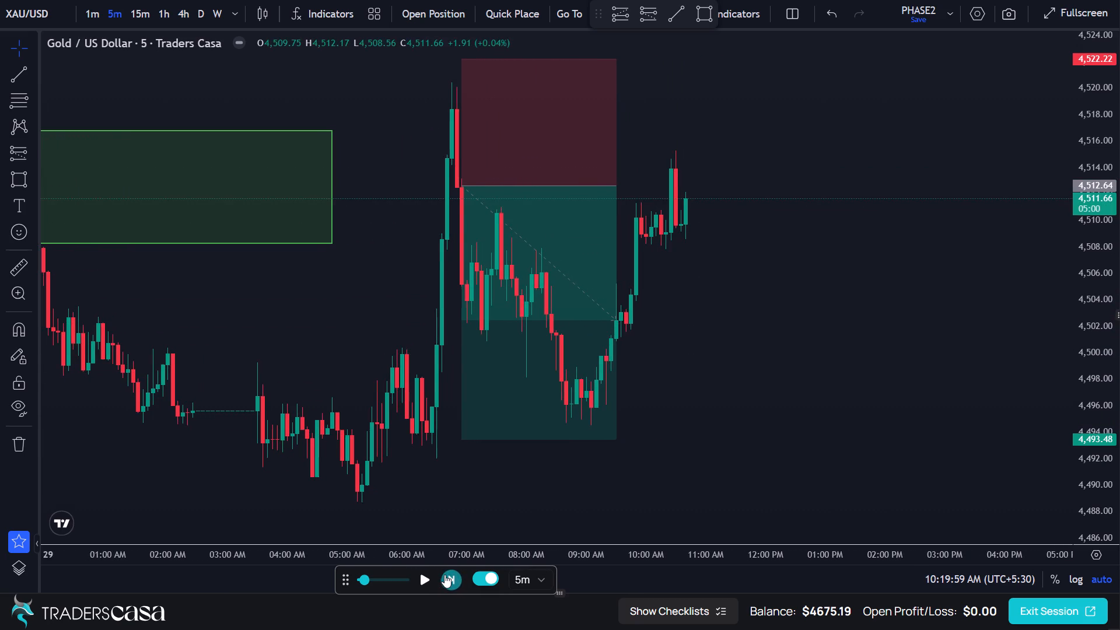
triple_click(444, 575)
triple_click(444, 575)
double_click(444, 575)
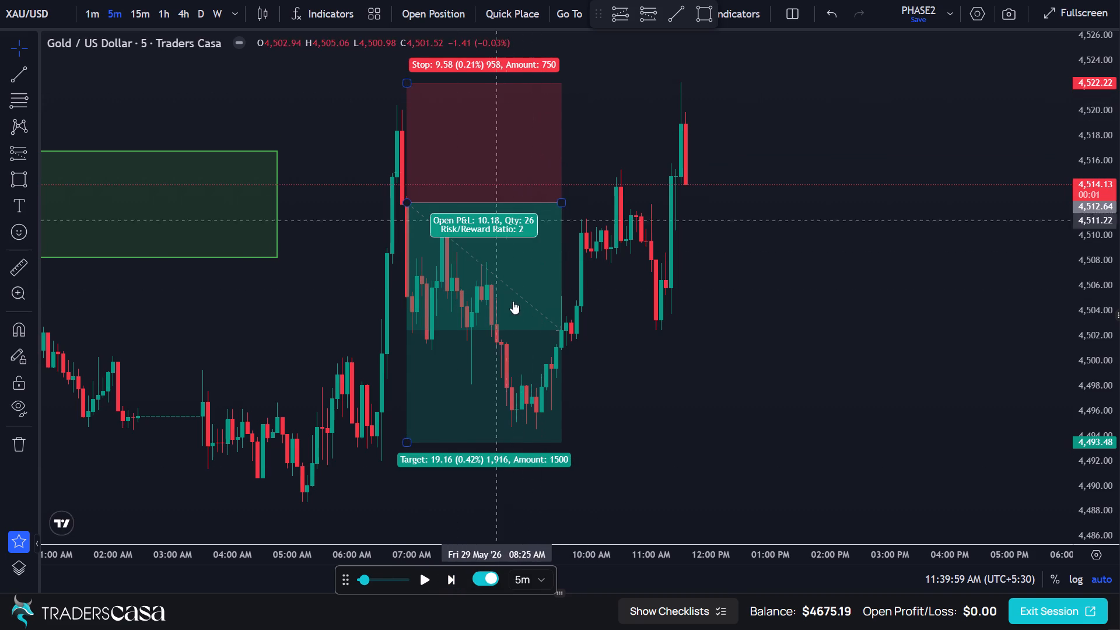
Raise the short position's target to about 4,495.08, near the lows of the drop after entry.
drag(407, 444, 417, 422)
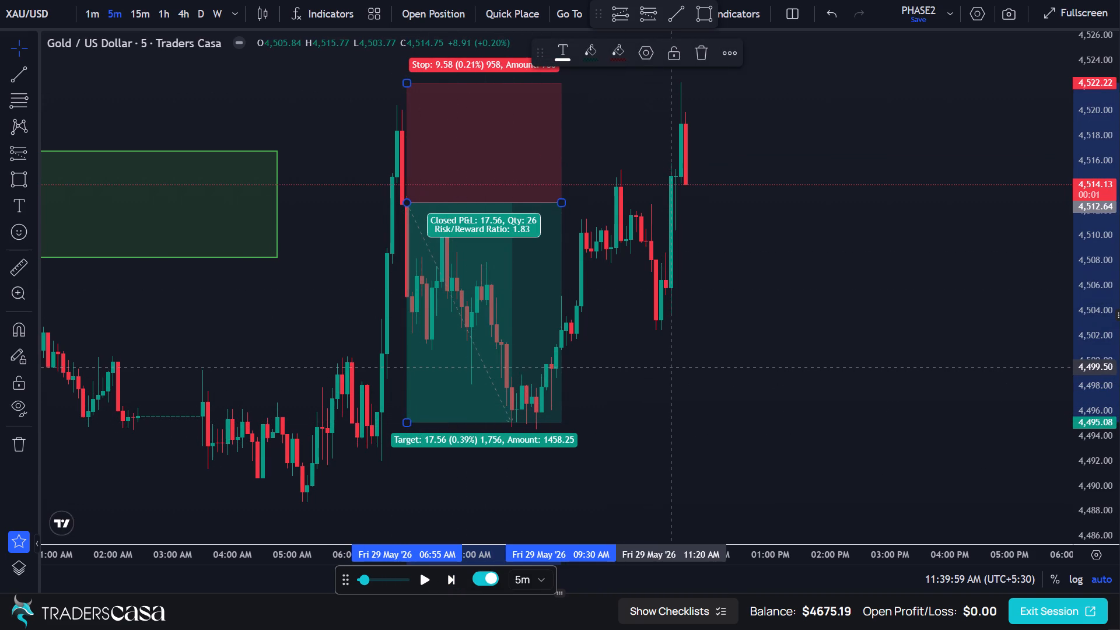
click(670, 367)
Delete the short position that starts at 6:55 AM on 29 May.
click(478, 292)
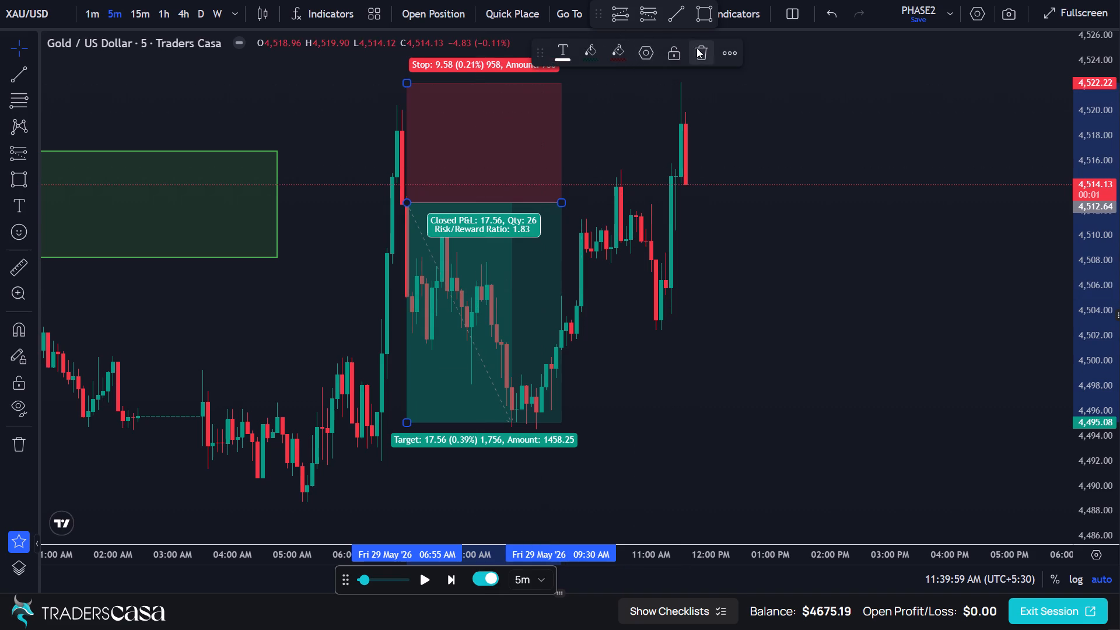
click(697, 48)
Examine the wider 28–29 May price action around the two green zones.
scroll(563, 131, down, 1)
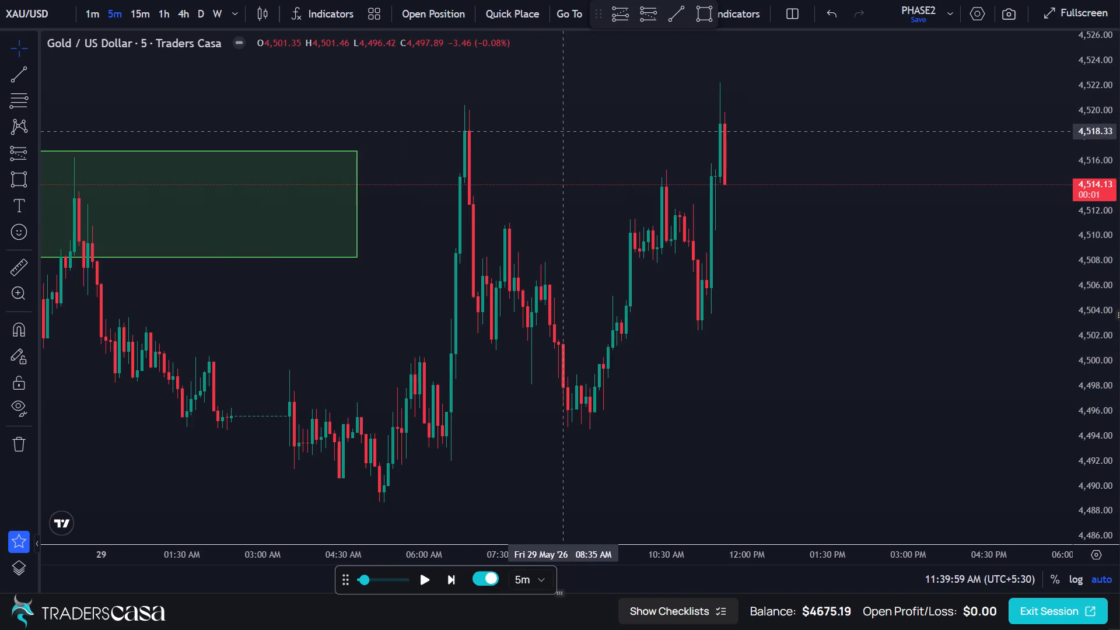
scroll(562, 132, down, 10)
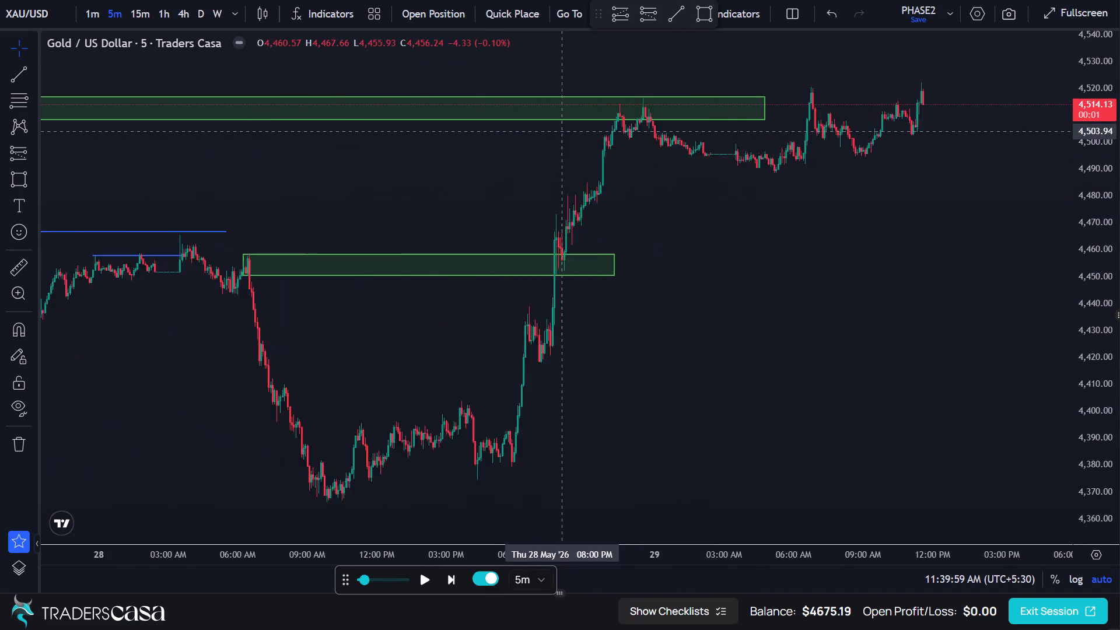
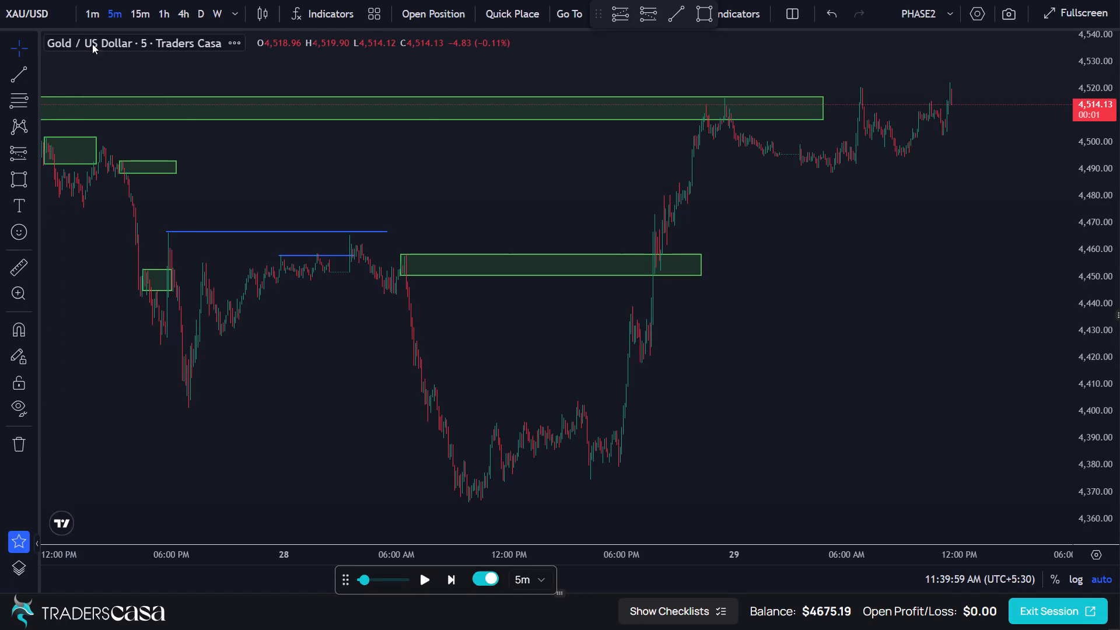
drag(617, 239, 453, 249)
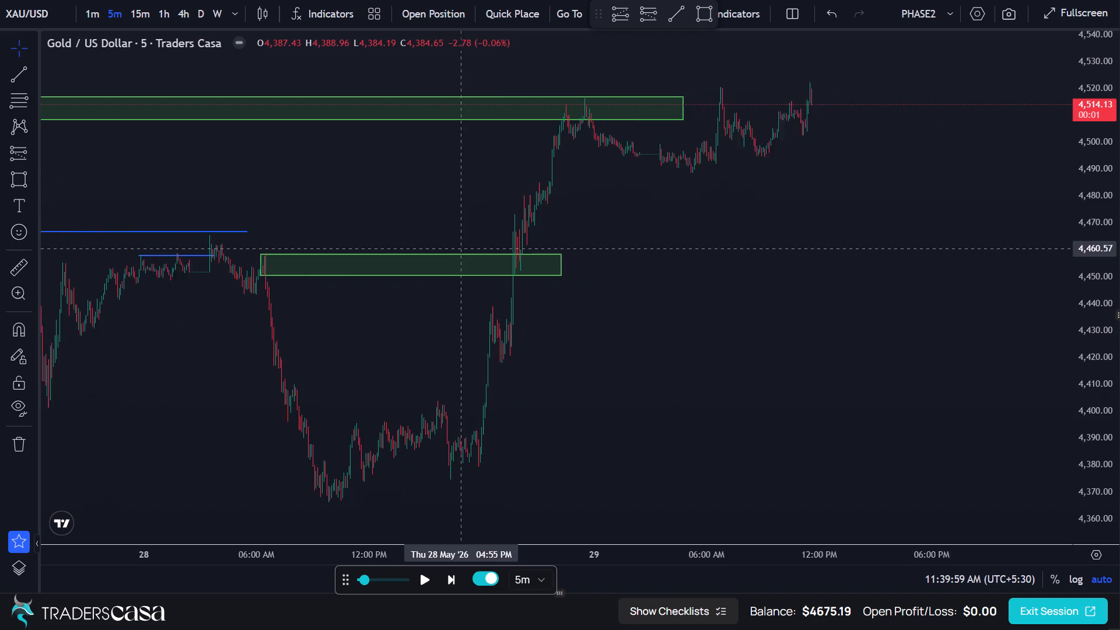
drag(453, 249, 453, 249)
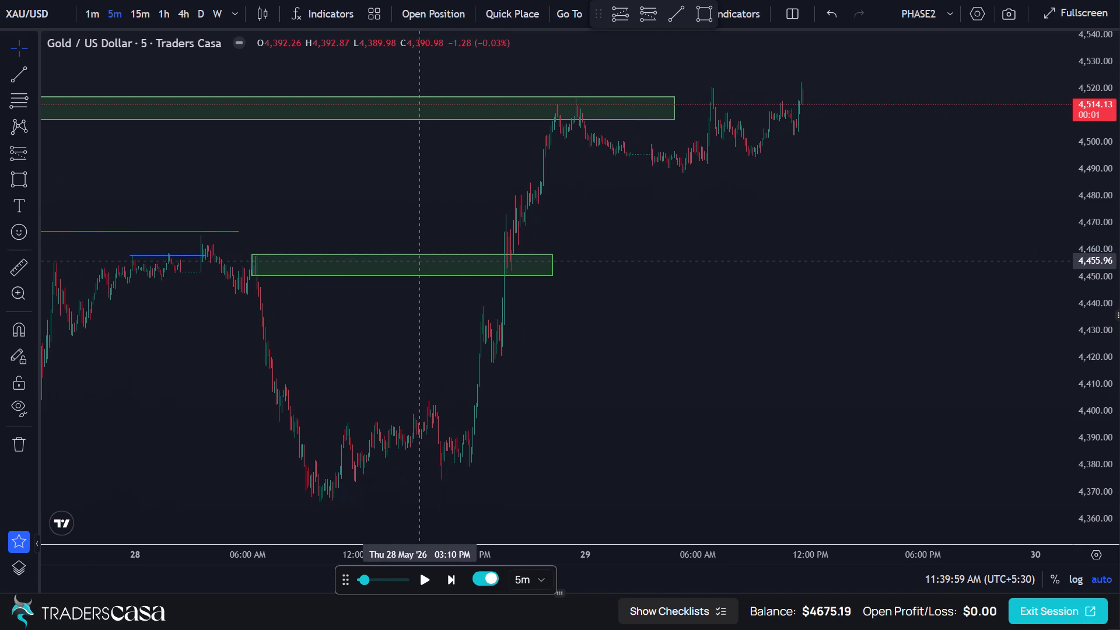
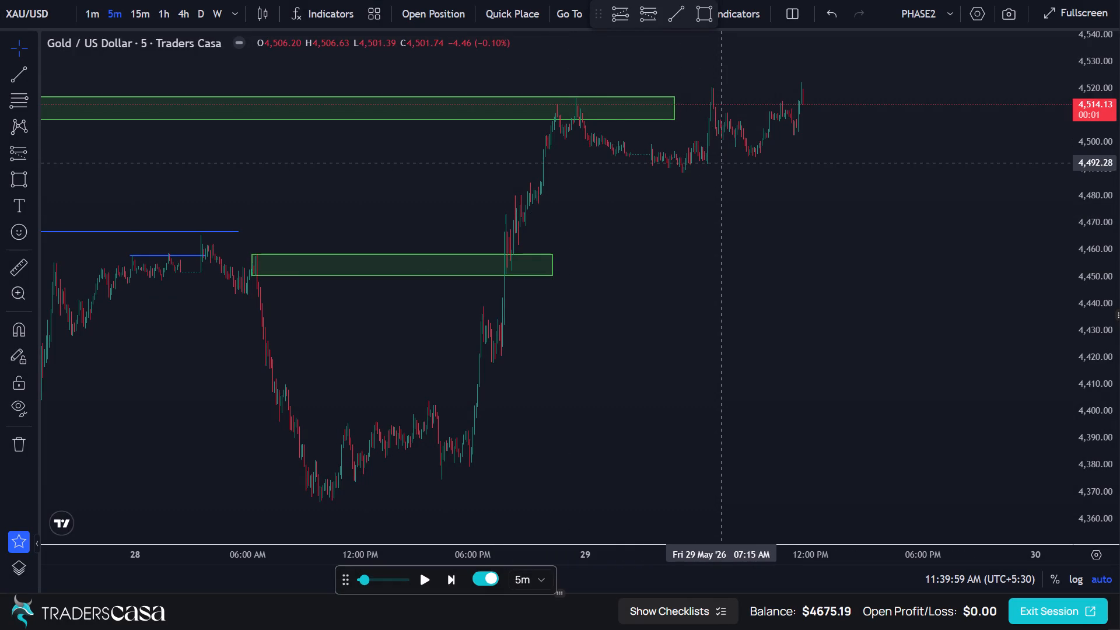
Examine the 29 May price action around the upper green zone on the 5-minute gold chart.
scroll(737, 164, up, 3)
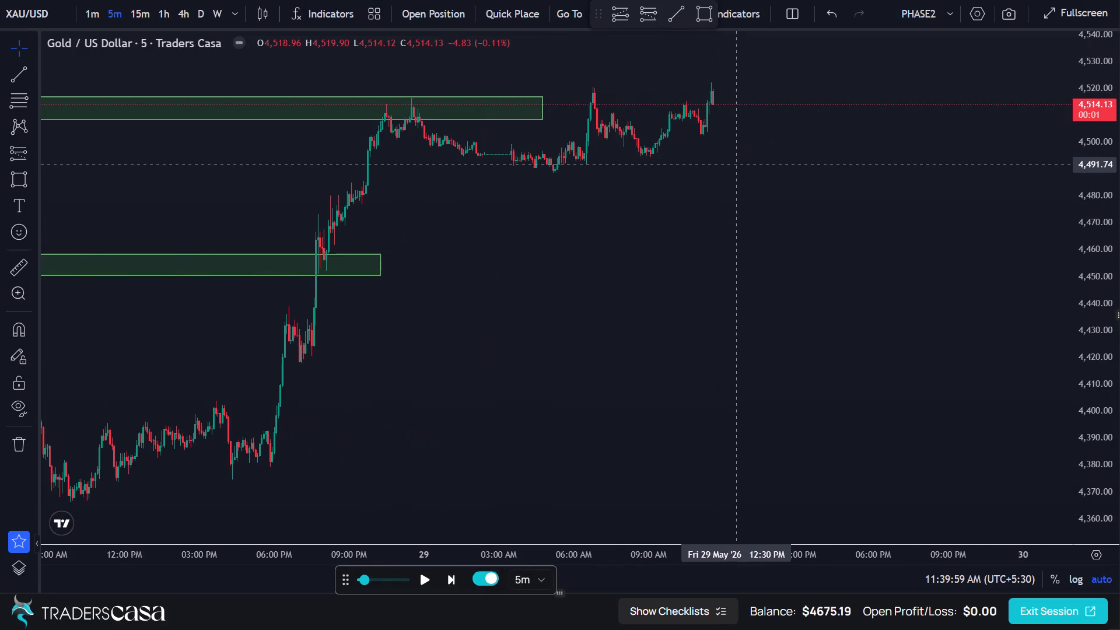
click(799, 318)
drag(799, 306, 793, 292)
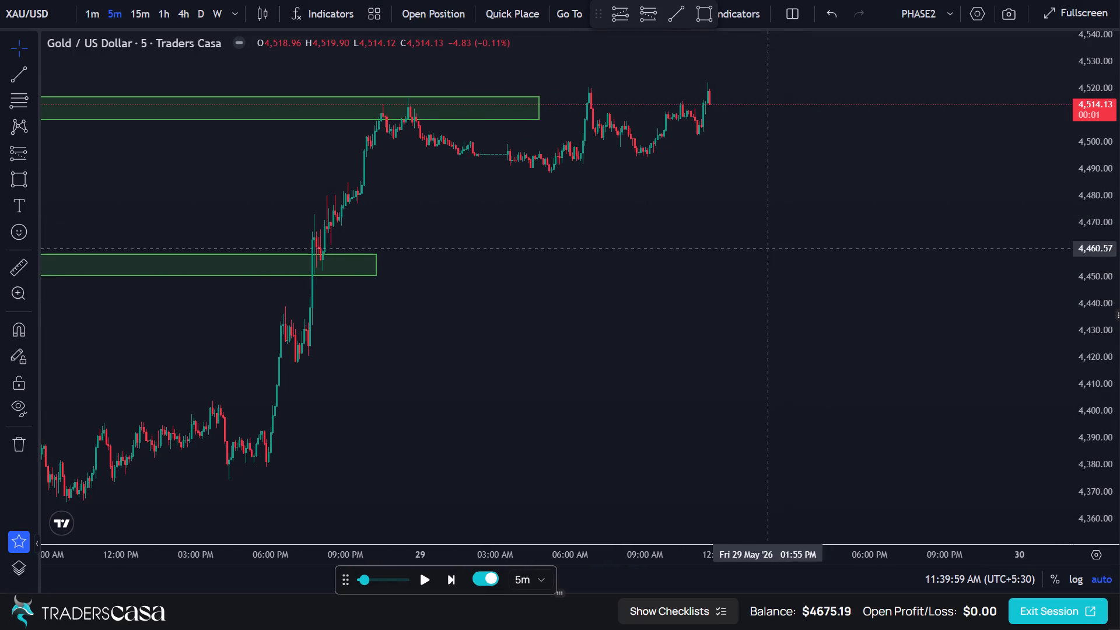
drag(684, 285, 730, 309)
click(759, 286)
drag(759, 284, 752, 285)
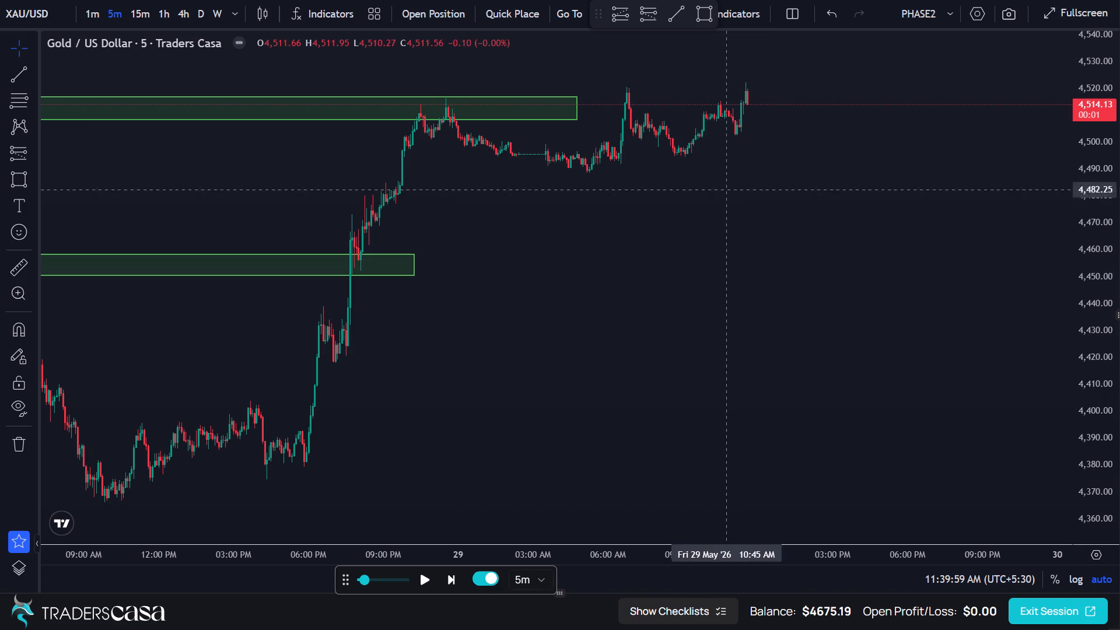
click(506, 216)
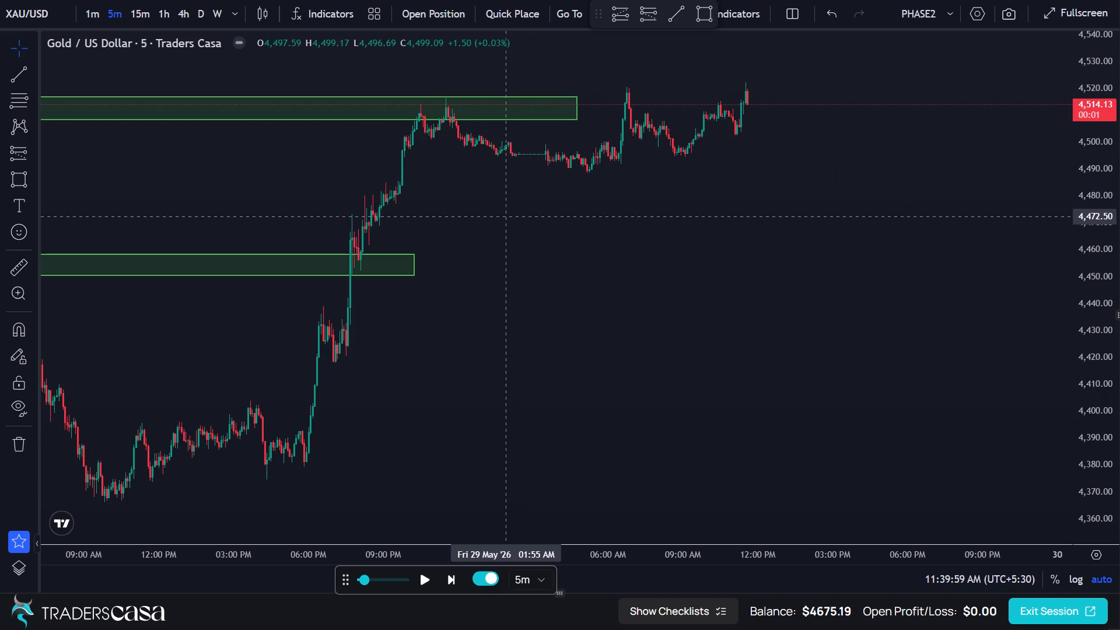
click(506, 216)
click(506, 216)
click(556, 225)
click(546, 230)
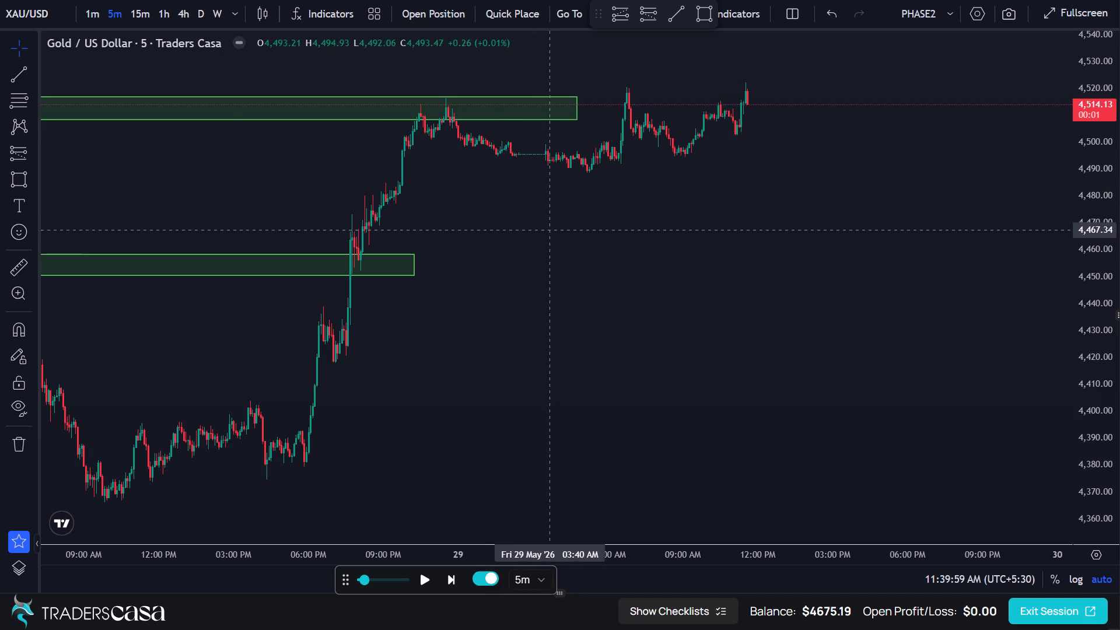
click(628, 242)
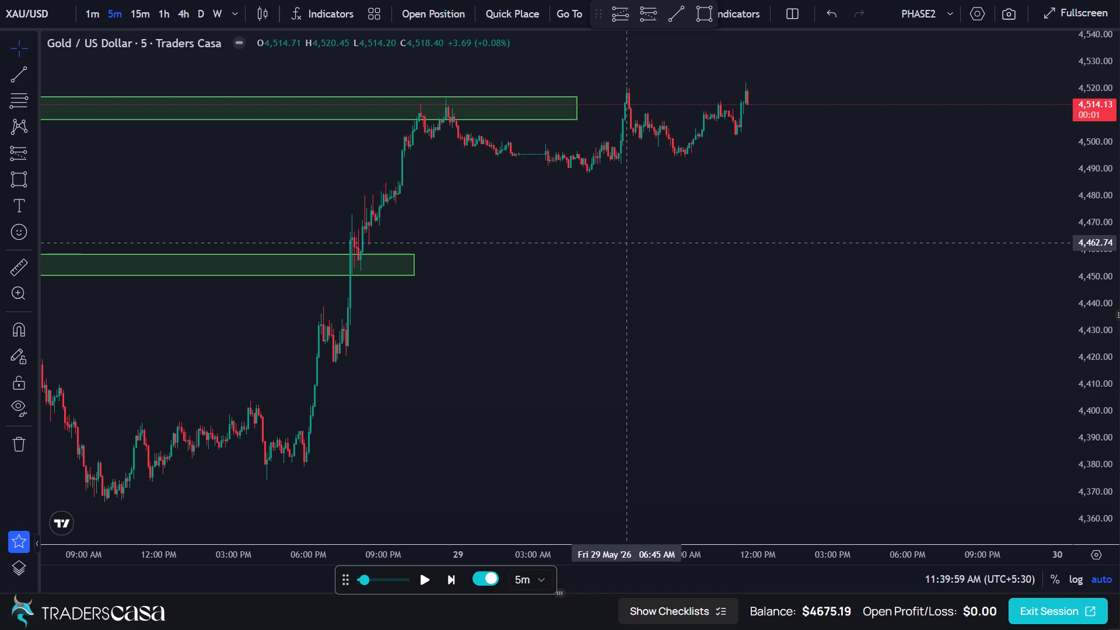
click(626, 242)
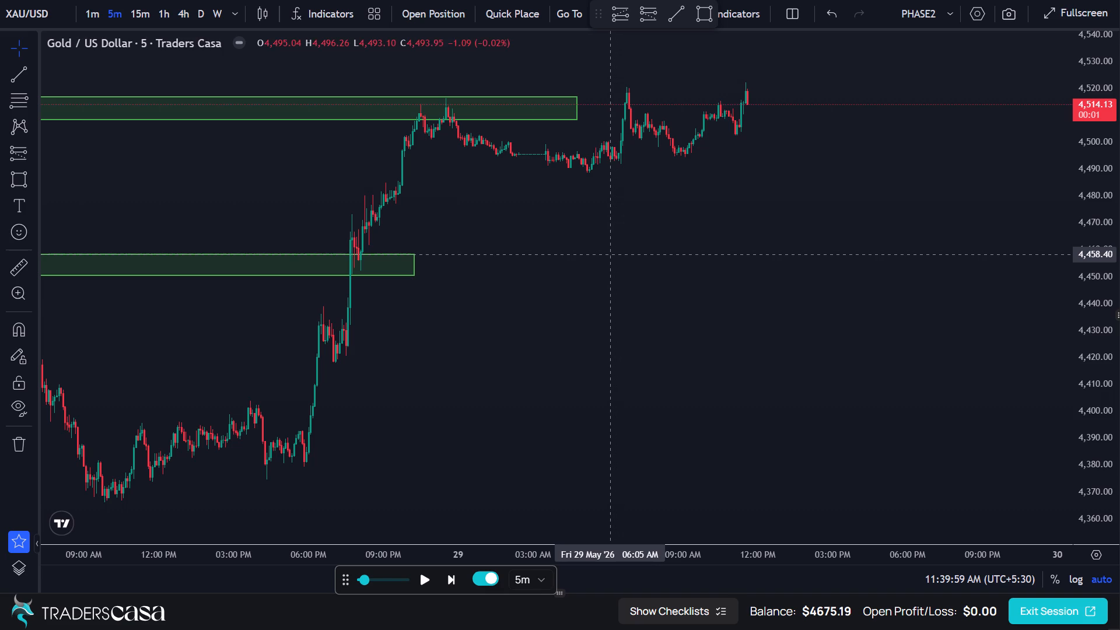
click(610, 254)
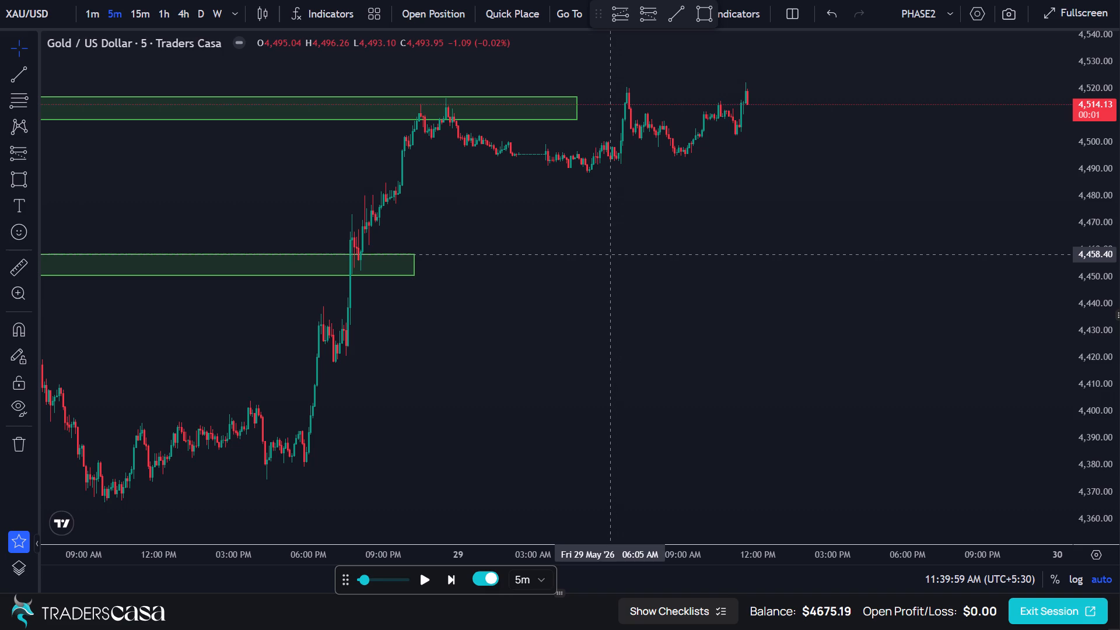
click(610, 254)
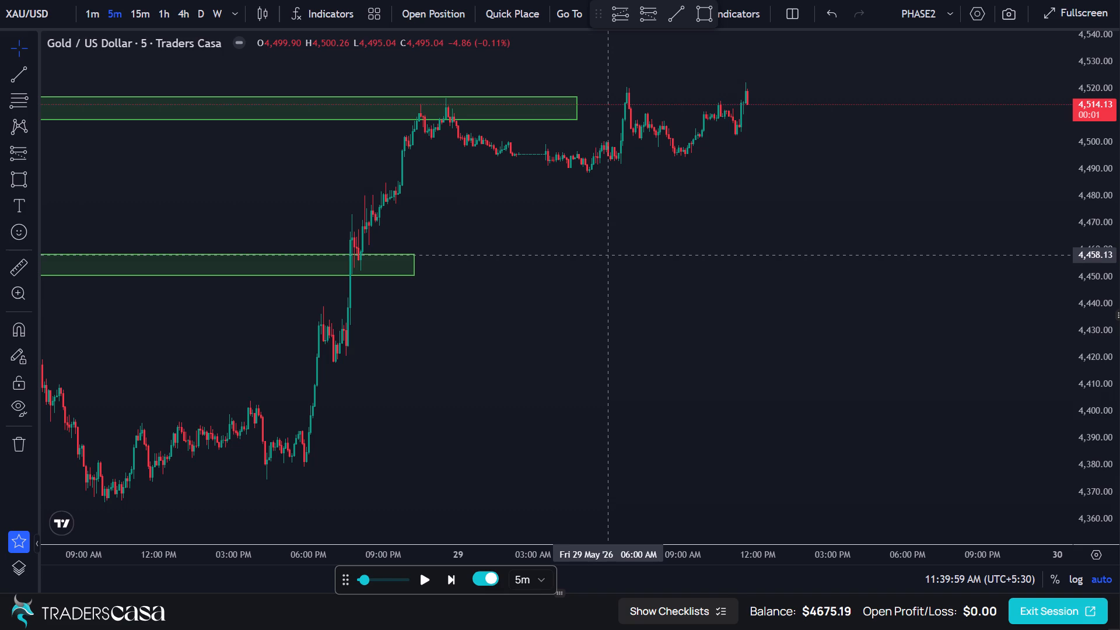
click(608, 255)
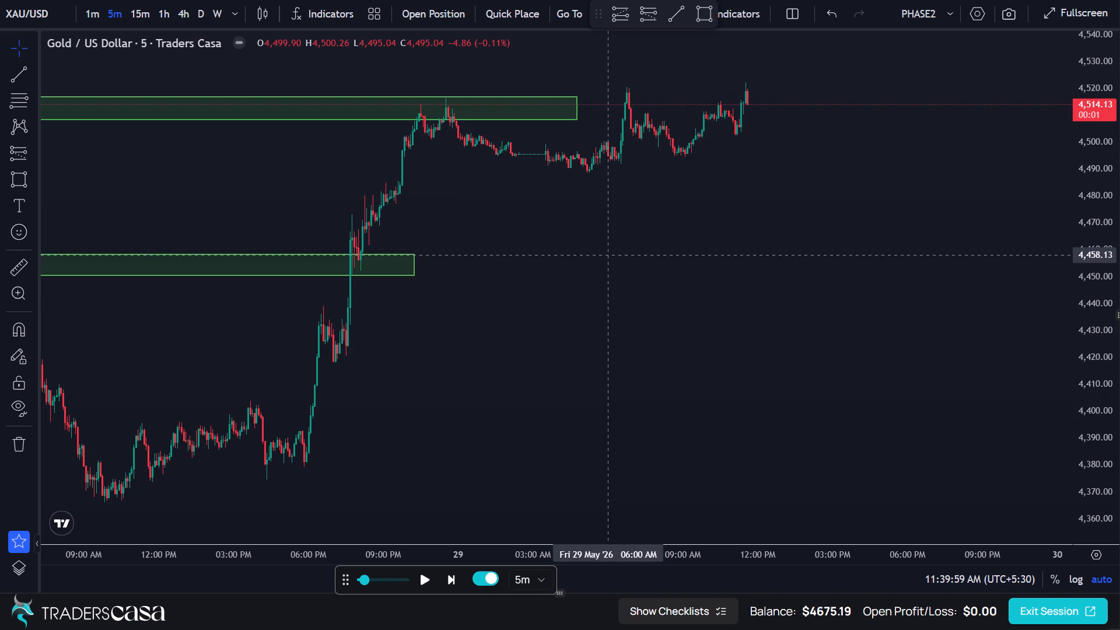
click(608, 255)
Draw a short position after the latest candle with entry at 4,514.07, stop at 4,522.75 and target at 4,496.07.
drag(710, 218, 596, 250)
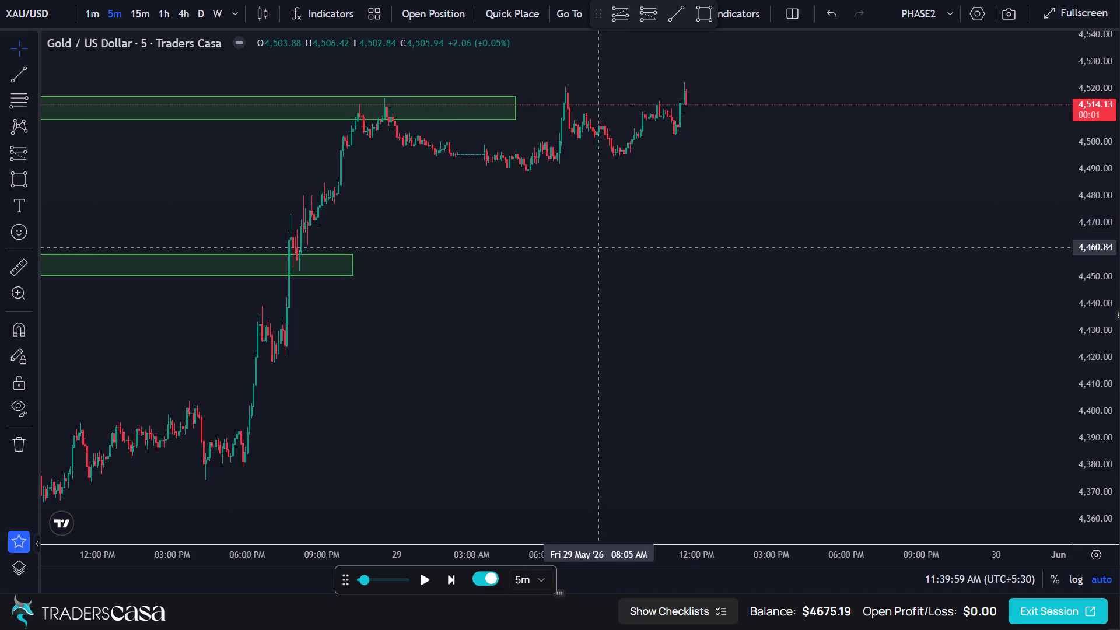
scroll(618, 225, up, 7)
drag(549, 226, 558, 222)
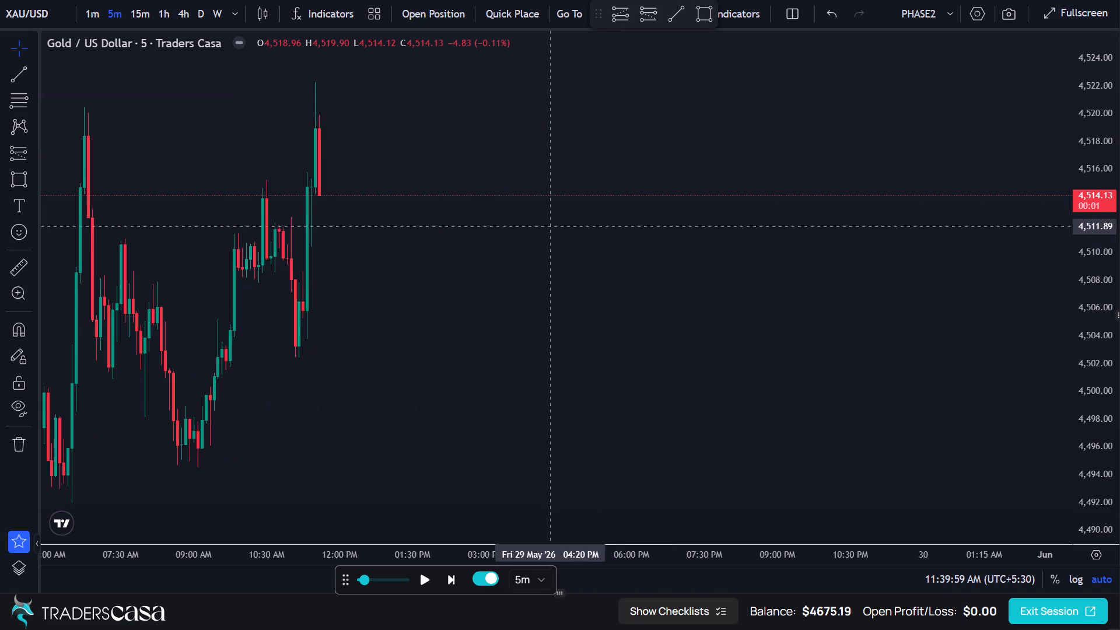
drag(558, 222, 904, 222)
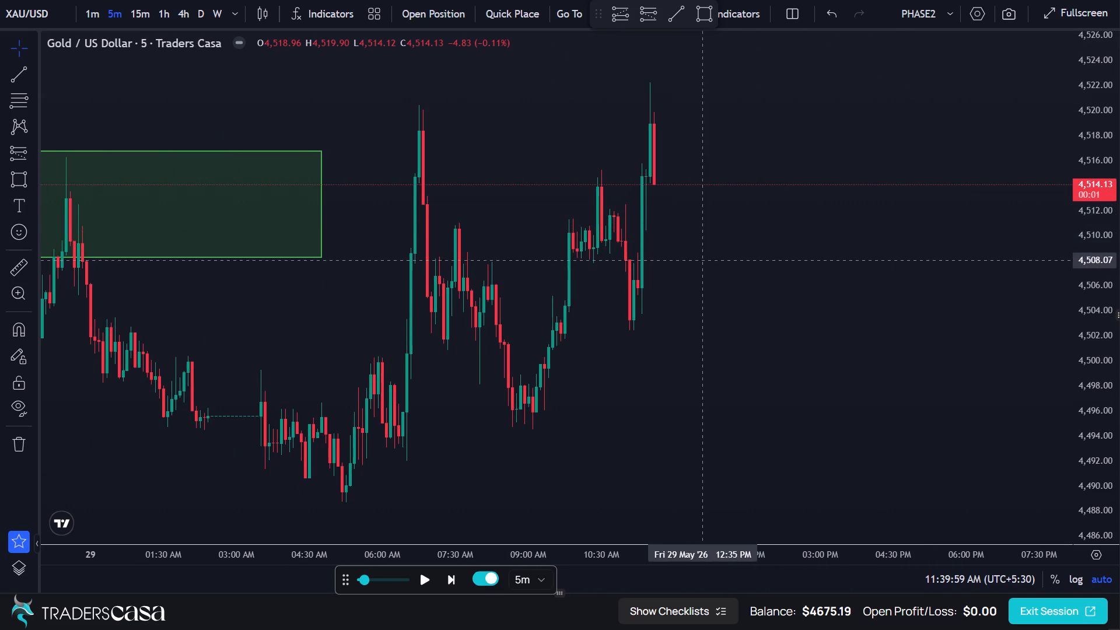
click(19, 150)
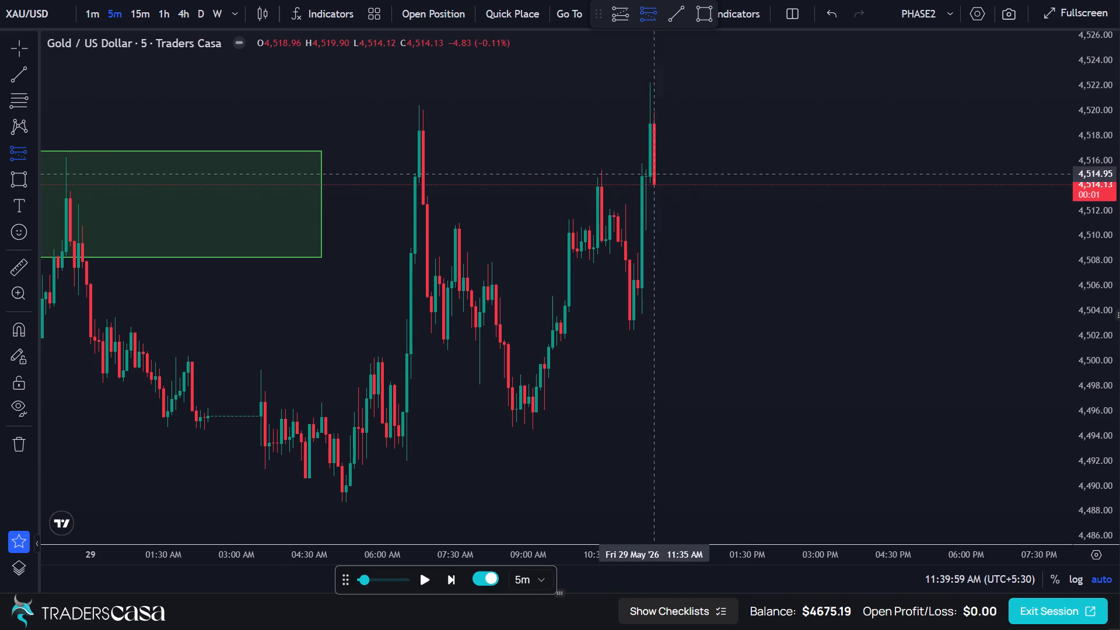
click(659, 185)
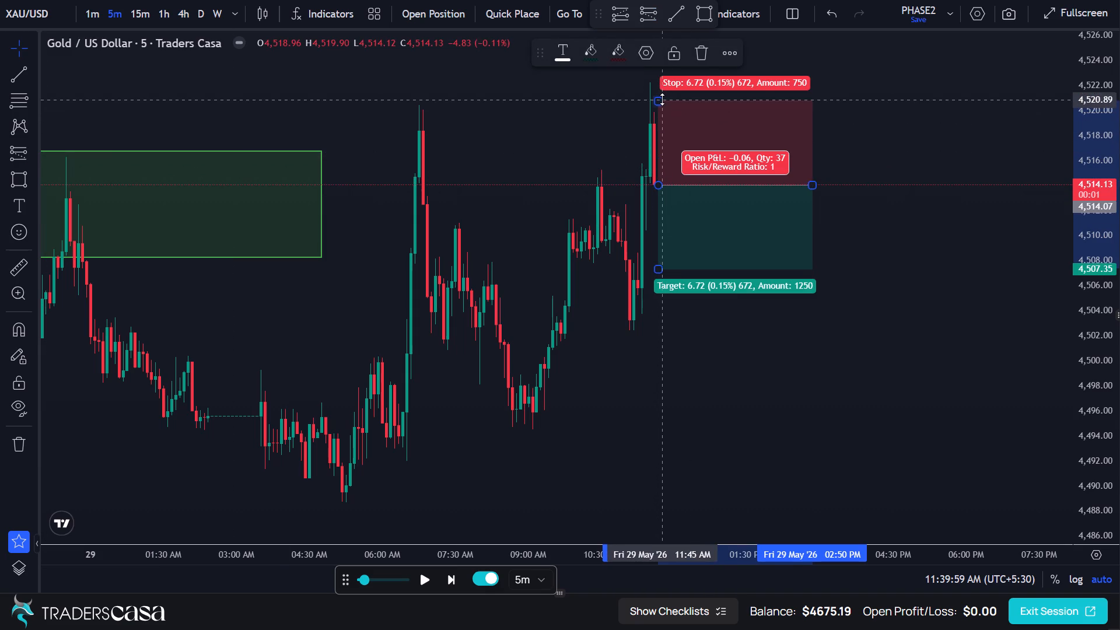
drag(662, 99, 660, 76)
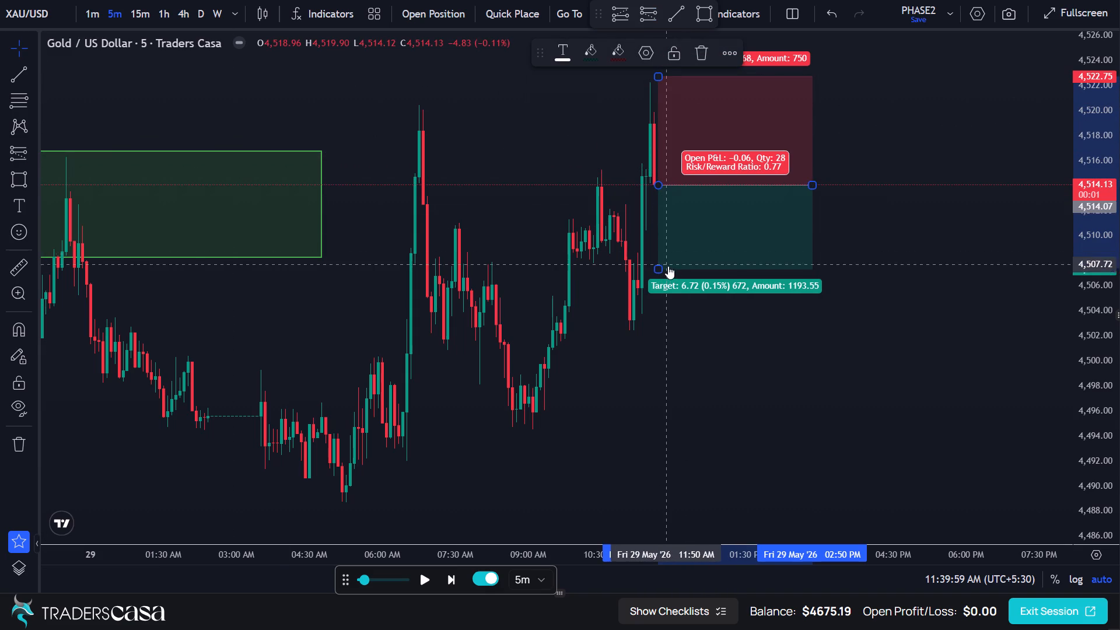
drag(659, 267, 665, 325)
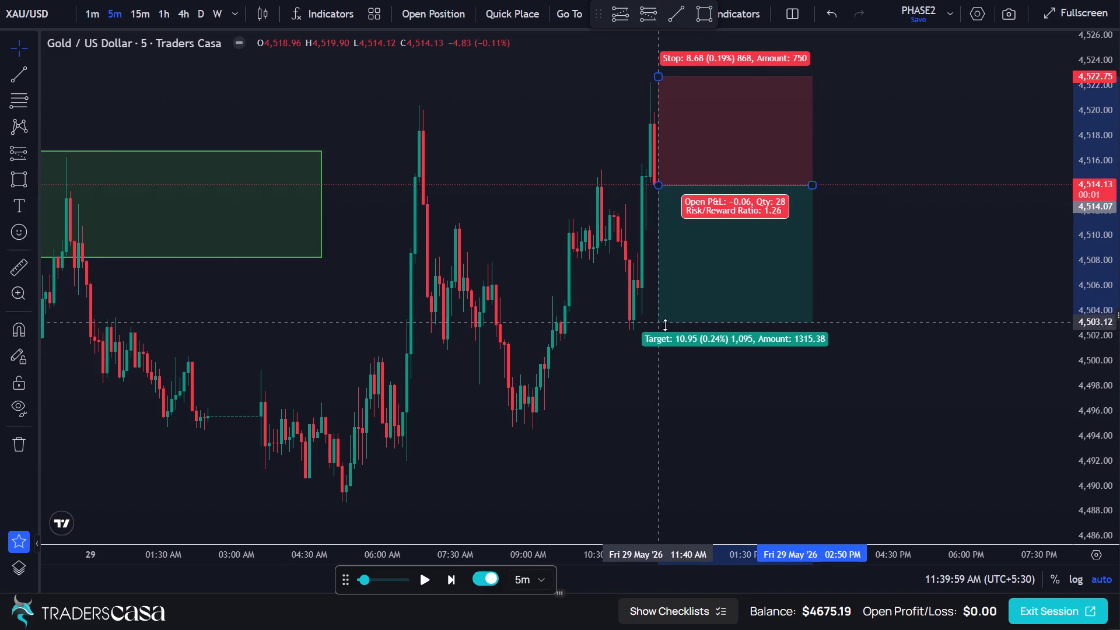
drag(665, 325, 661, 410)
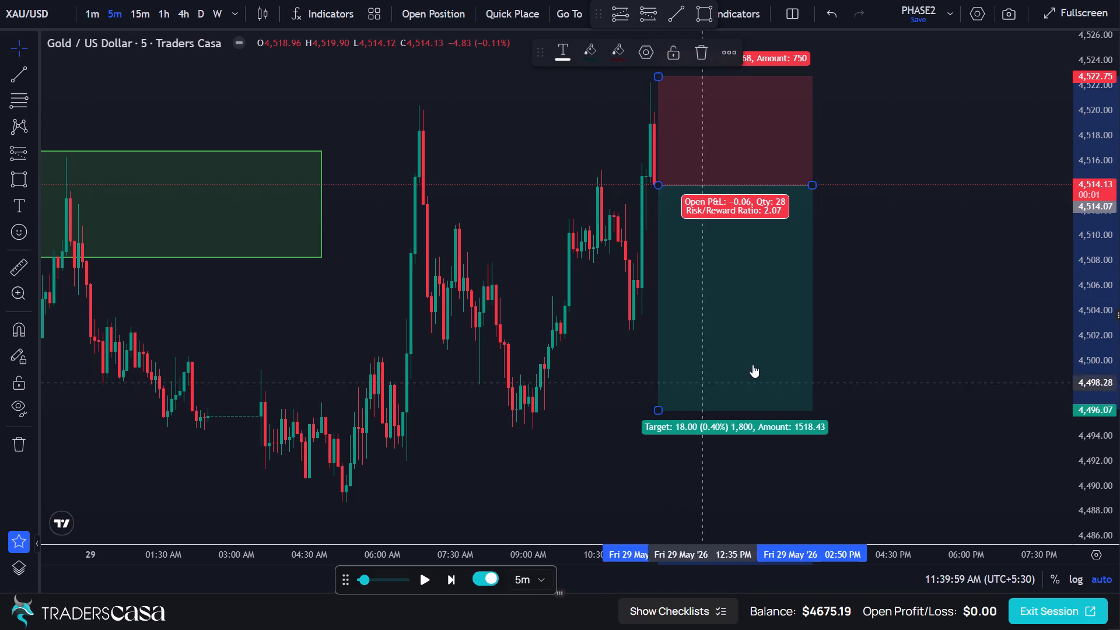
click(848, 323)
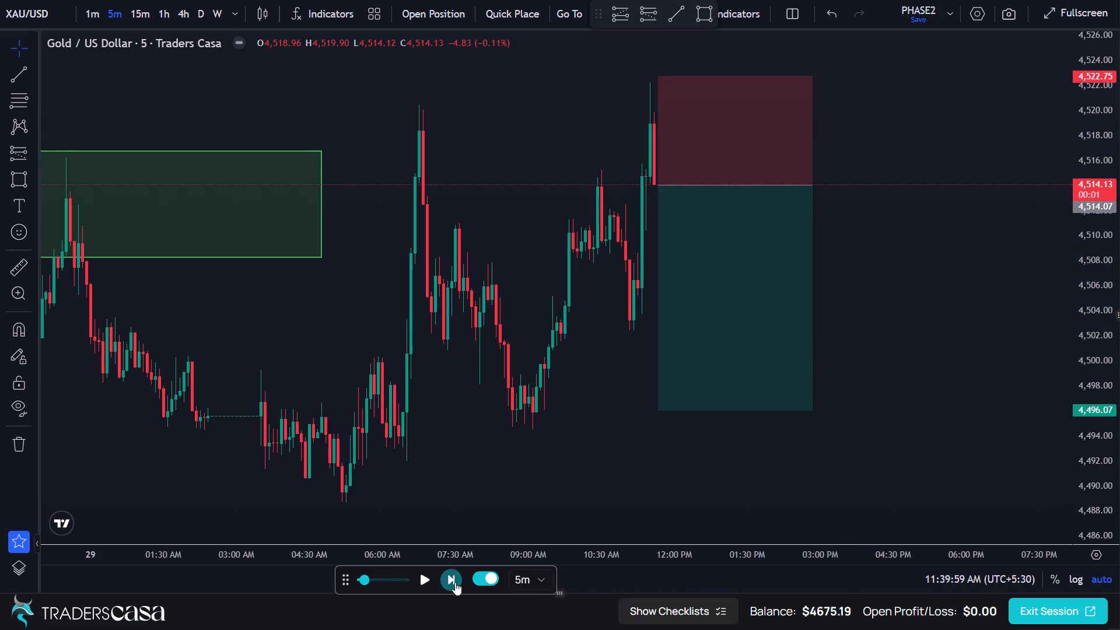
Advance the replay by eleven 5-minute candles to 12:34:59 PM to play out the planned short.
click(453, 581)
click(453, 581)
double_click(453, 581)
triple_click(453, 581)
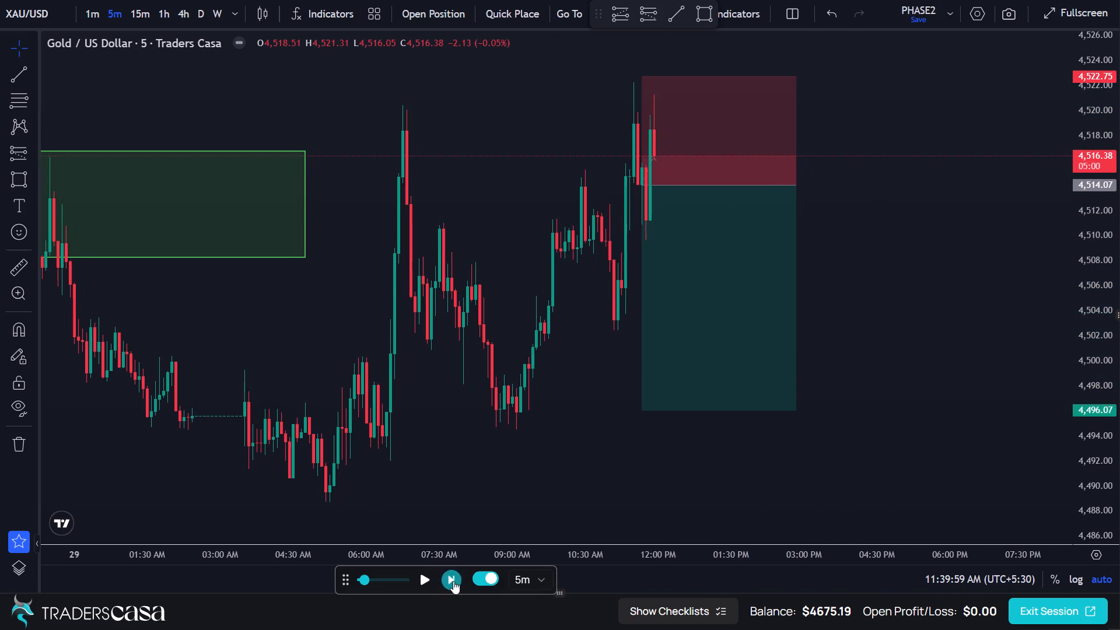
triple_click(453, 581)
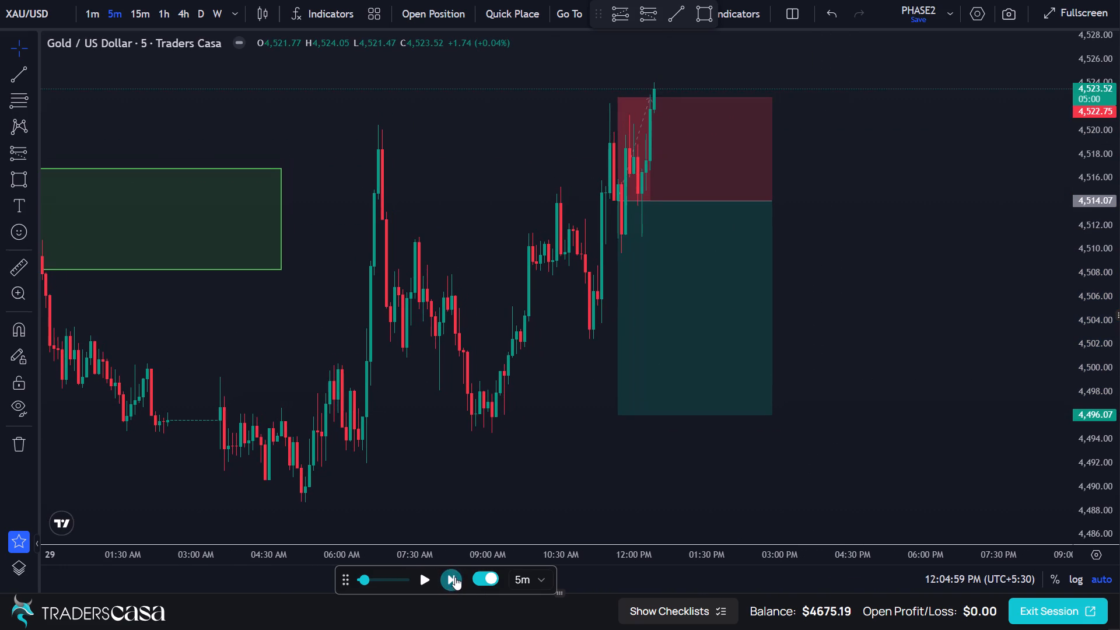
click(455, 577)
Delete the short position drawing with entry at 4,514.07.
click(657, 358)
click(706, 51)
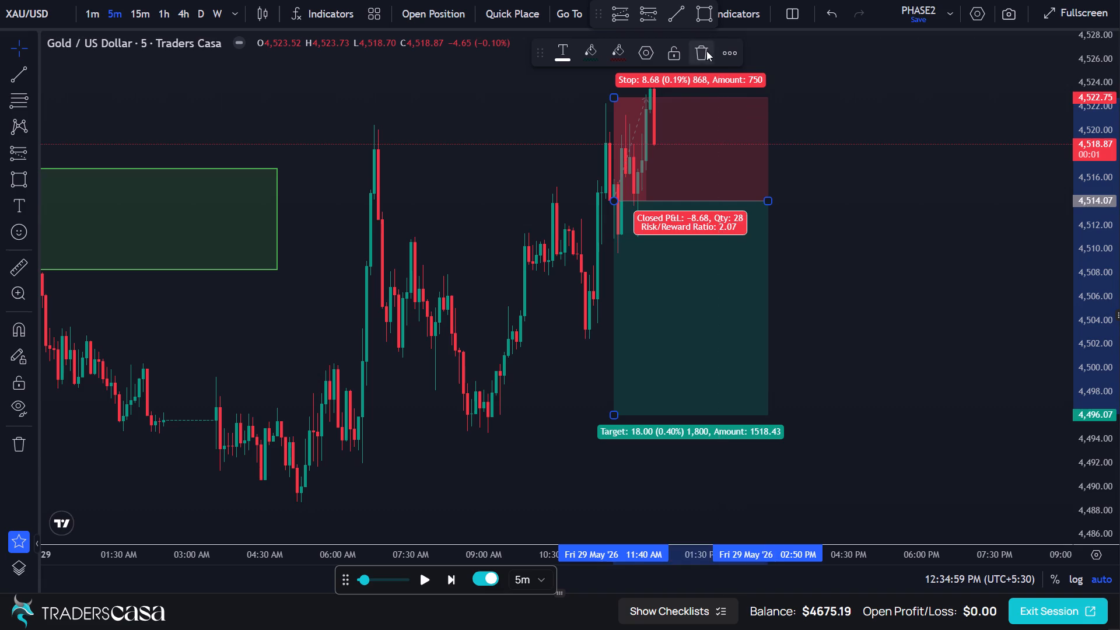
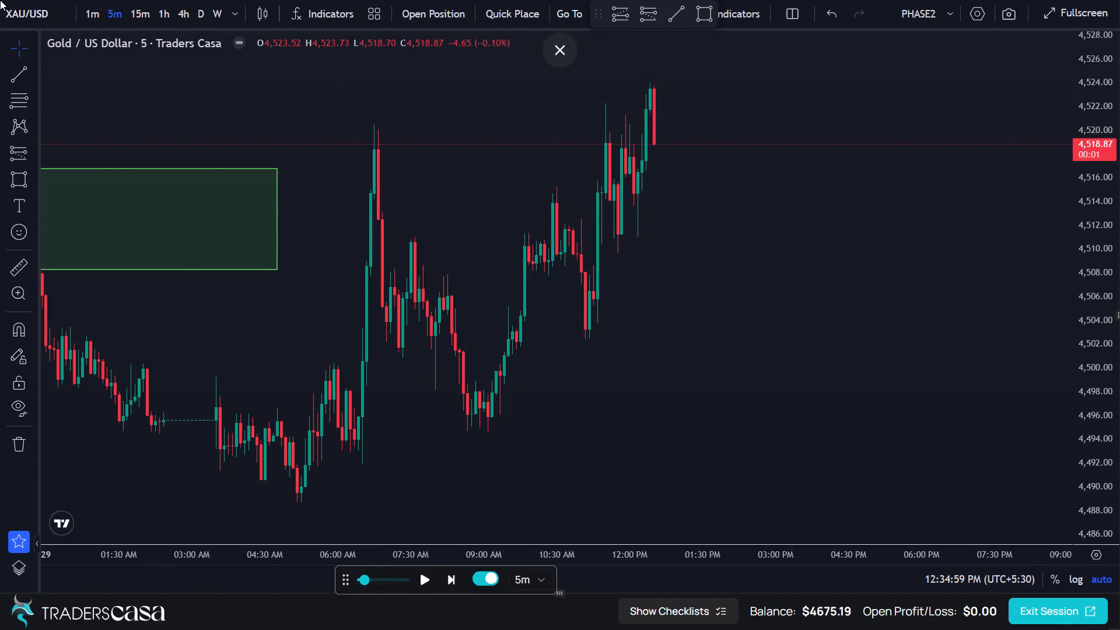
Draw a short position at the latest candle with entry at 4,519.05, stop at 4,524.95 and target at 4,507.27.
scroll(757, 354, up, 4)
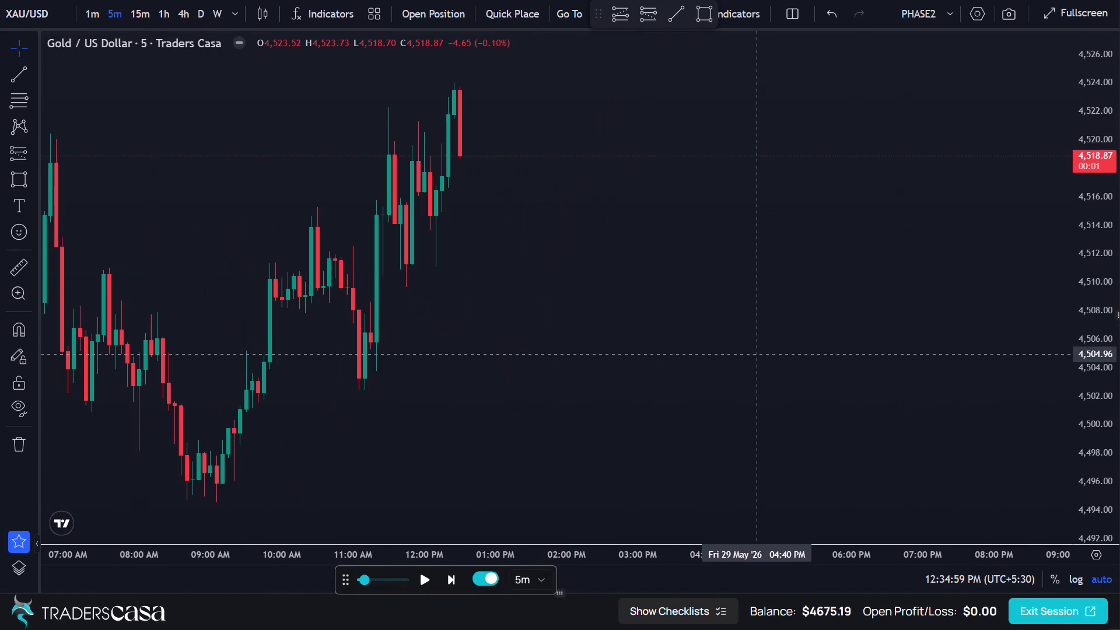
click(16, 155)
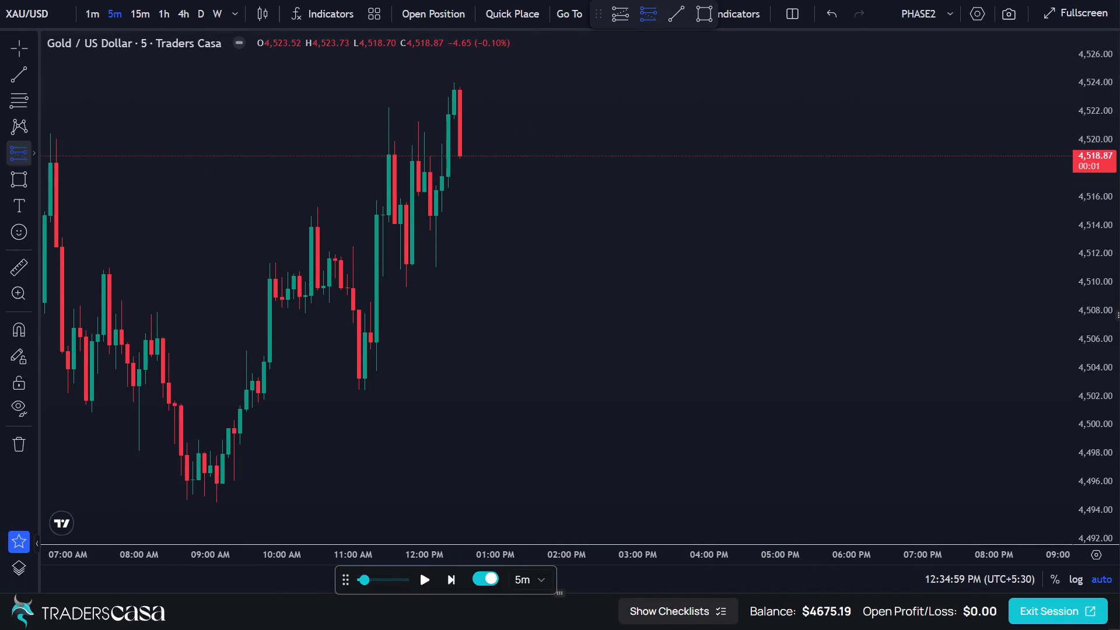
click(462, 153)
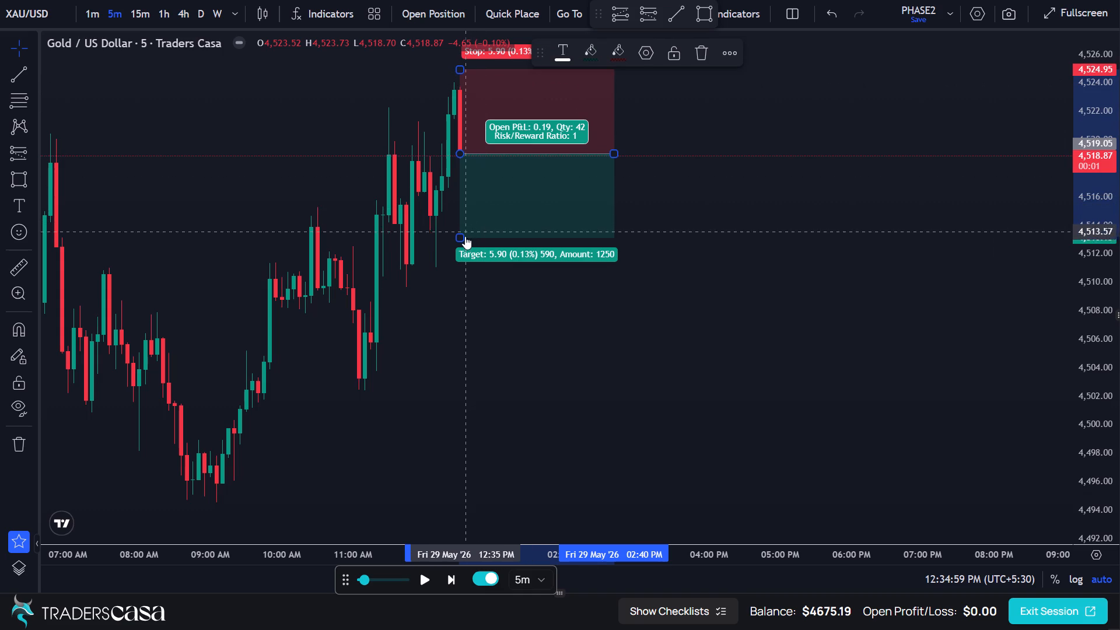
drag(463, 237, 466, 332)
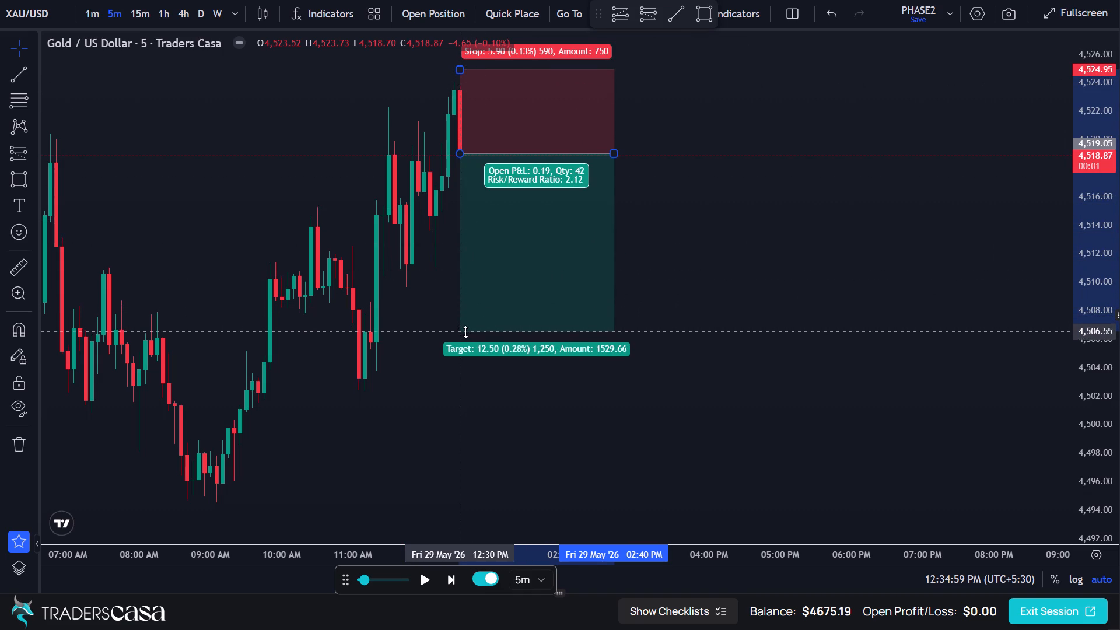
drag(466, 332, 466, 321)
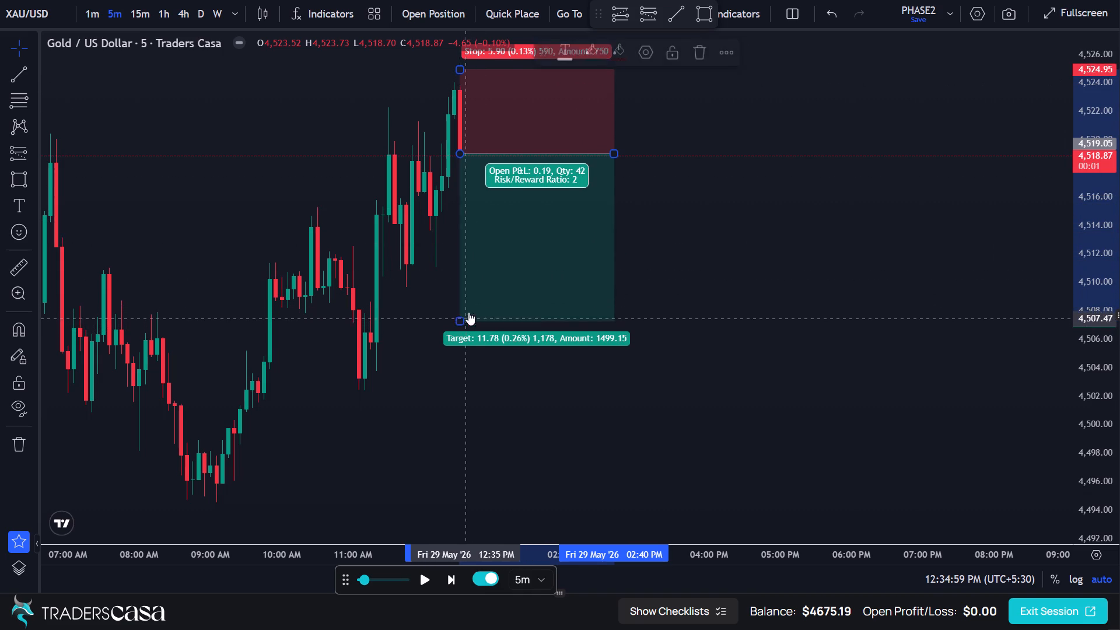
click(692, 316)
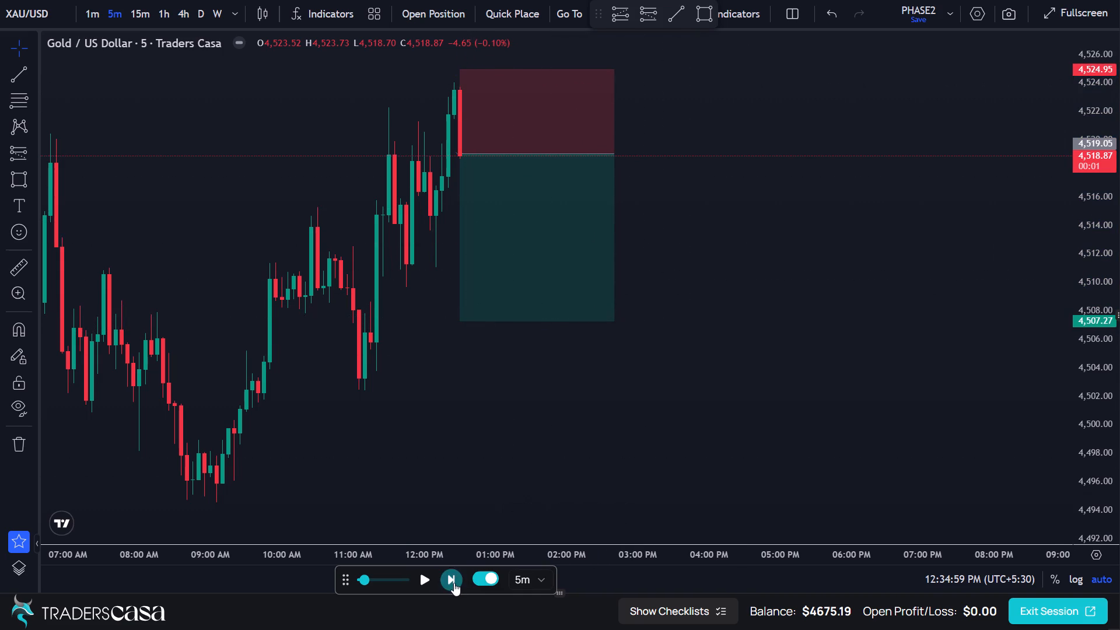
Advance the replay by eight 5-minute candles to 01:14:59 PM to play out the planned short.
click(454, 583)
click(454, 583)
click(454, 584)
click(454, 584)
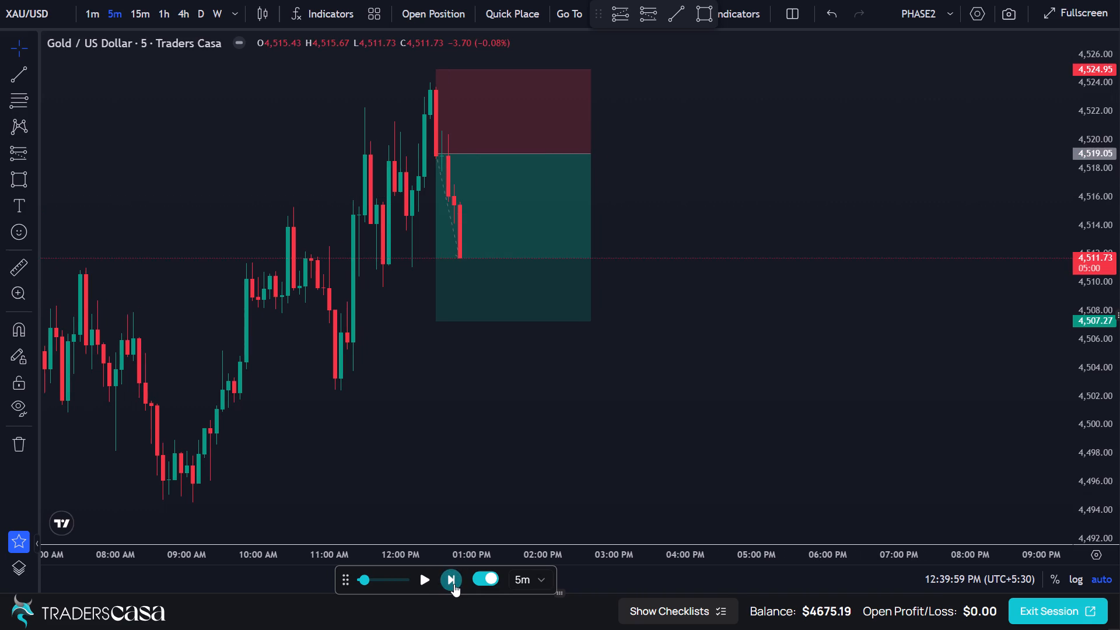
click(454, 584)
double_click(454, 583)
click(455, 584)
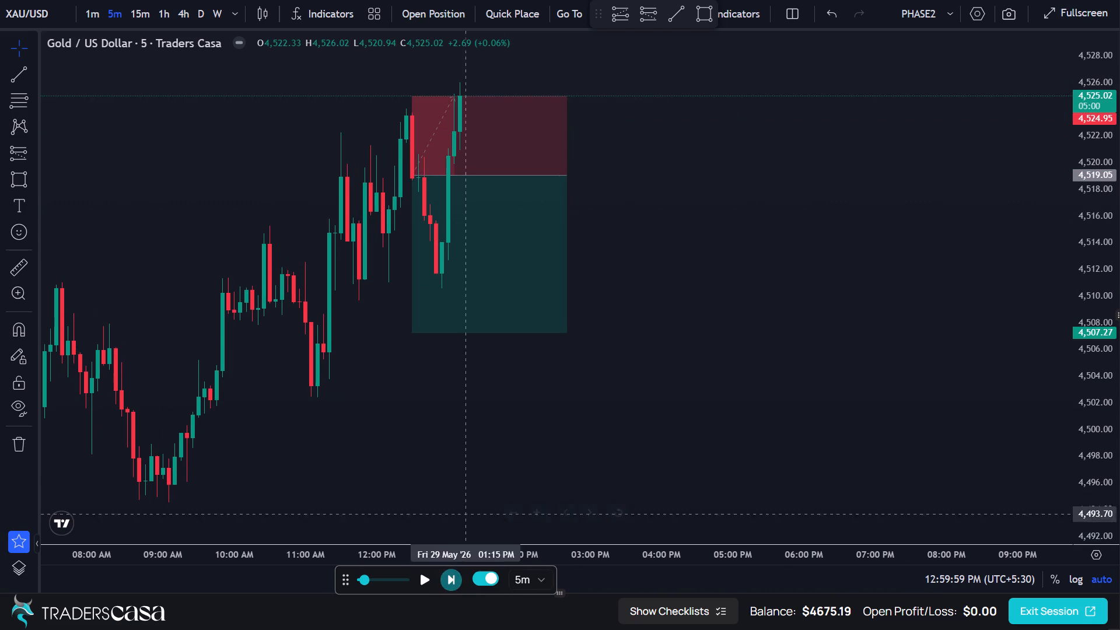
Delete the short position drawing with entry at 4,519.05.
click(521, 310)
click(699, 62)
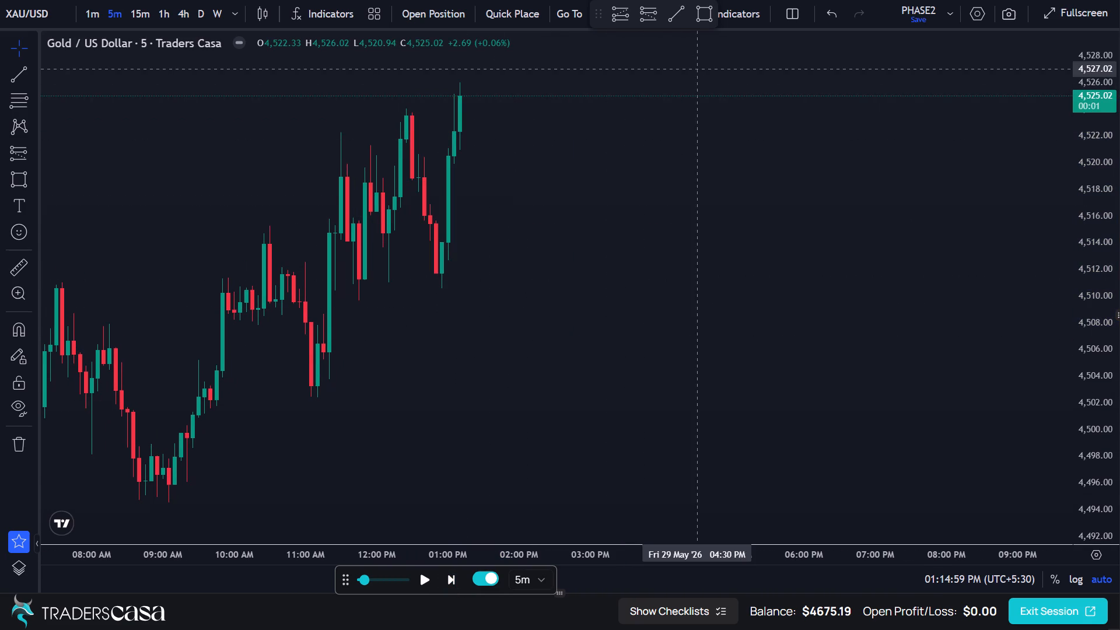
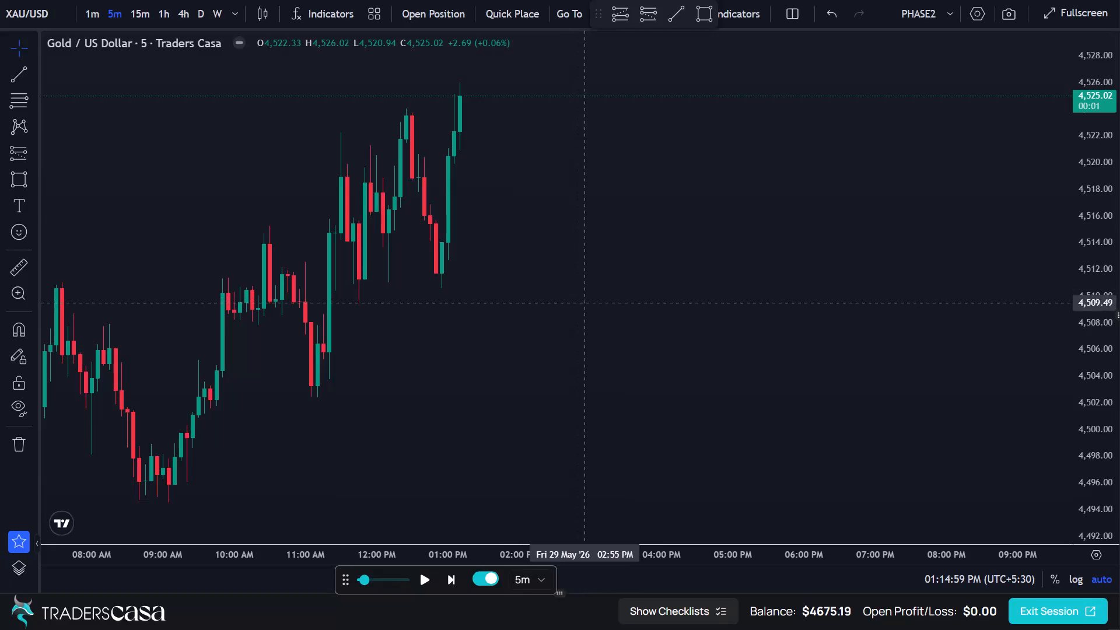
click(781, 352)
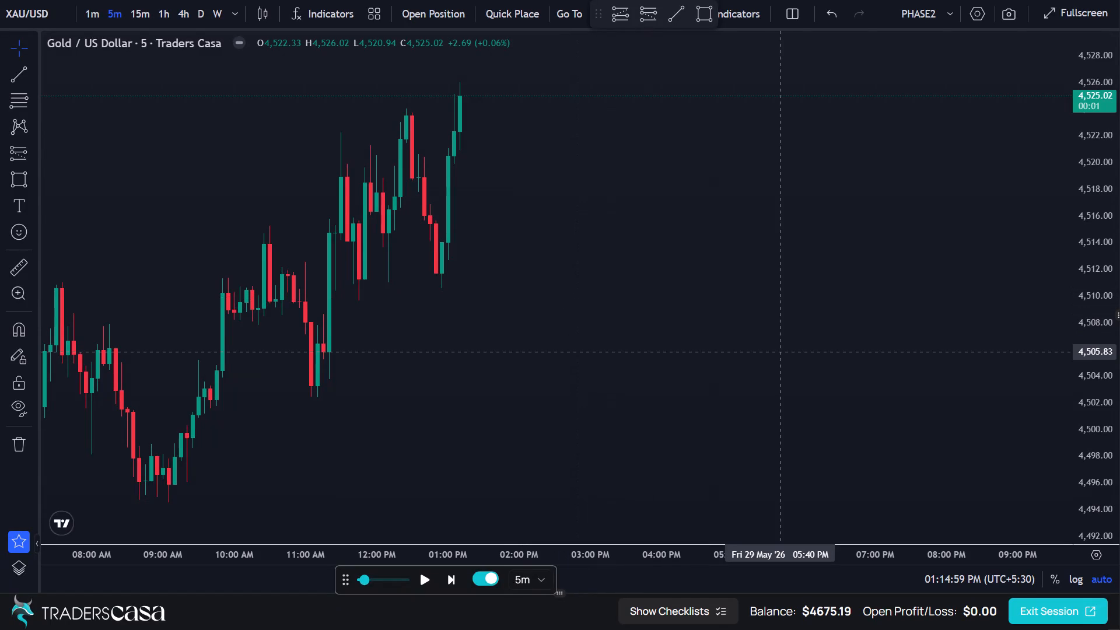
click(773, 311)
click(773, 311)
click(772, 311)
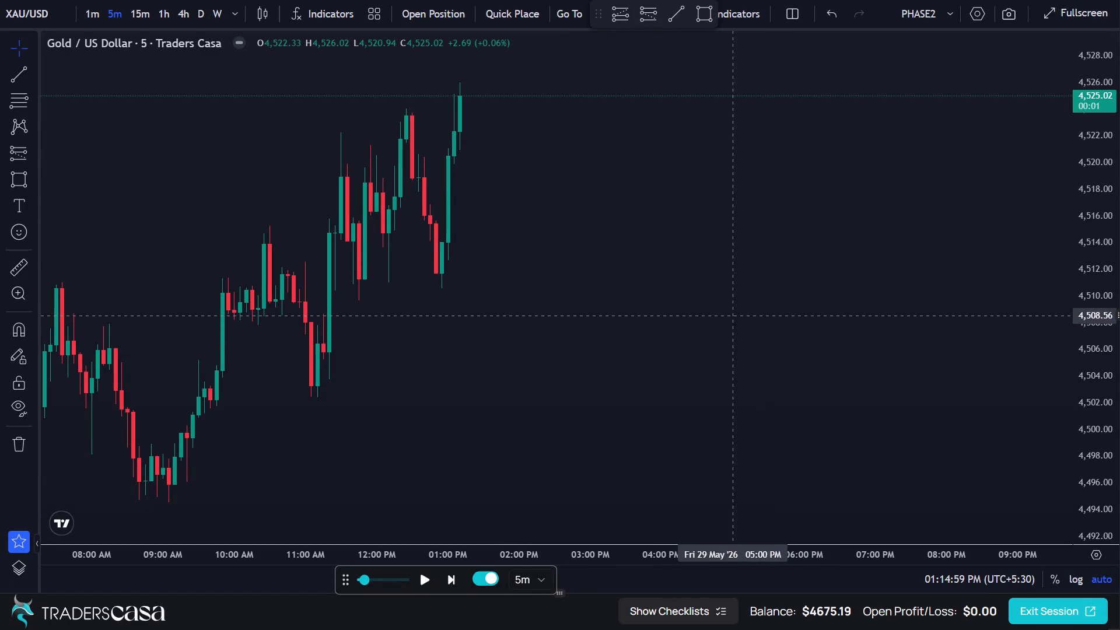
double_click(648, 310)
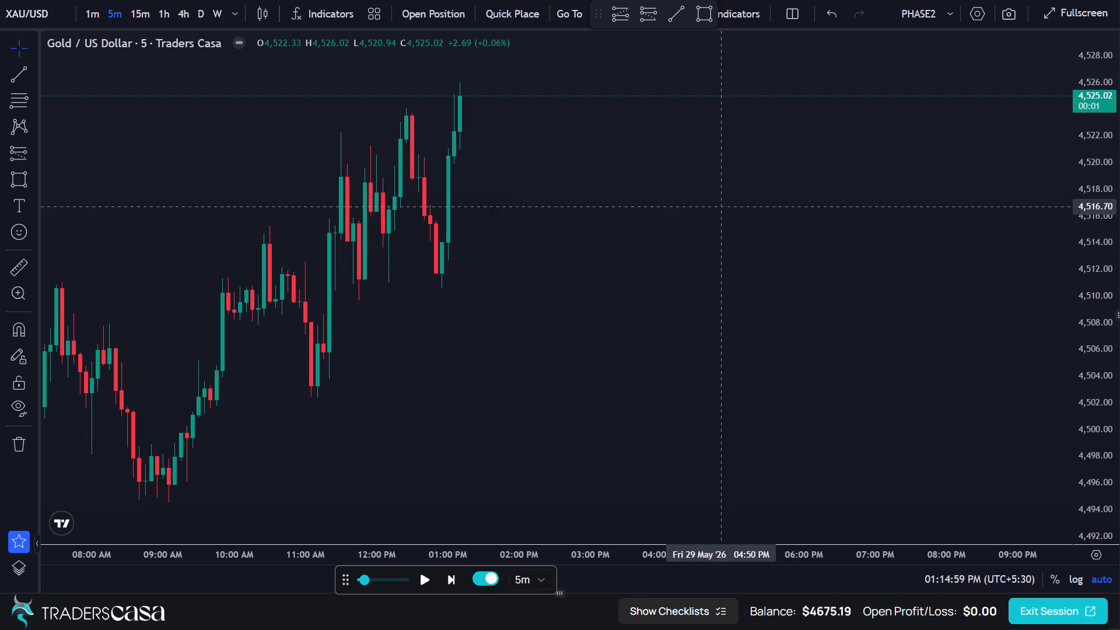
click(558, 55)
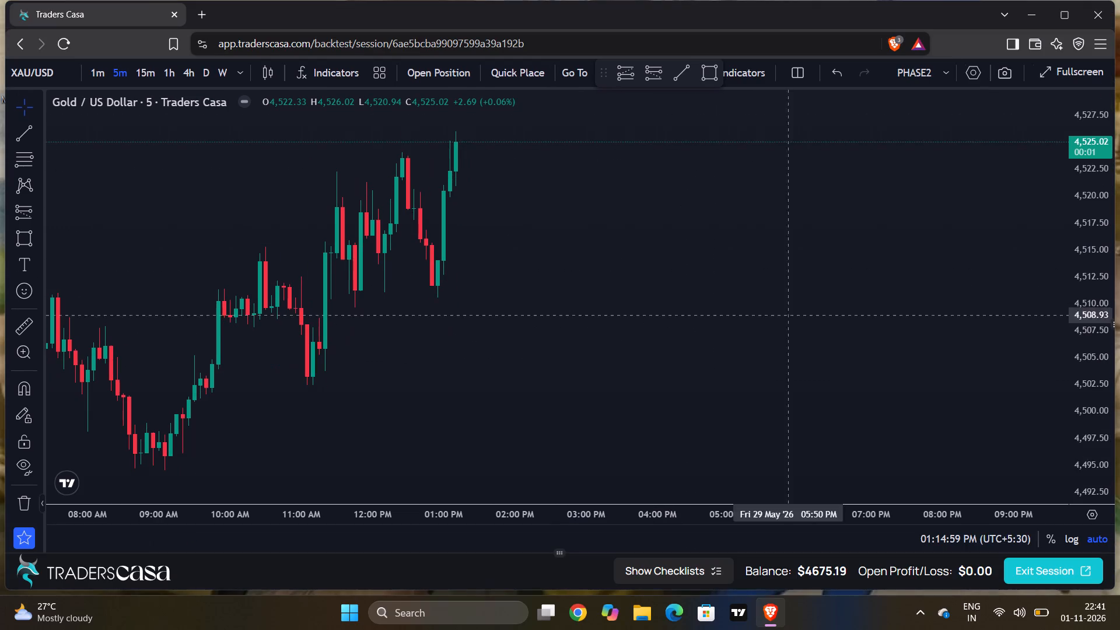
Check the battery level in the system quick settings.
click(1042, 613)
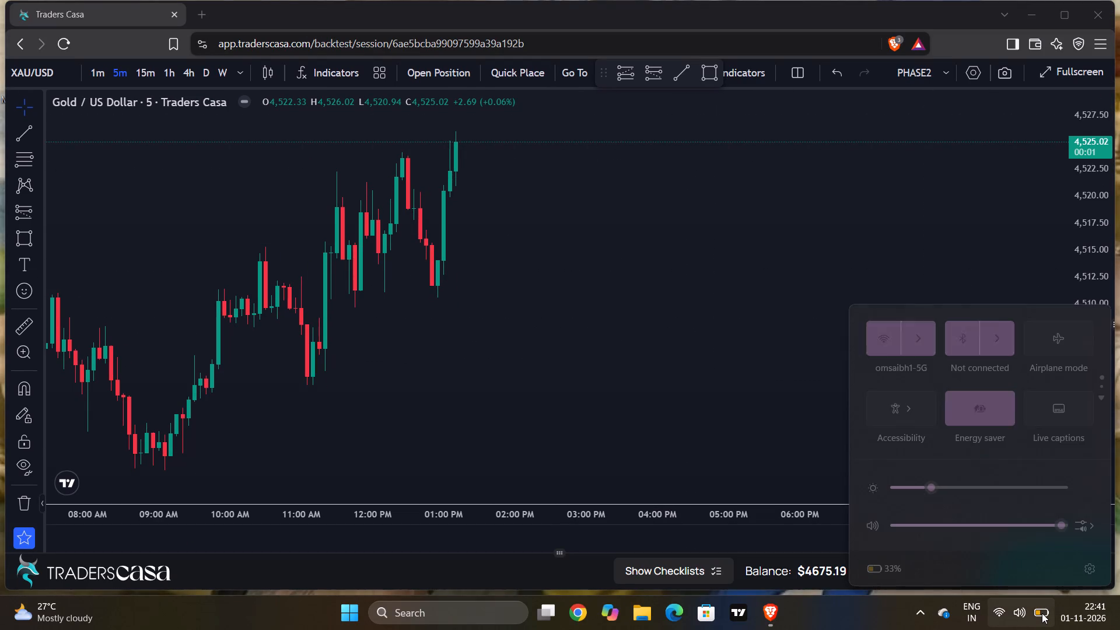
click(1042, 613)
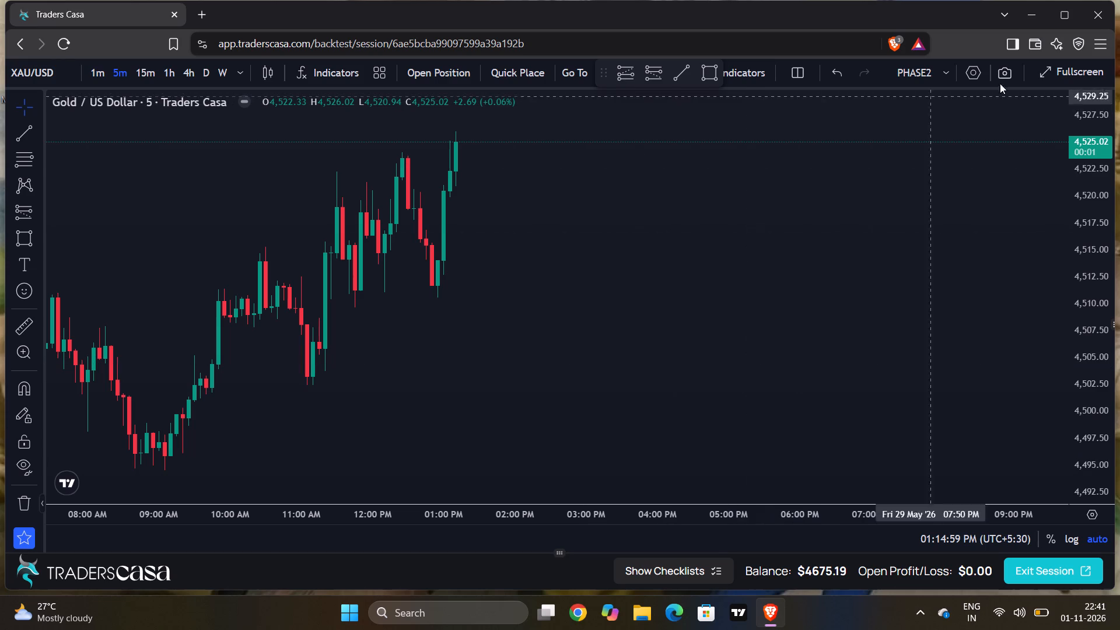
Switch the backtest chart to full-screen view.
click(1056, 71)
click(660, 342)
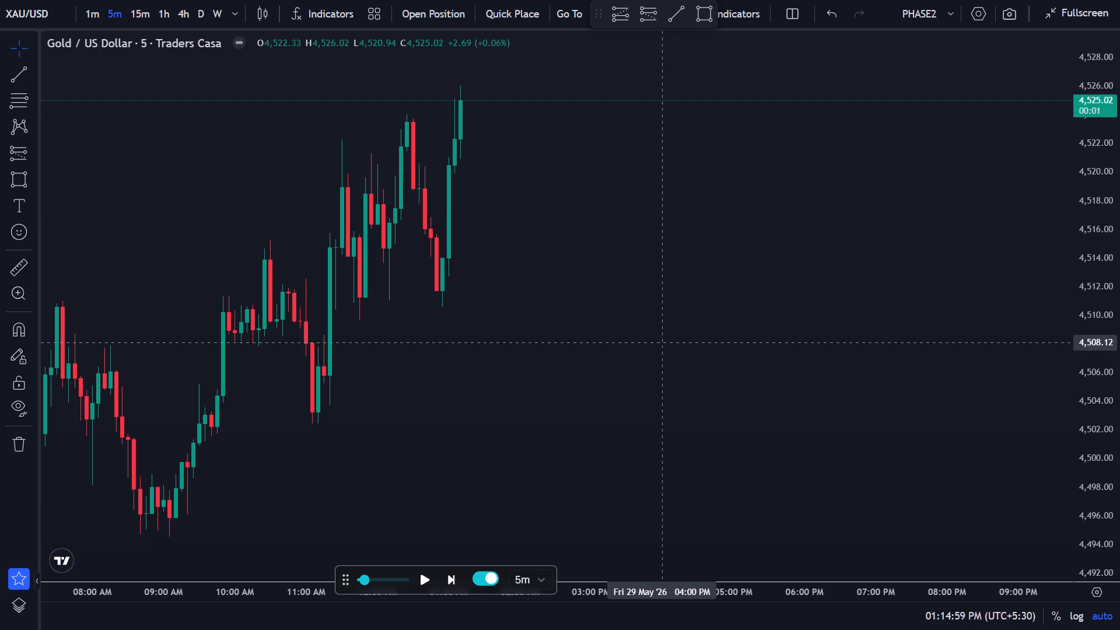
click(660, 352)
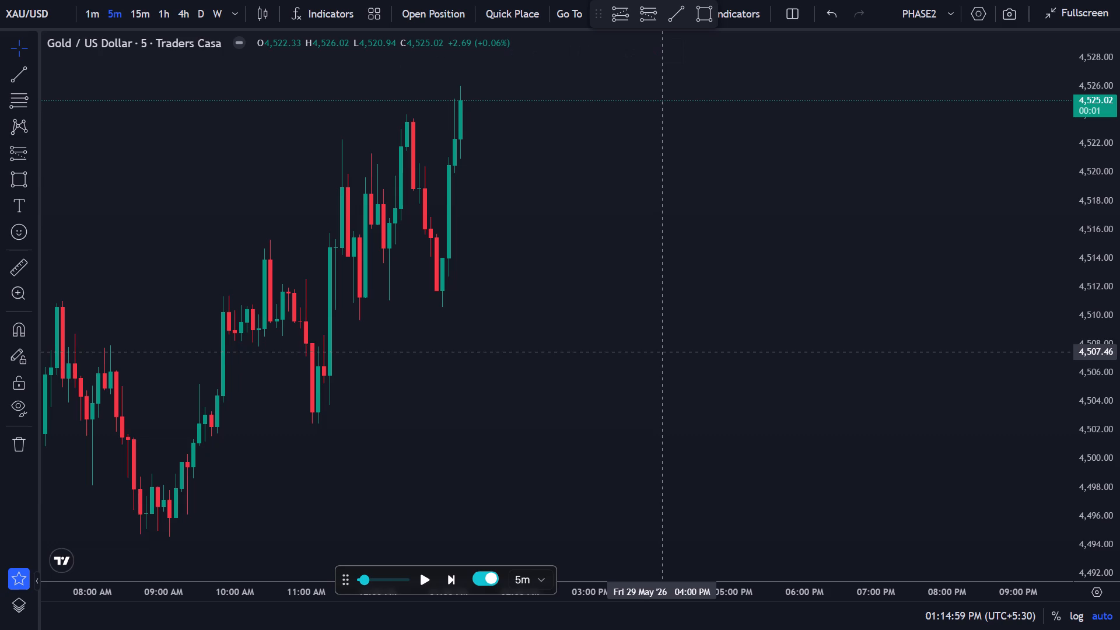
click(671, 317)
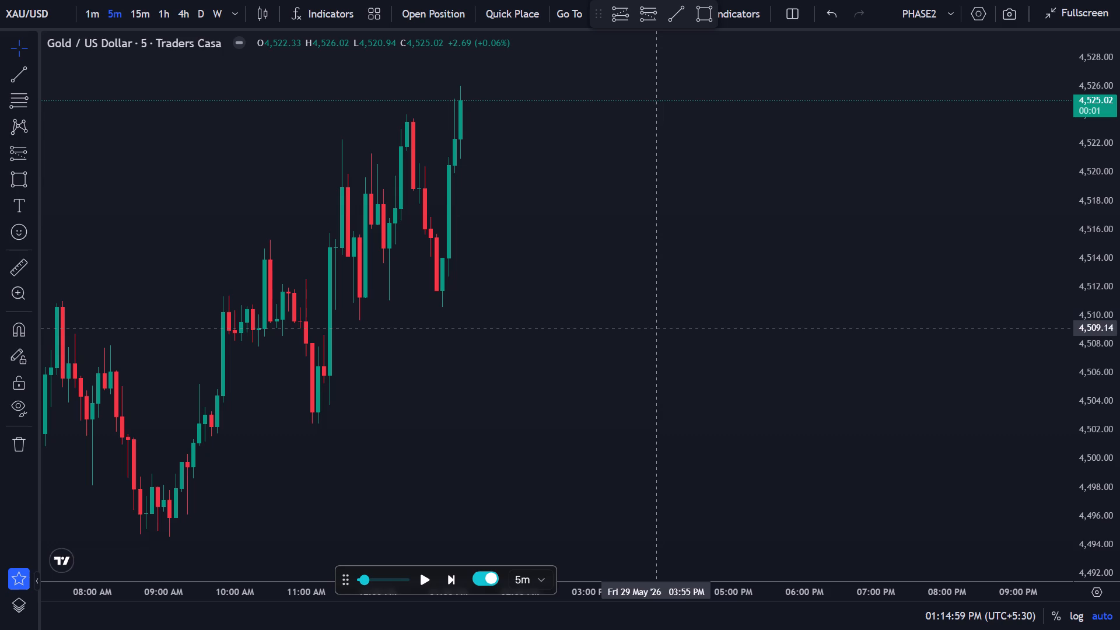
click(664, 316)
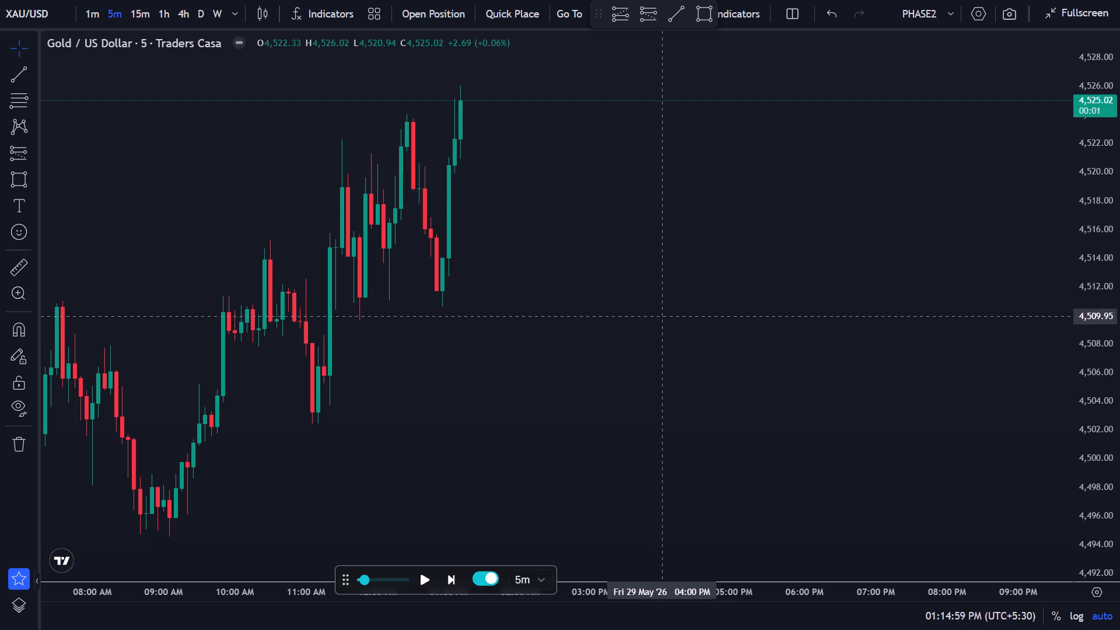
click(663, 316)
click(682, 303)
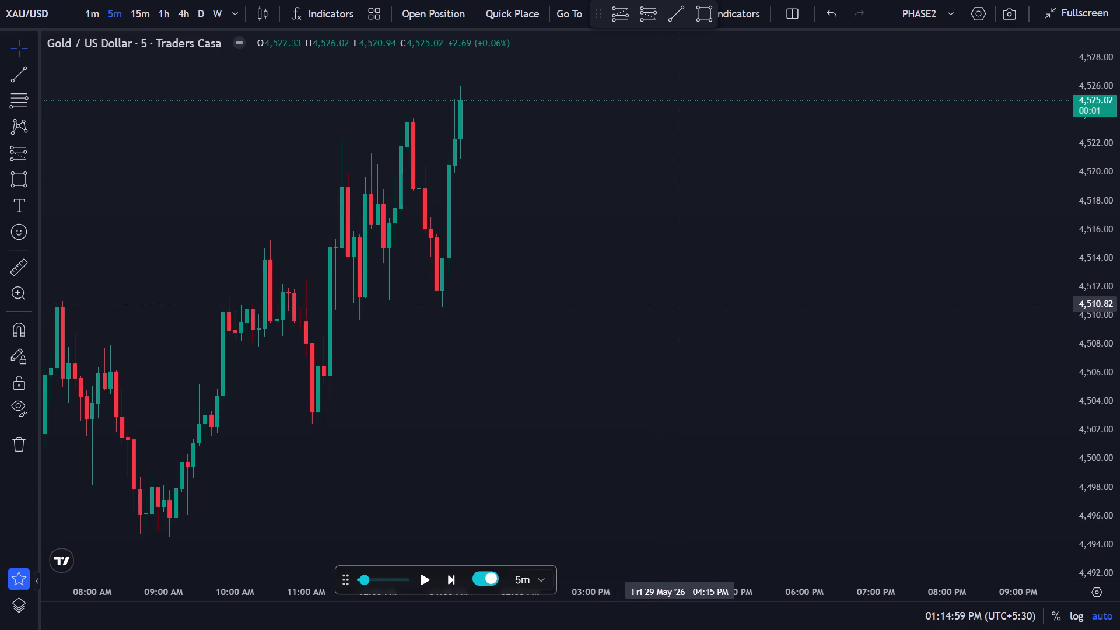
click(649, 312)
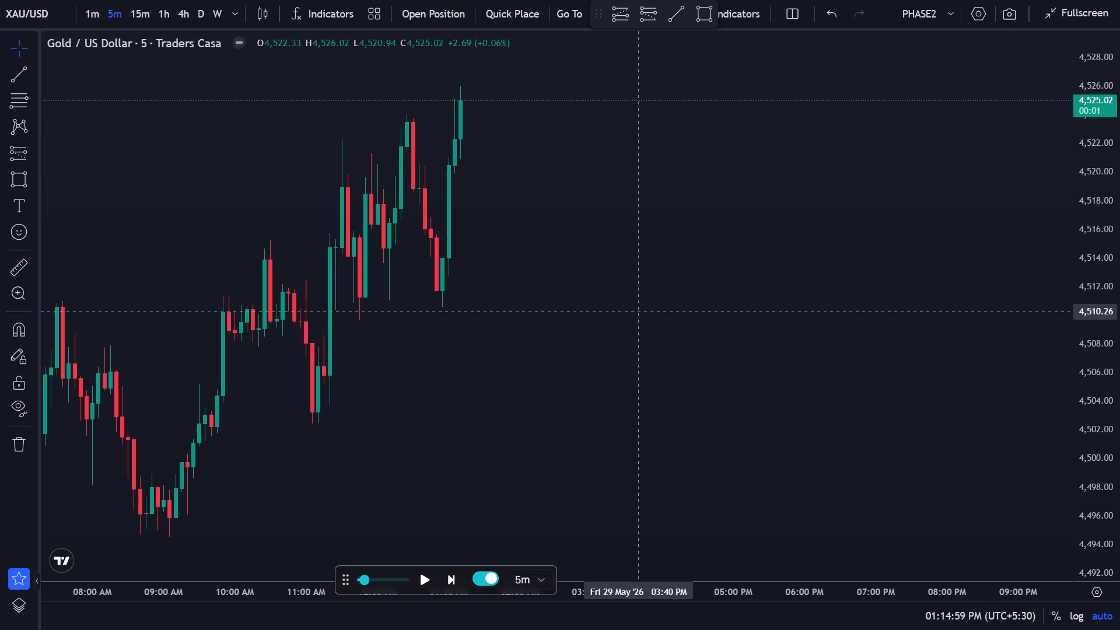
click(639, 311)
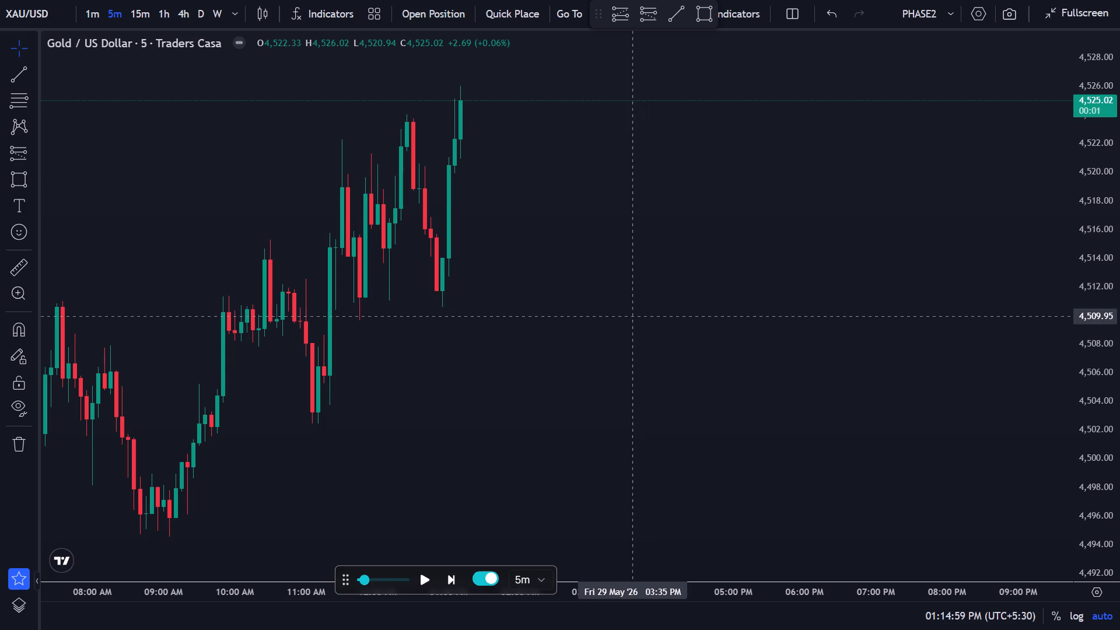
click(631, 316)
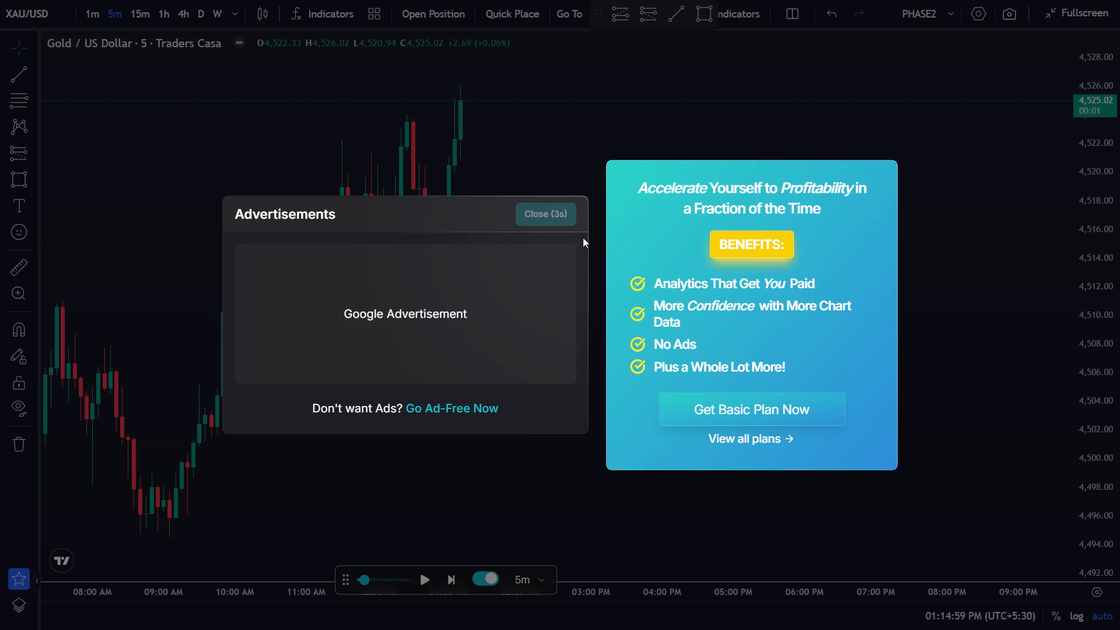
Dismiss the advertisement pop-up covering the chart.
click(559, 211)
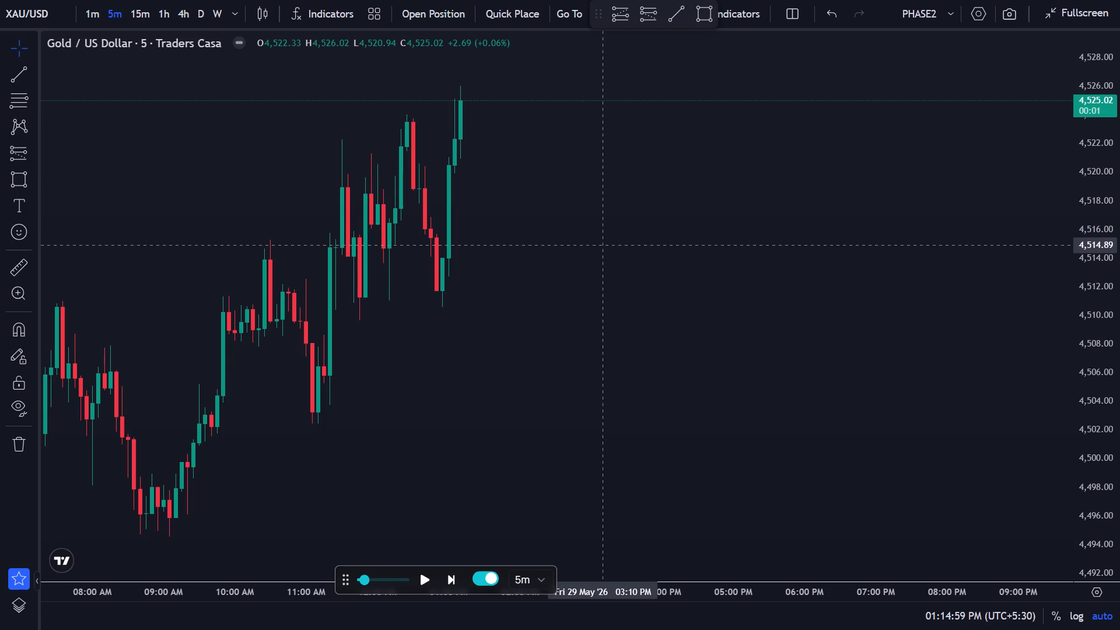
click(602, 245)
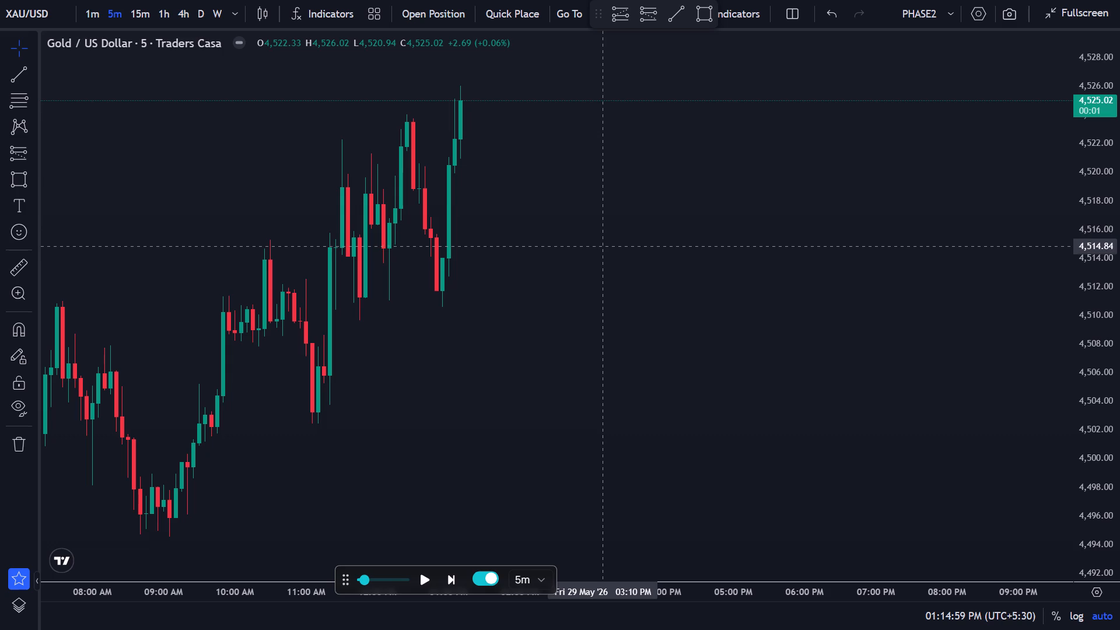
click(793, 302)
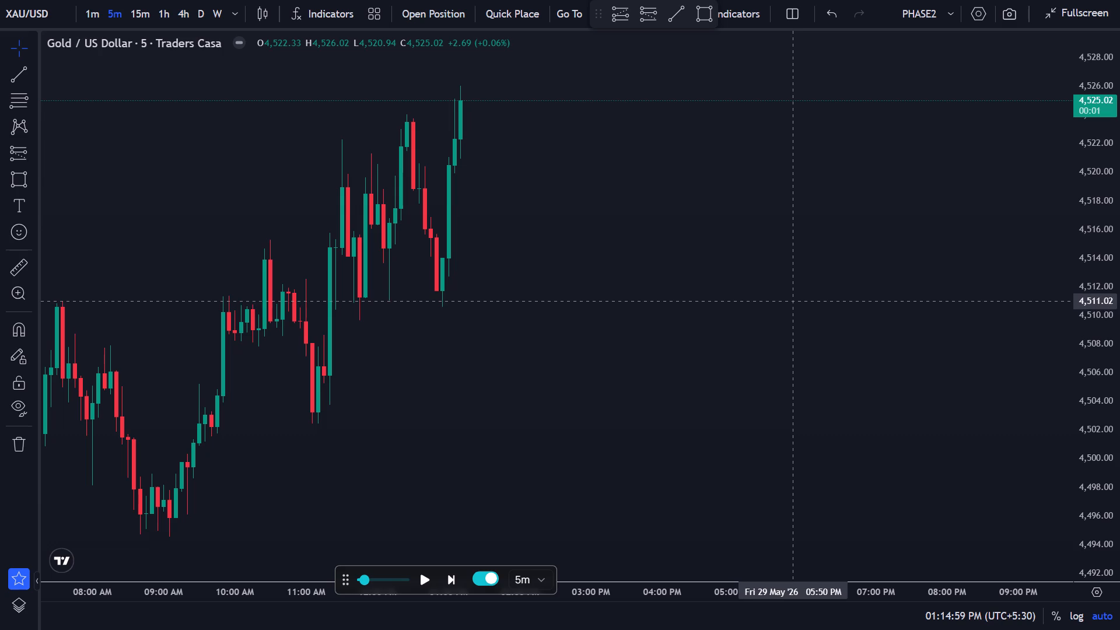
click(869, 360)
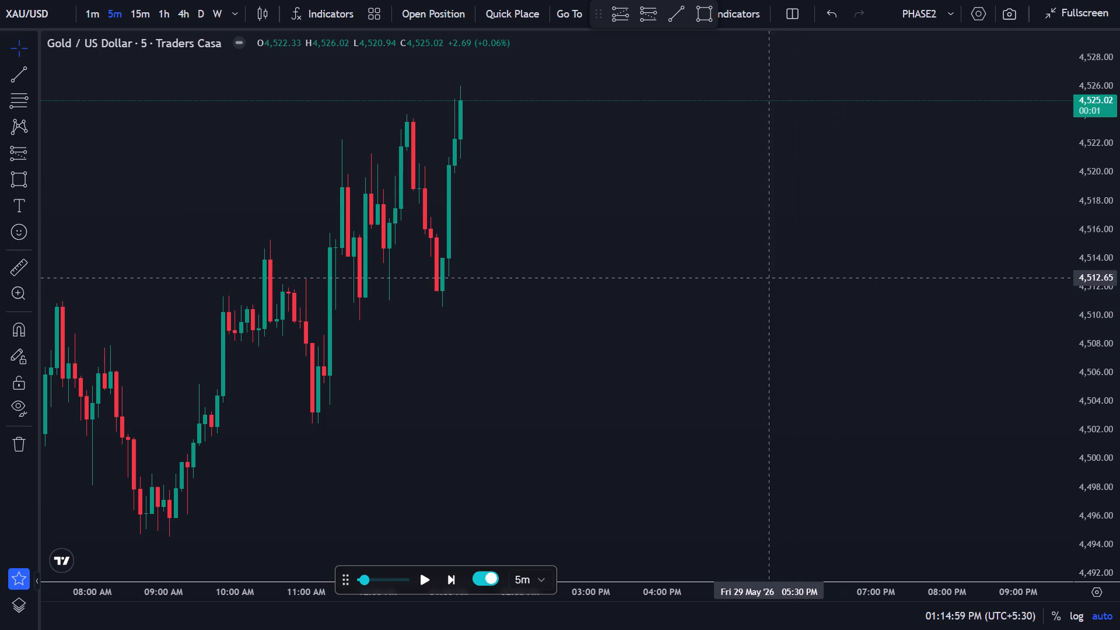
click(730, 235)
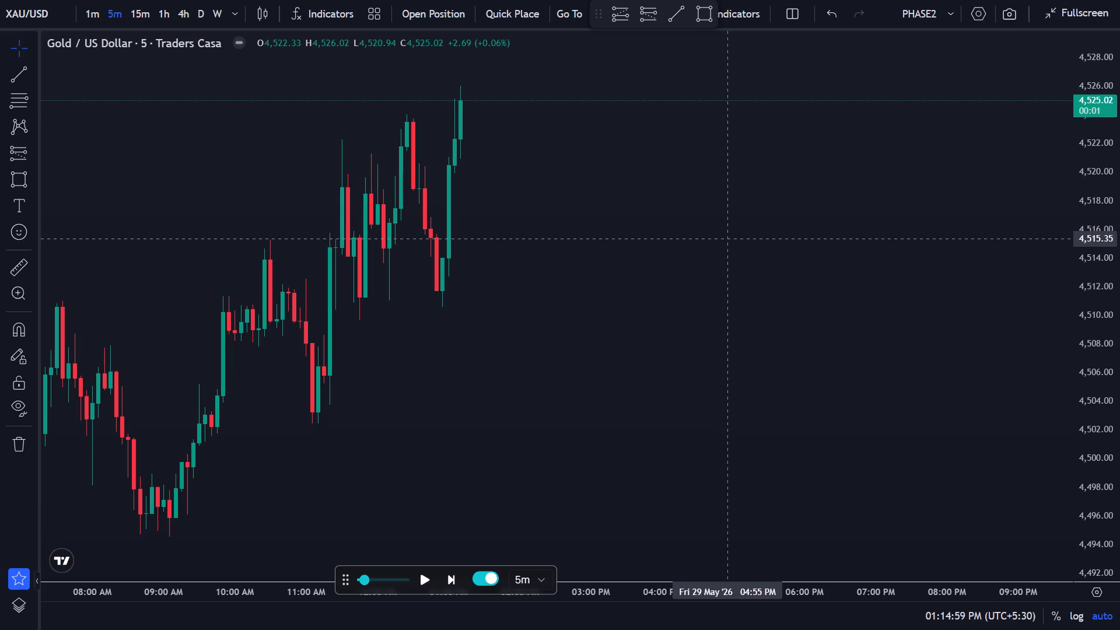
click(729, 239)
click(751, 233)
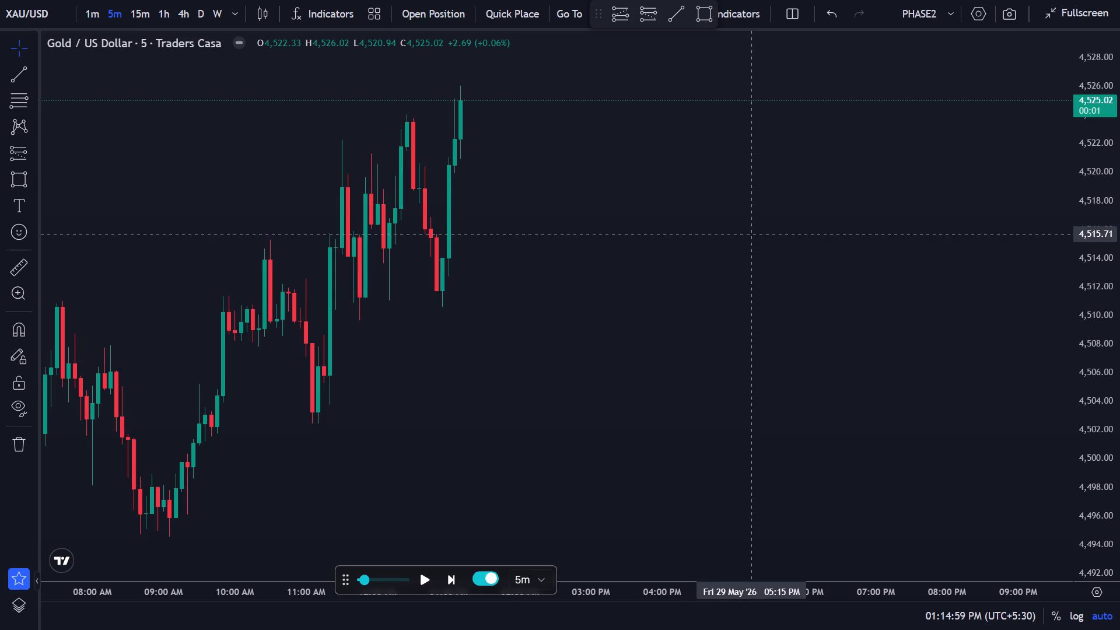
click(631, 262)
Draw a horizontal trend line at about 4,523.93 from the 12:30 PM swing high to the 01:05 PM candle.
drag(576, 268, 802, 306)
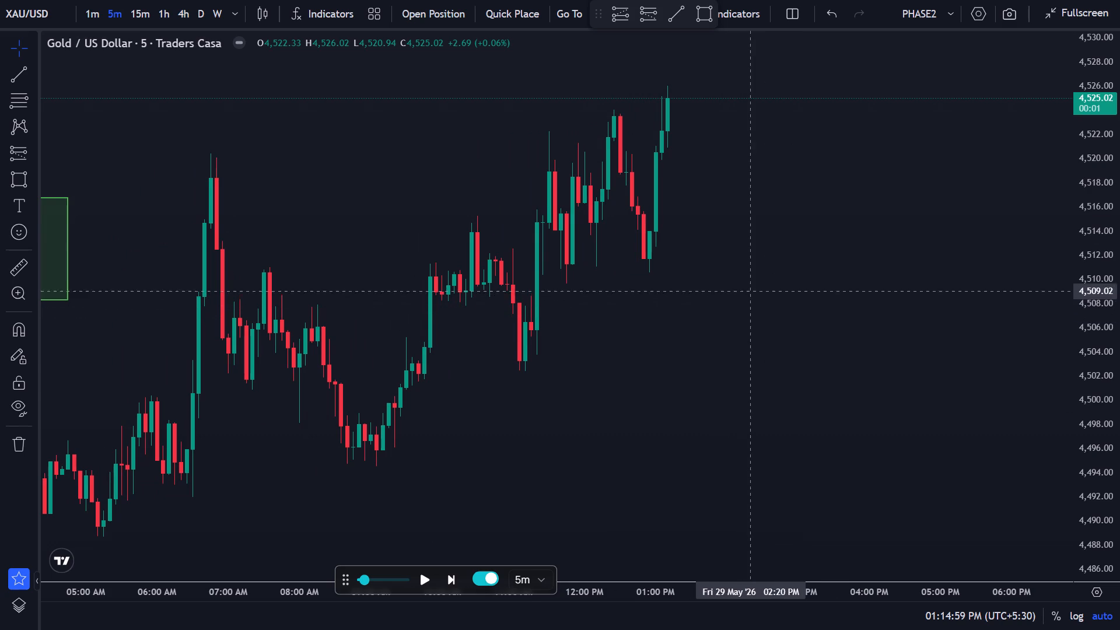
drag(675, 271, 839, 281)
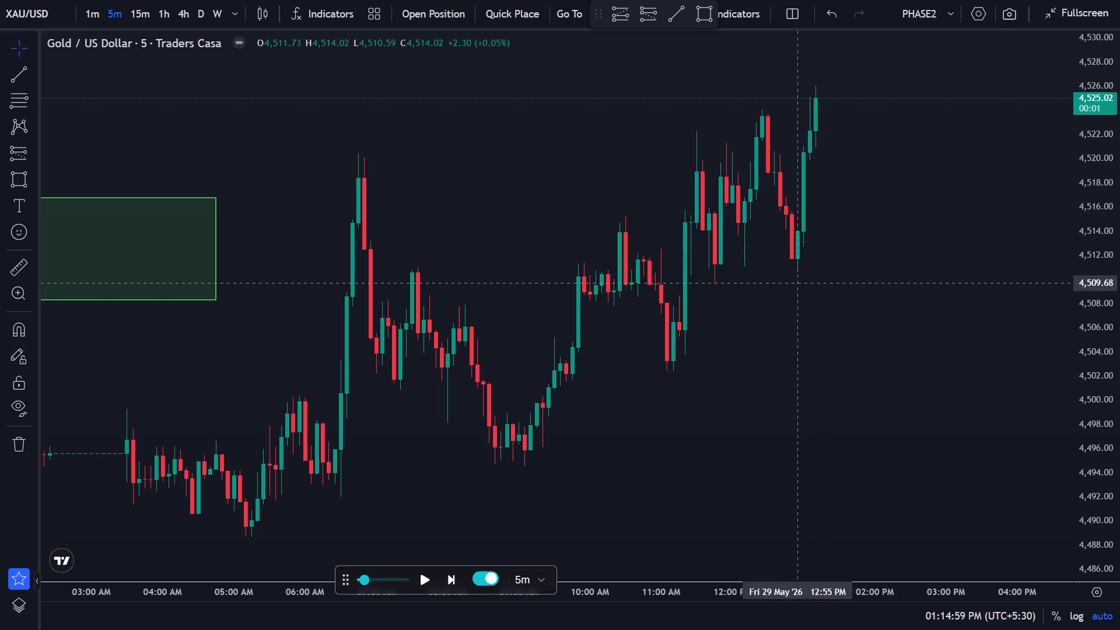
drag(860, 283, 853, 285)
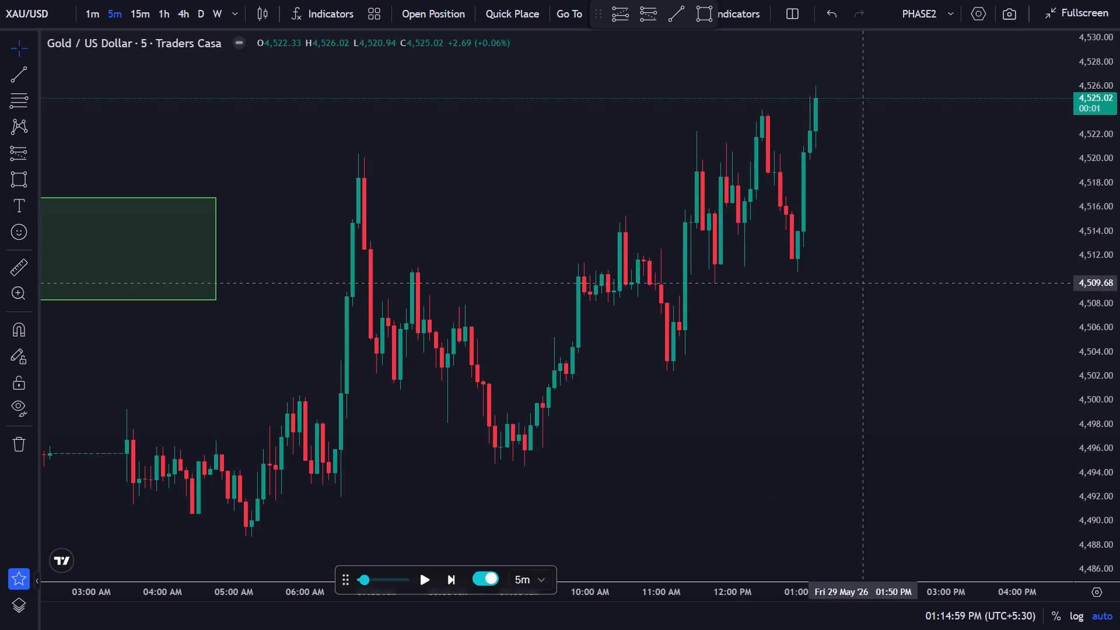
drag(853, 285, 717, 303)
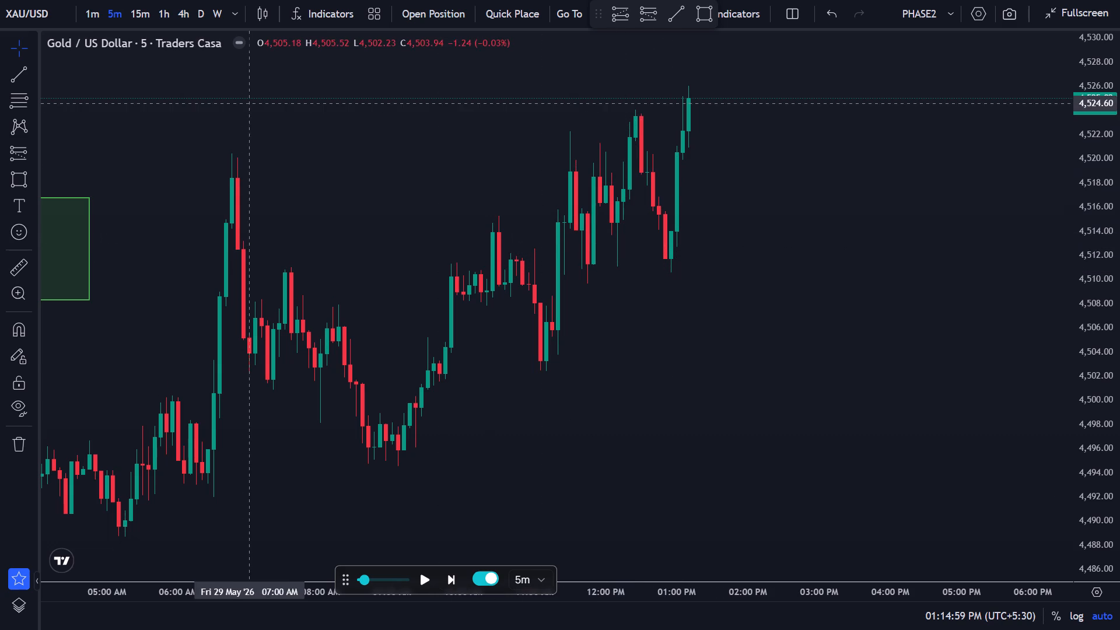
click(5, 71)
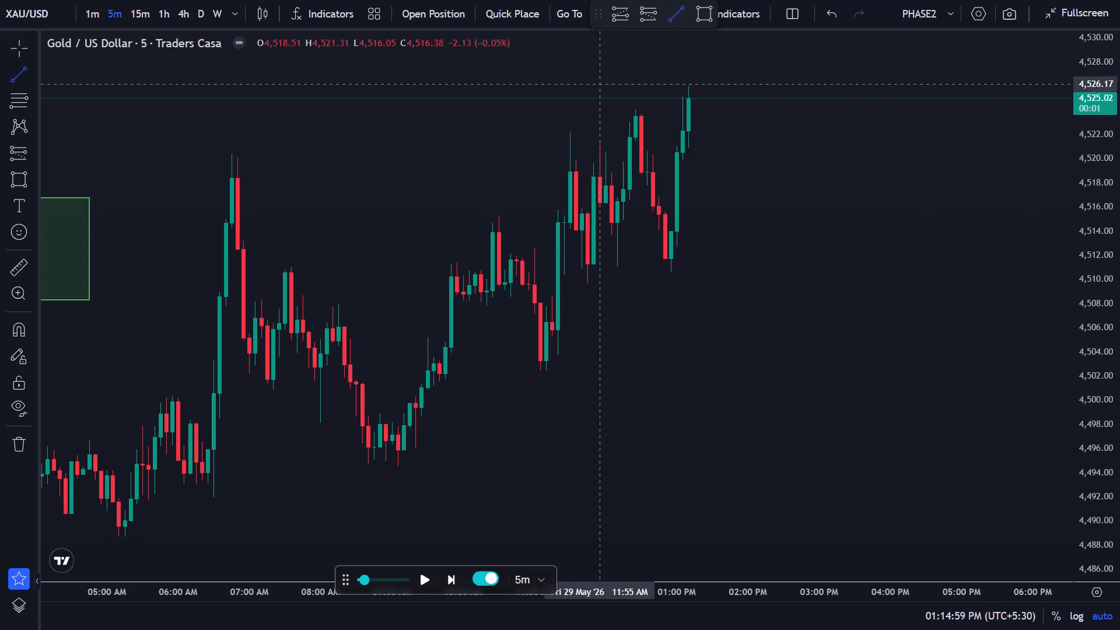
click(639, 111)
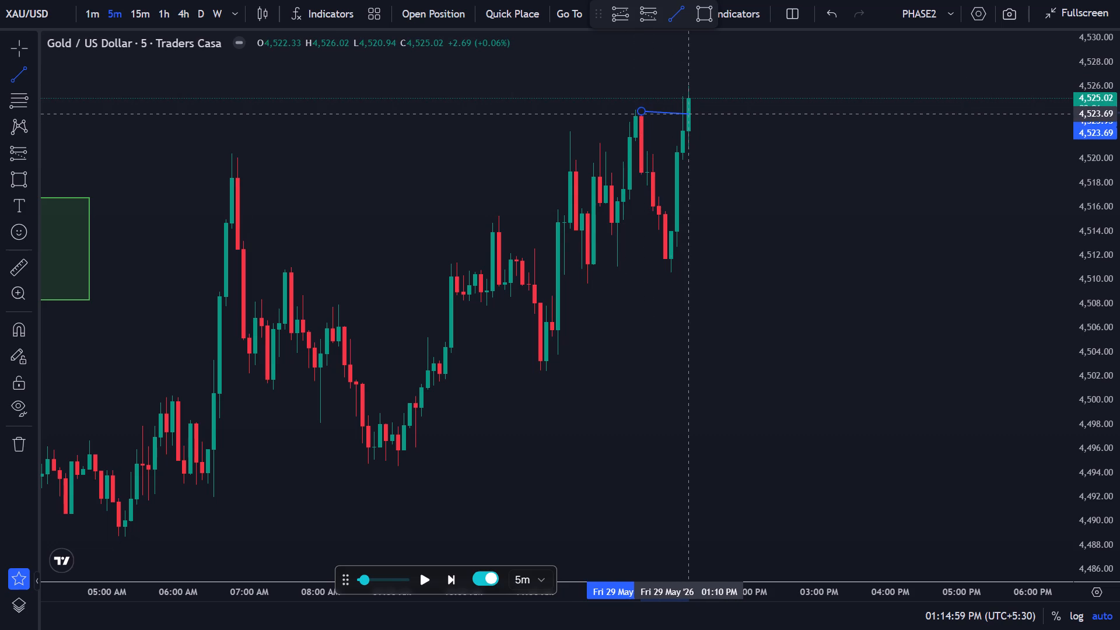
click(684, 111)
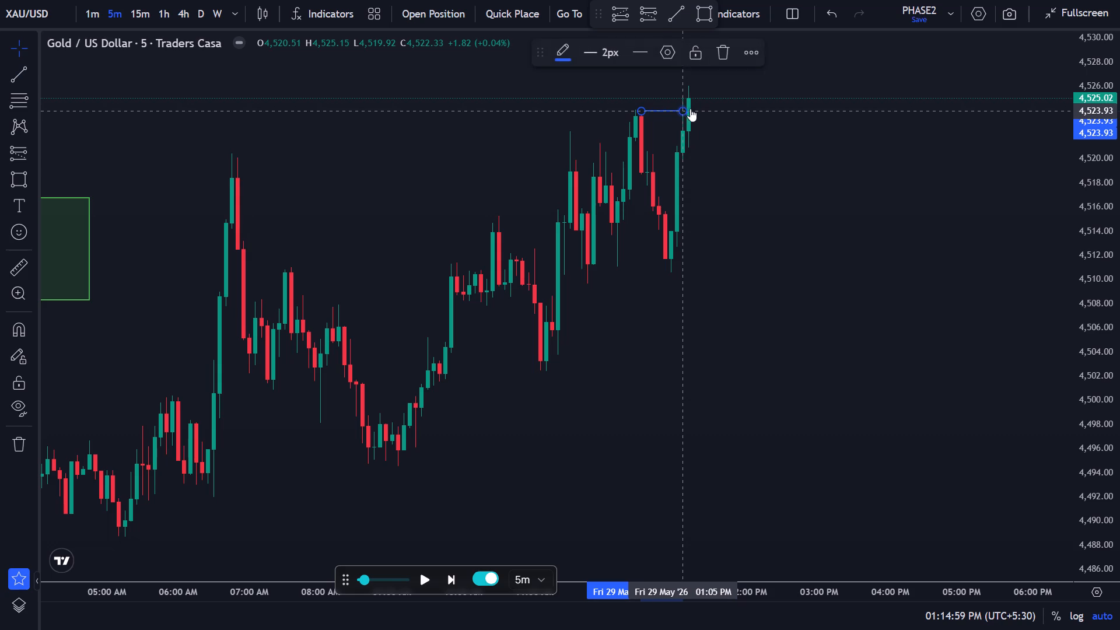
click(715, 106)
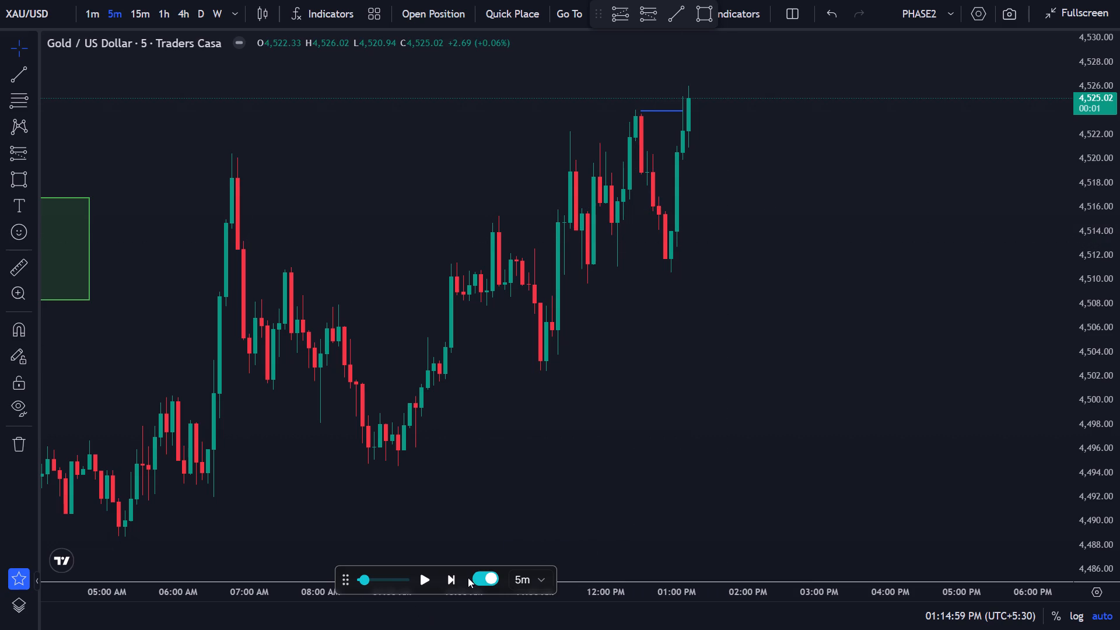
Advance the replay by one 5-minute candle to 01:19:59 PM.
click(452, 576)
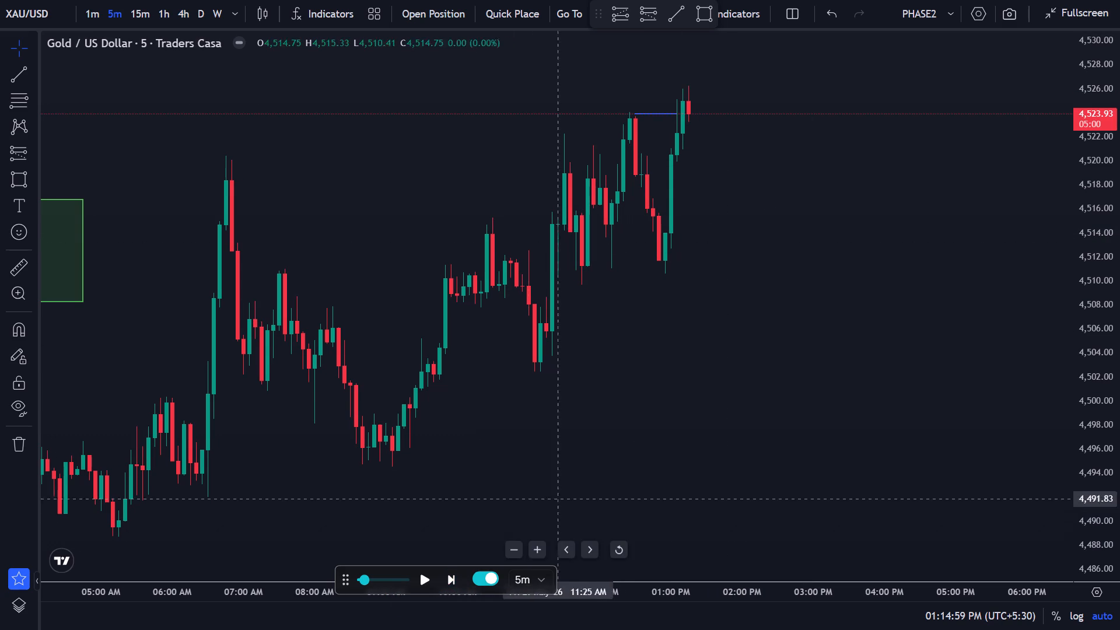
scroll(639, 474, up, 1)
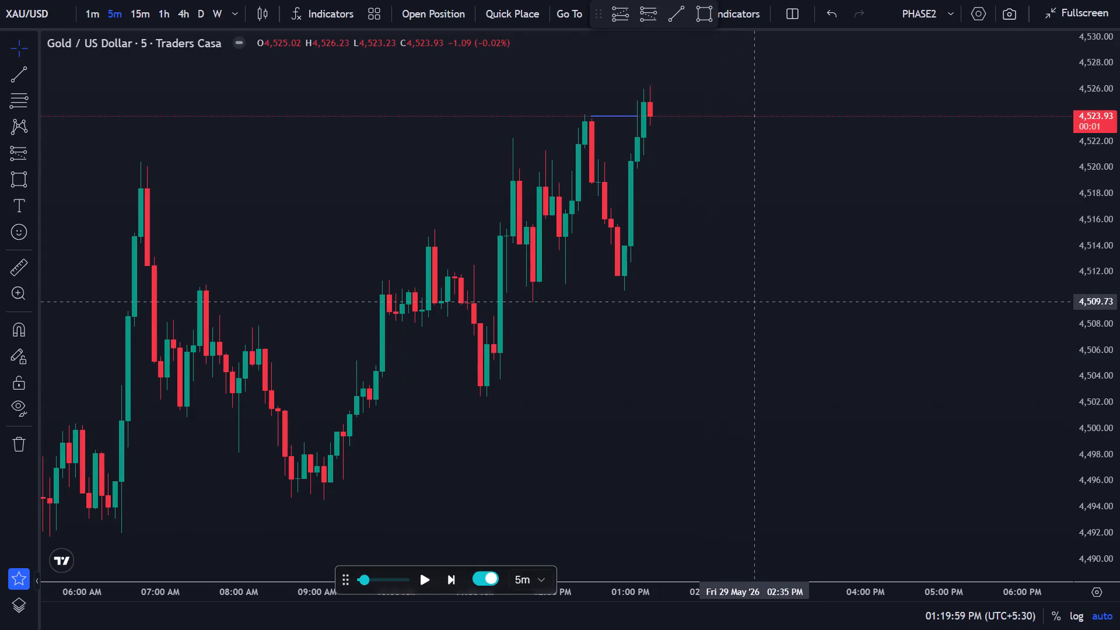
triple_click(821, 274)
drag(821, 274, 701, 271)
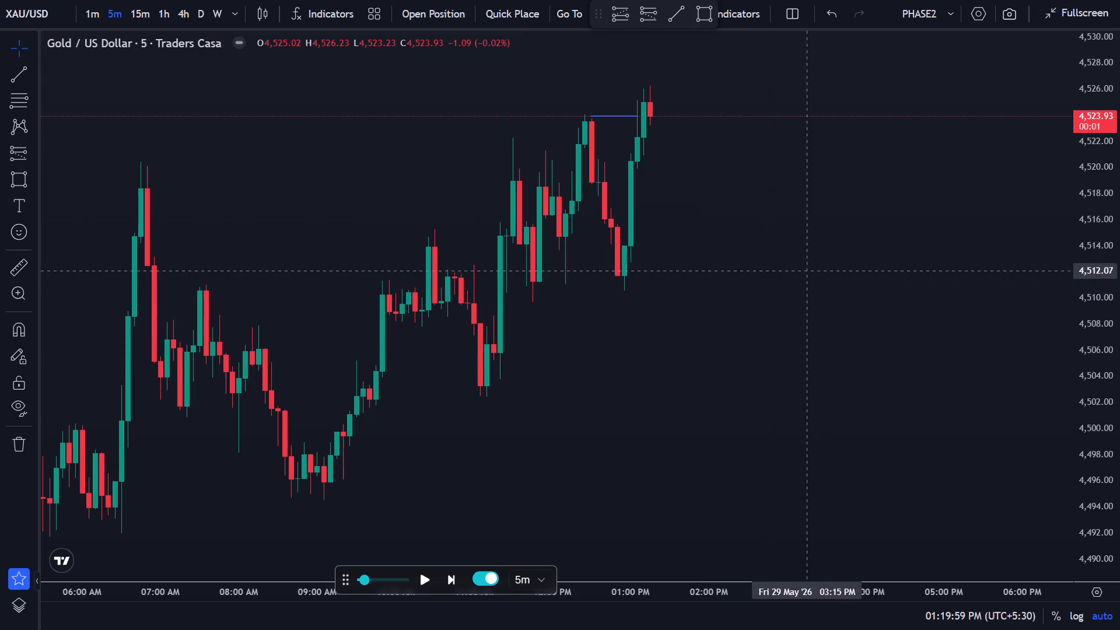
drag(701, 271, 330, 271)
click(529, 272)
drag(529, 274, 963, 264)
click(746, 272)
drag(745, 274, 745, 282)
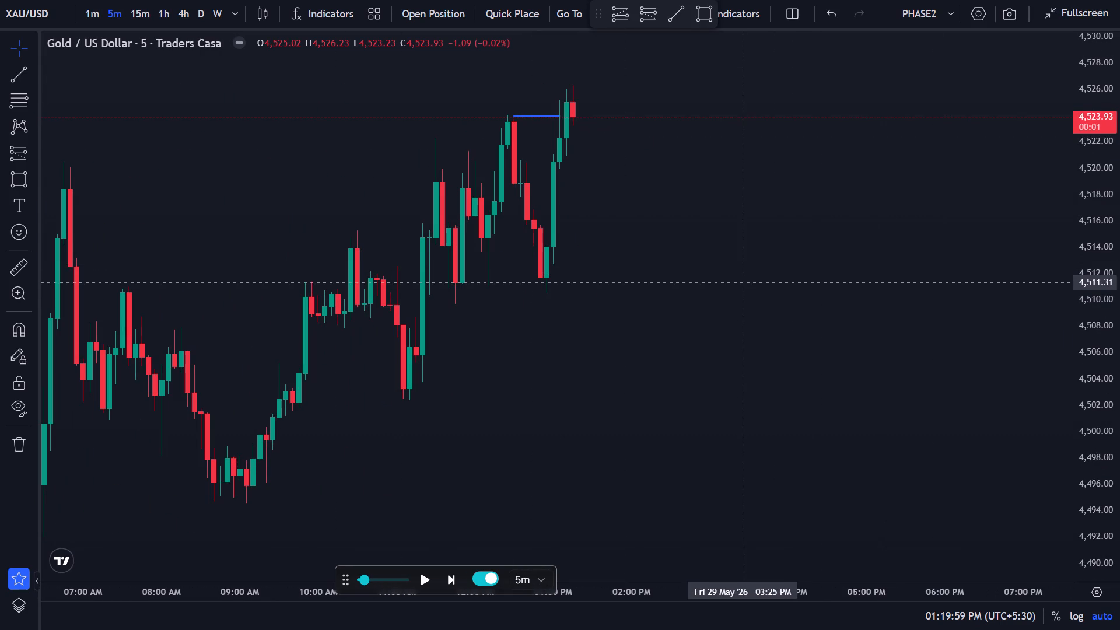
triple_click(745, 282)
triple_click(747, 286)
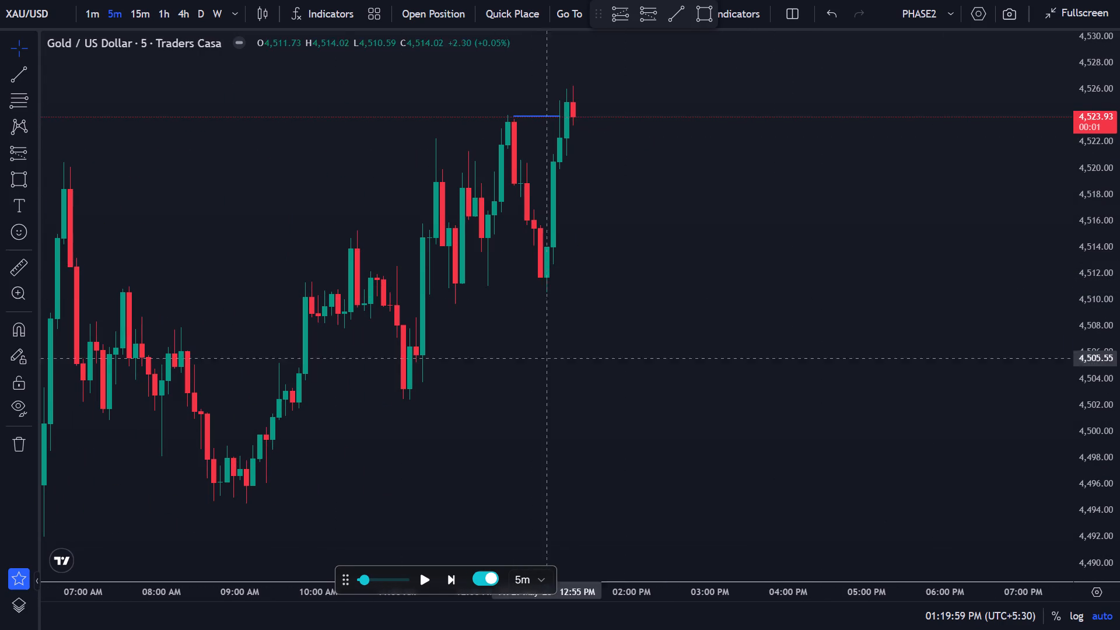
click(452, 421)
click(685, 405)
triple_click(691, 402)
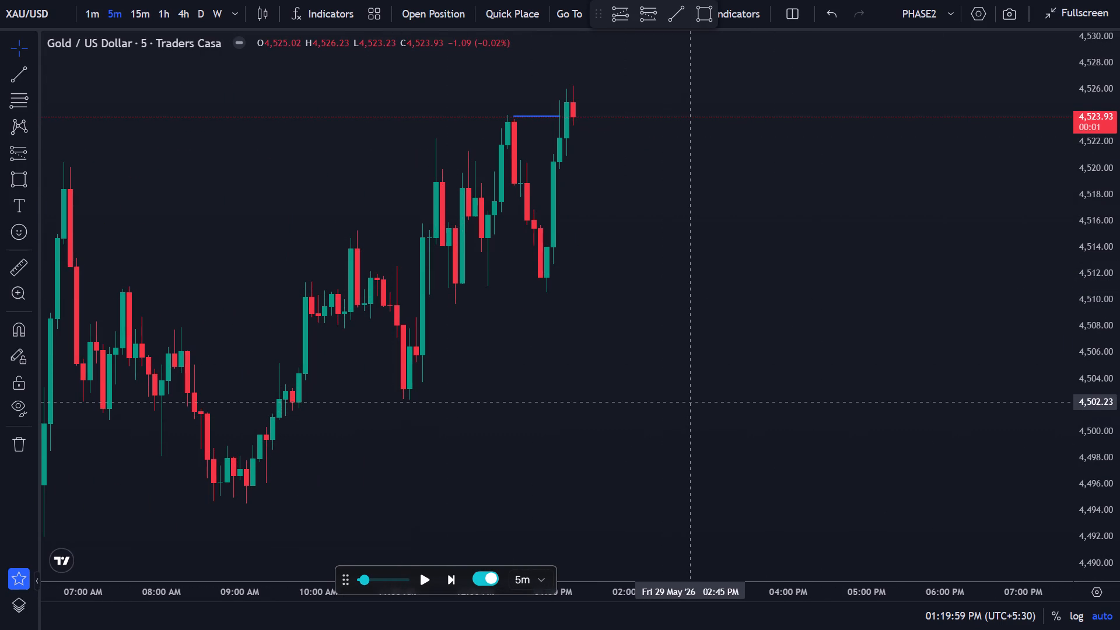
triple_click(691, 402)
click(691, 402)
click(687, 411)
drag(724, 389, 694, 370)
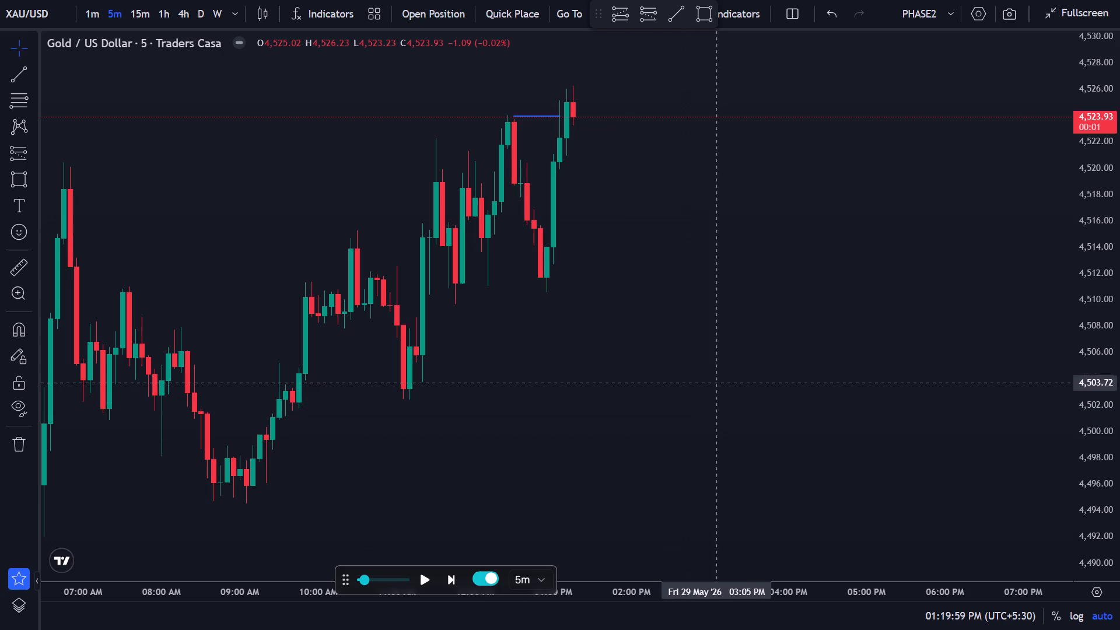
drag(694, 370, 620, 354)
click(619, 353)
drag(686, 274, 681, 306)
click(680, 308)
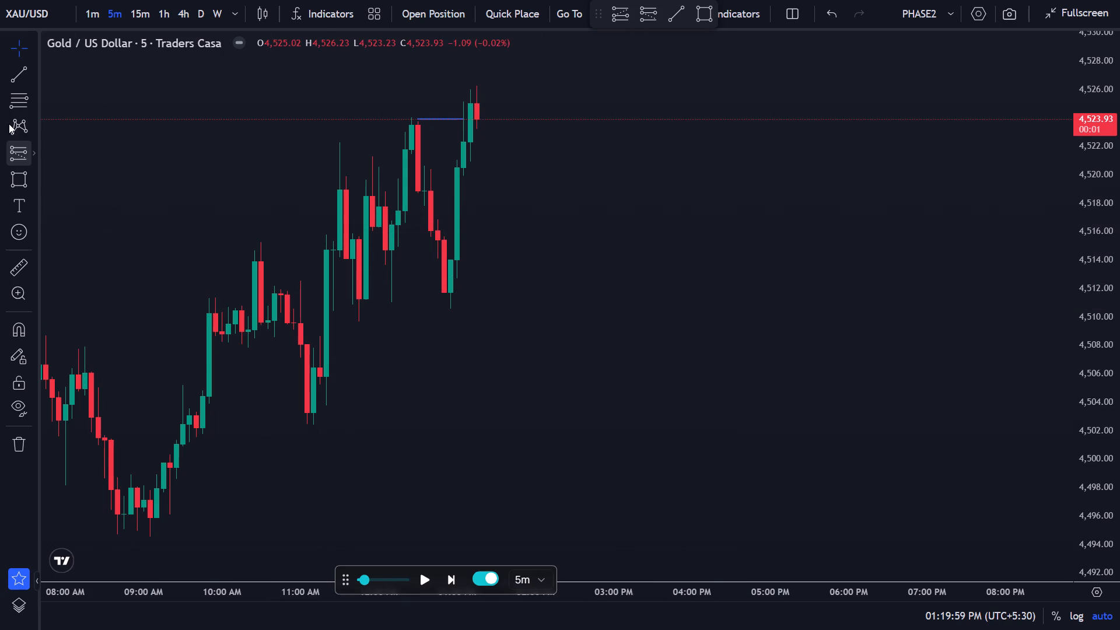
Place a short position on the 01:15 PM candle with entry 4,523.80, stop 4,527.09 and target 4,514.36.
click(20, 156)
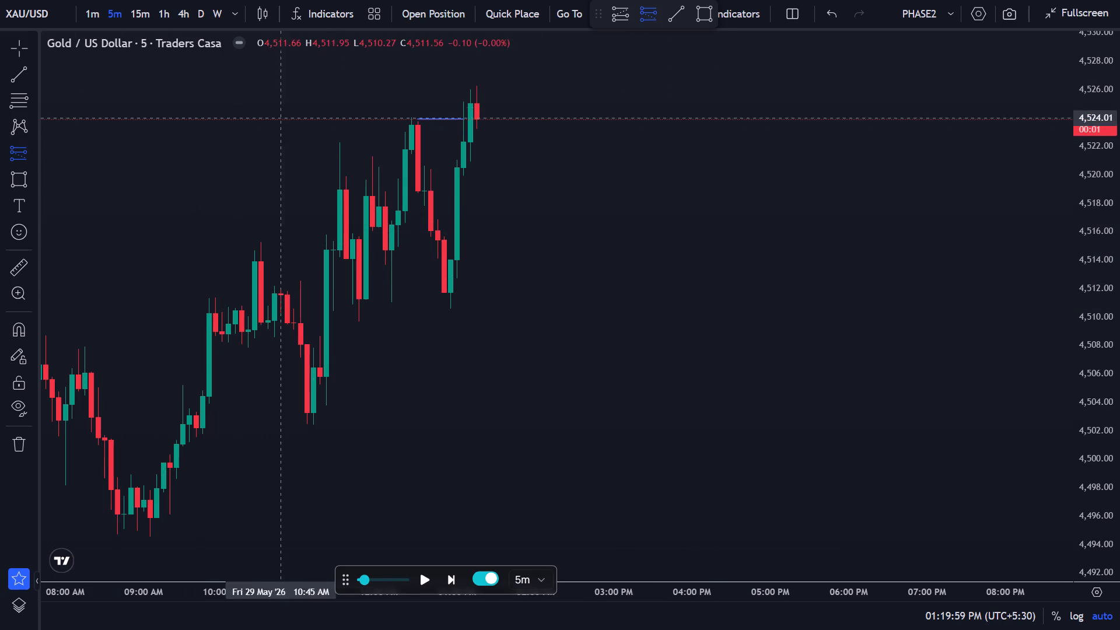
click(480, 121)
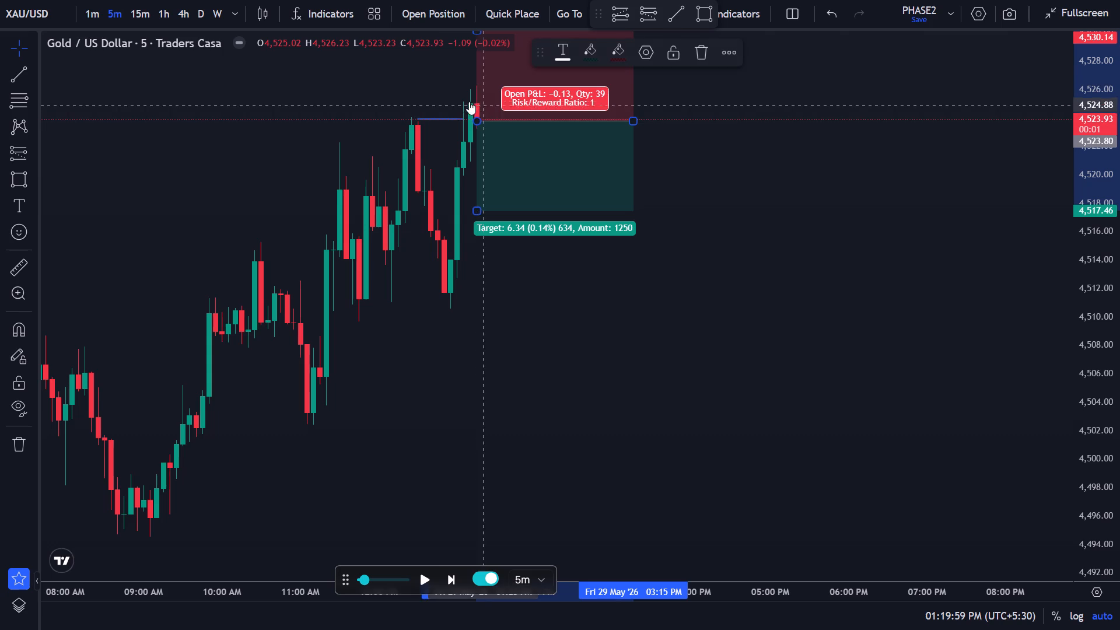
click(433, 86)
drag(422, 74, 528, 67)
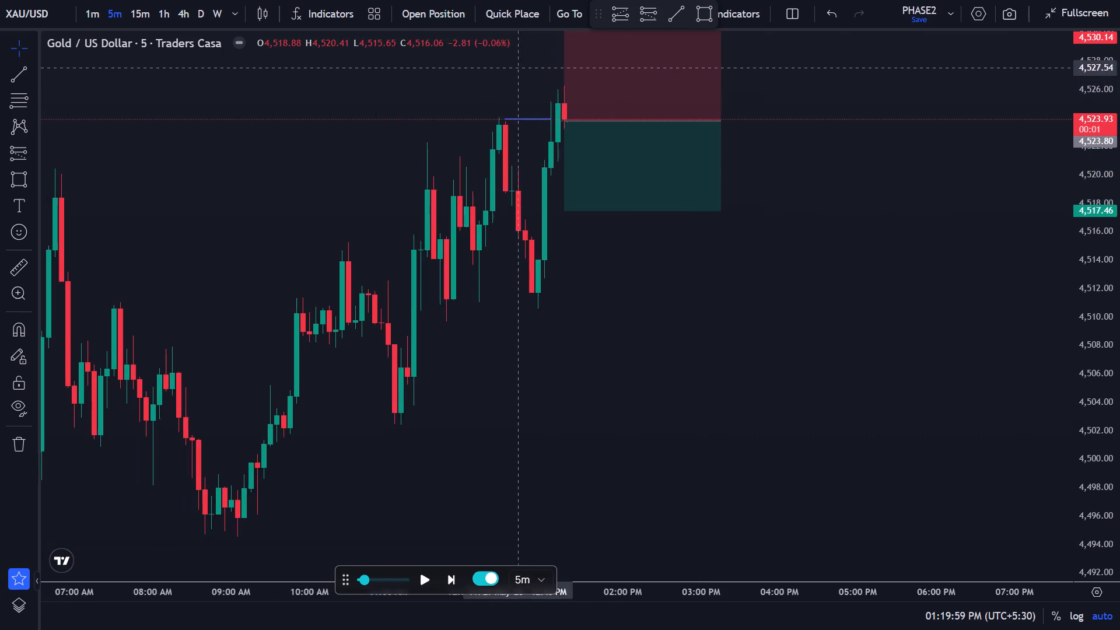
drag(528, 67, 536, 67)
drag(584, 36, 591, 72)
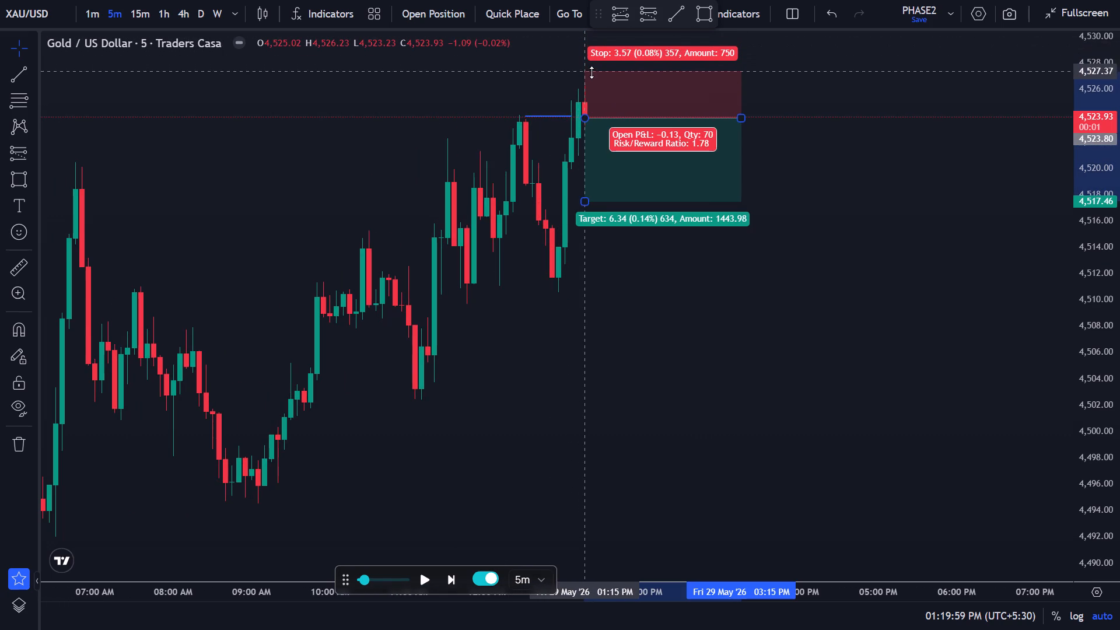
drag(591, 72, 591, 75)
drag(588, 199, 592, 243)
click(817, 193)
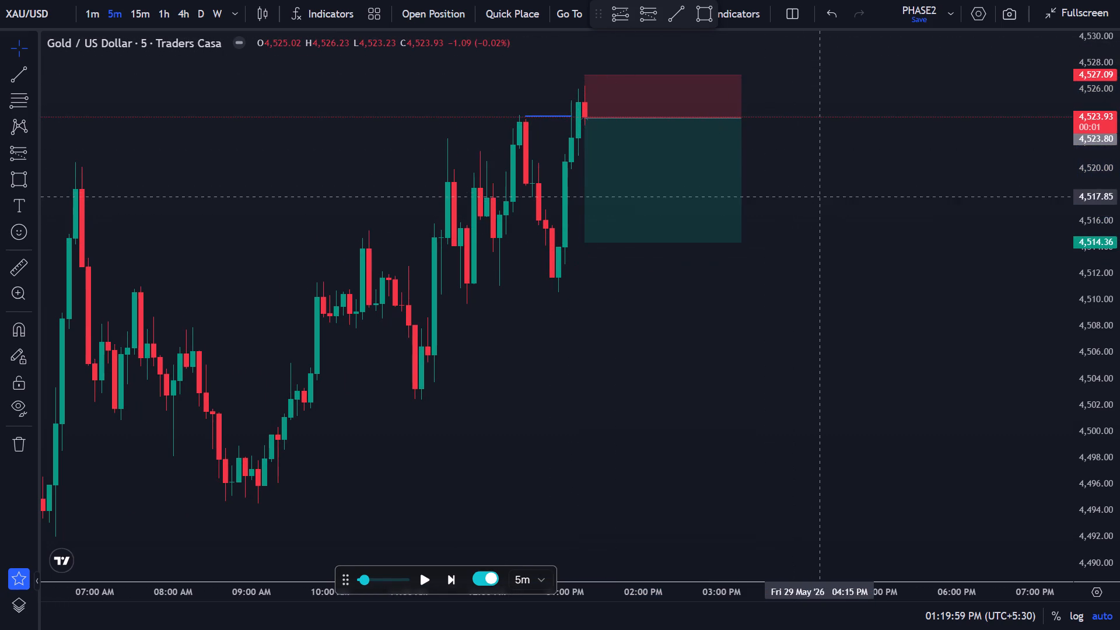
Advance the replay by seven 5-minute candles to test the planned short trade.
triple_click(450, 579)
triple_click(451, 579)
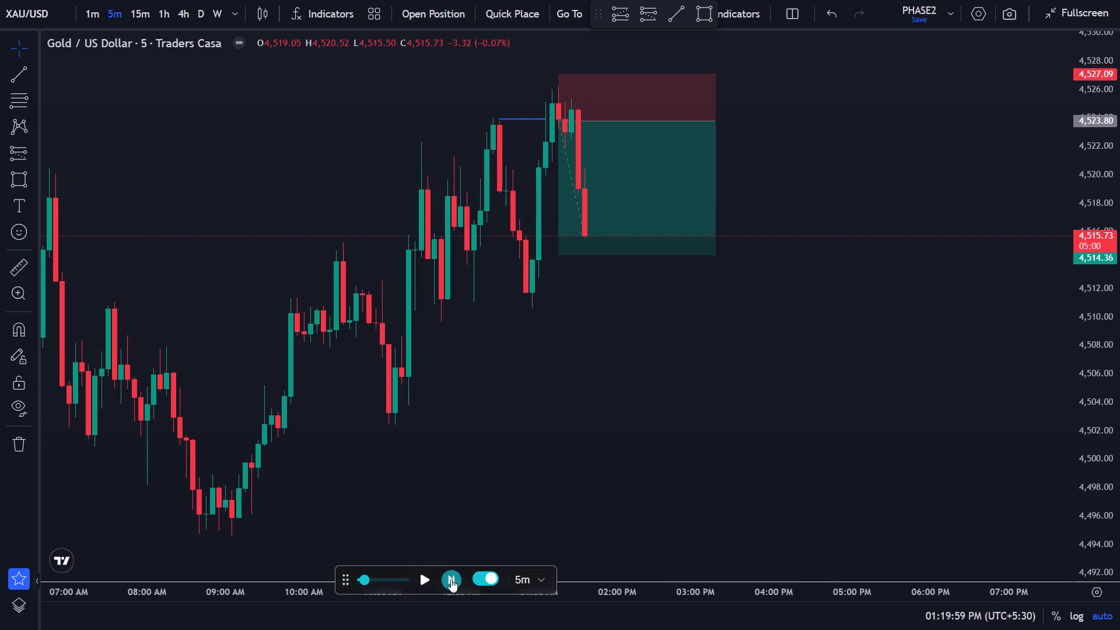
click(451, 579)
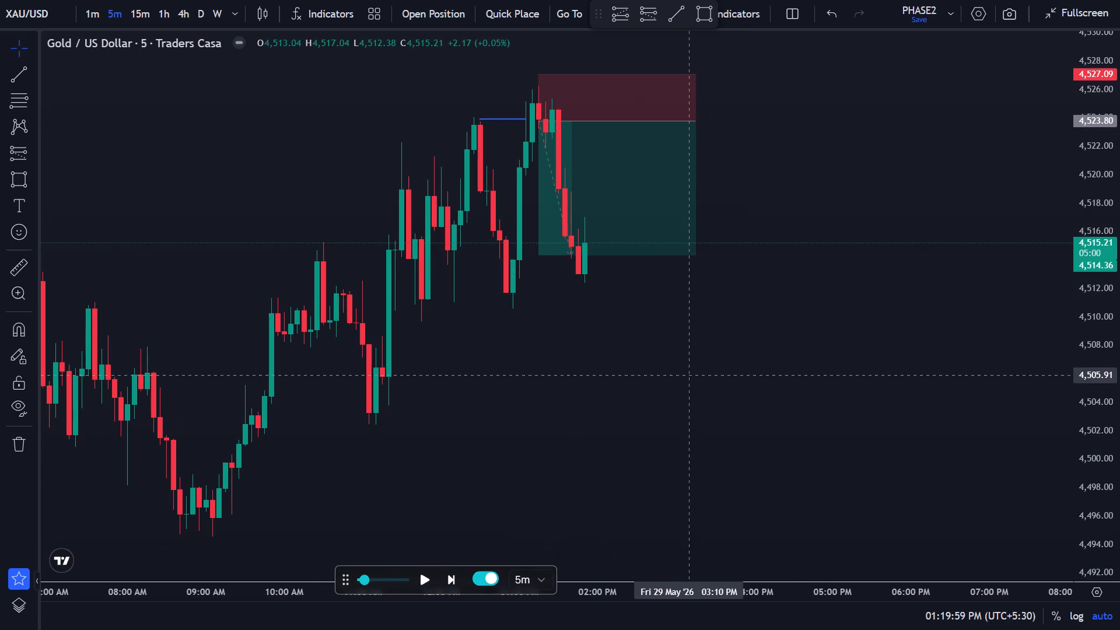
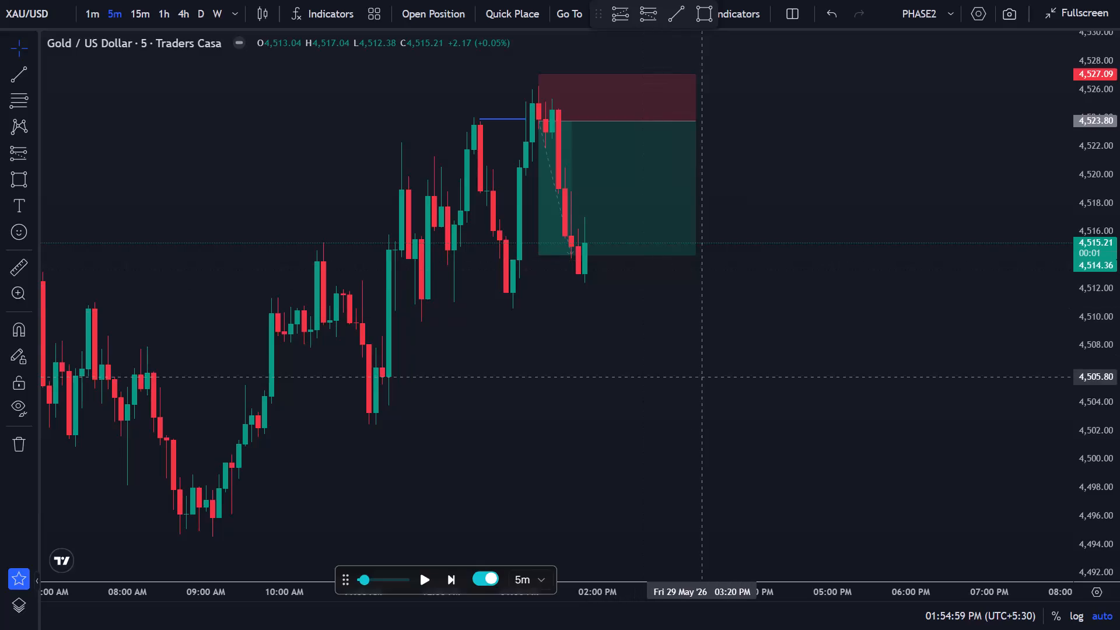
Extend the short position's time span from its 01:15 PM entry to about 03:50 PM, keeping its price levels.
drag(705, 376, 469, 377)
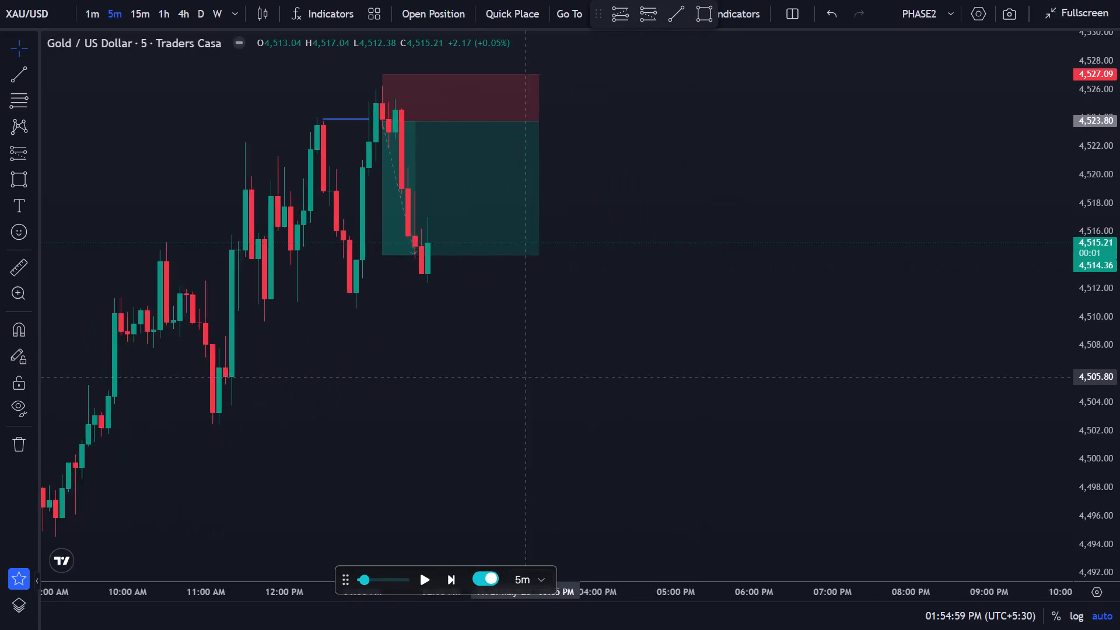
drag(469, 377, 398, 383)
click(531, 327)
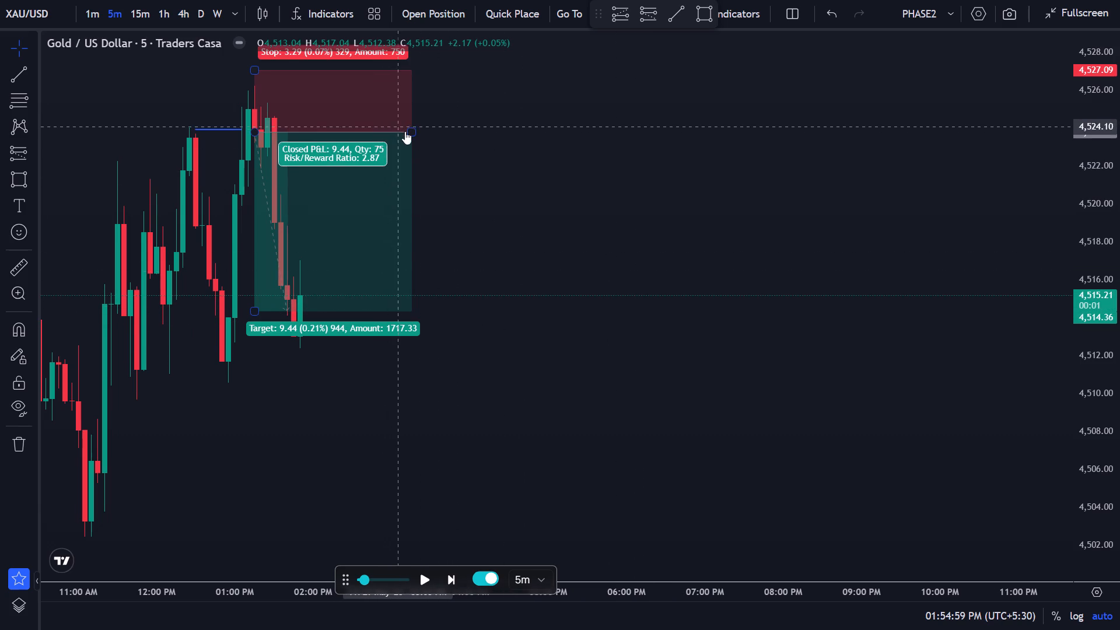
drag(412, 130, 457, 137)
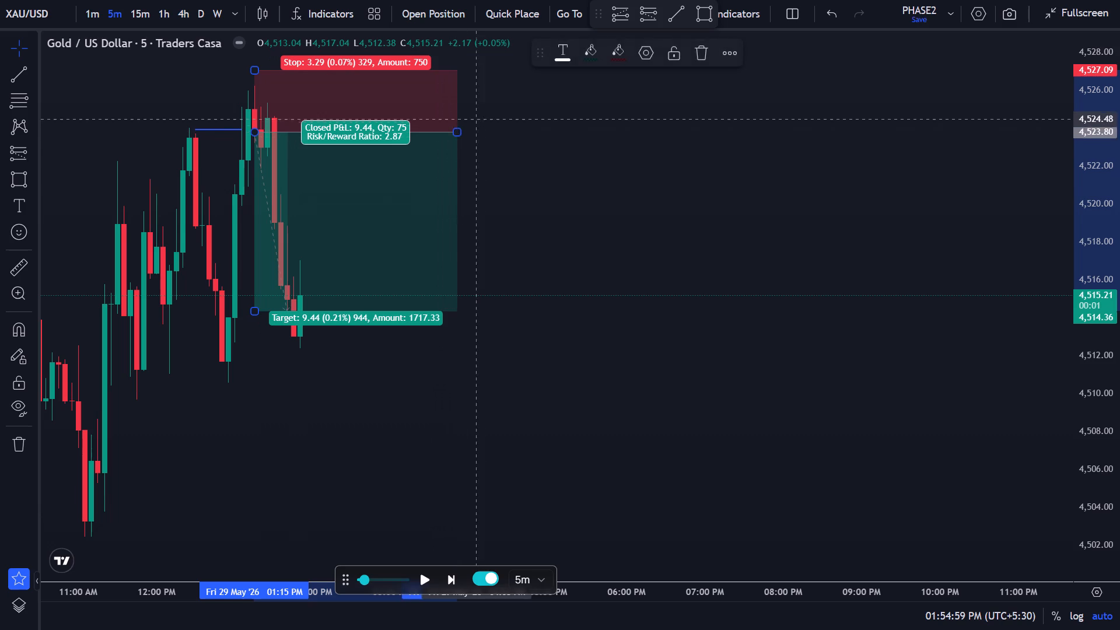
click(485, 116)
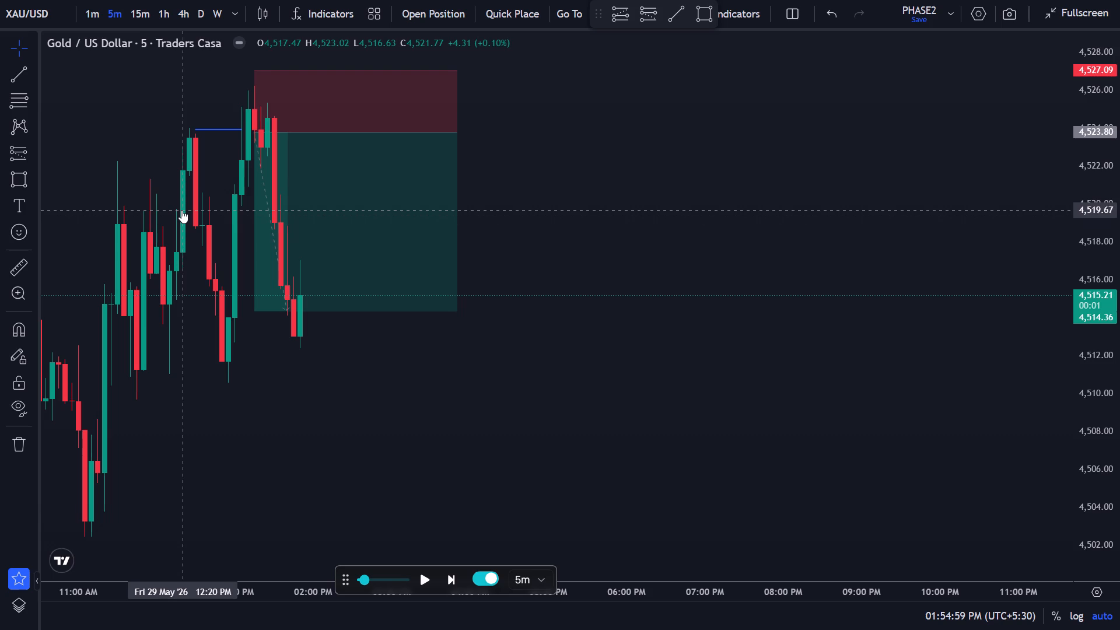
Examine the 5-minute price action around the short position and the earlier swings leading up to its entry.
drag(634, 148, 792, 154)
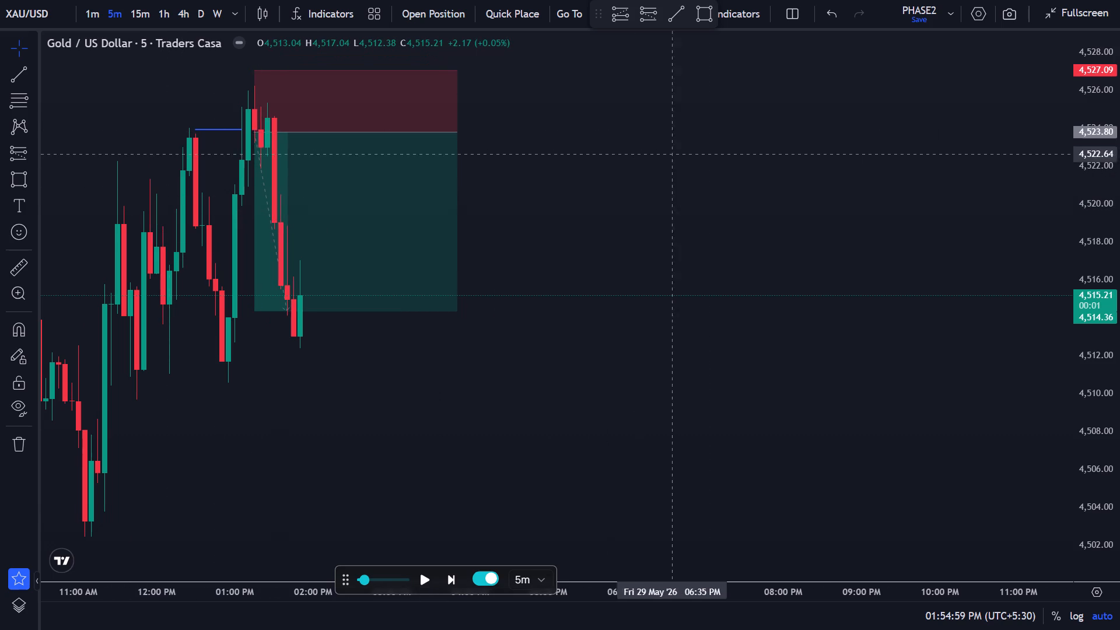
drag(792, 154, 1018, 166)
drag(618, 440, 731, 386)
scroll(714, 390, down, 2)
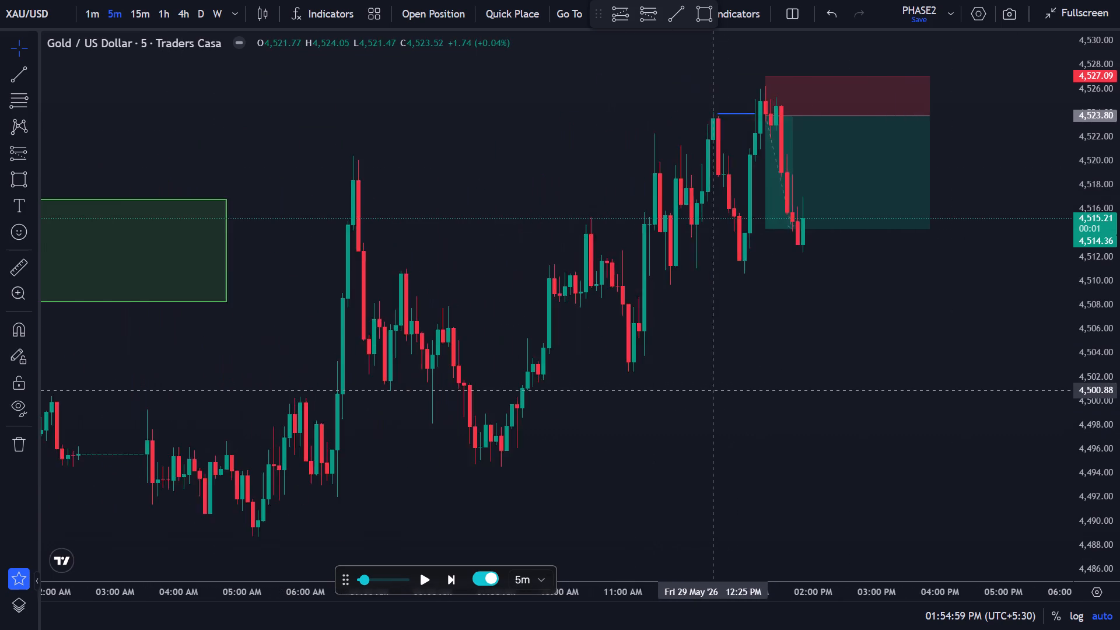
scroll(714, 390, down, 2)
scroll(817, 383, up, 4)
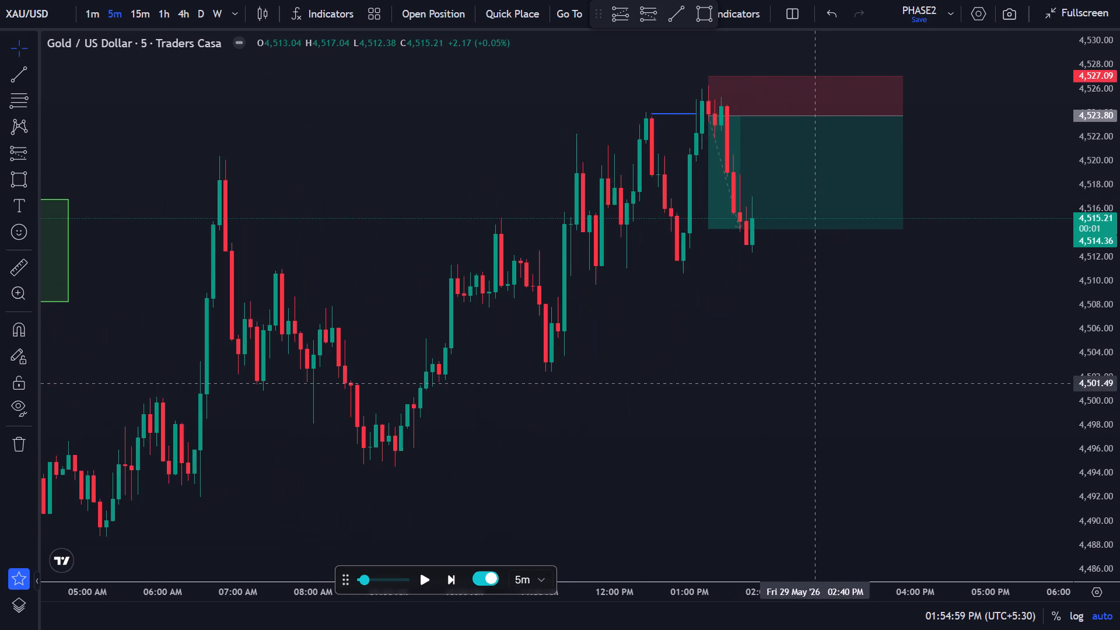
scroll(817, 383, up, 4)
drag(823, 384, 762, 388)
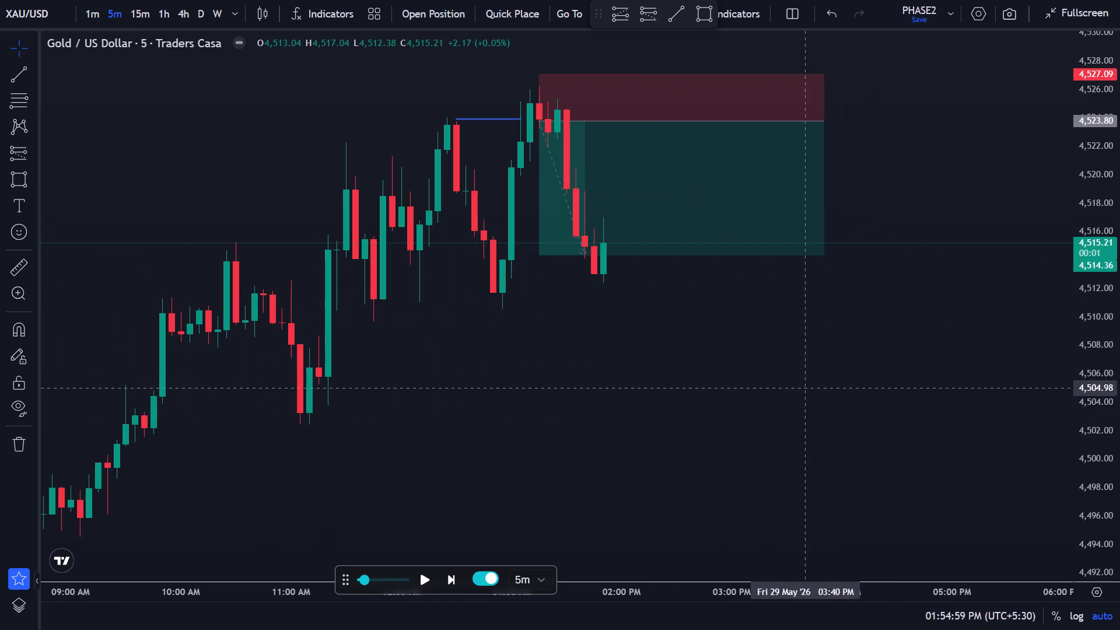
drag(762, 388, 628, 391)
drag(628, 391, 571, 421)
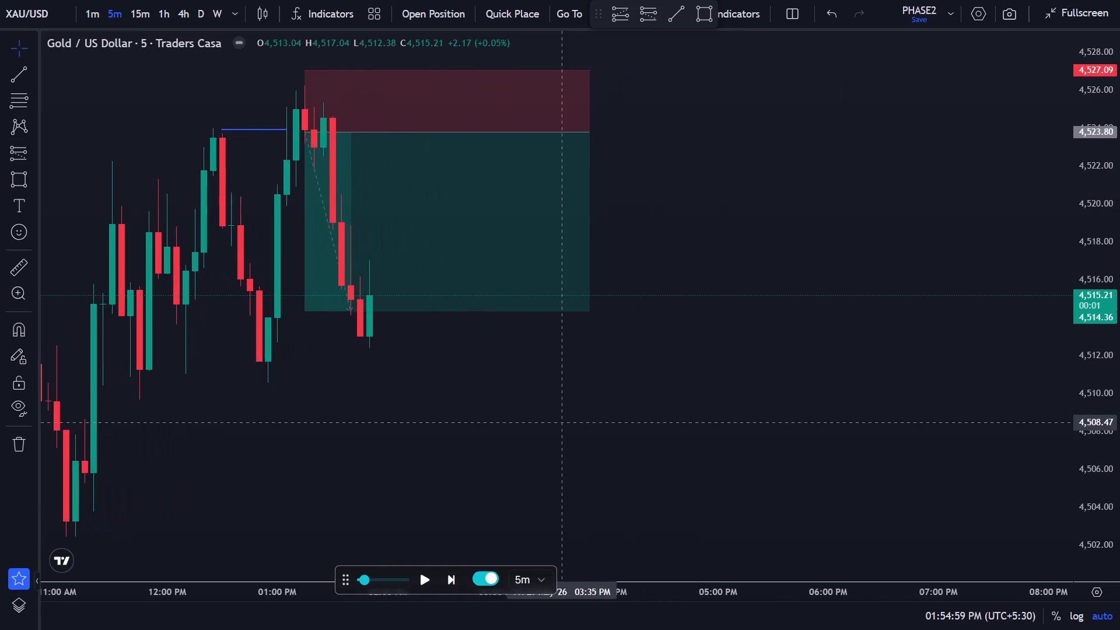
drag(571, 421, 773, 437)
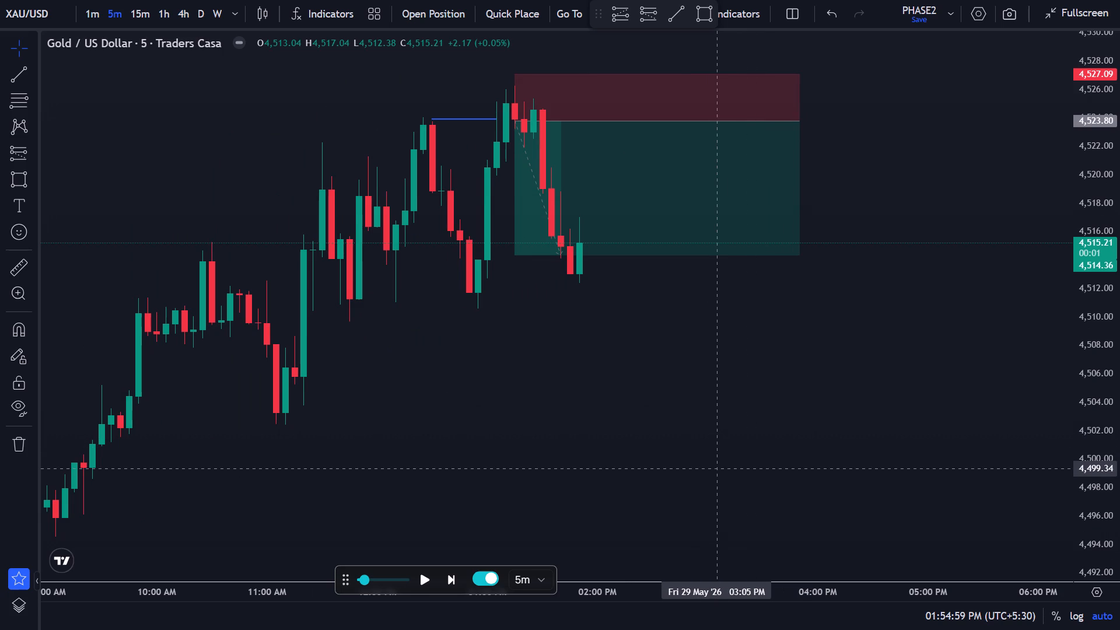
click(806, 486)
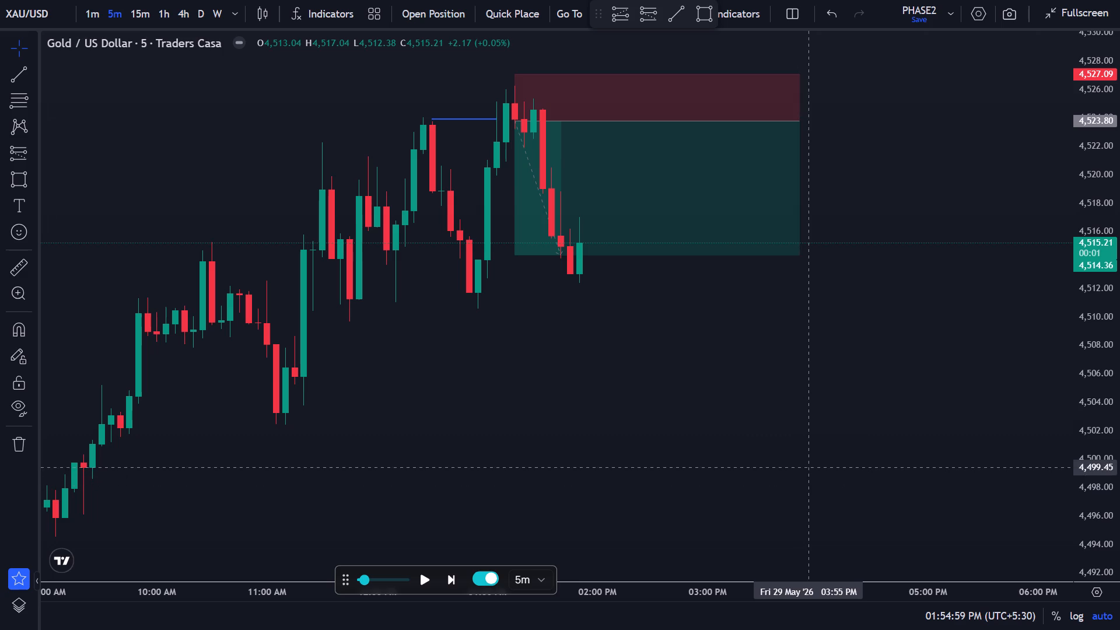
drag(788, 457, 576, 455)
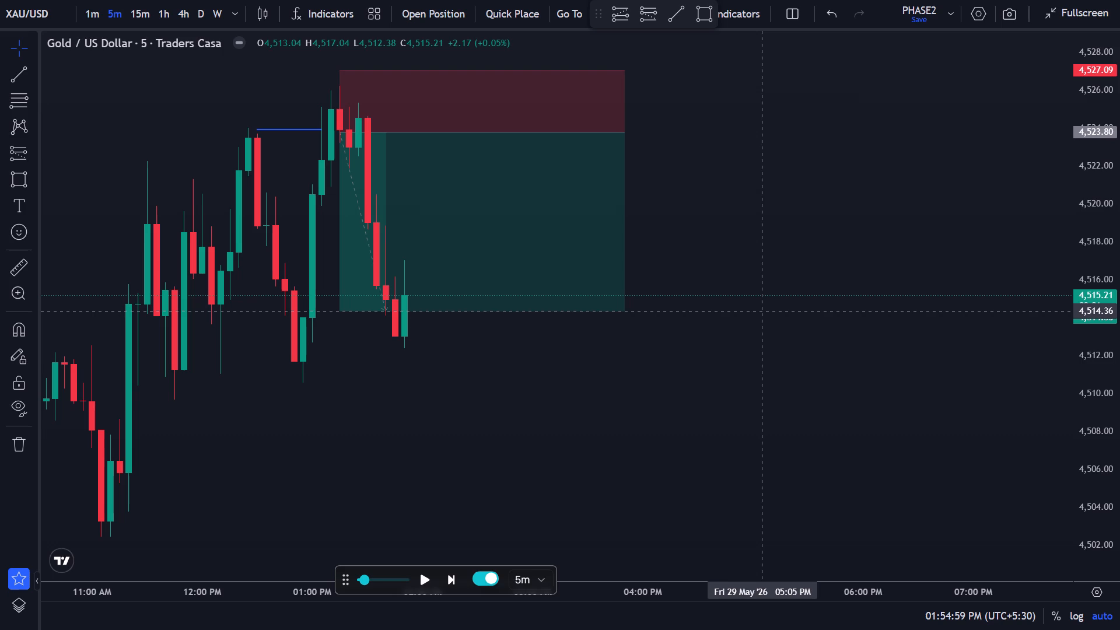
drag(762, 275, 711, 297)
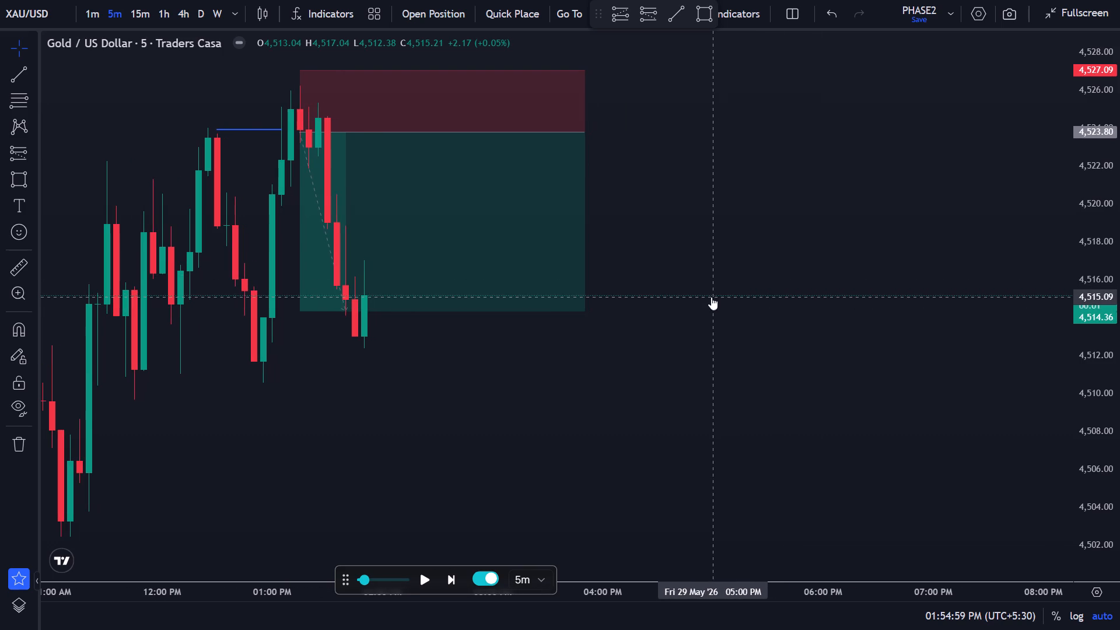
drag(725, 297, 860, 310)
drag(755, 366, 719, 374)
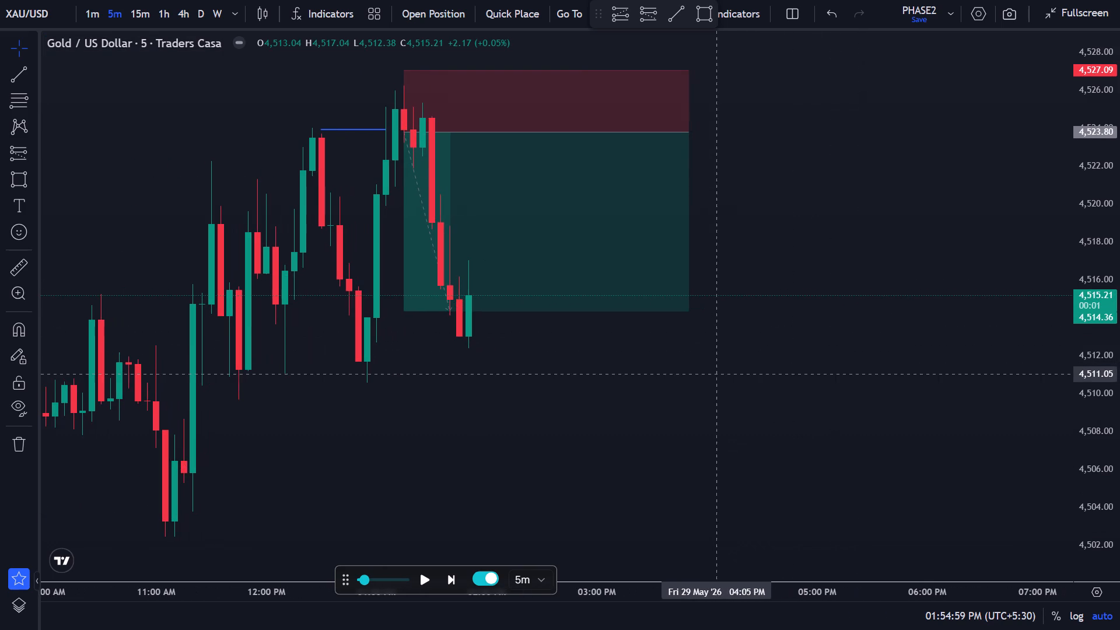
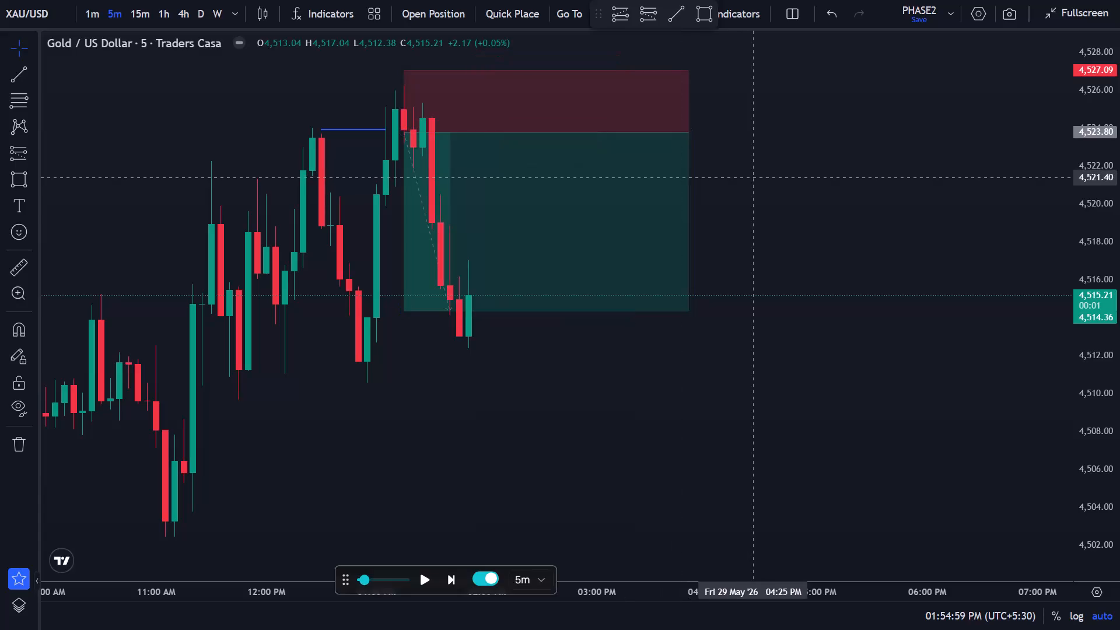
Shorten the short position's time span so it ends at about 02:50 PM, keeping its entry, stop and target prices.
drag(686, 135, 649, 131)
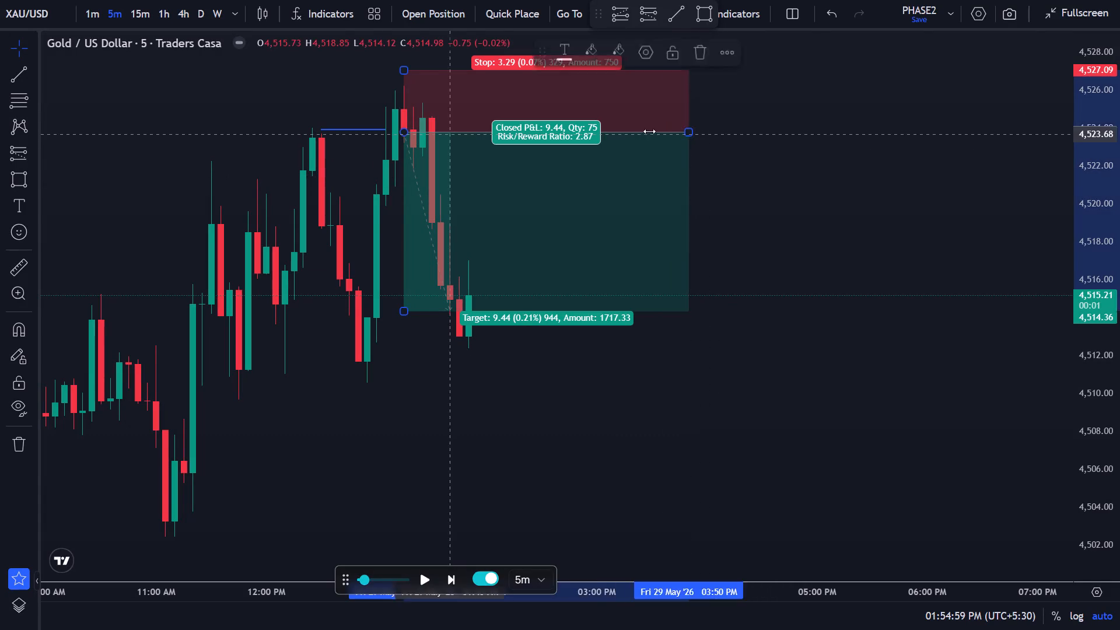
drag(649, 131, 576, 139)
click(621, 121)
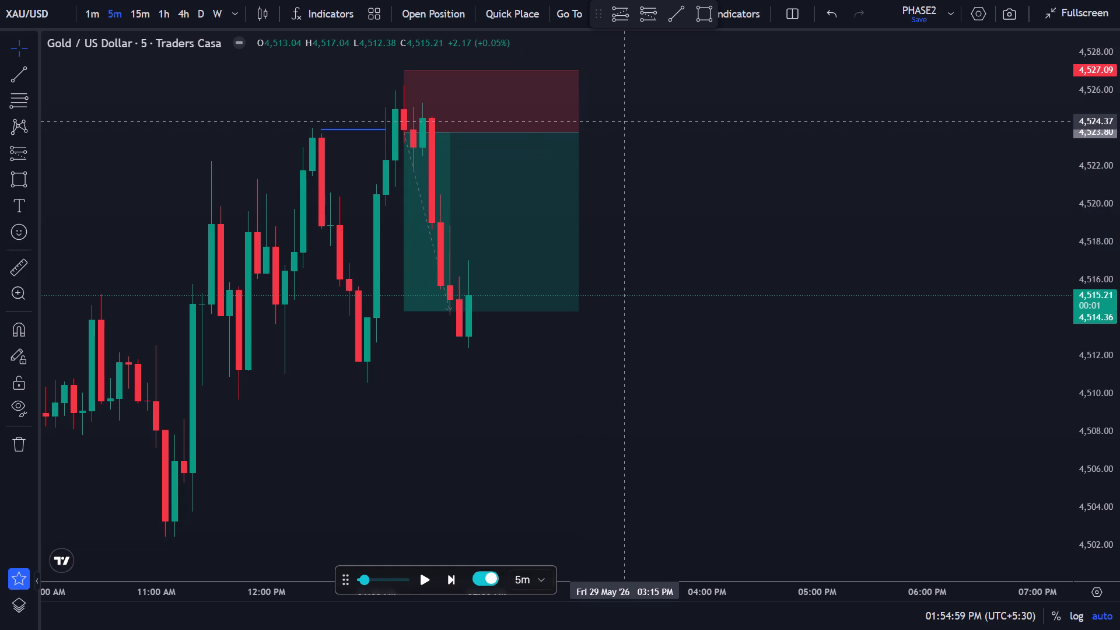
click(720, 138)
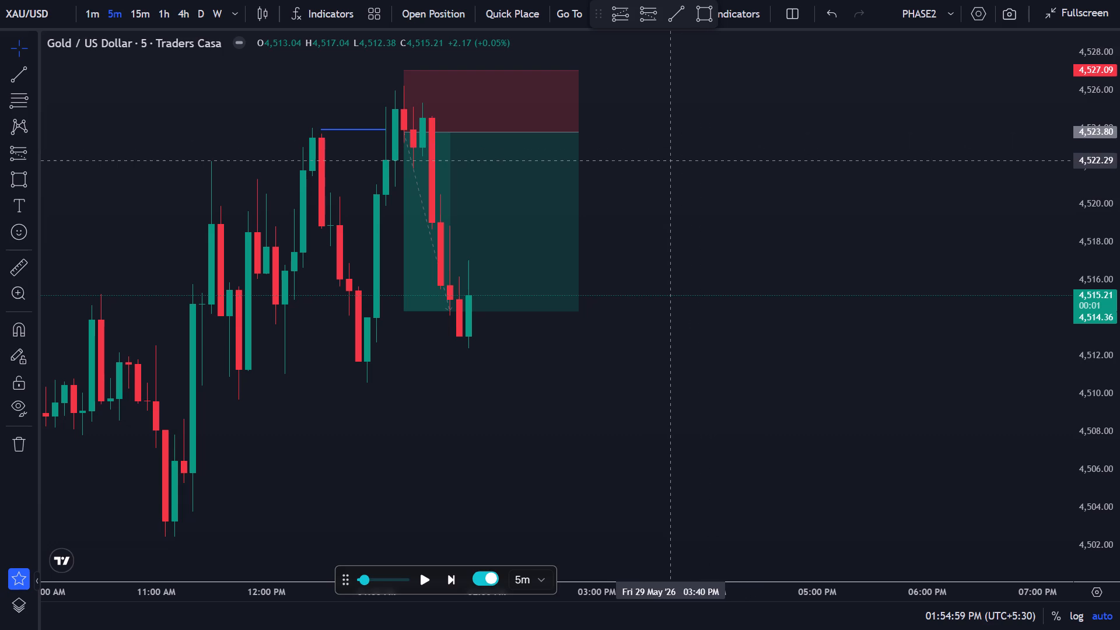
Examine the 5-minute price action around the short position and the morning swings before its entry, dismissing the advertisement.
drag(727, 163, 758, 172)
drag(835, 189, 884, 195)
double_click(885, 195)
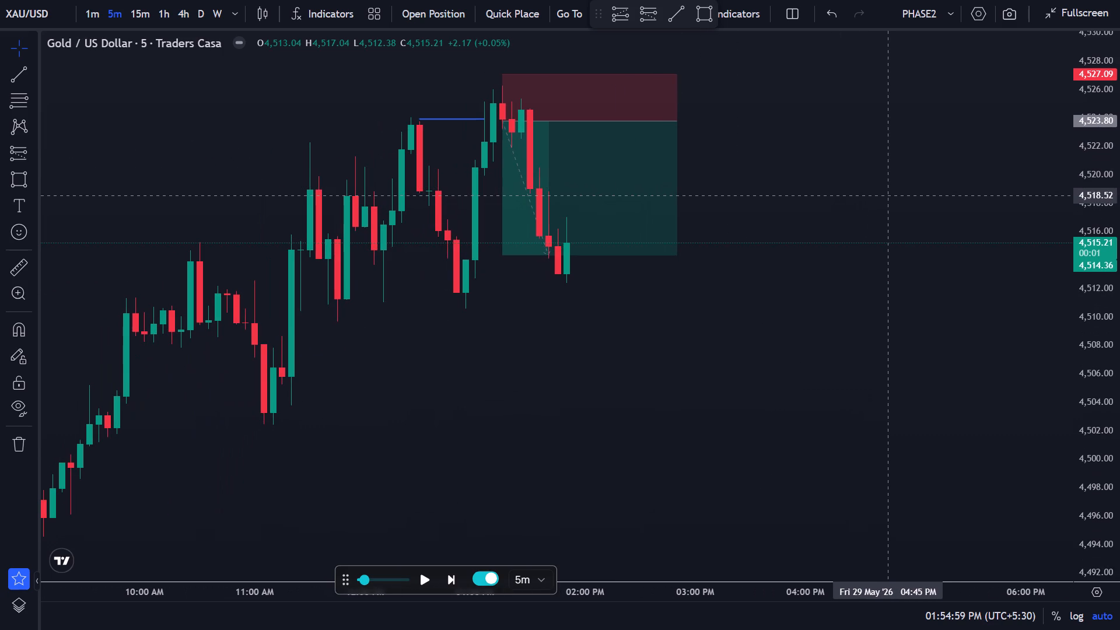
drag(880, 201, 874, 206)
click(874, 206)
click(871, 211)
drag(867, 215, 719, 257)
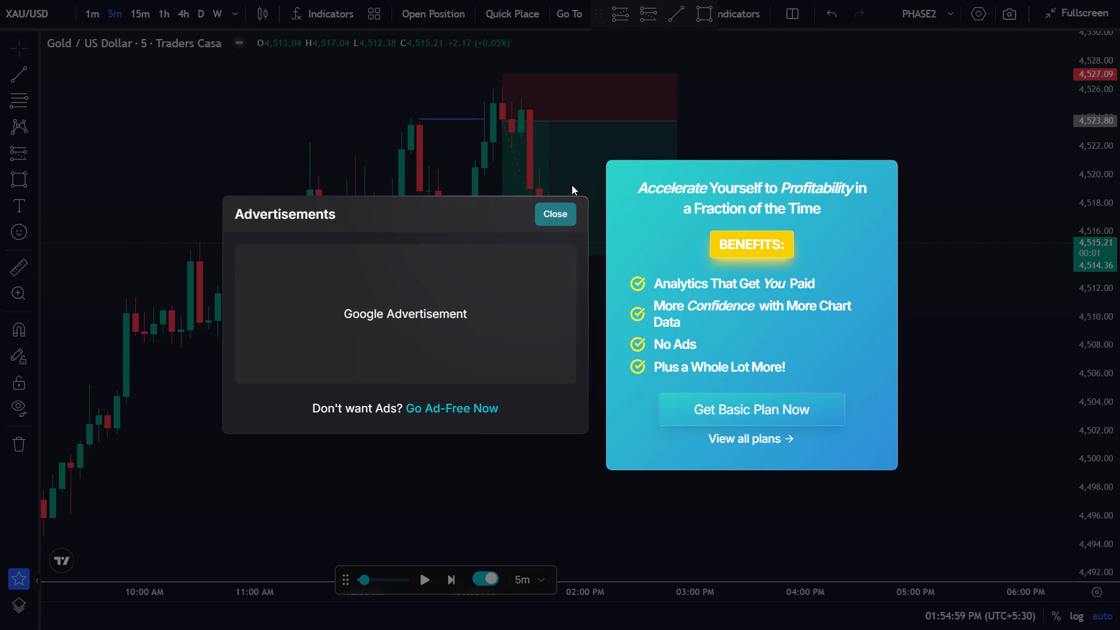
click(559, 213)
drag(775, 234, 612, 256)
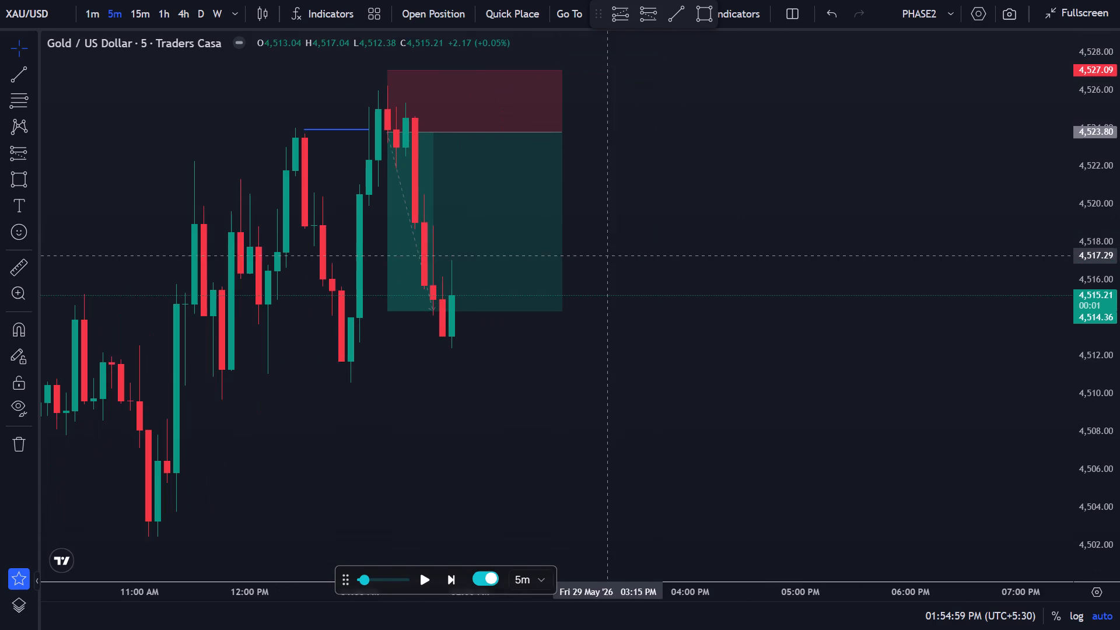
double_click(629, 248)
drag(630, 247, 771, 260)
drag(569, 490, 696, 466)
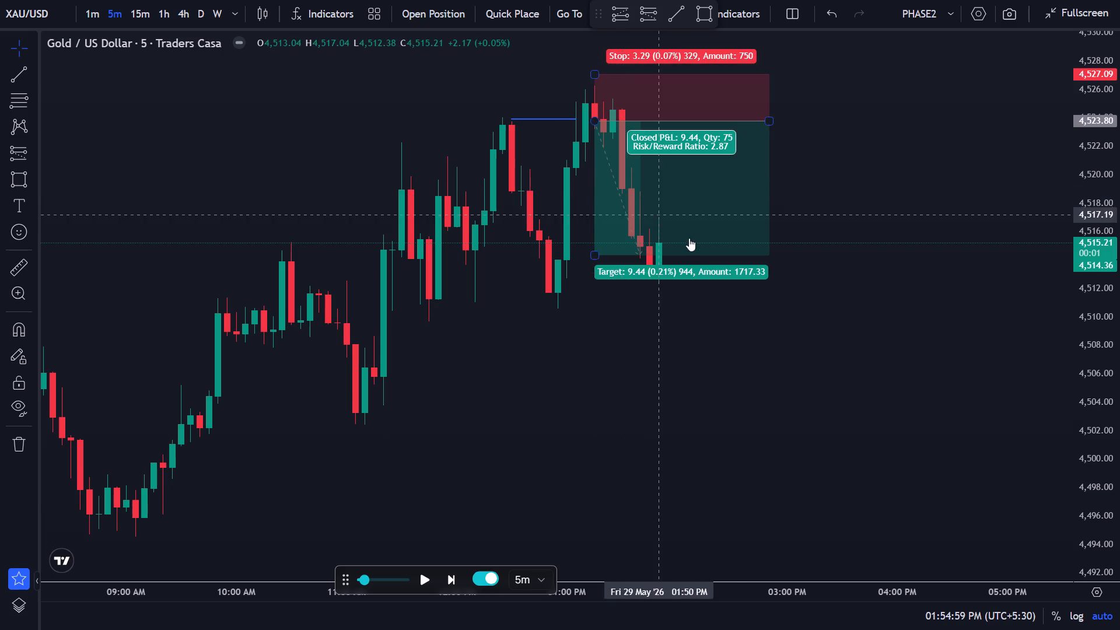
drag(728, 376, 633, 425)
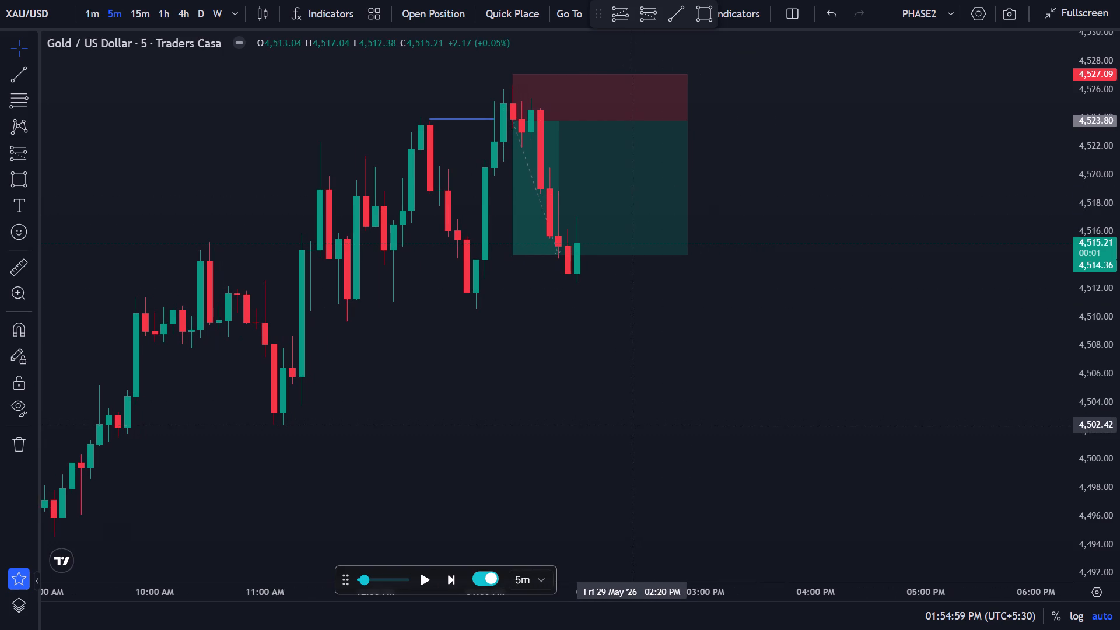
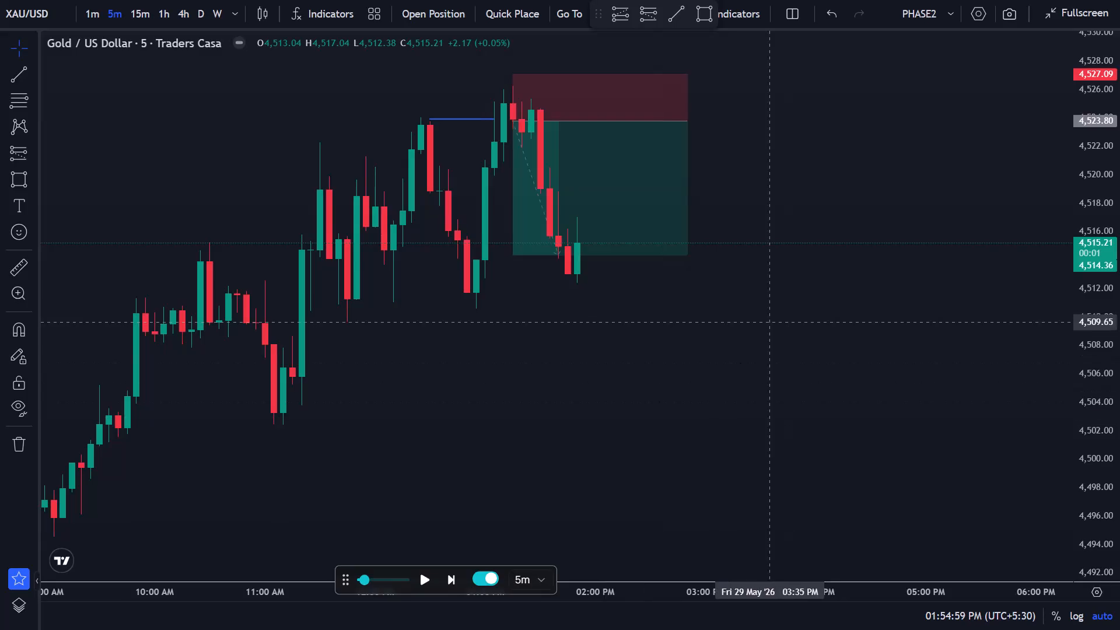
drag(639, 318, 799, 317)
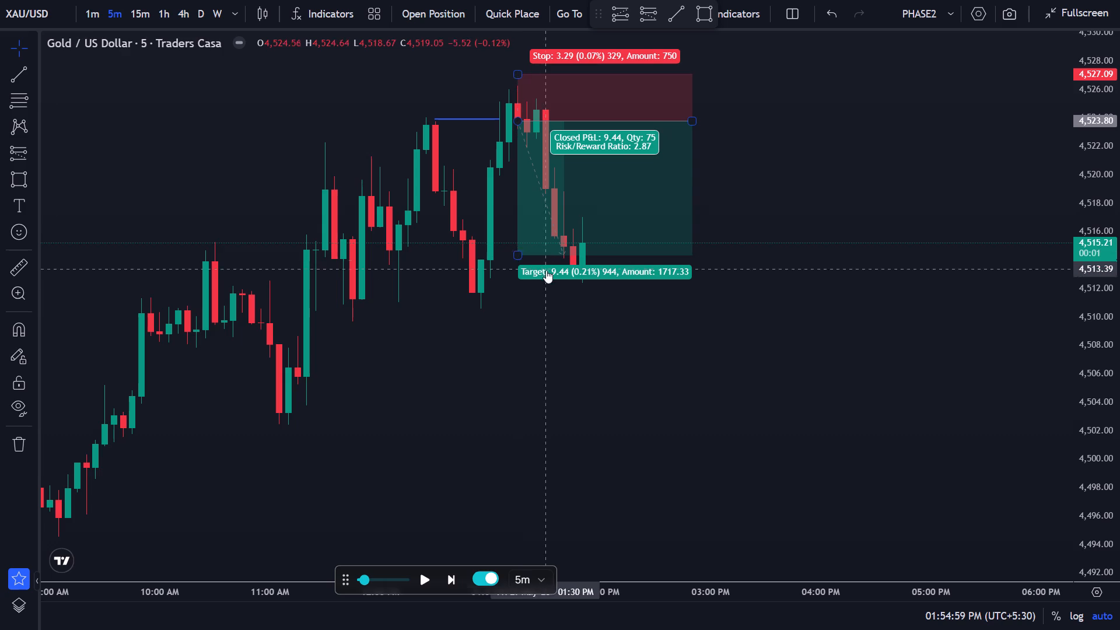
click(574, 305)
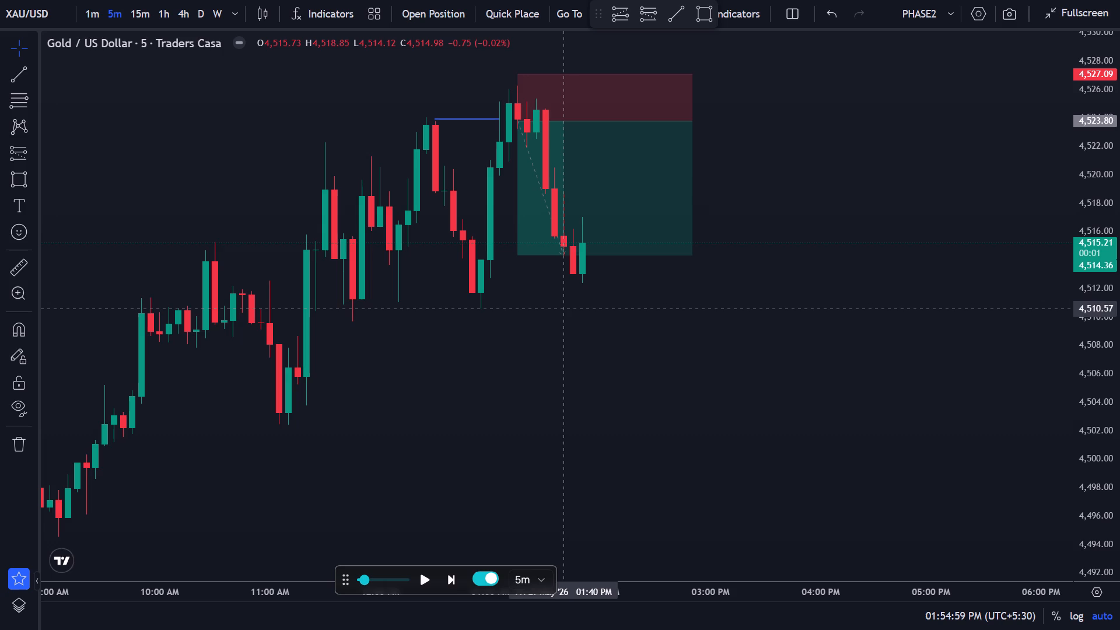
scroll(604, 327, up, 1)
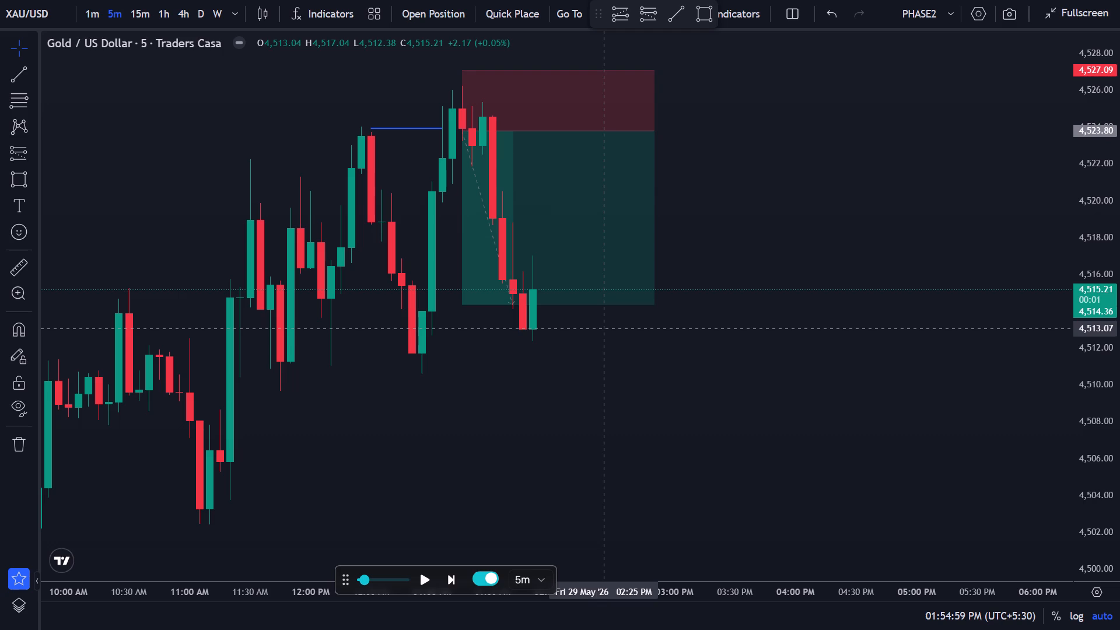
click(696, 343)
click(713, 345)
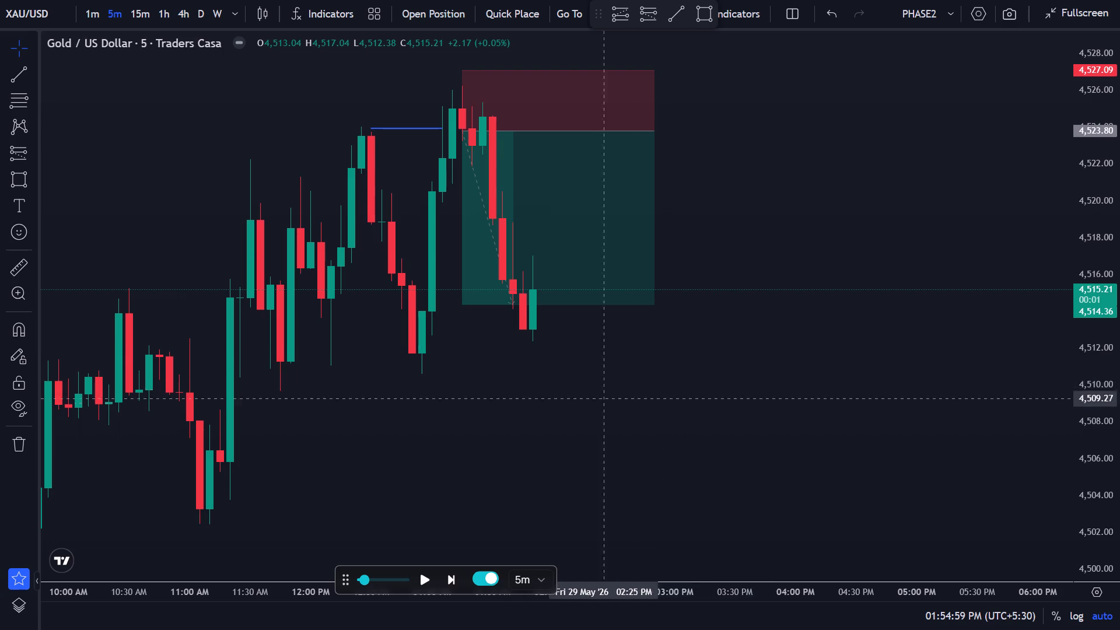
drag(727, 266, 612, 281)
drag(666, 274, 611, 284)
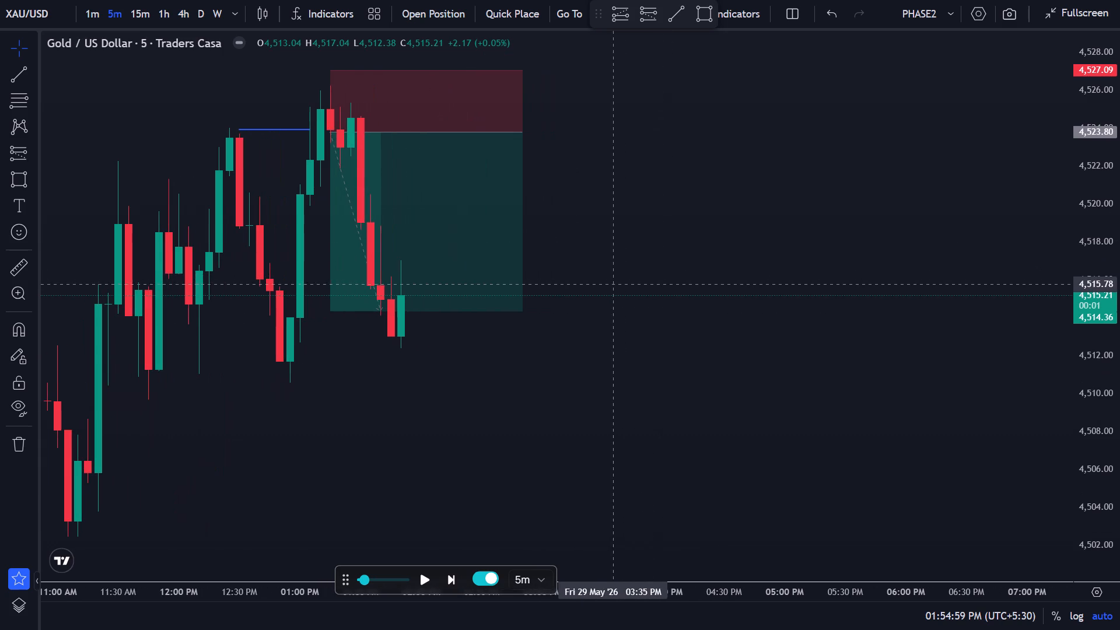
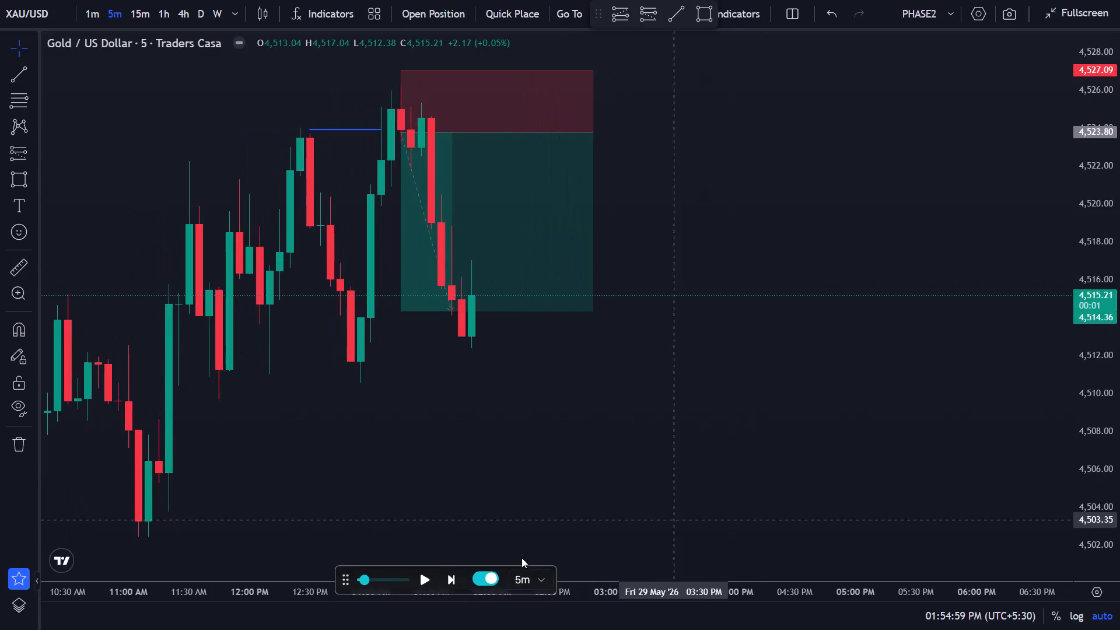
Review the closed short trade and surrounding price structure on the 5-minute chart, continuing on the 15-minute chart.
drag(739, 474, 734, 485)
drag(731, 478, 324, 372)
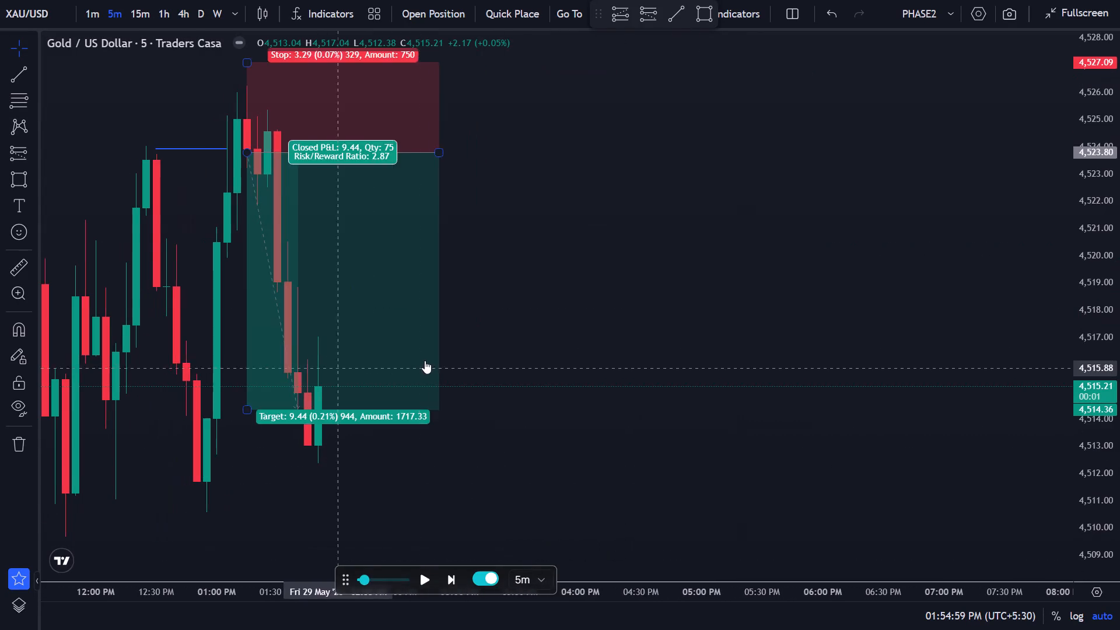
scroll(575, 324, down, 4)
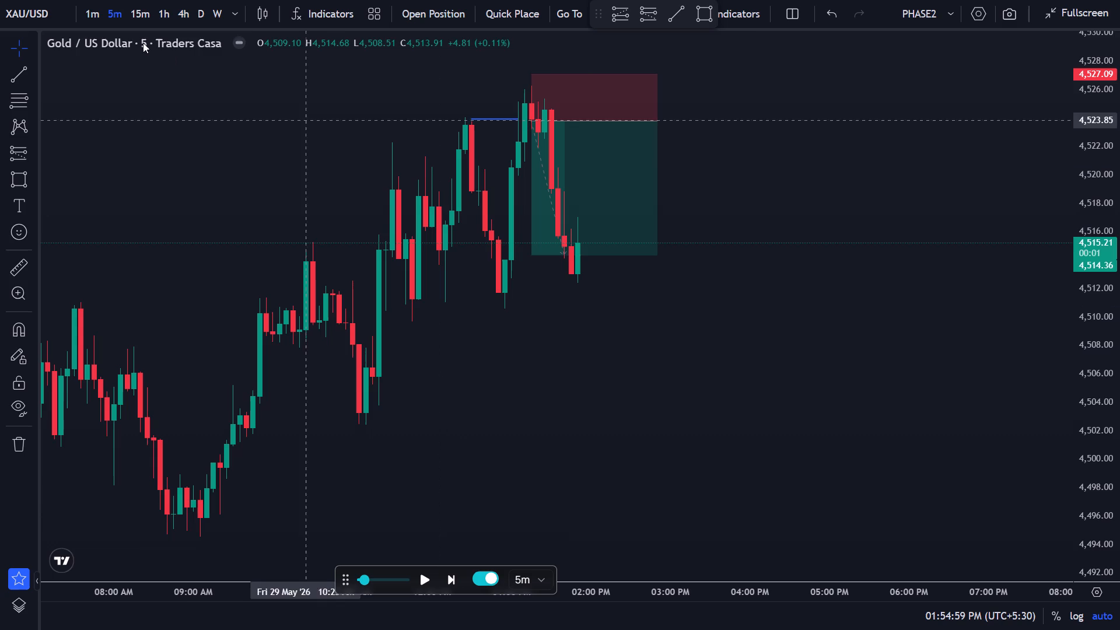
click(138, 19)
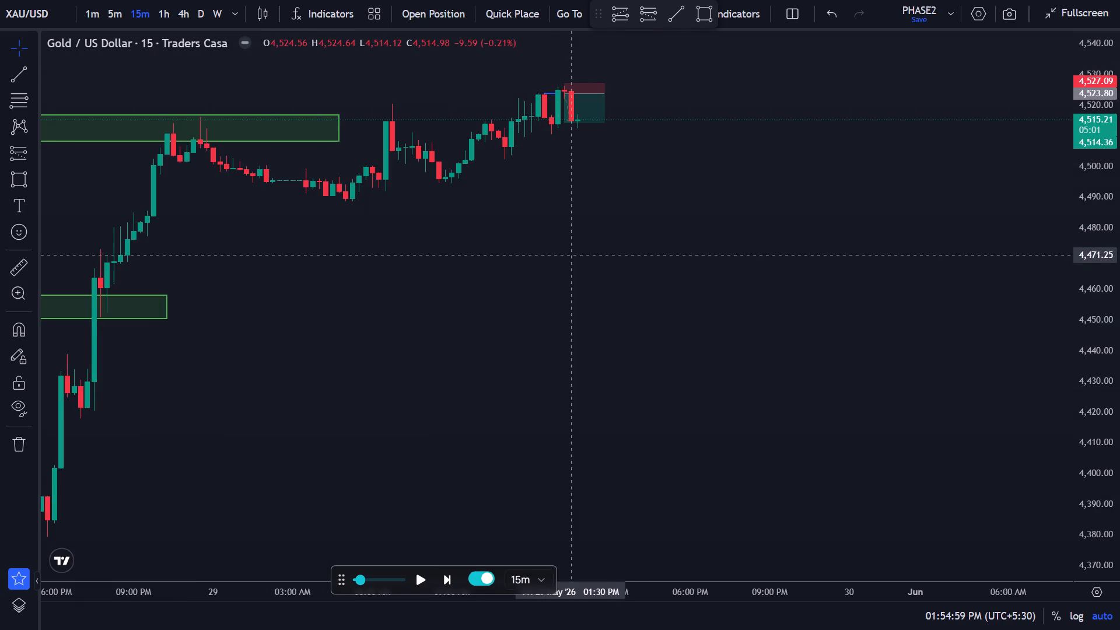
scroll(570, 251, up, 2)
scroll(570, 251, down, 1)
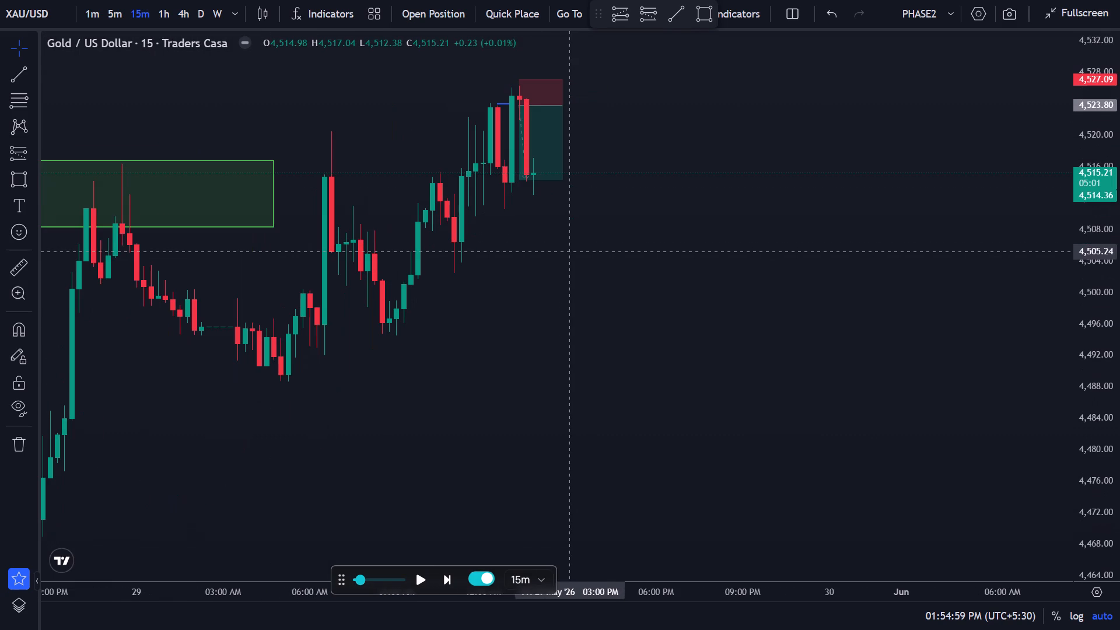
drag(502, 253, 824, 289)
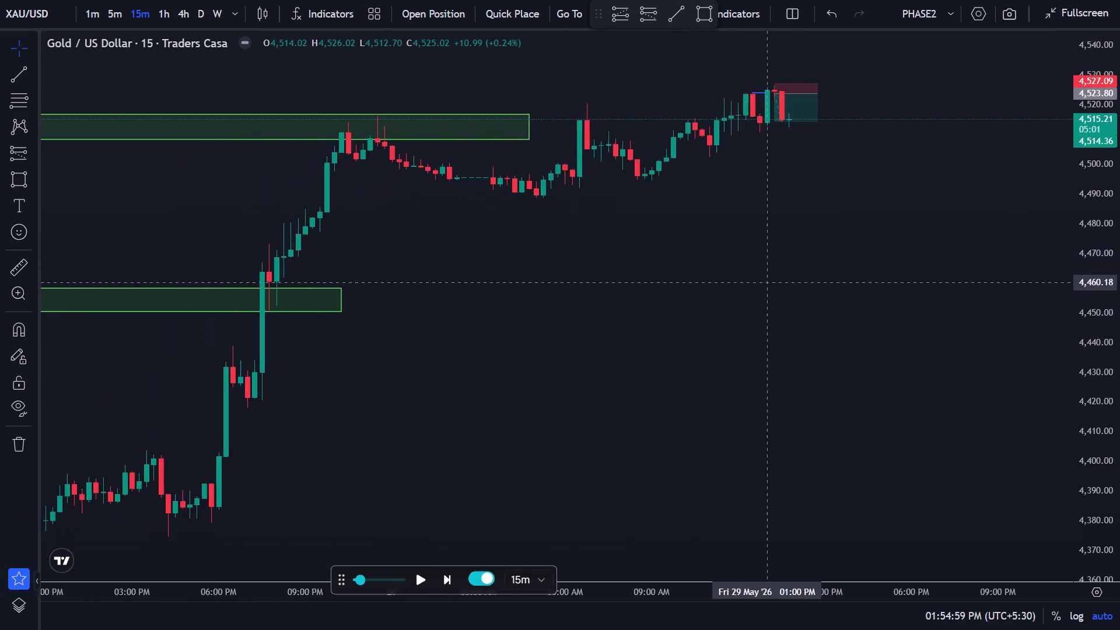
drag(824, 289, 853, 297)
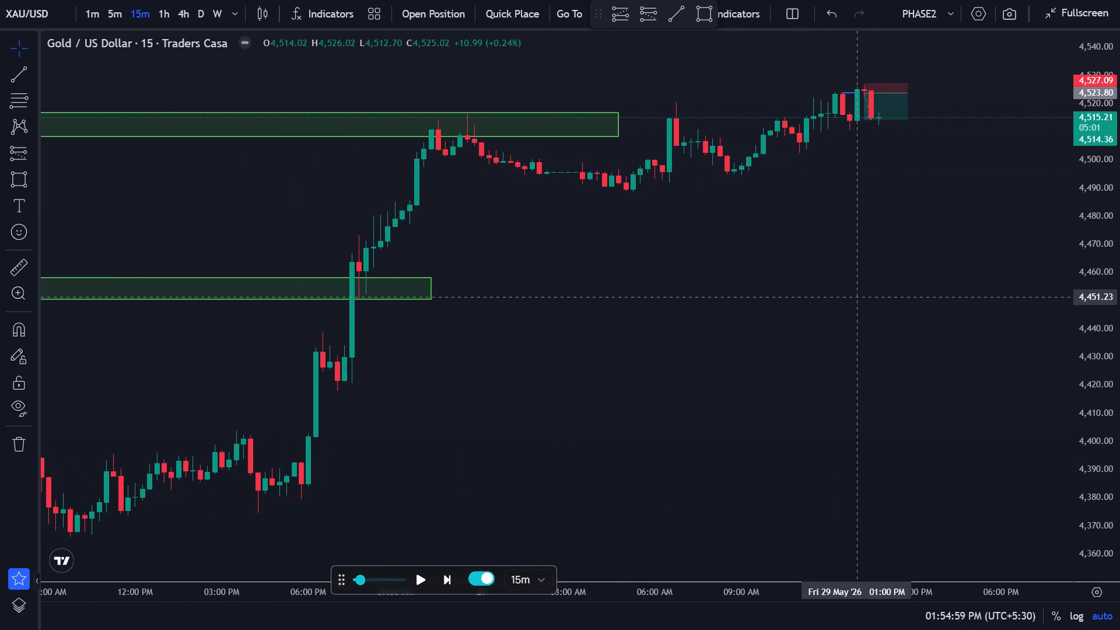
Return to the 5-minute chart and delete the short position drawing with the 4,523.80 entry.
click(121, 19)
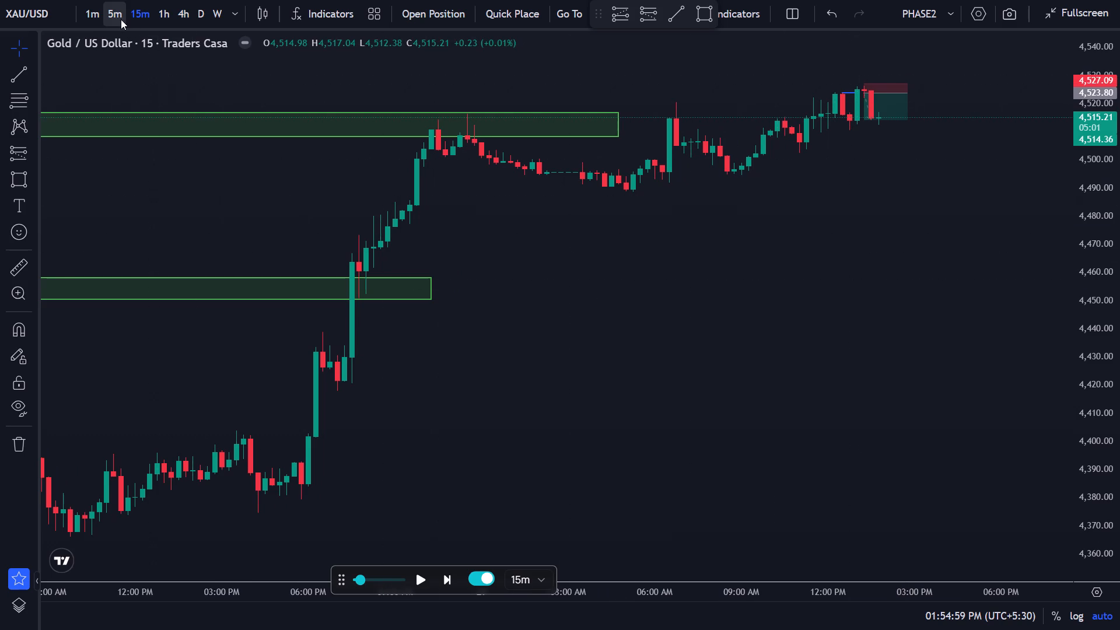
drag(911, 299, 764, 306)
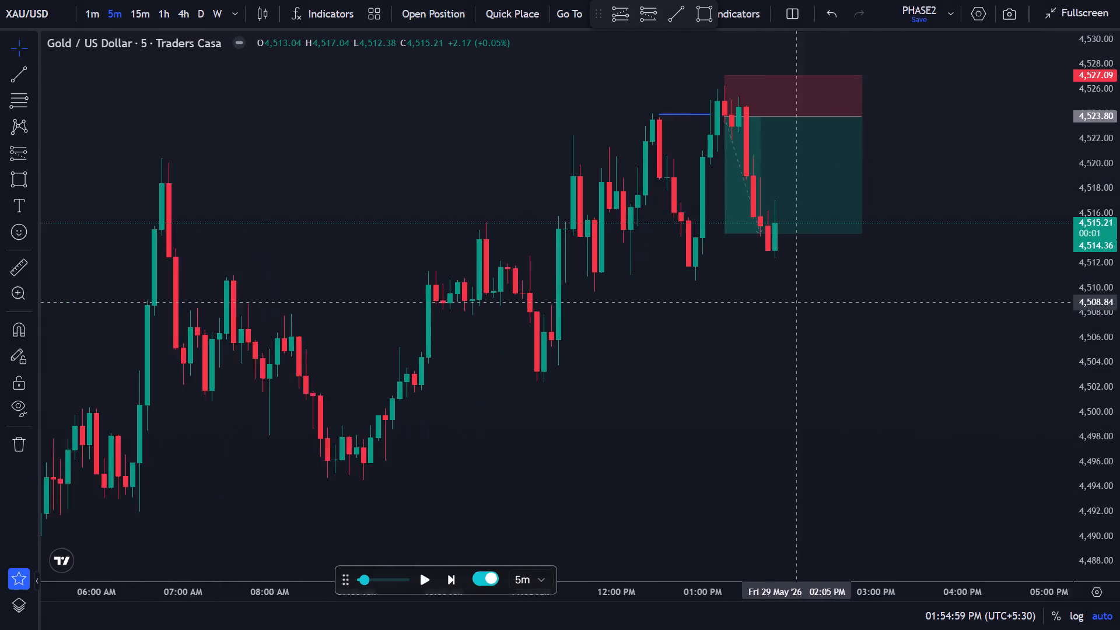
drag(764, 306, 716, 307)
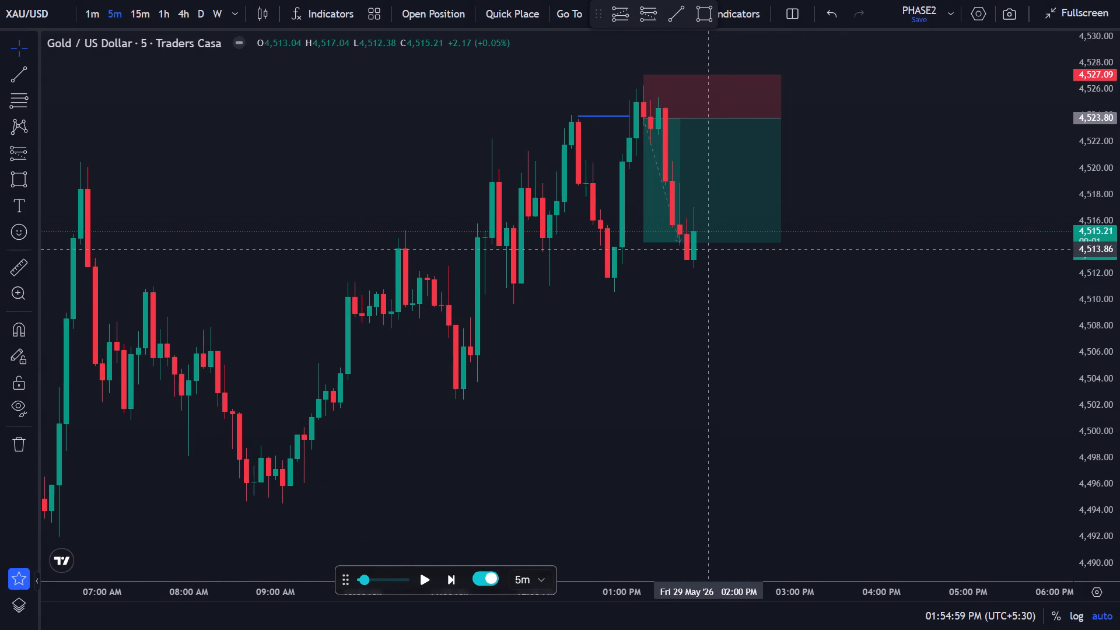
click(664, 190)
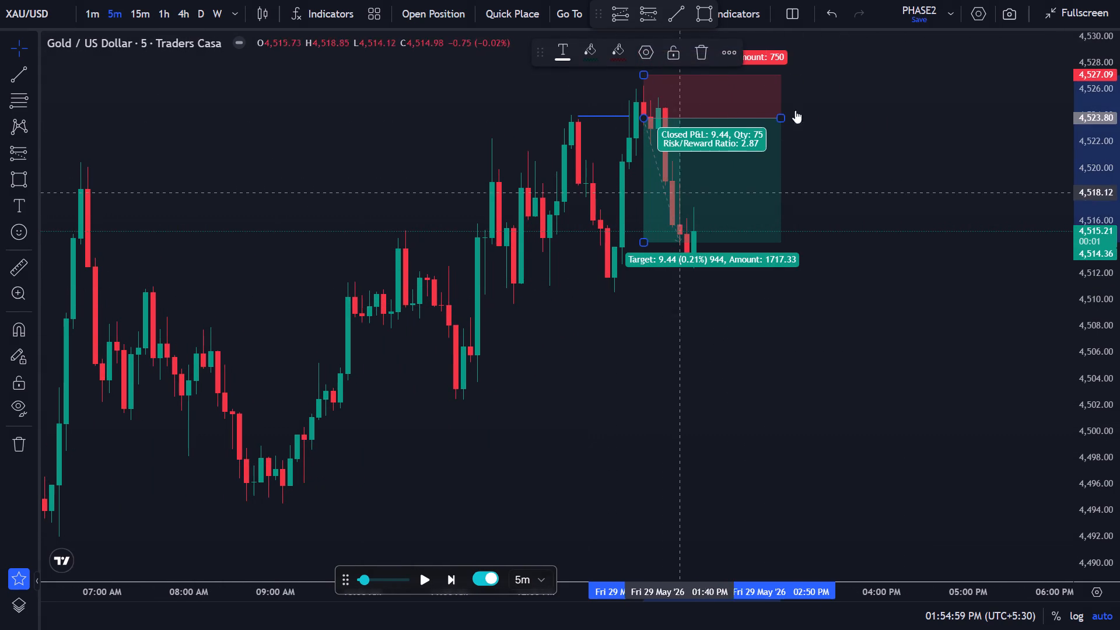
click(703, 50)
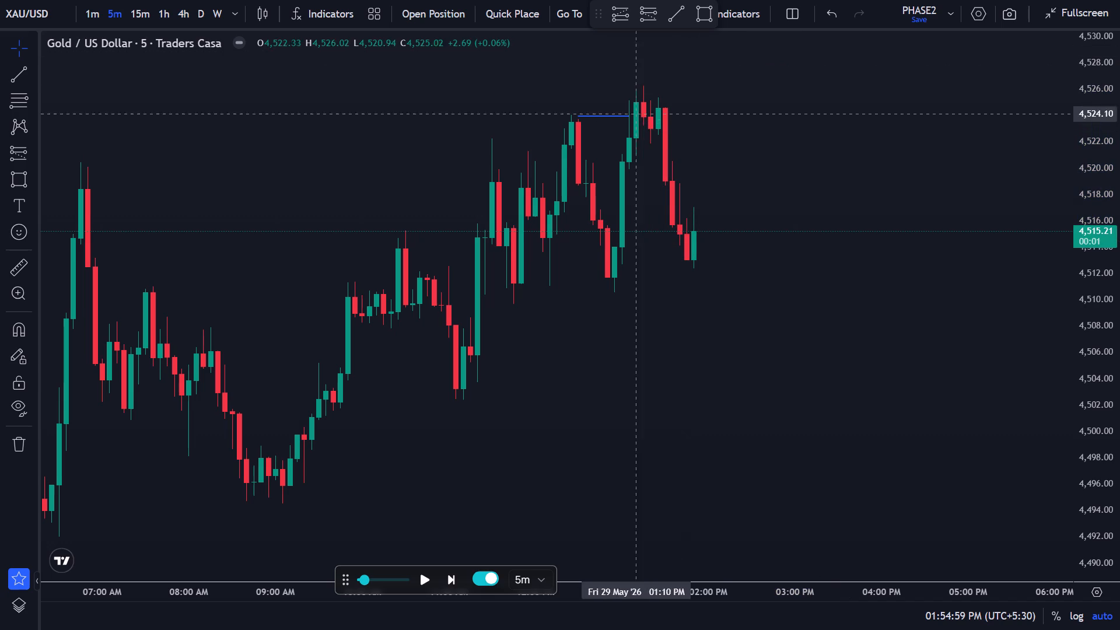
Draw a rectangle zone from about 4,525.21 to 4,522.61, spanning 01:25 PM to 02:50 PM on 29 May.
click(8, 176)
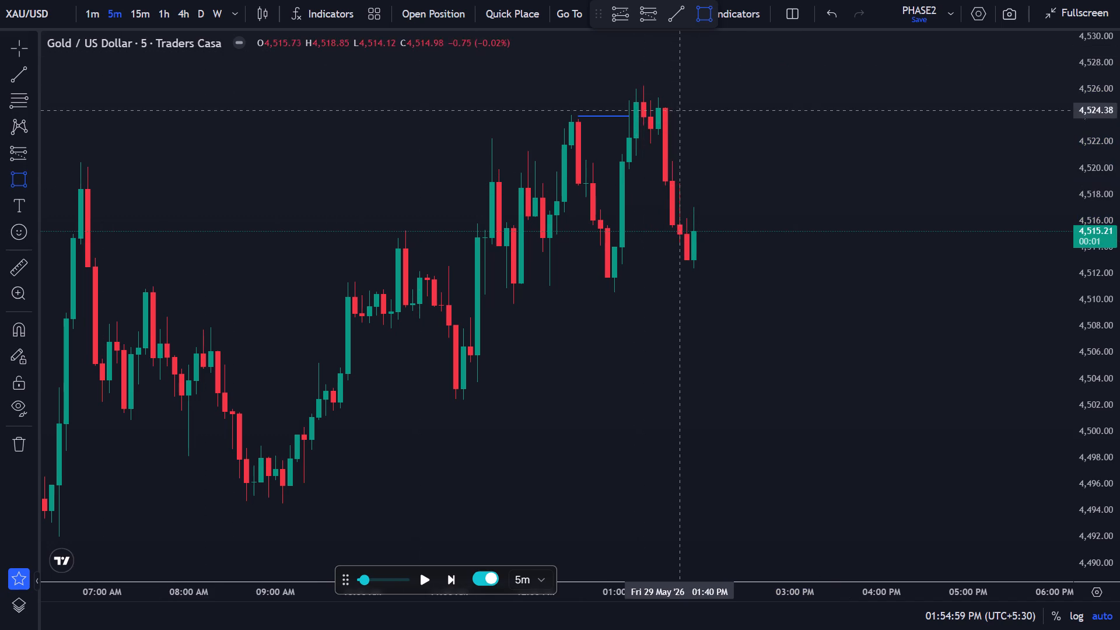
click(659, 100)
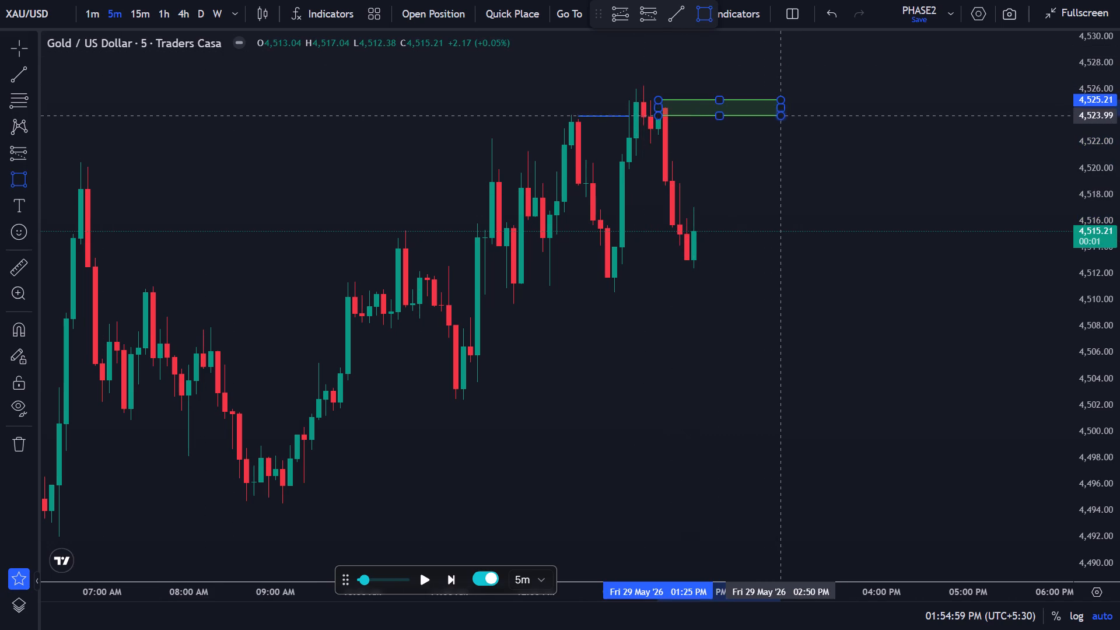
click(779, 134)
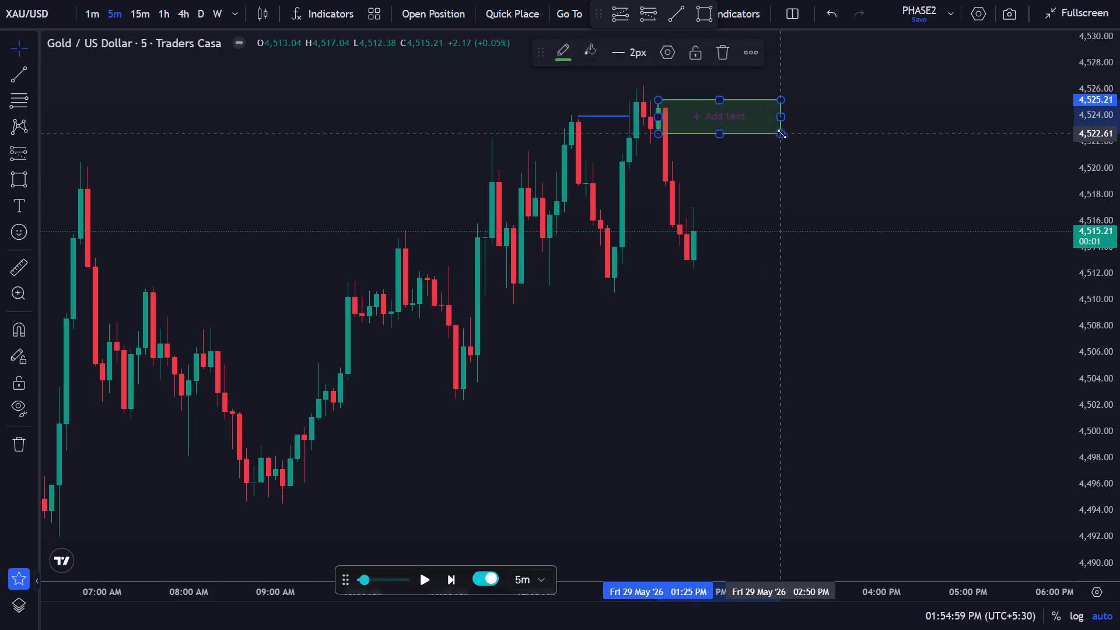
click(836, 133)
Advance the replay by ten 5-minute bars to 02:44:59 PM.
triple_click(457, 578)
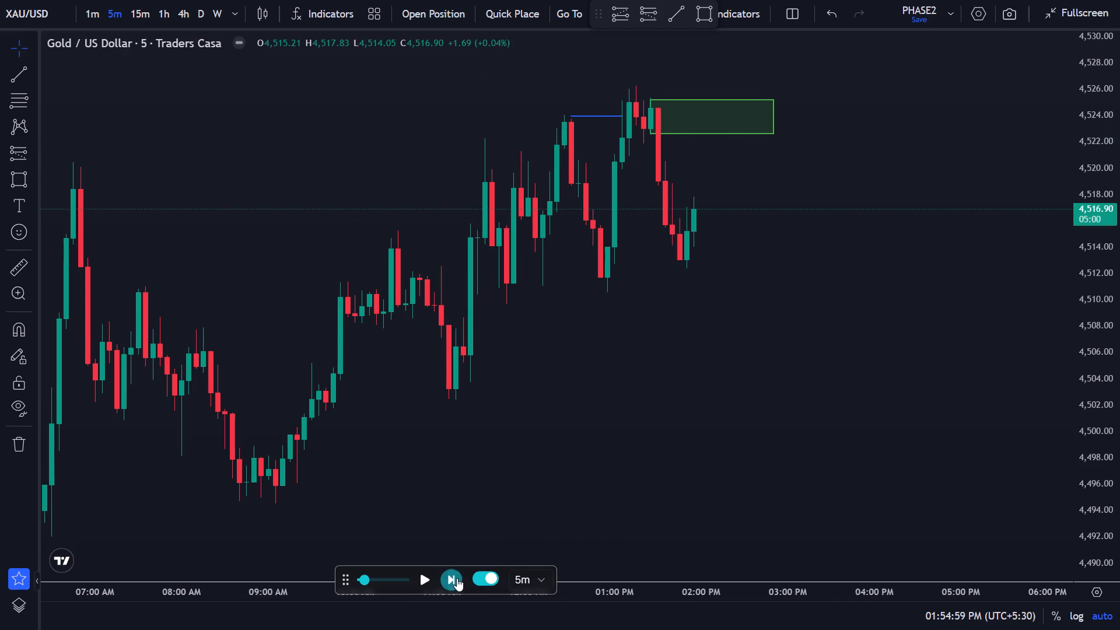
triple_click(457, 578)
triple_click(457, 578)
click(457, 578)
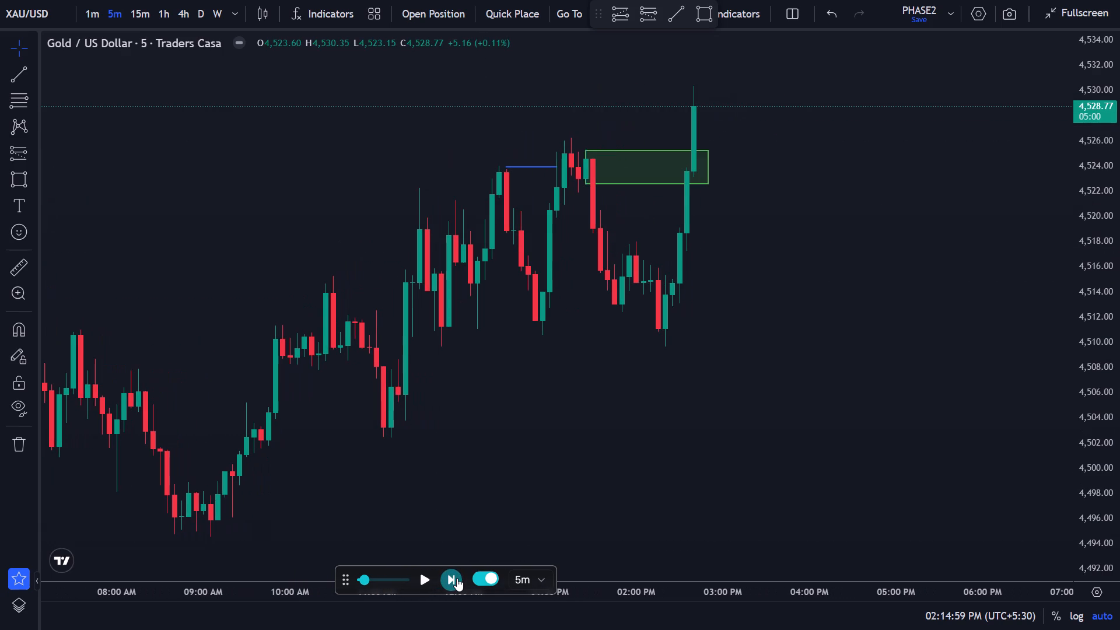
Draw a level trend line at about 4,526.32 from the swing high above the zone through the breakout candle, closing any advertisement overlay.
scroll(797, 290, down, 2)
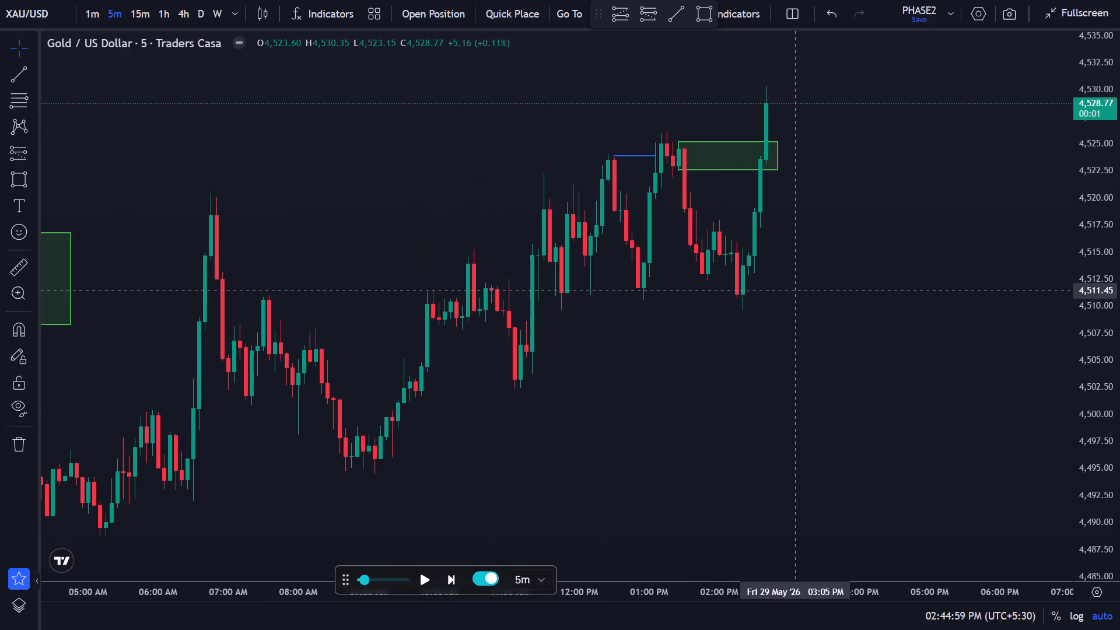
drag(632, 341, 683, 344)
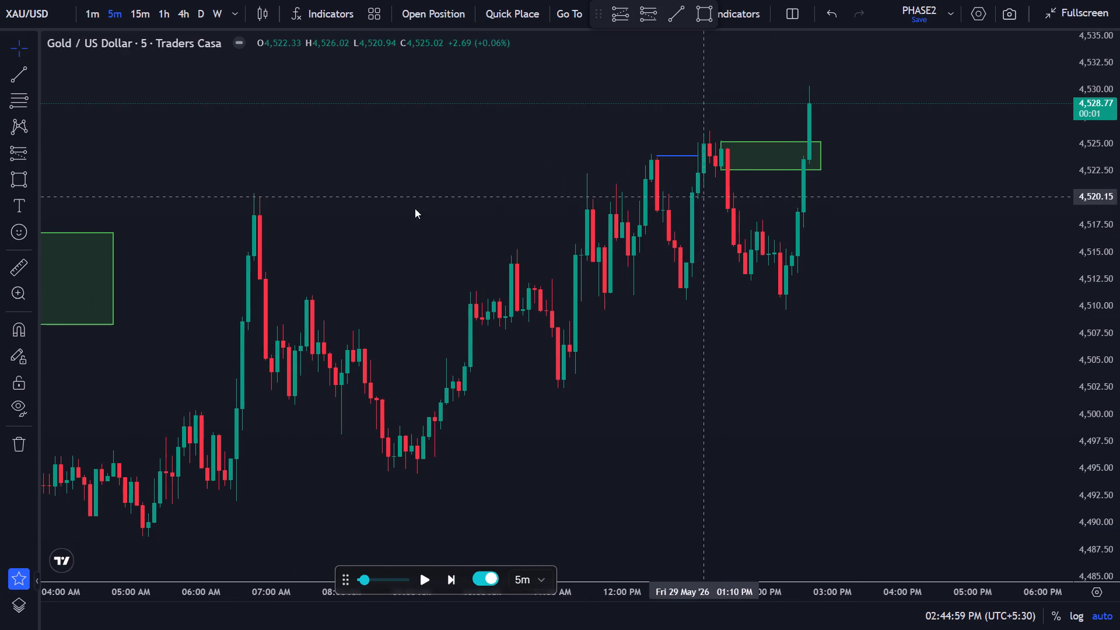
click(20, 71)
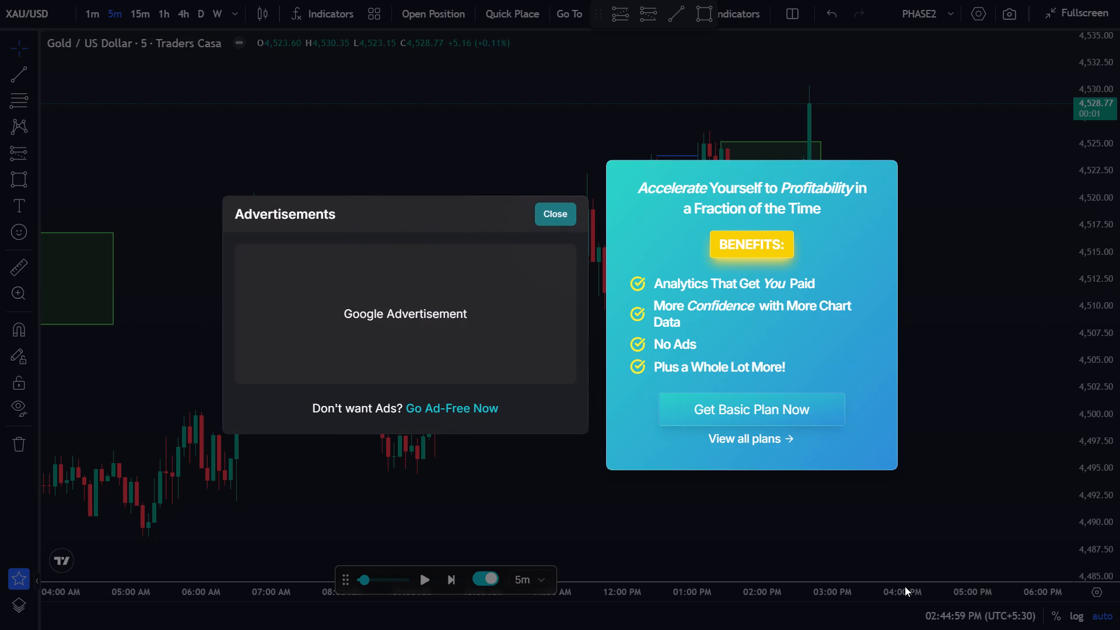
click(556, 217)
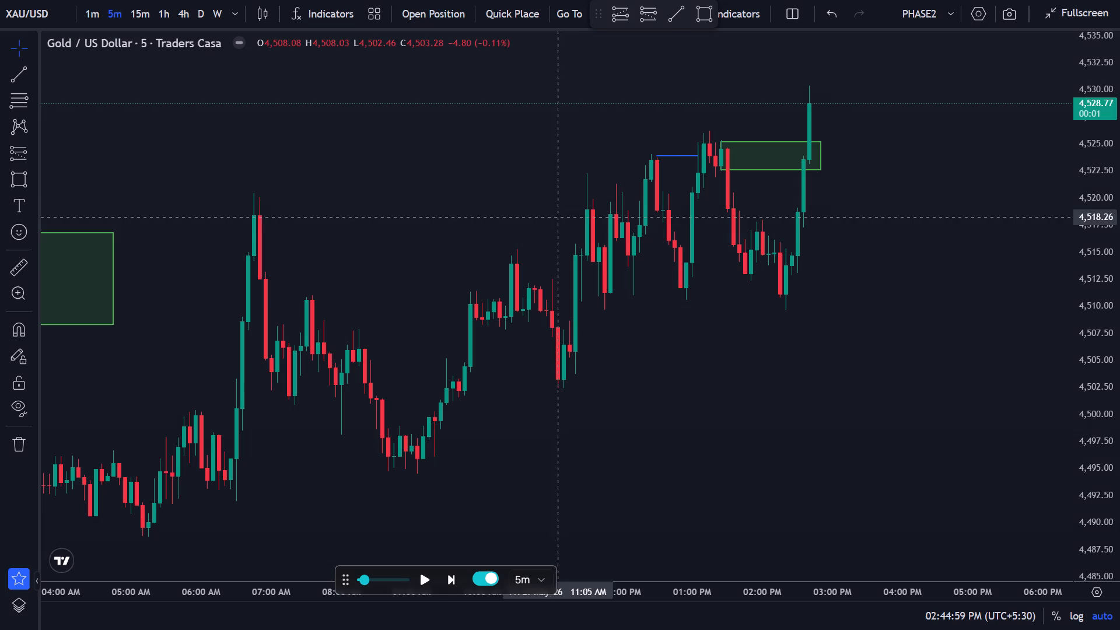
drag(819, 349, 640, 351)
scroll(636, 351, up, 1)
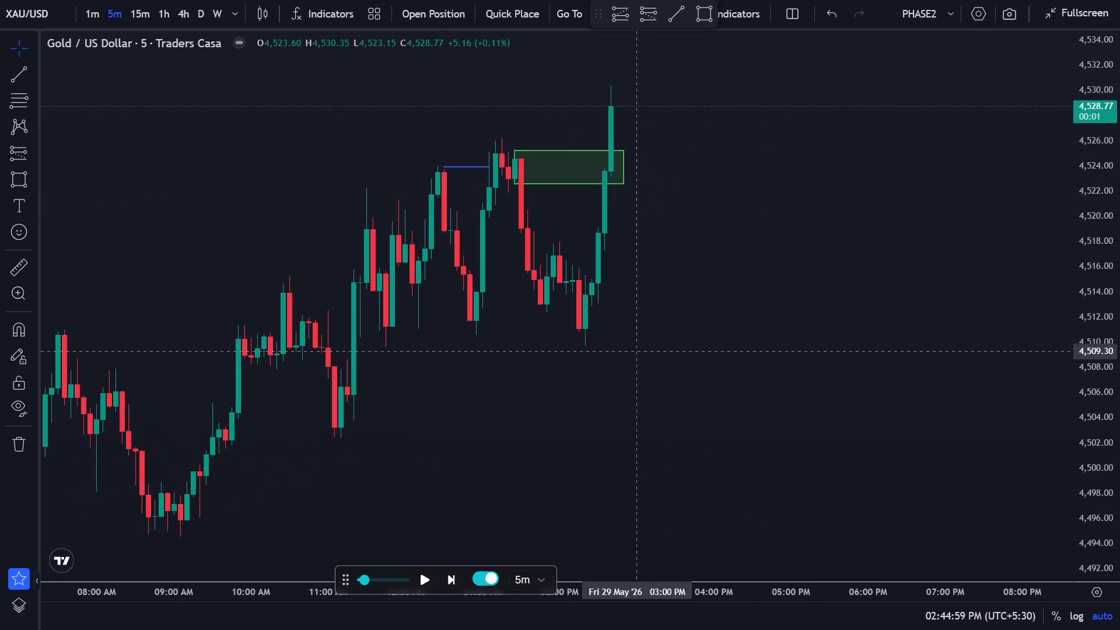
scroll(636, 351, up, 2)
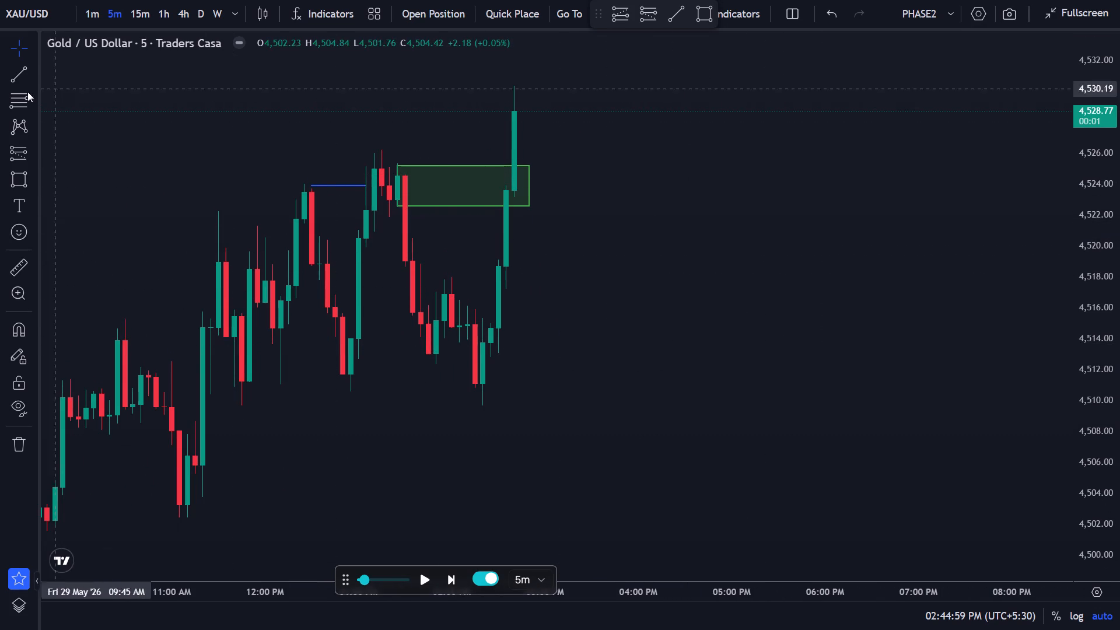
click(15, 80)
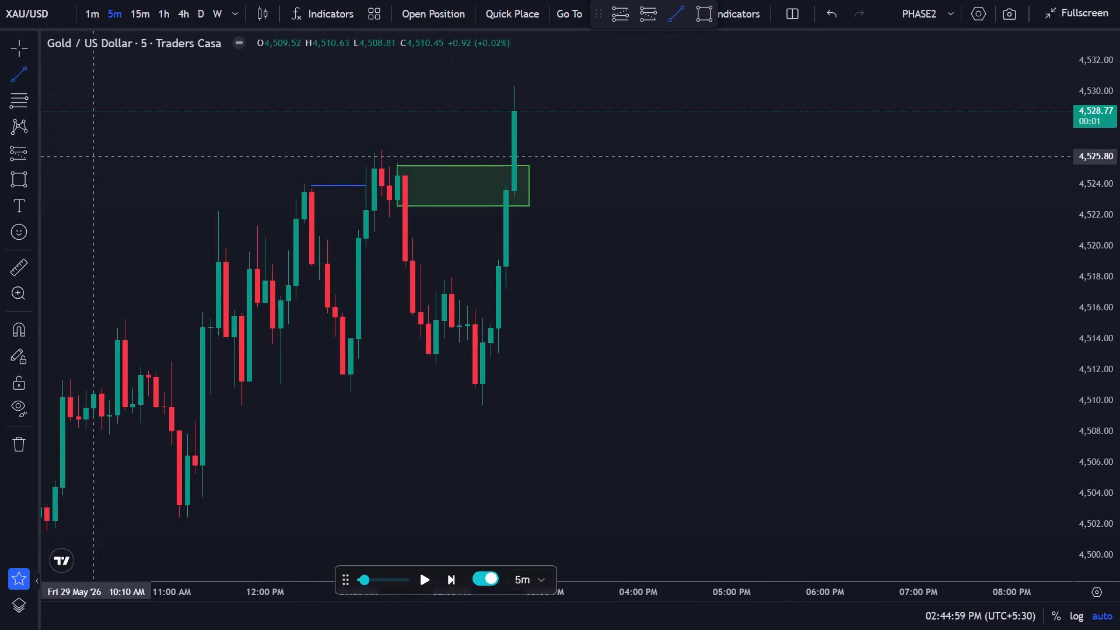
click(382, 148)
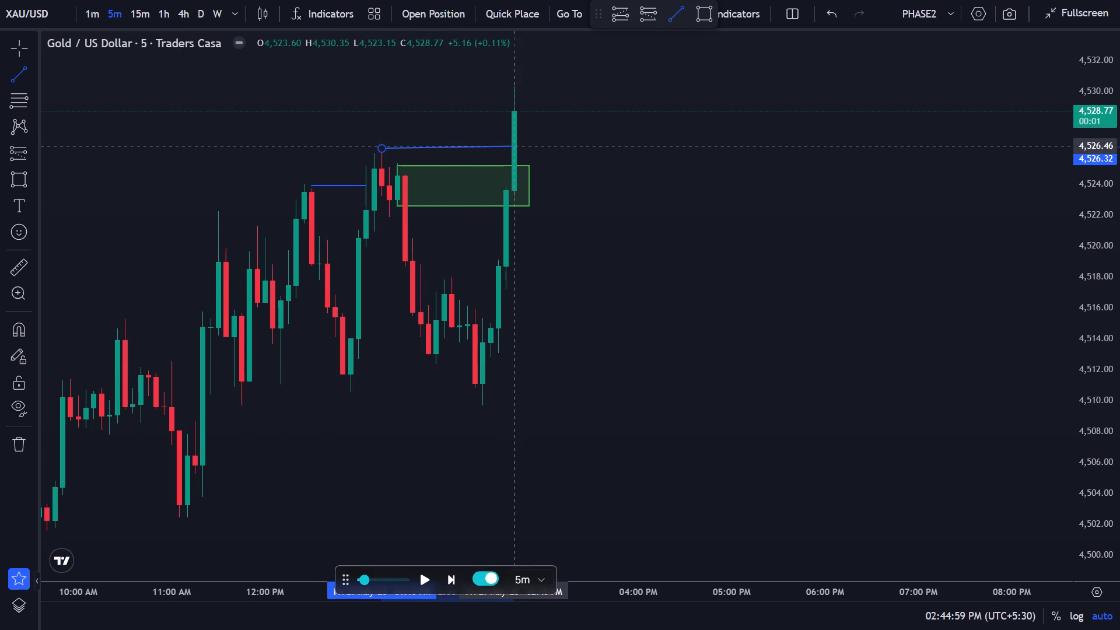
click(519, 148)
click(536, 139)
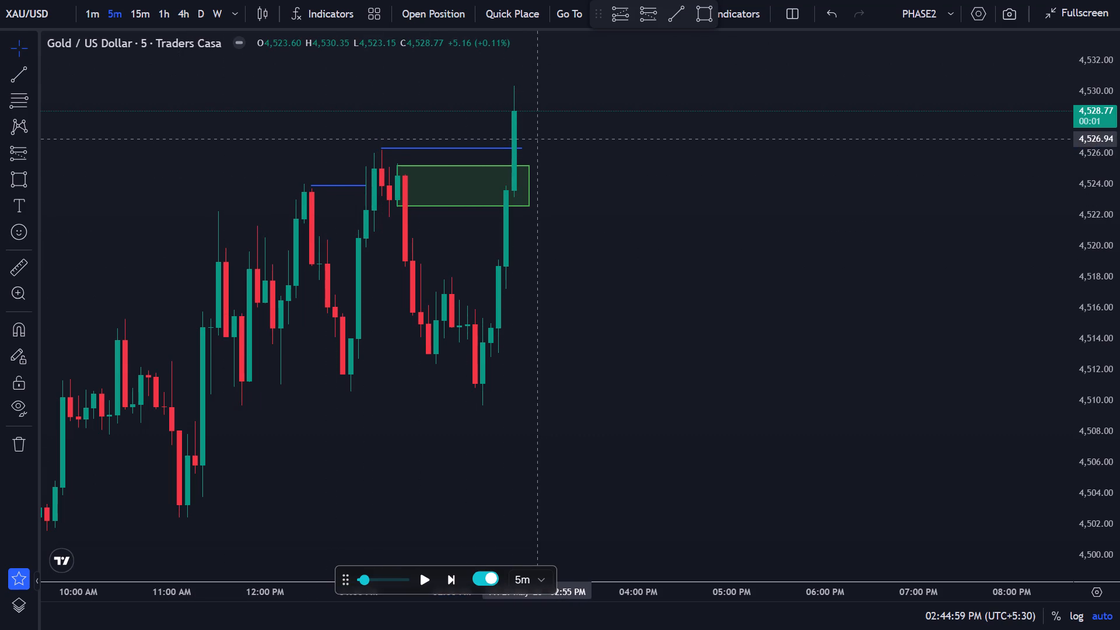
Advance the replay by two 5-minute bars to 02:54:59 PM.
click(454, 579)
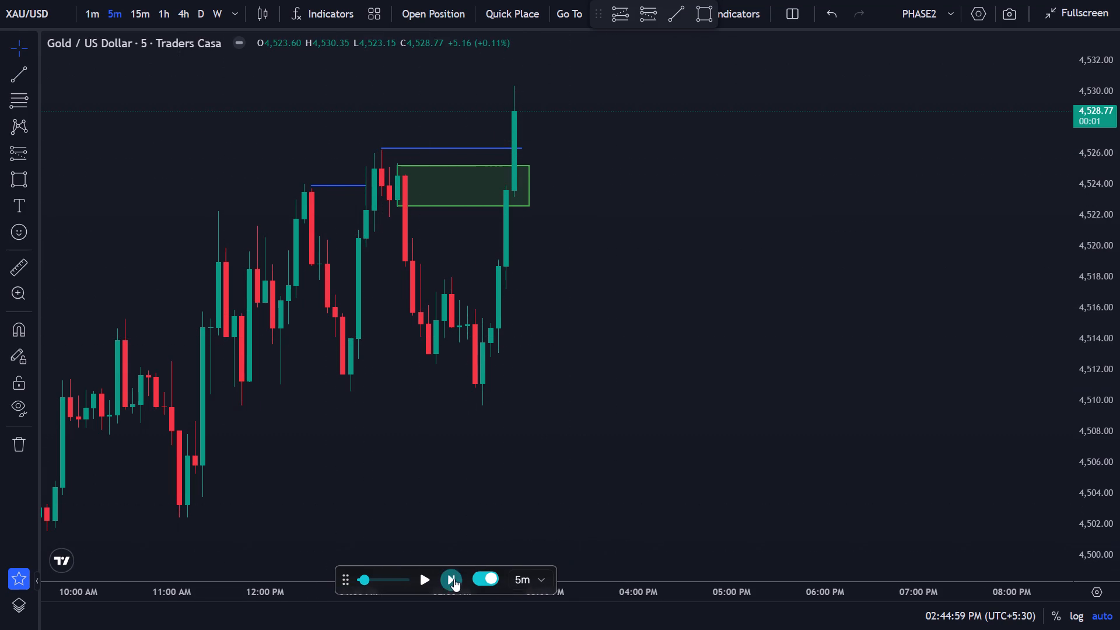
click(454, 579)
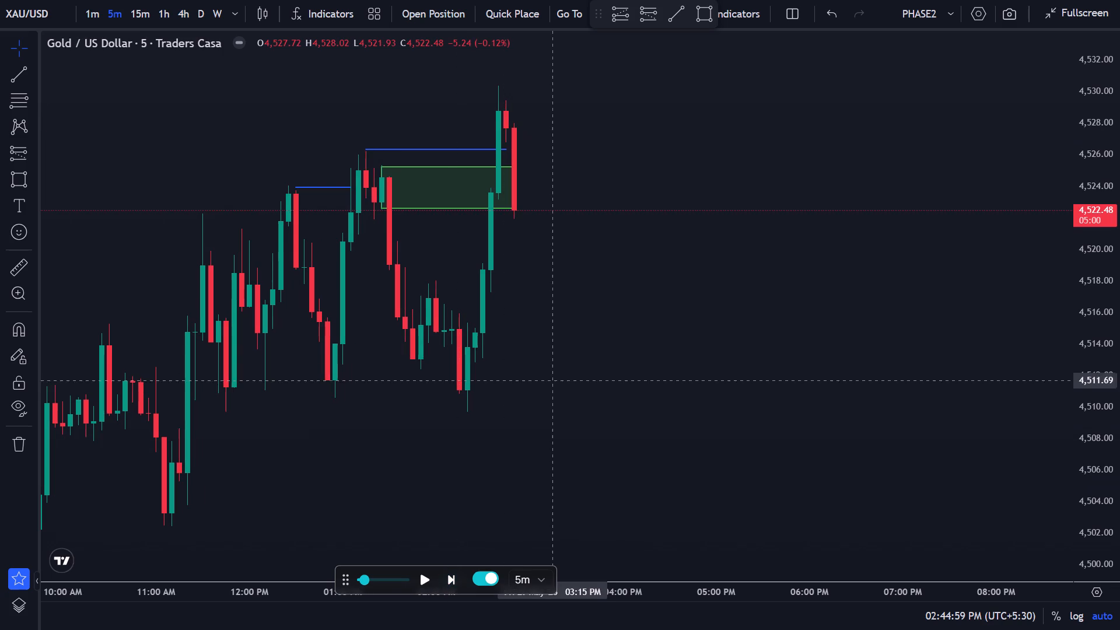
Place a short position on the latest candle with entry about 4,525.43, stop 4,529.11 and target 4,514.76.
scroll(555, 366, up, 2)
scroll(555, 366, down, 1)
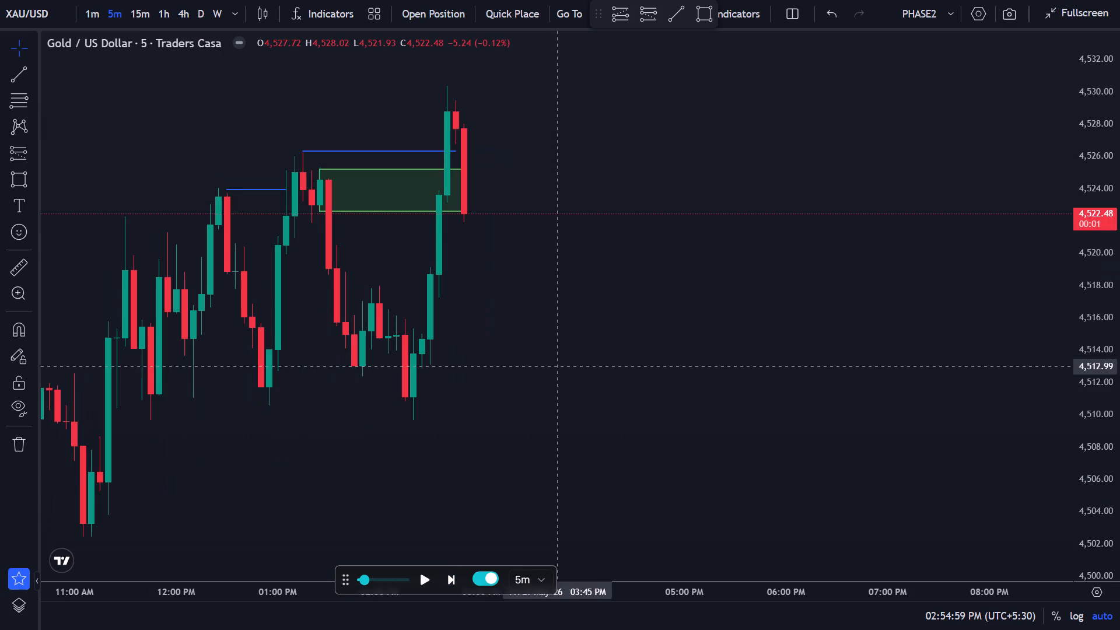
scroll(555, 366, down, 1)
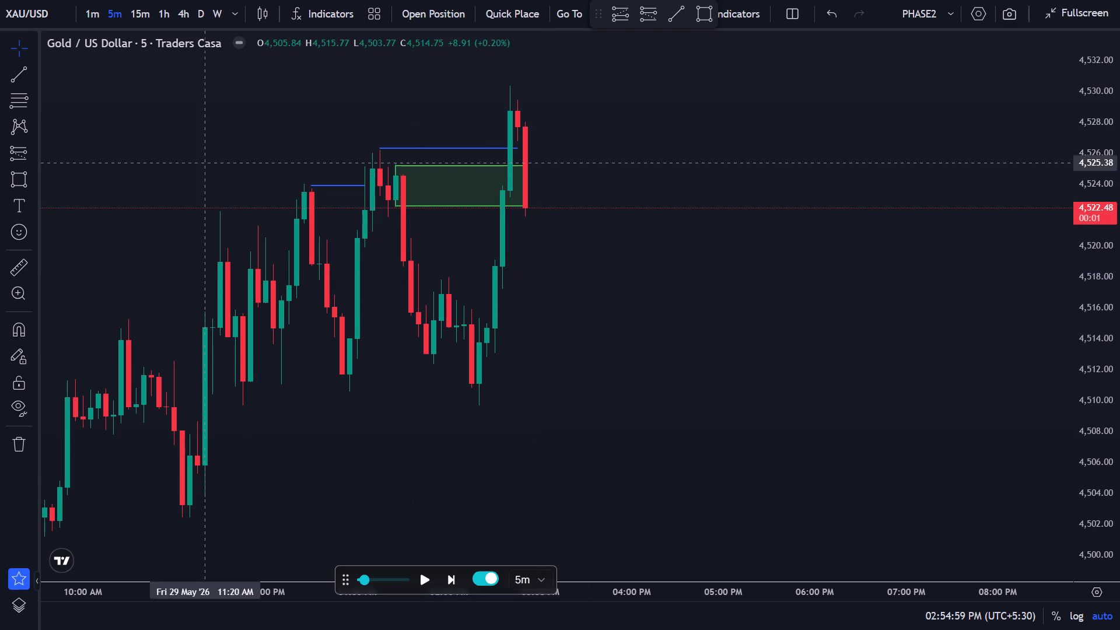
click(11, 149)
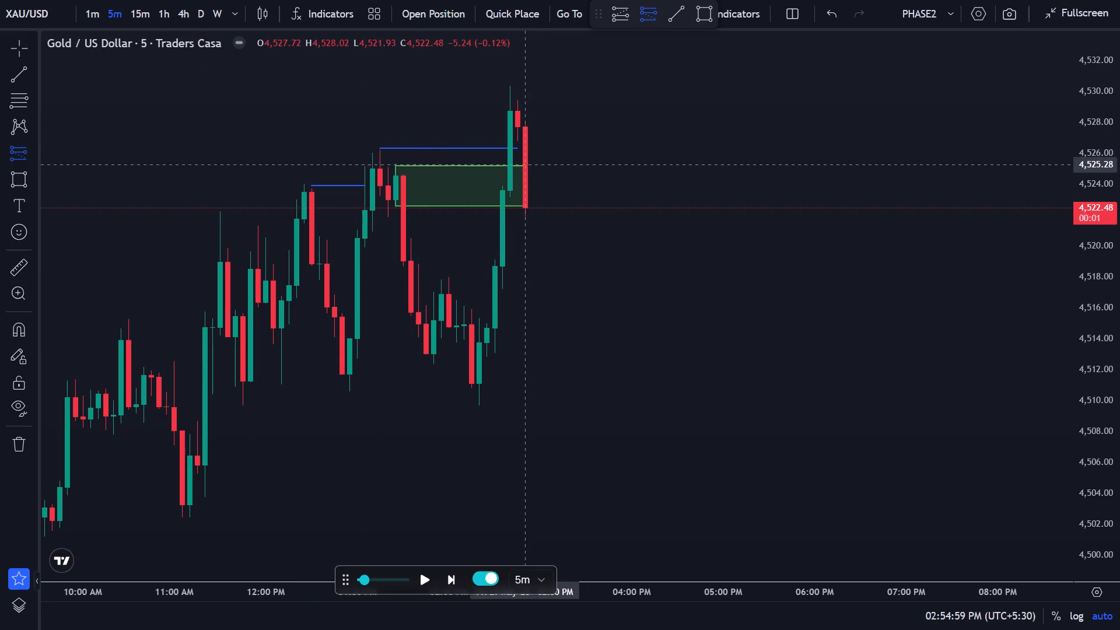
click(526, 162)
drag(524, 69, 525, 87)
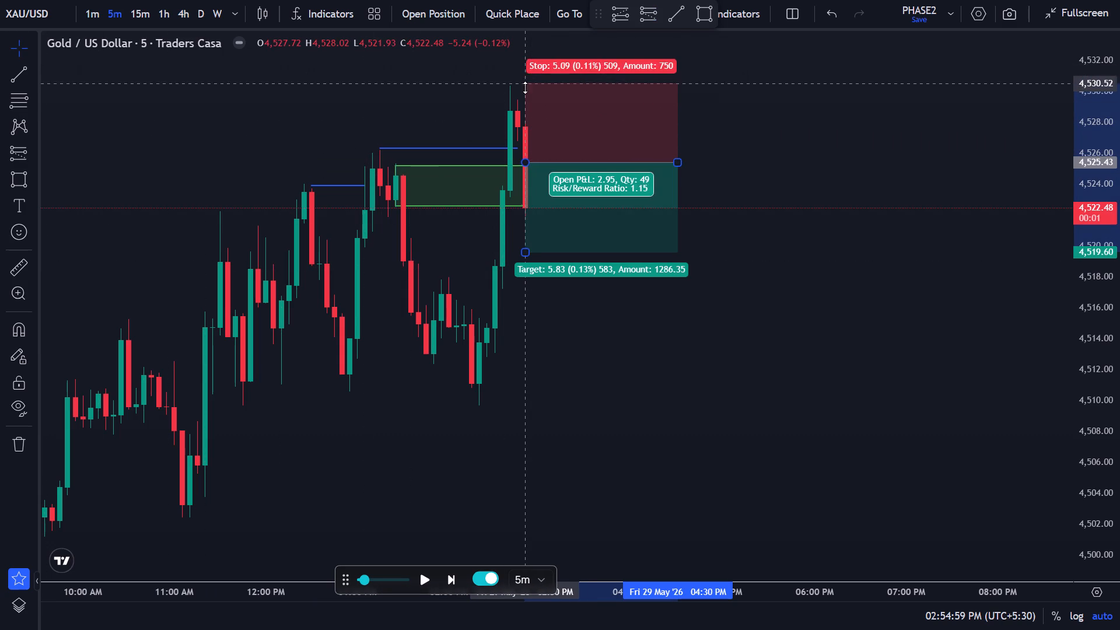
drag(525, 87, 525, 105)
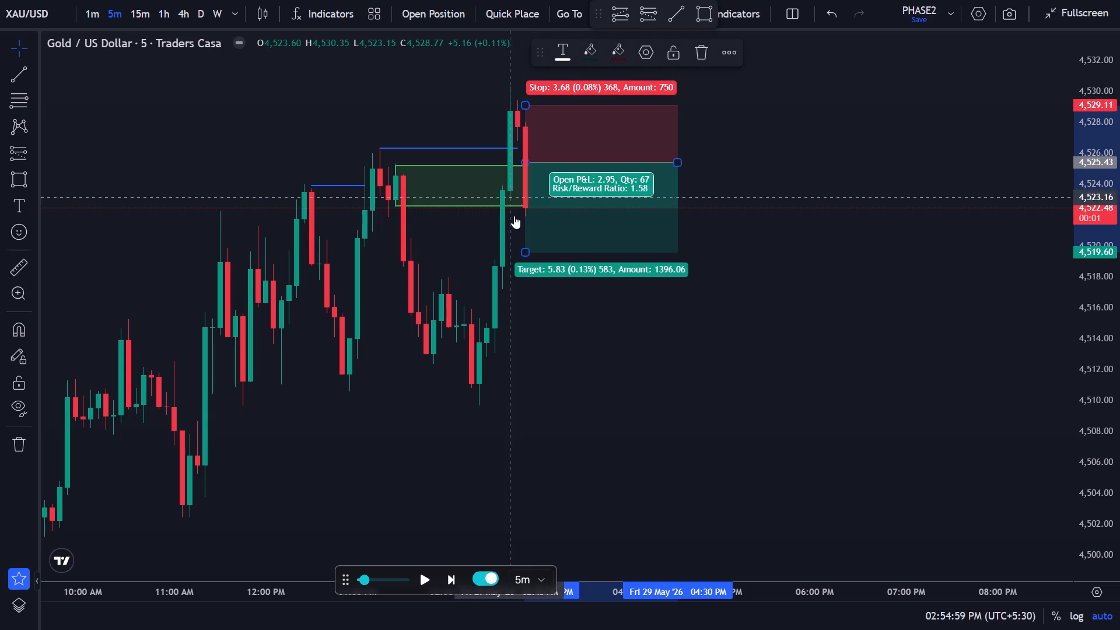
drag(527, 253, 525, 315)
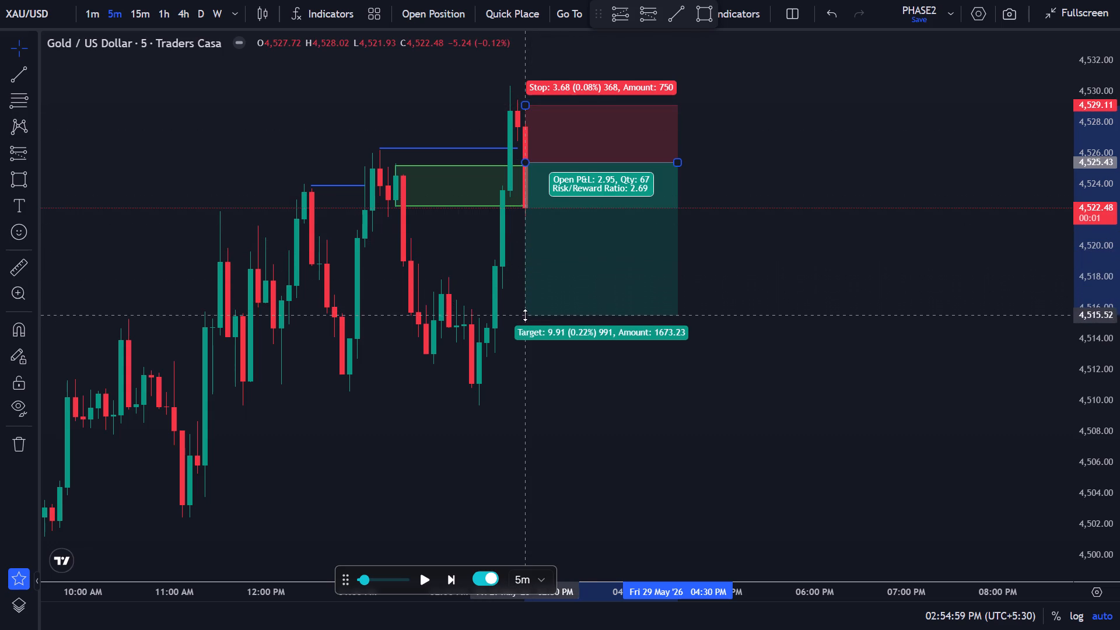
drag(525, 315, 524, 327)
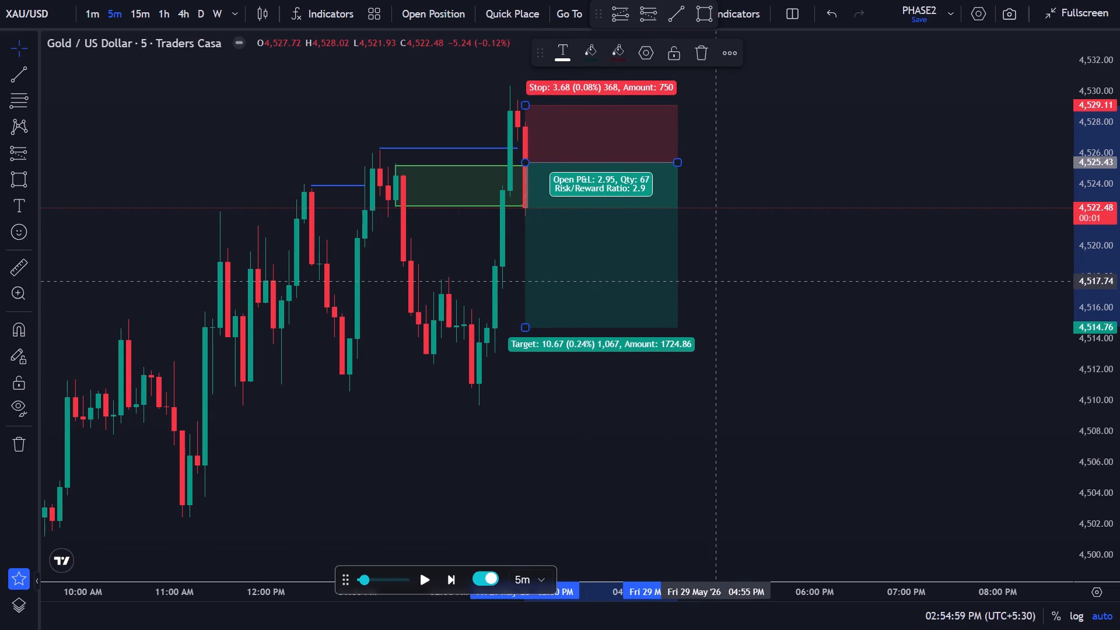
click(695, 290)
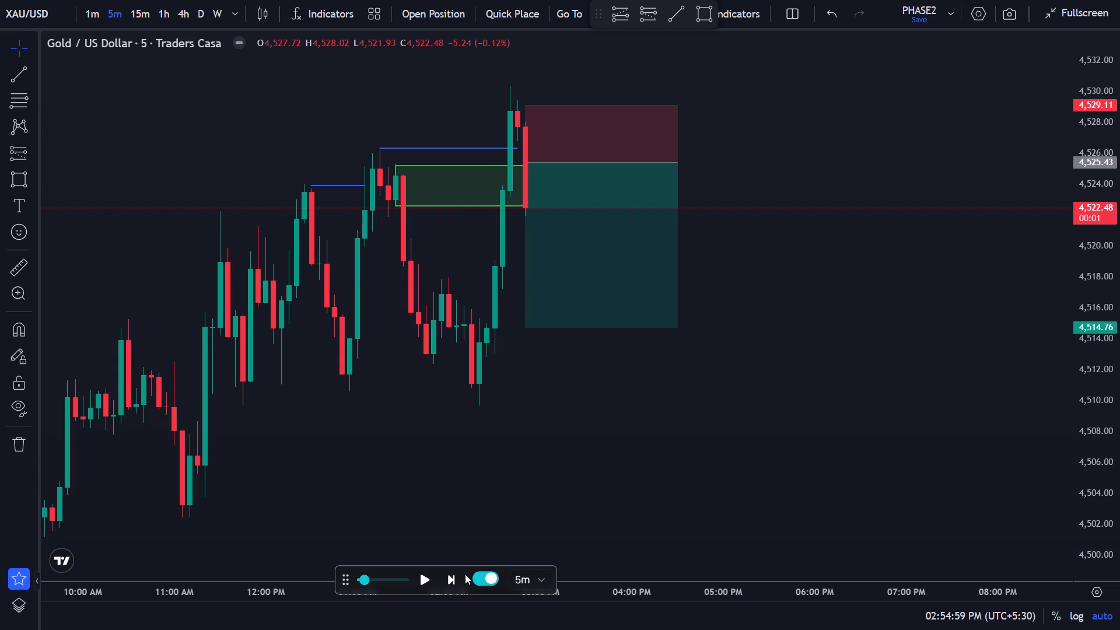
Advance the replay by two 5-minute bars to 03:04:59 PM.
click(454, 579)
click(454, 579)
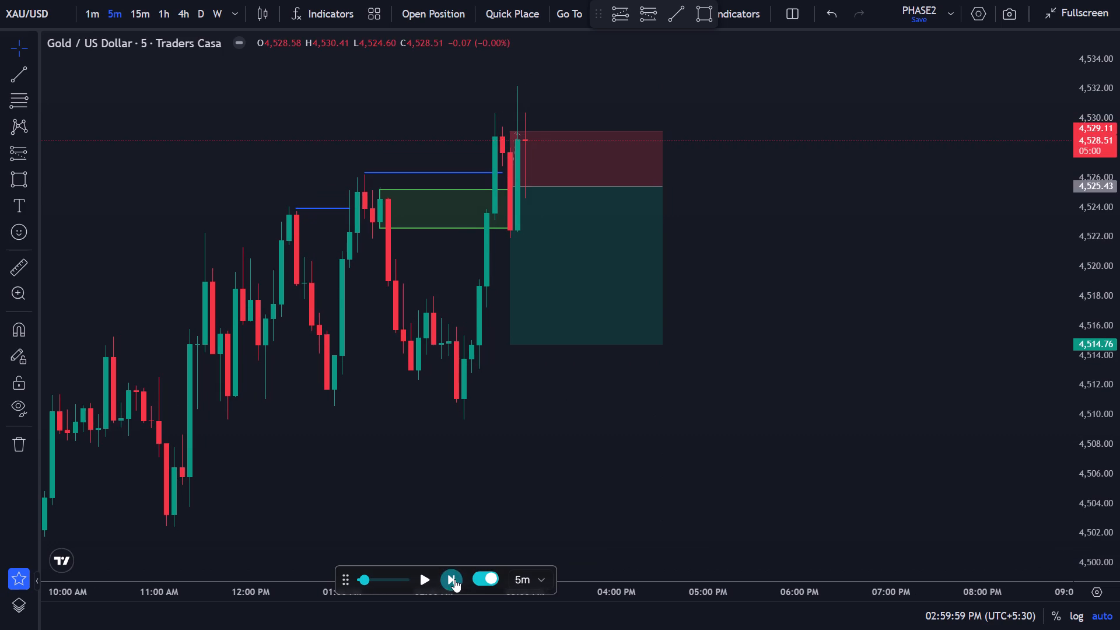
Delete the short position drawing with entry 4,525.43 from the chart.
click(602, 317)
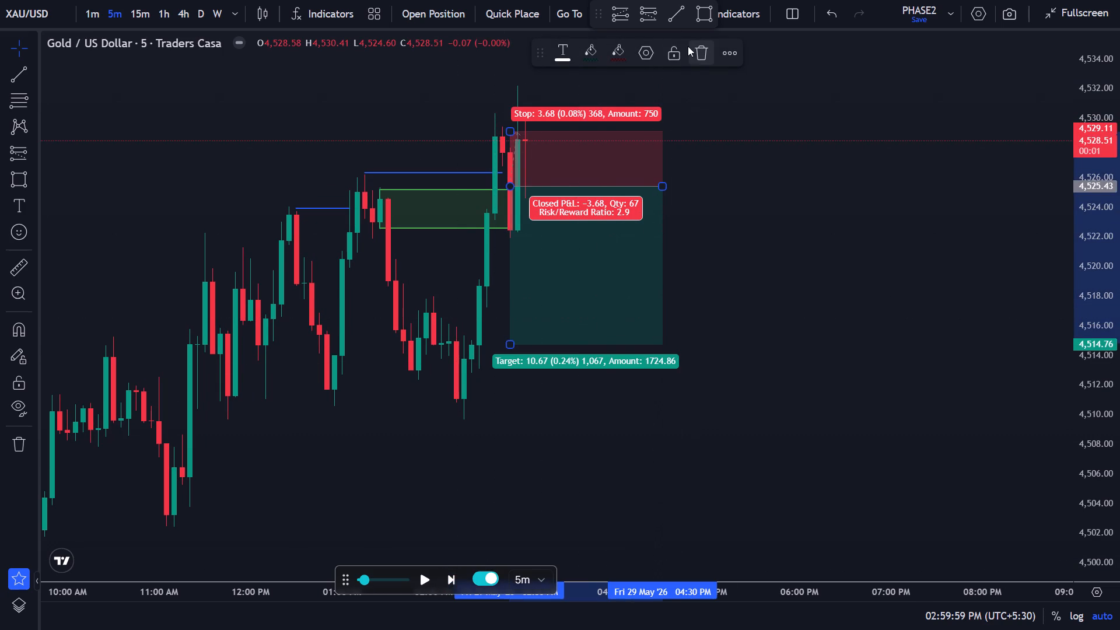
click(698, 48)
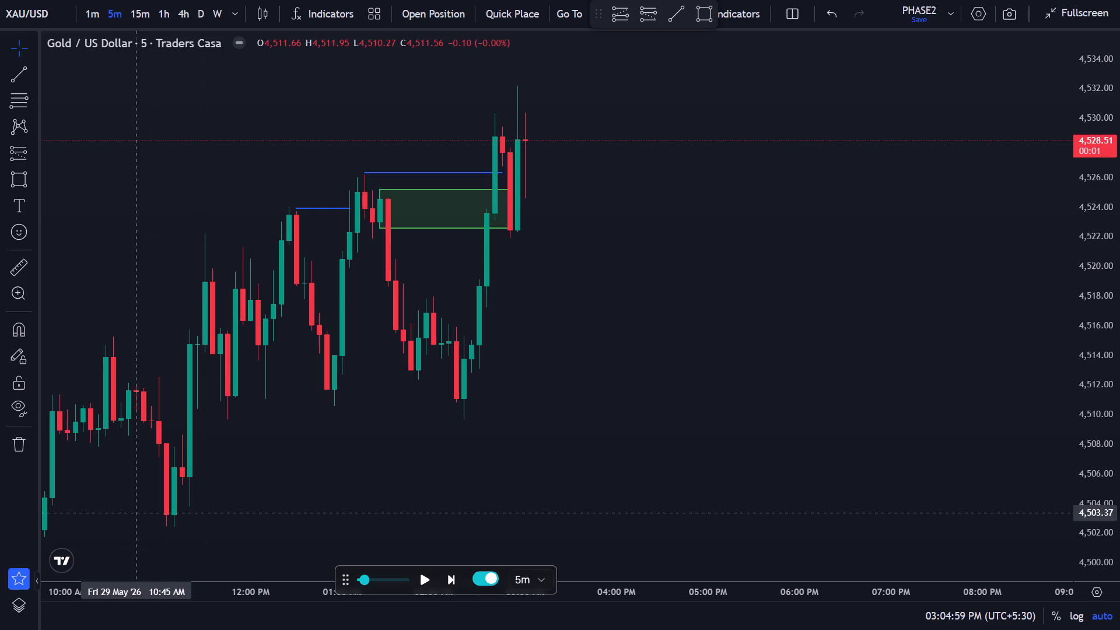
Minimise the chart's browser window and launch Kuro from the desktop.
click(557, 52)
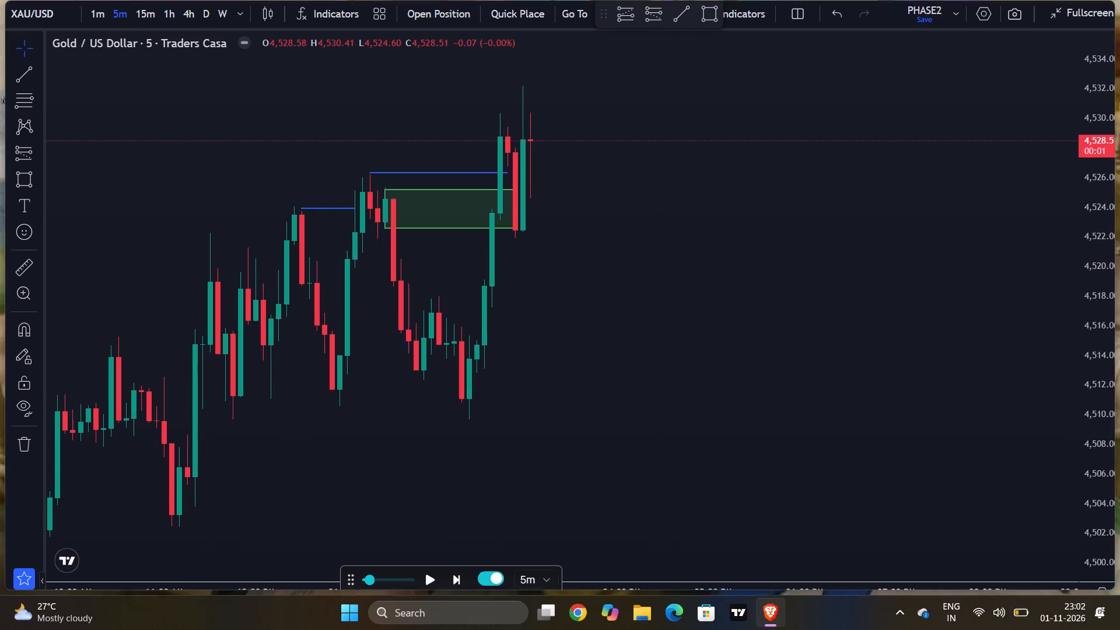
click(1036, 11)
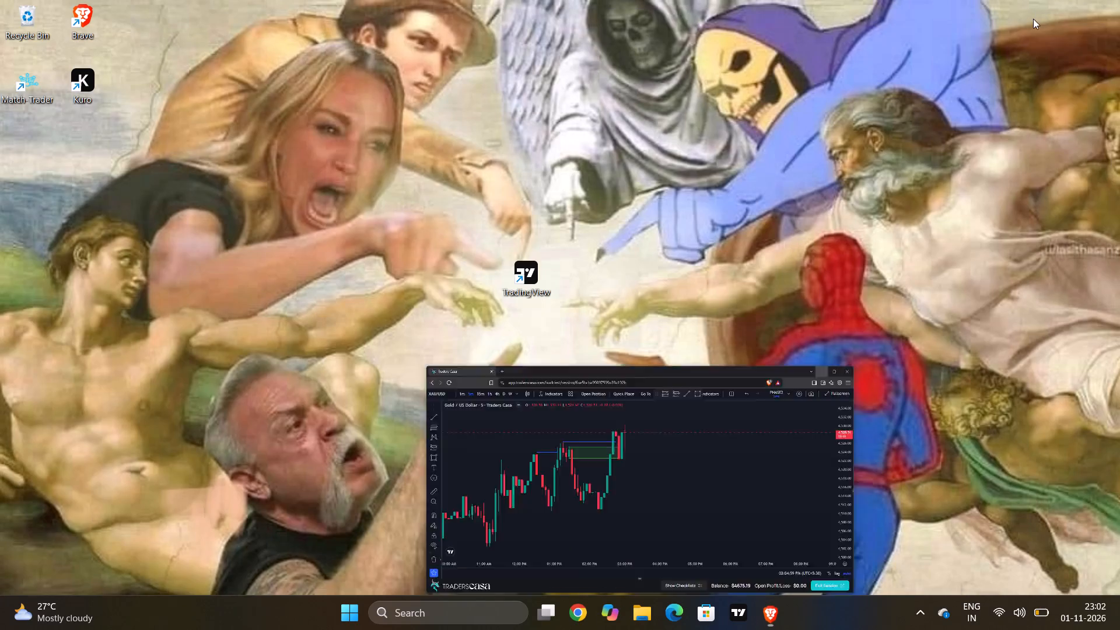
double_click(89, 68)
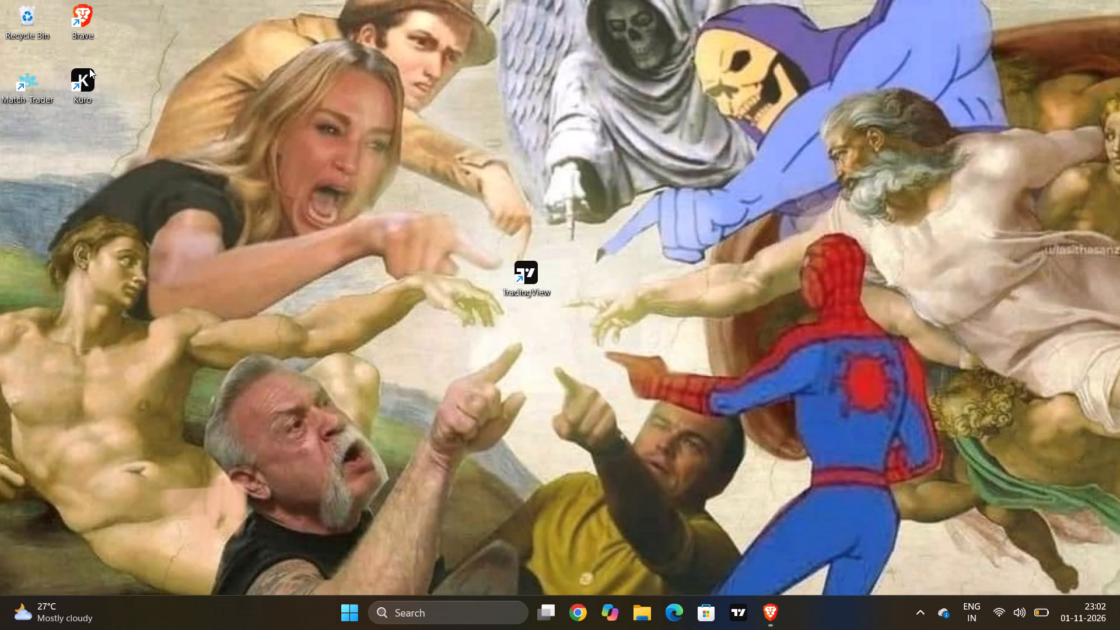
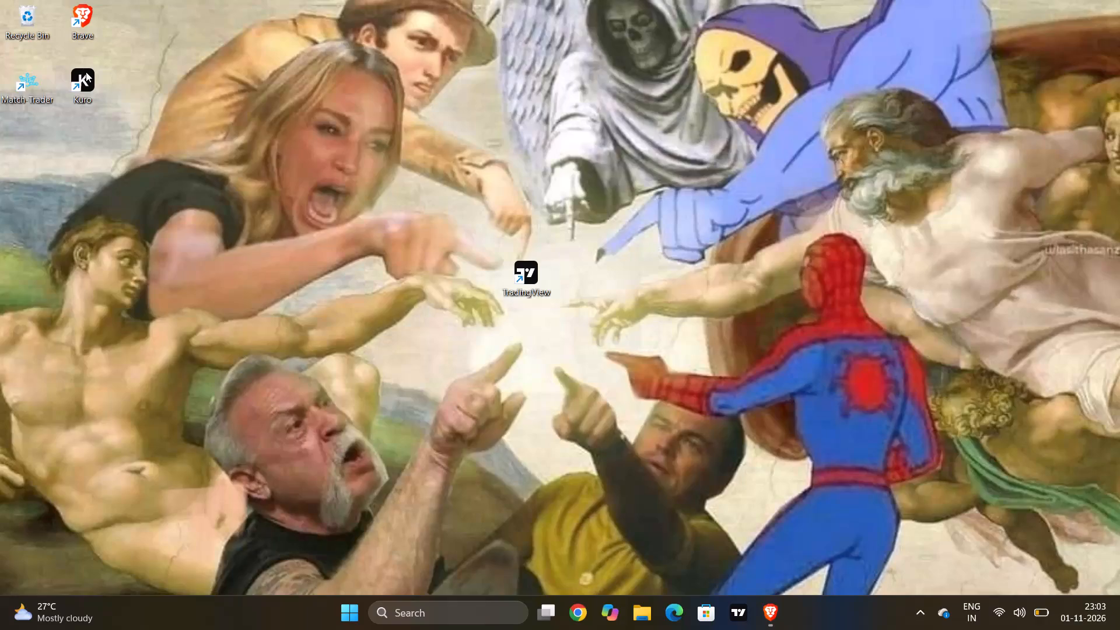
Launch Kuro from its desktop shortcut.
double_click(86, 72)
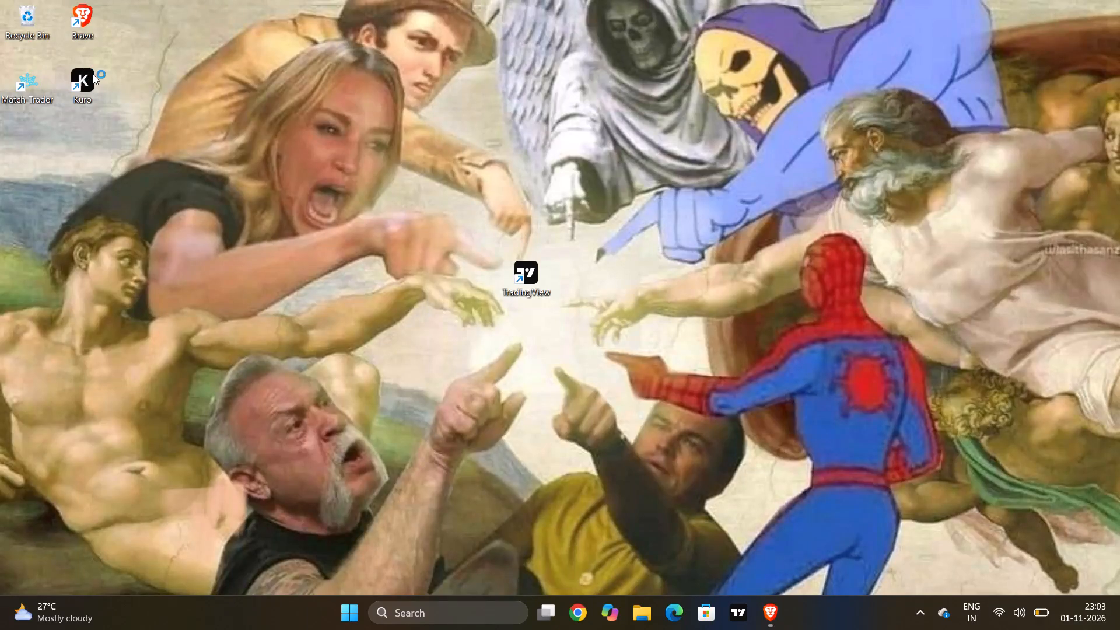
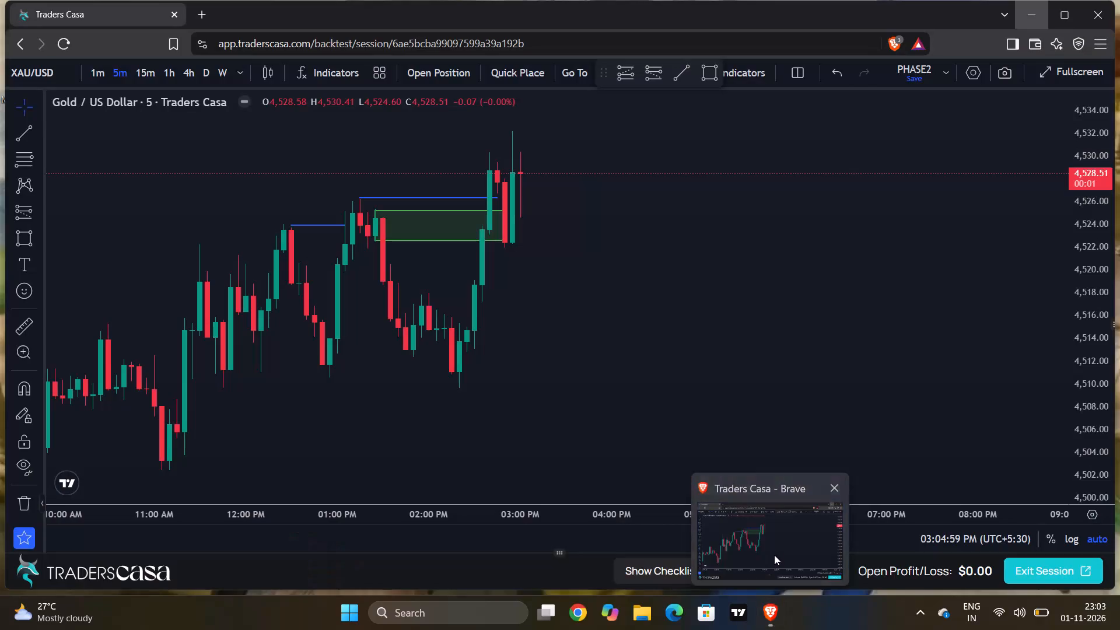
Show the chart fullscreen and move the replay controls below the time axis, clear of the candles.
click(1038, 71)
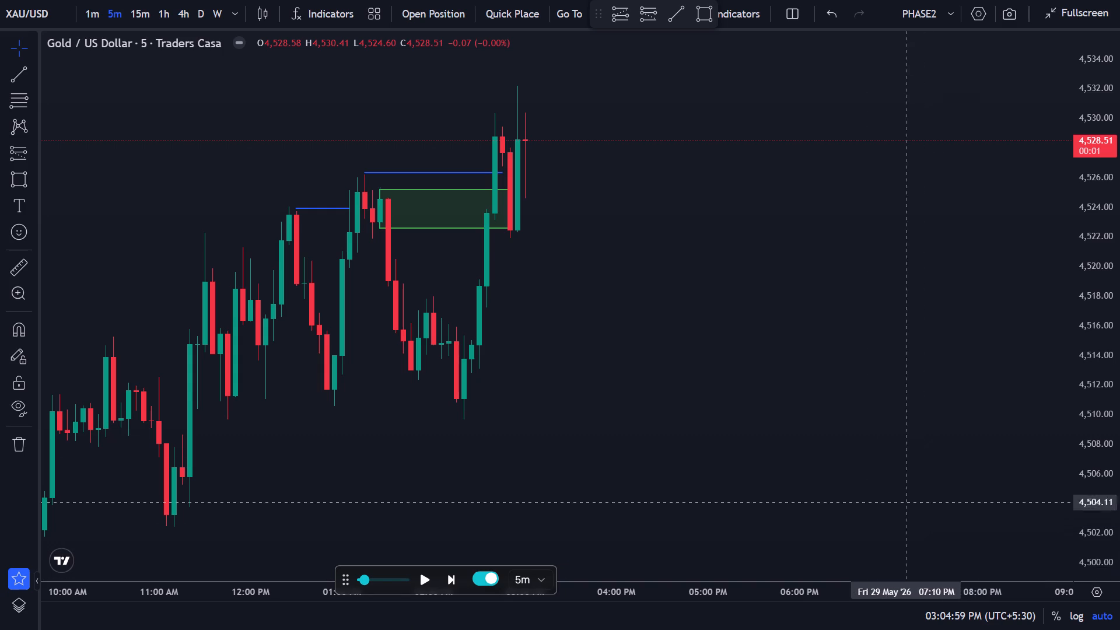
drag(344, 585, 345, 602)
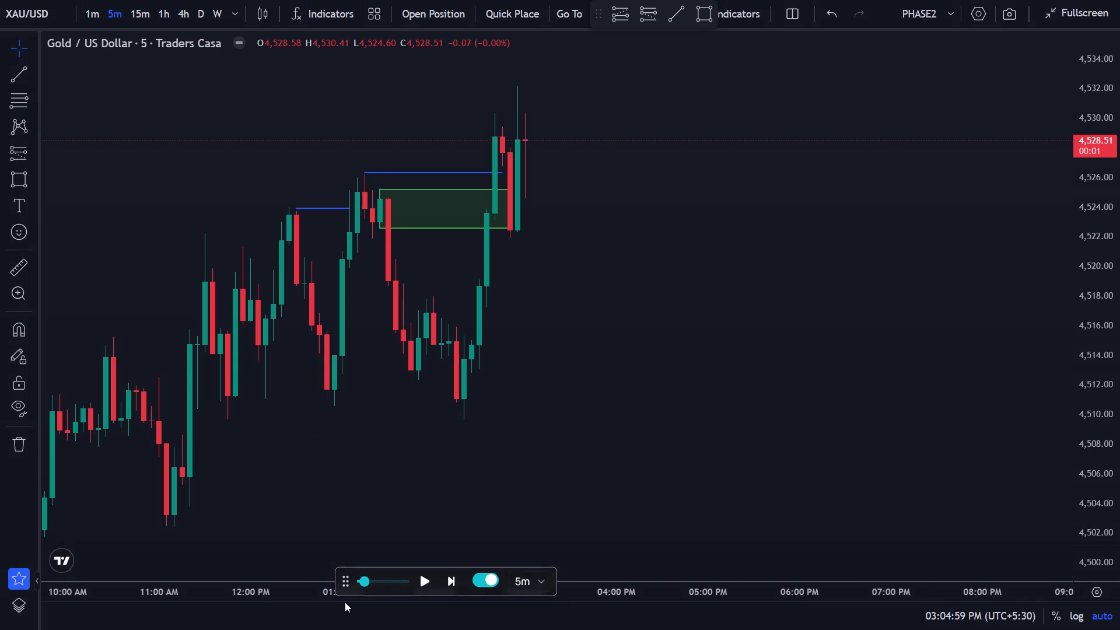
drag(345, 602, 358, 629)
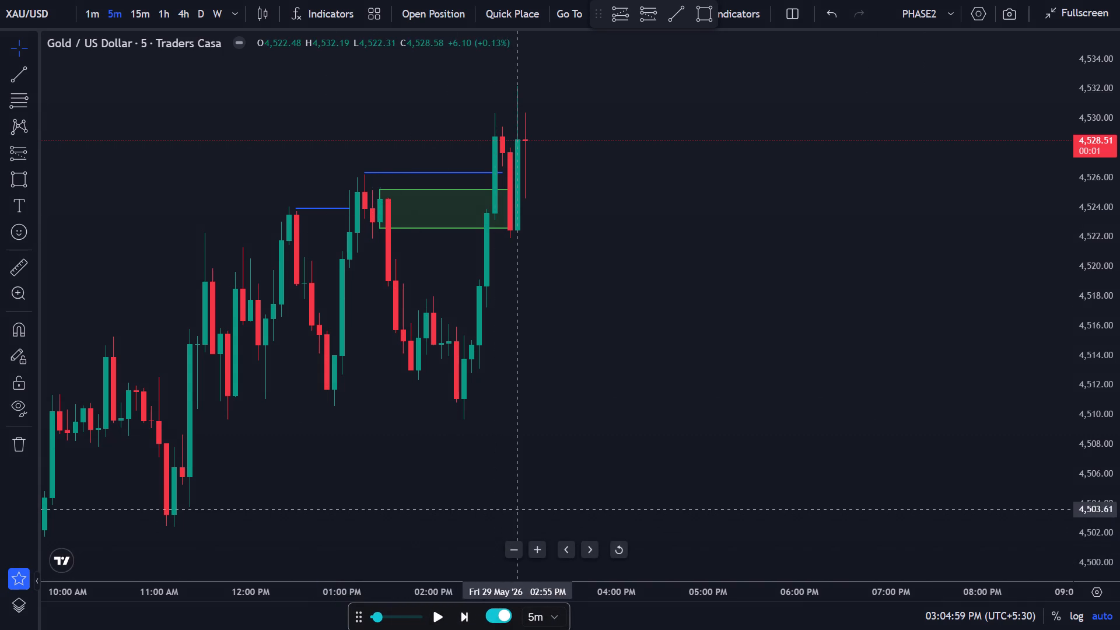
Advance the 5-minute replay by four candles to 03:24:59 PM.
click(467, 617)
click(467, 617)
click(467, 617)
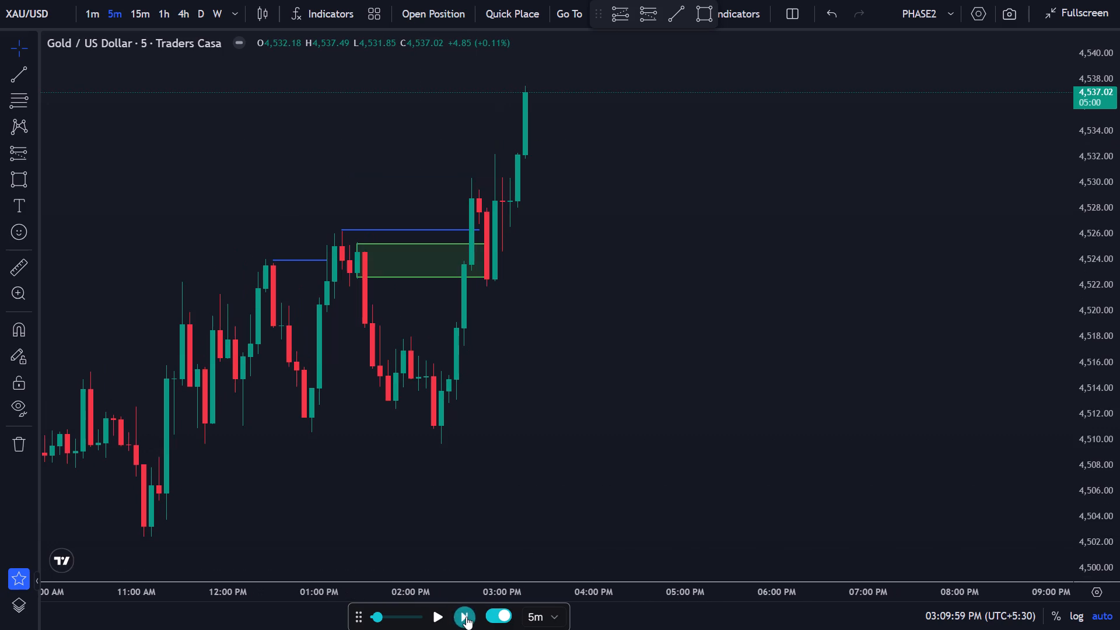
click(466, 617)
Examine the earlier price structure and marked zones from 28 to 29 May against the latest 5-minute candles.
drag(498, 470, 838, 470)
scroll(737, 485, down, 13)
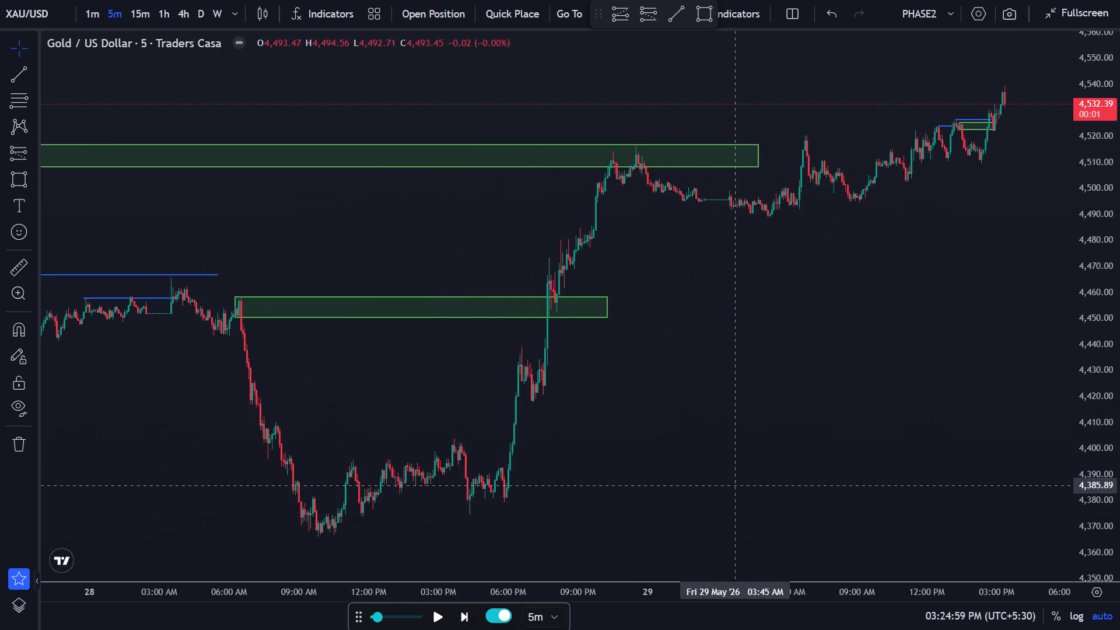
scroll(736, 485, down, 8)
scroll(736, 485, up, 4)
scroll(736, 485, down, 1)
scroll(736, 485, up, 8)
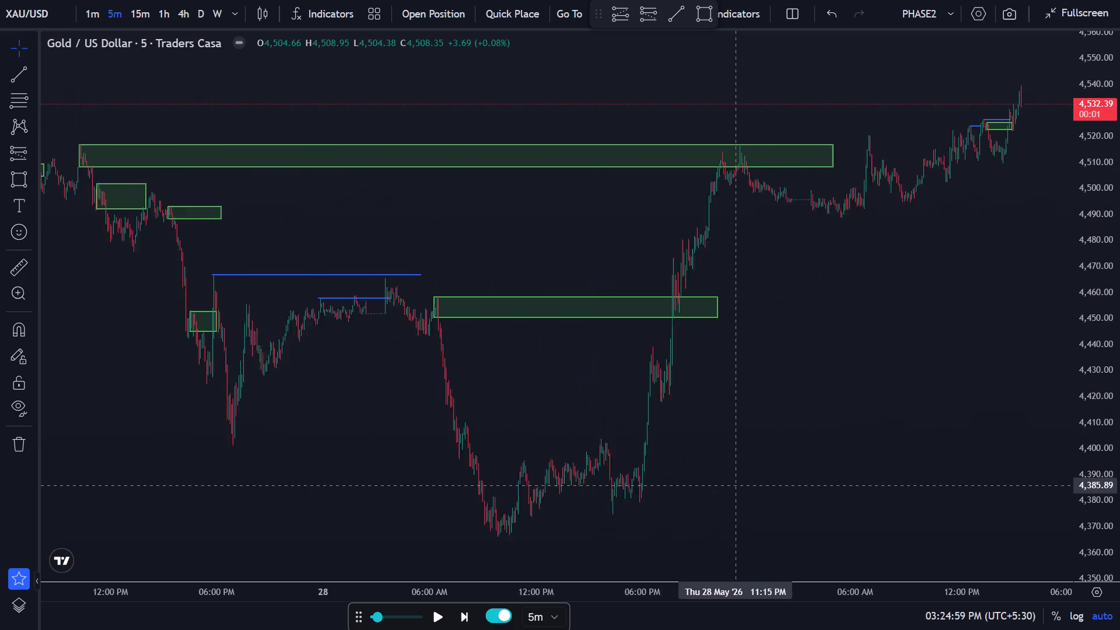
scroll(736, 485, up, 2)
scroll(736, 485, down, 1)
scroll(736, 485, up, 3)
scroll(736, 485, down, 2)
scroll(736, 485, up, 5)
scroll(736, 485, down, 1)
scroll(736, 485, up, 7)
scroll(734, 487, down, 1)
scroll(734, 487, up, 7)
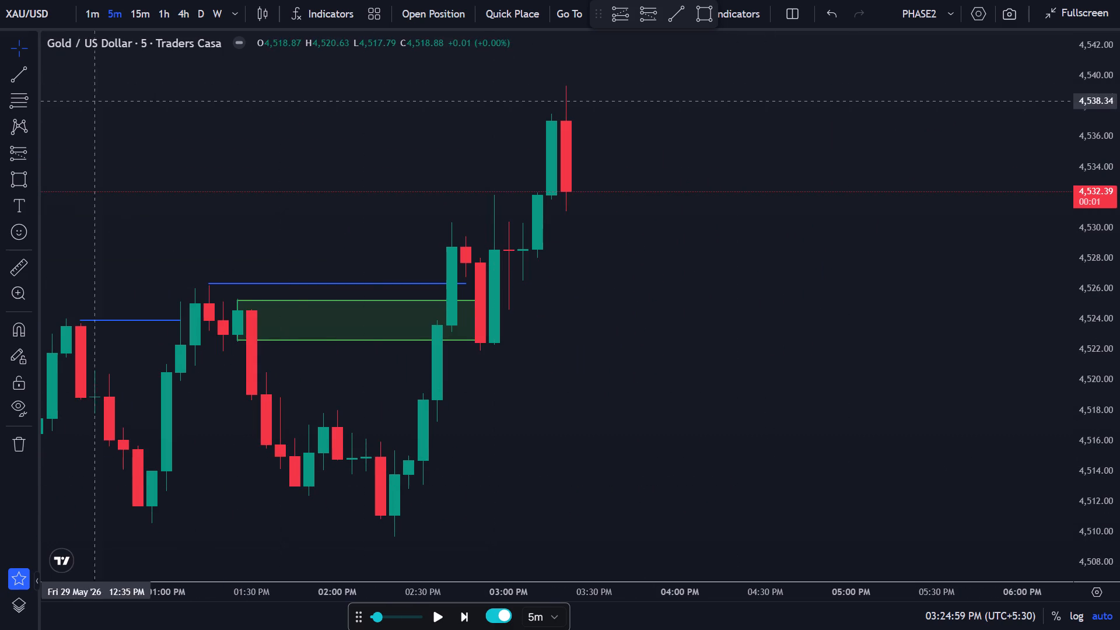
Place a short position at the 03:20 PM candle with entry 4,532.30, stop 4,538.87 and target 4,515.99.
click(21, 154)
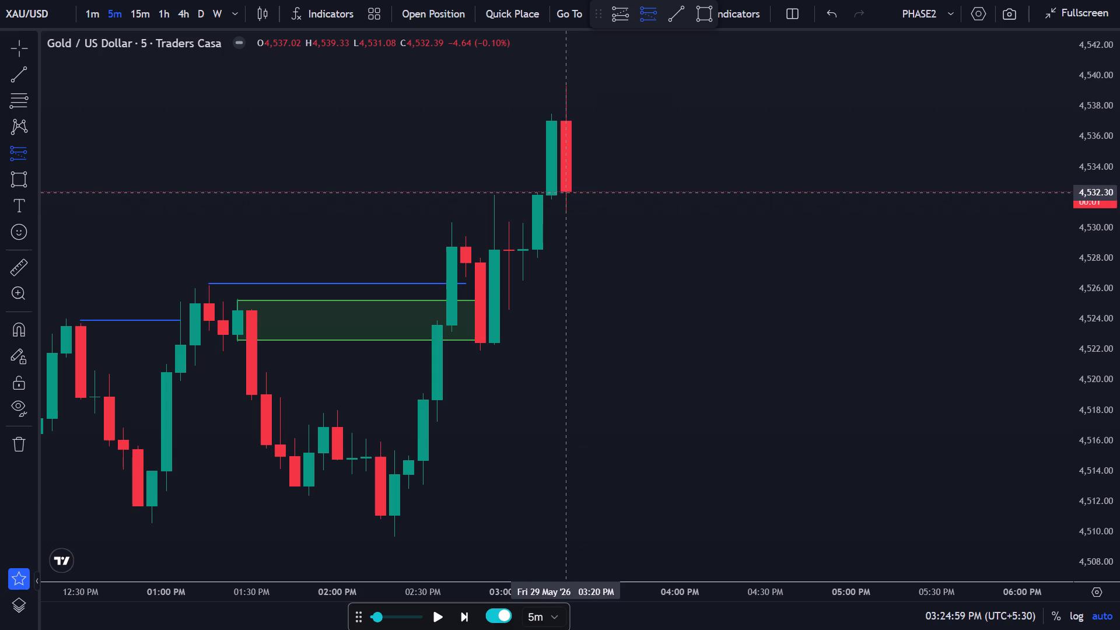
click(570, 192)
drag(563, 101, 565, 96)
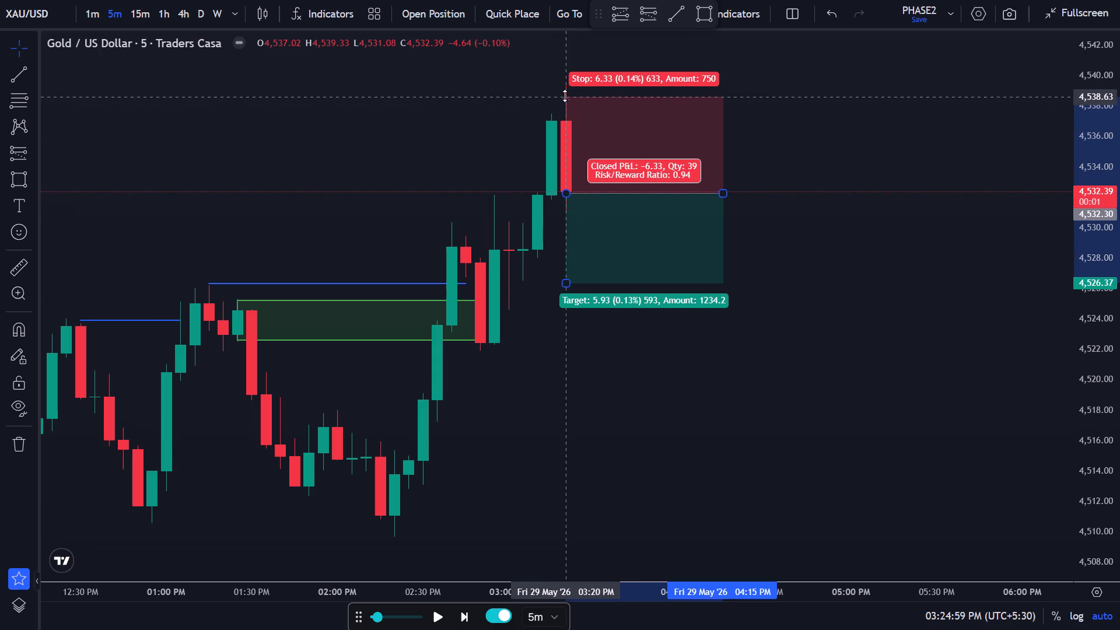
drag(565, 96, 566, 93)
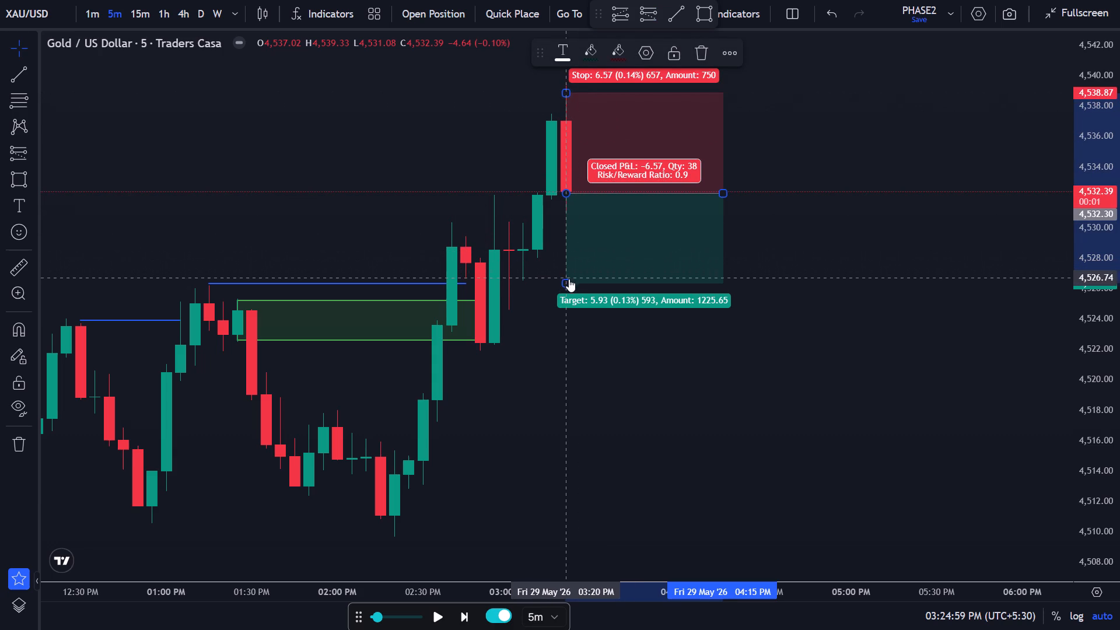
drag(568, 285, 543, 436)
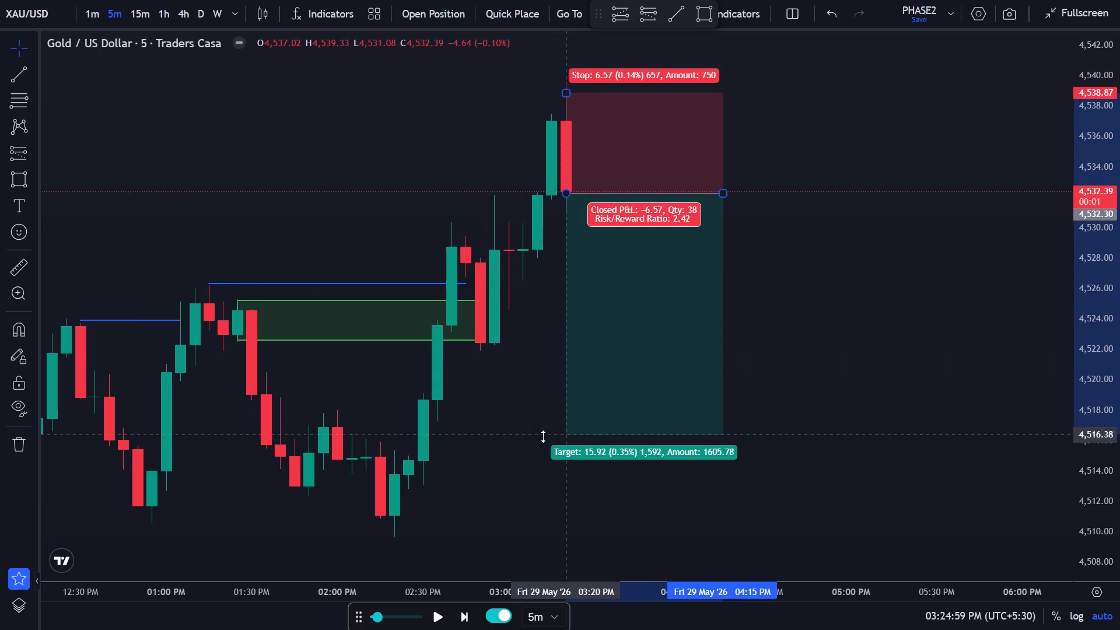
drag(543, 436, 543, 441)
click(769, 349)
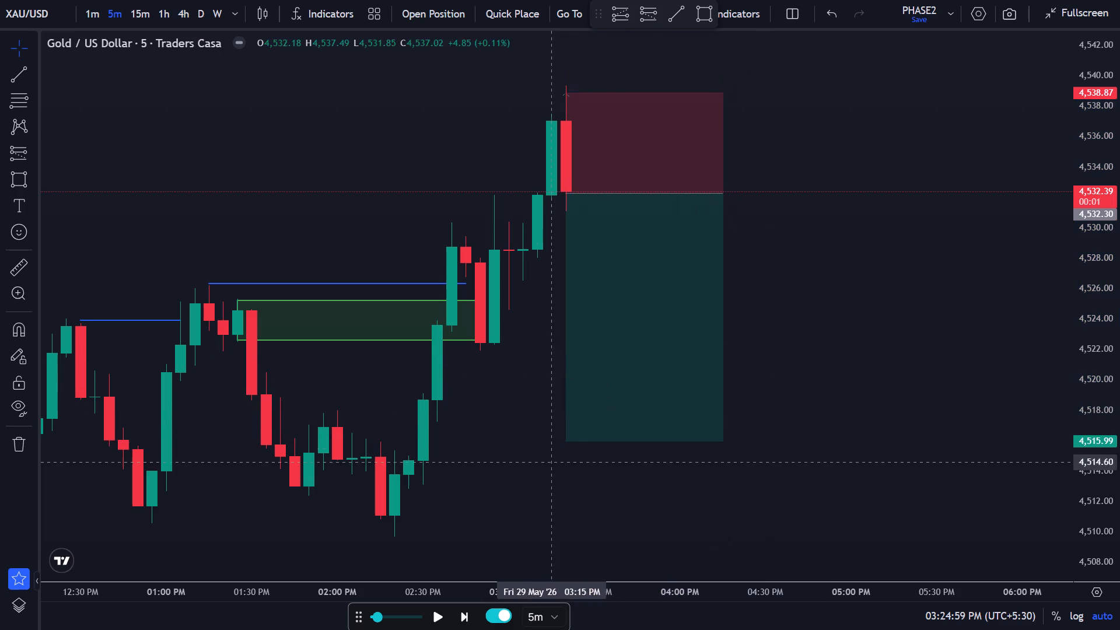
Advance the 5-minute replay candle by candle to 04:14:59 PM to test the short trade.
click(469, 622)
click(470, 621)
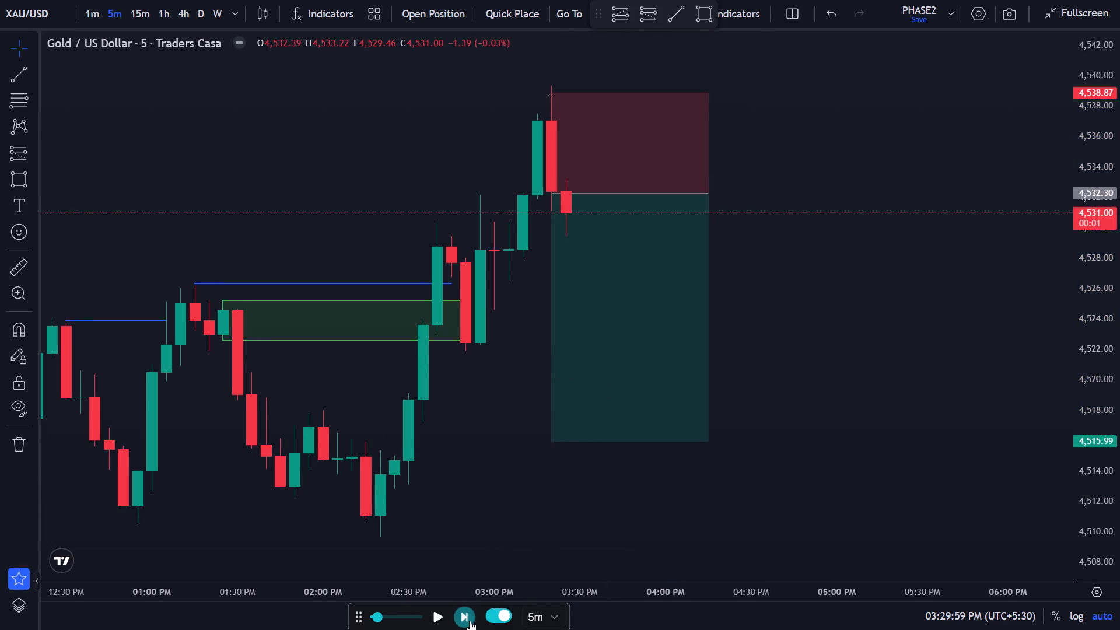
click(470, 621)
click(471, 621)
triple_click(471, 621)
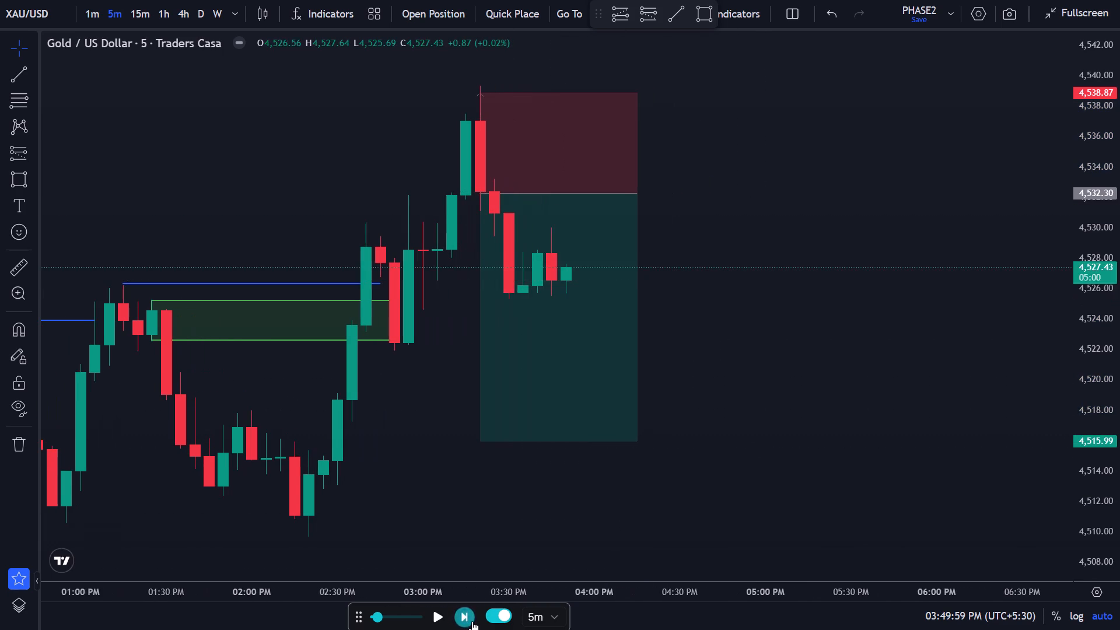
triple_click(472, 621)
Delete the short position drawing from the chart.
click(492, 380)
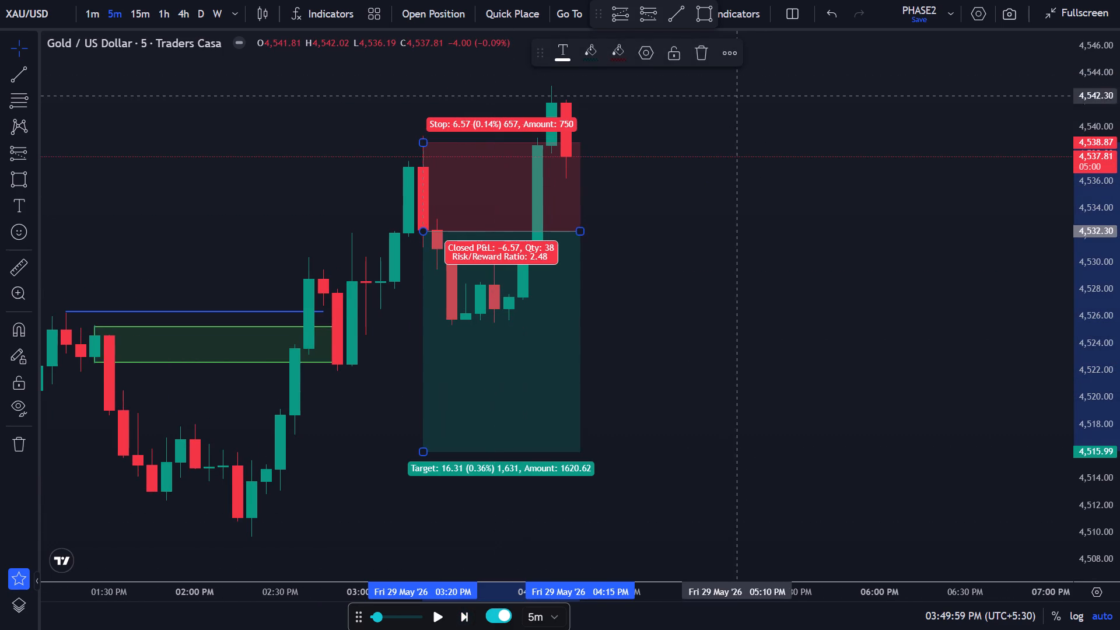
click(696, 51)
Place a long position at the 03:40 PM candle with entry 4,528.42, stop 4,524.74 and target 4,539.05.
scroll(503, 313, down, 4)
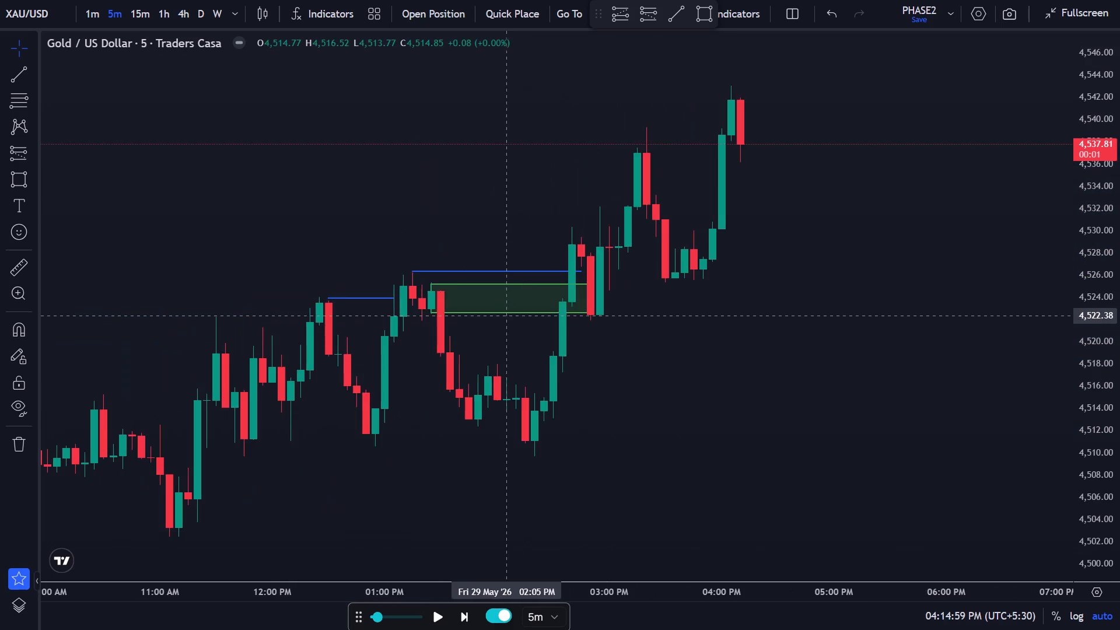
scroll(502, 316, down, 6)
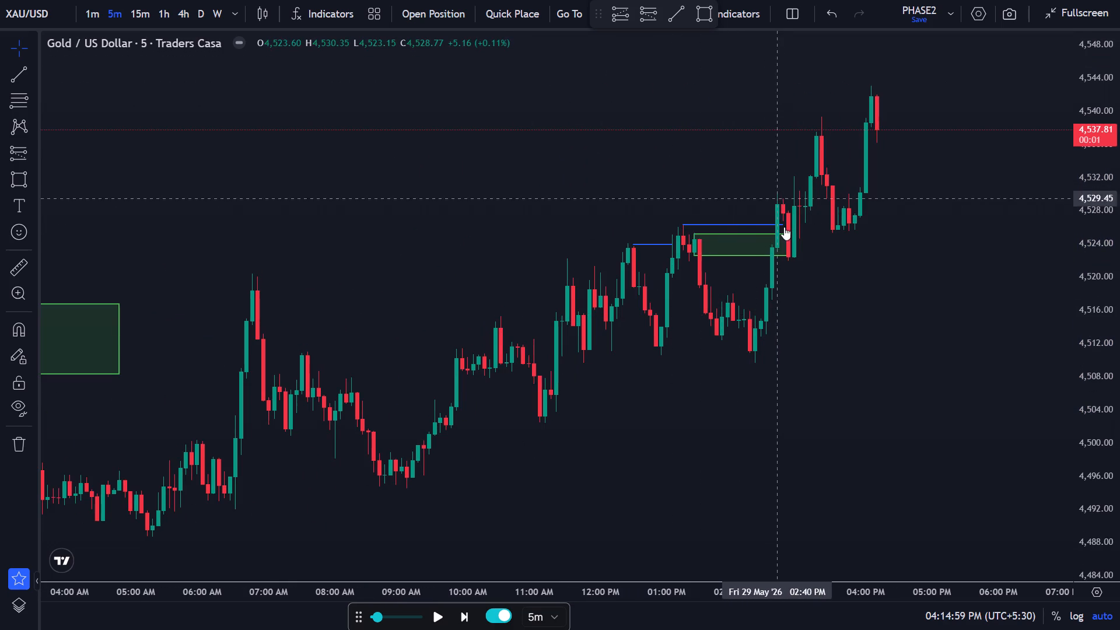
scroll(828, 239, up, 2)
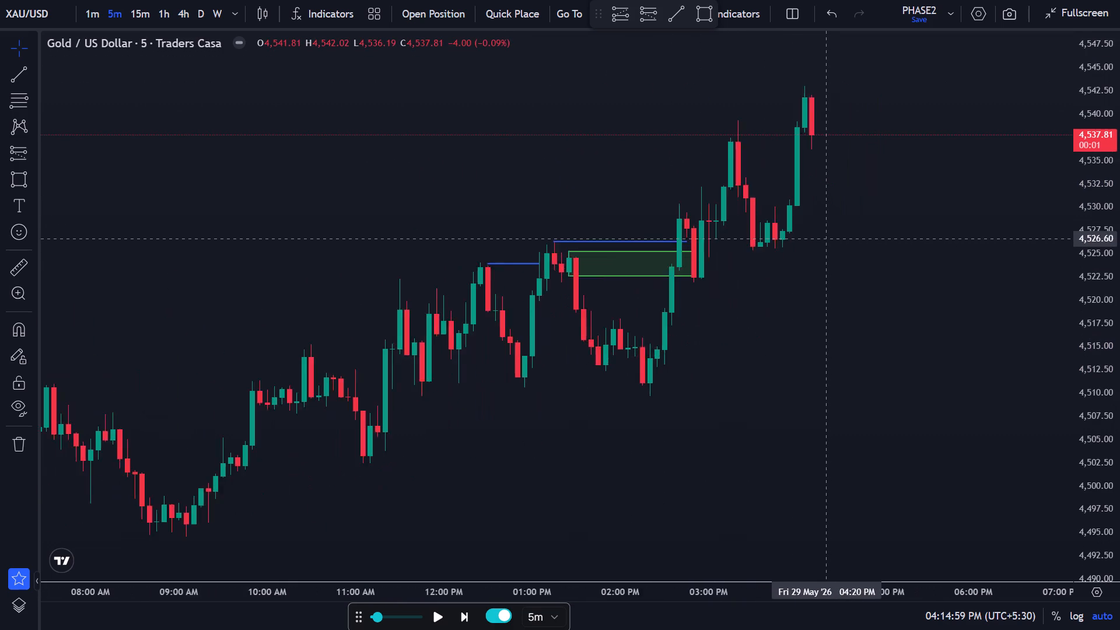
scroll(828, 239, up, 5)
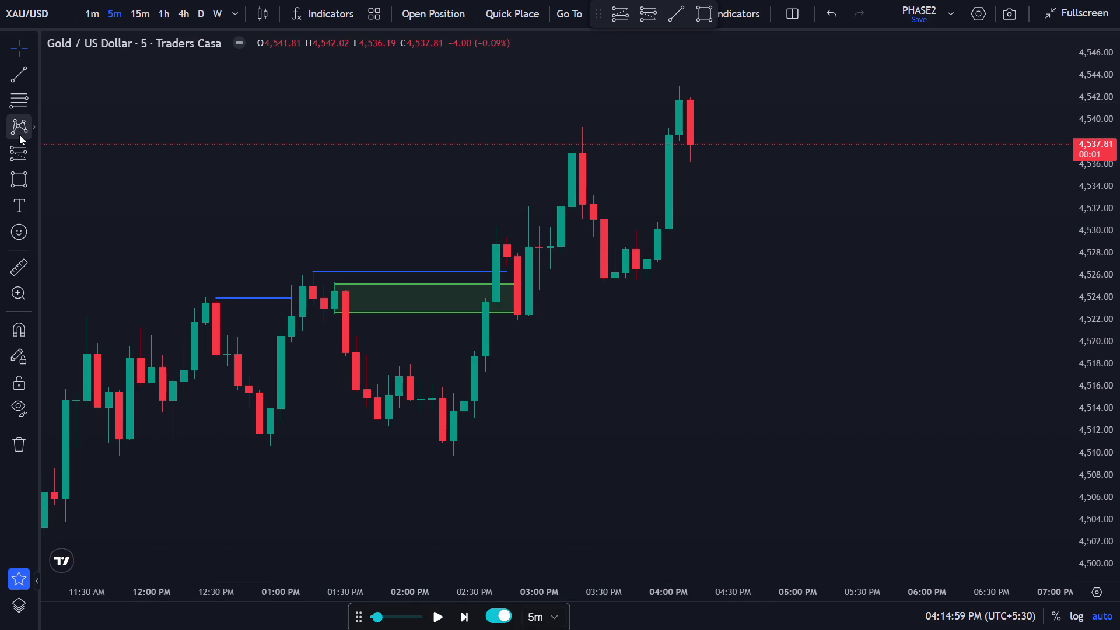
click(632, 20)
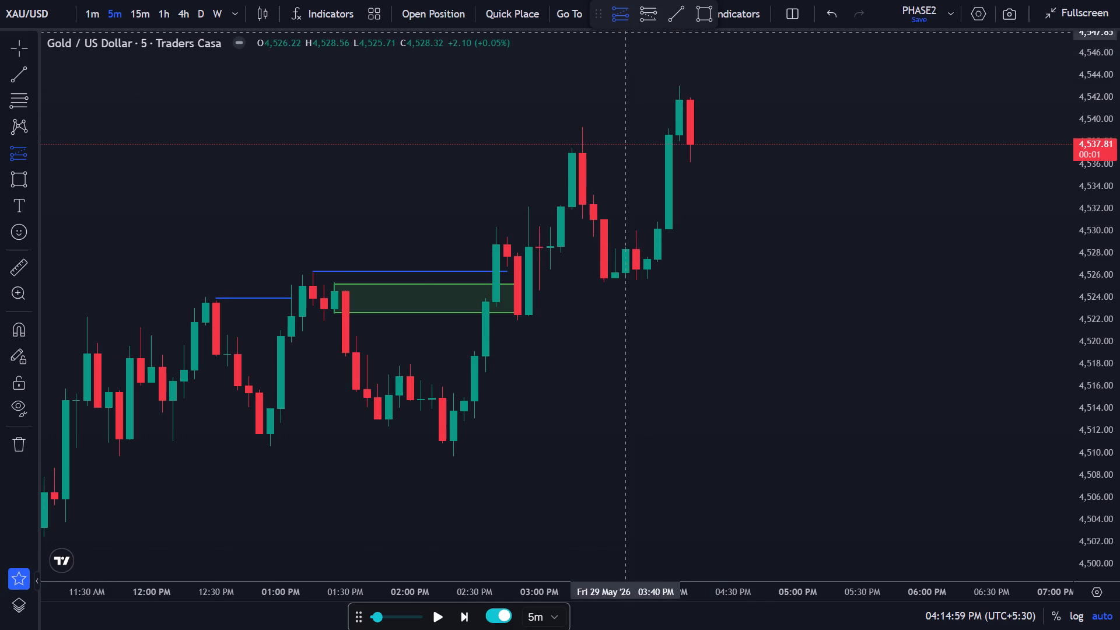
click(624, 249)
drag(628, 336, 637, 289)
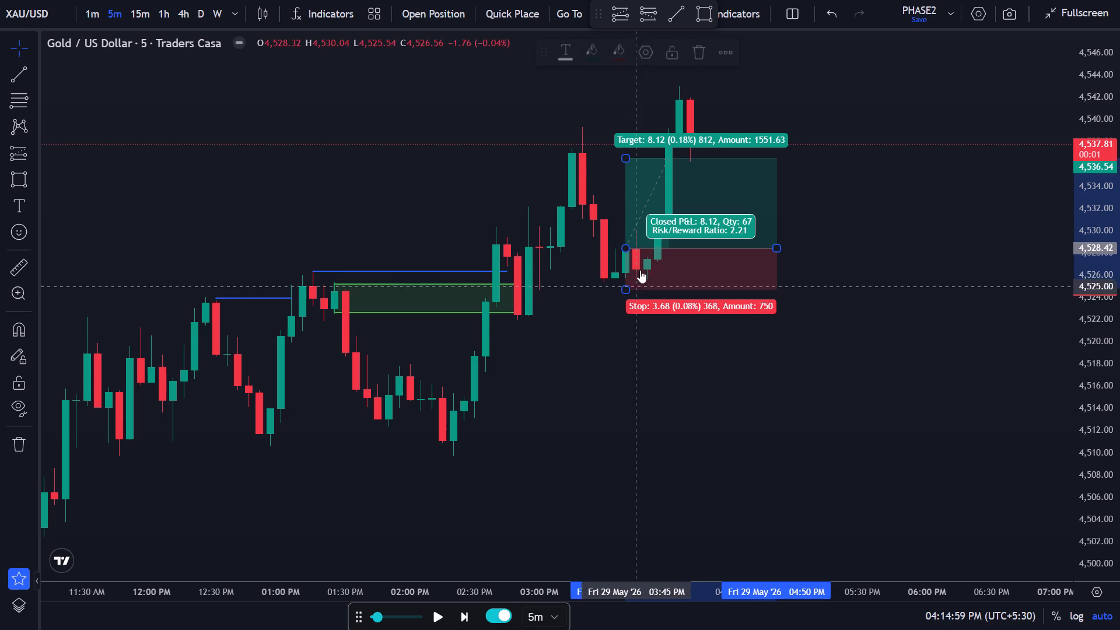
drag(627, 157, 630, 130)
click(804, 184)
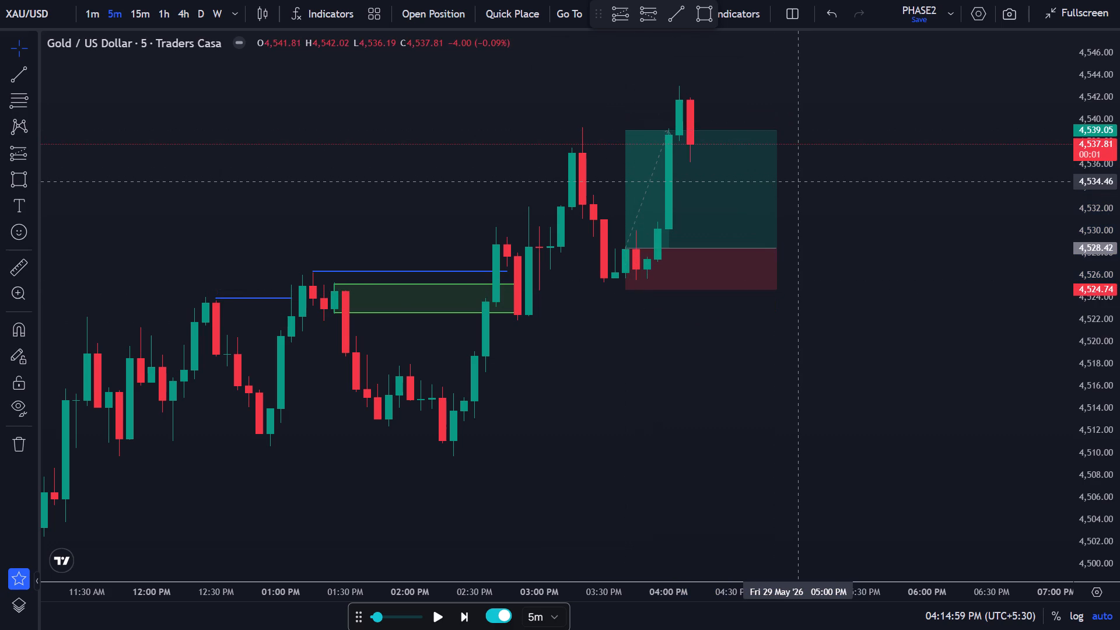
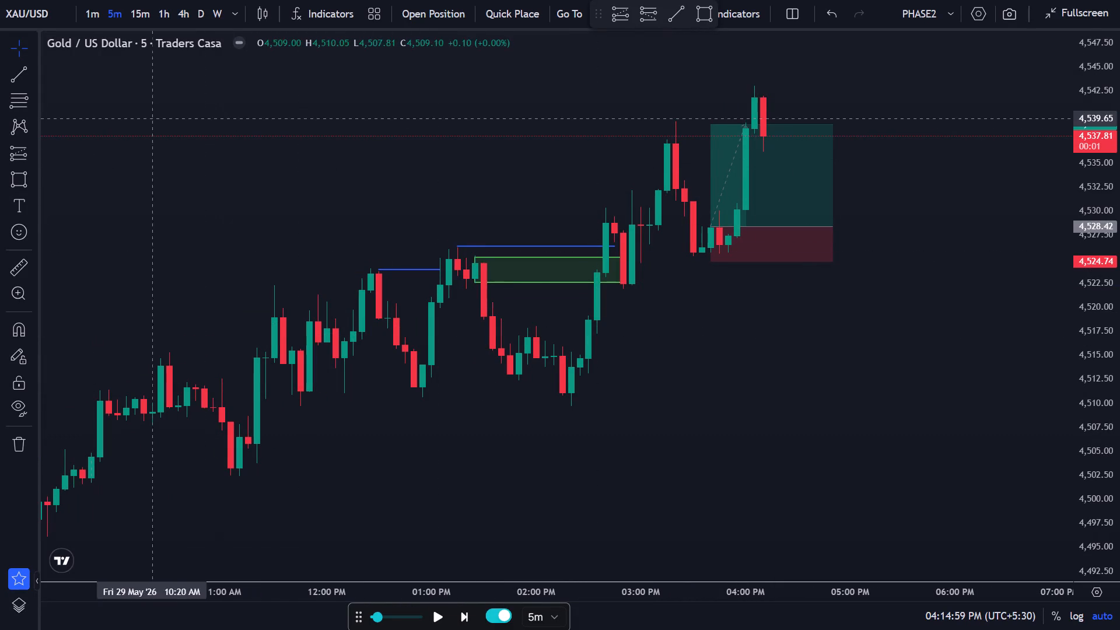
Draw a horizontal trend line at 4,539.27 from the 03:20 PM candle's high to the 04:05 PM candle.
click(21, 64)
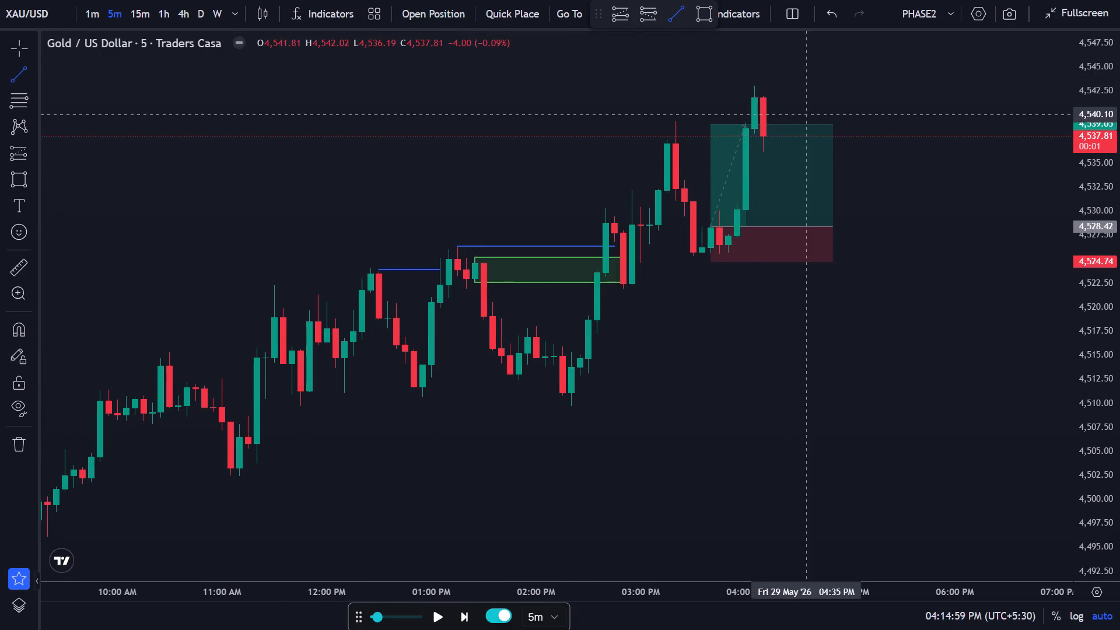
click(678, 122)
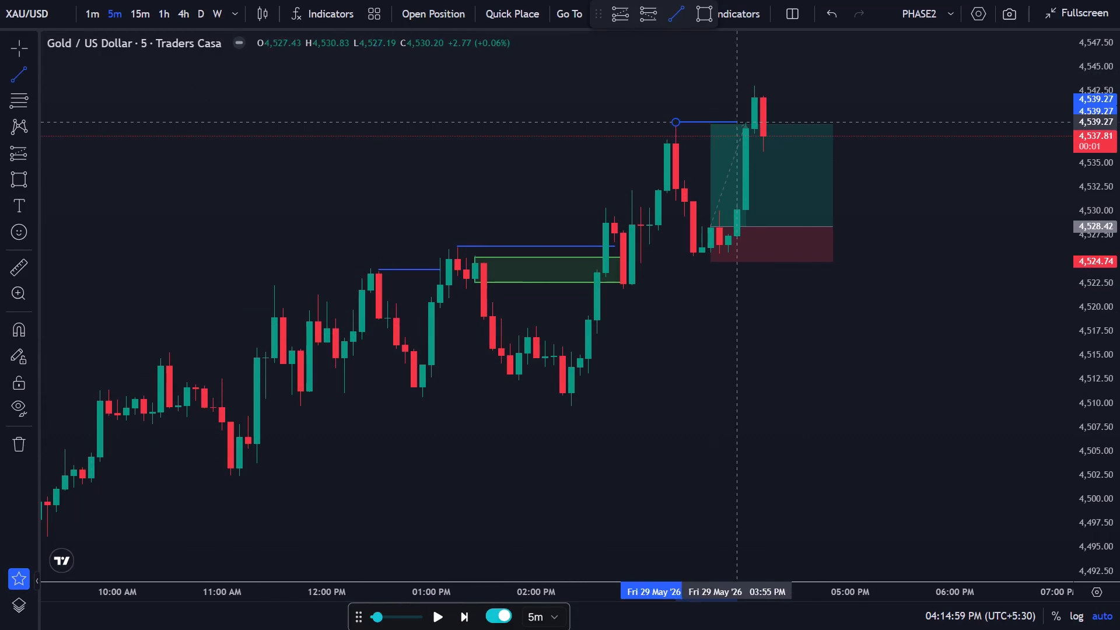
click(754, 122)
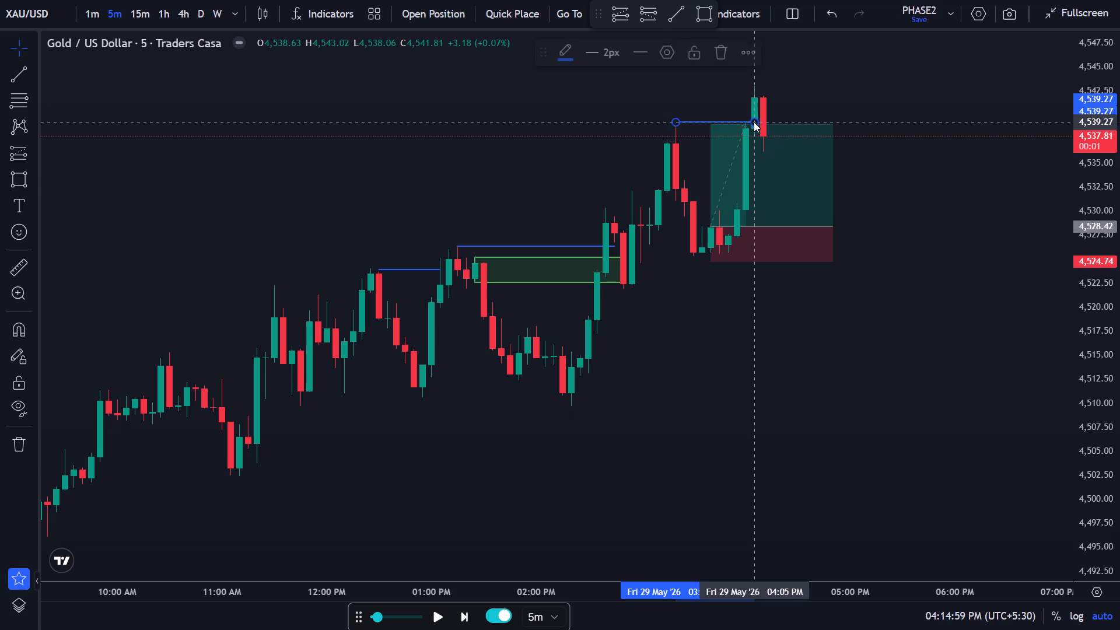
click(804, 113)
Delete the long position drawing from the chart.
click(804, 146)
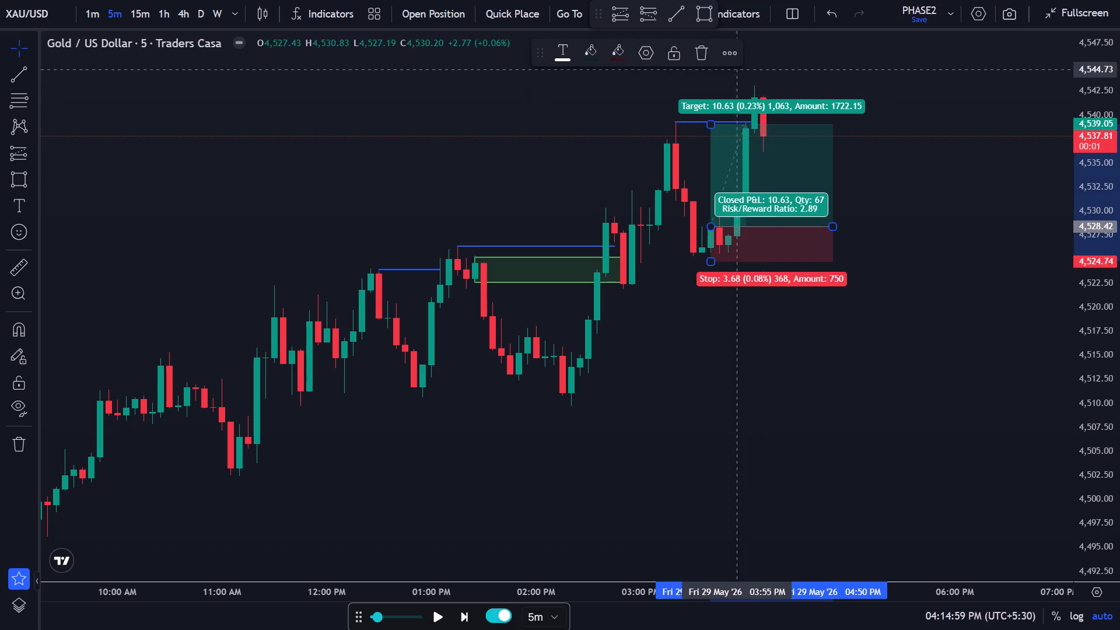
click(708, 59)
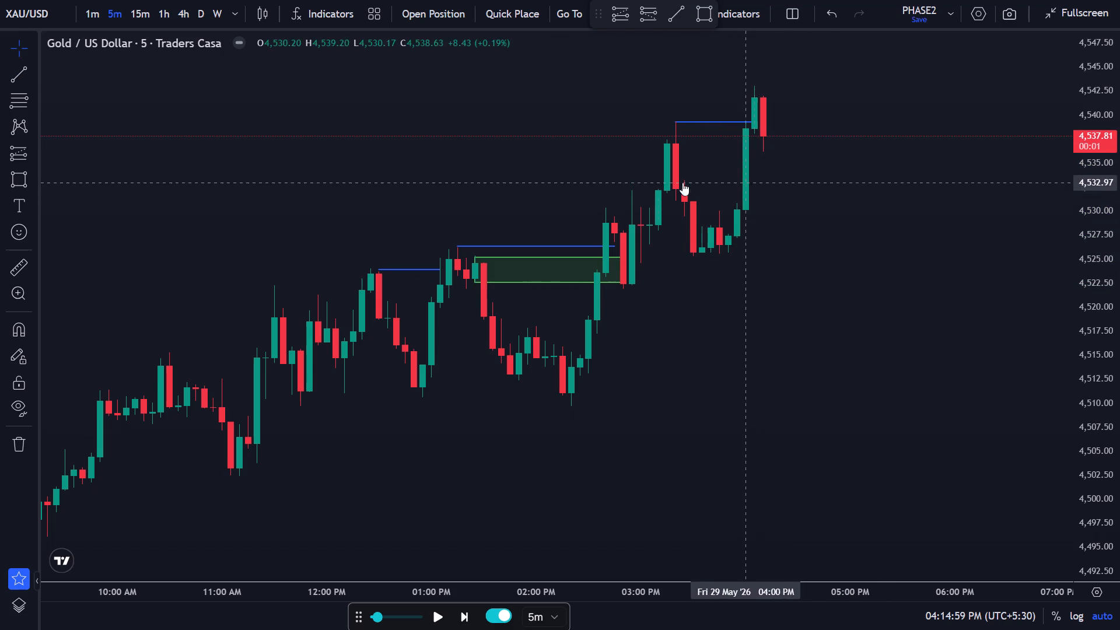
Place a short position at the 04:10 PM candle with entry 4,537.90, stop 4,544.36 and target 4,530.01.
click(654, 10)
click(765, 135)
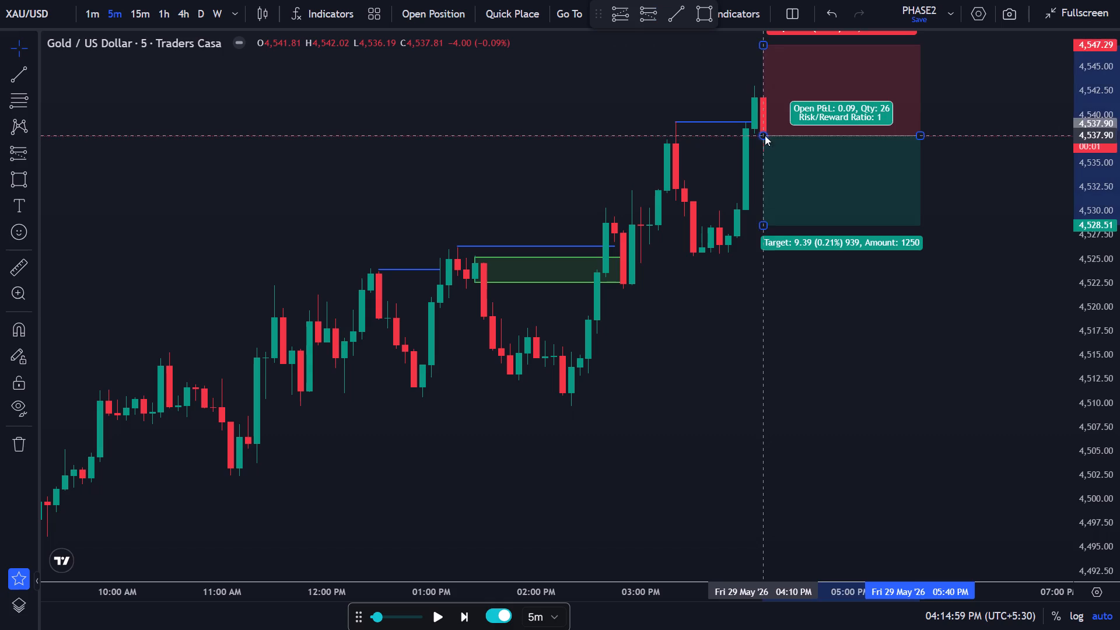
drag(764, 44, 760, 69)
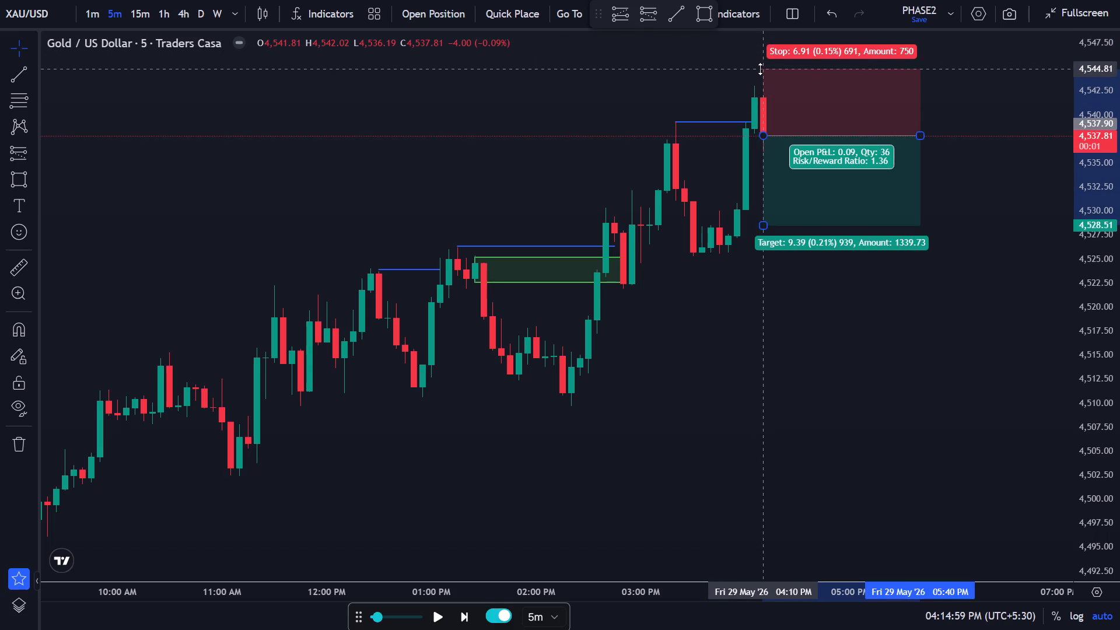
drag(760, 69, 760, 73)
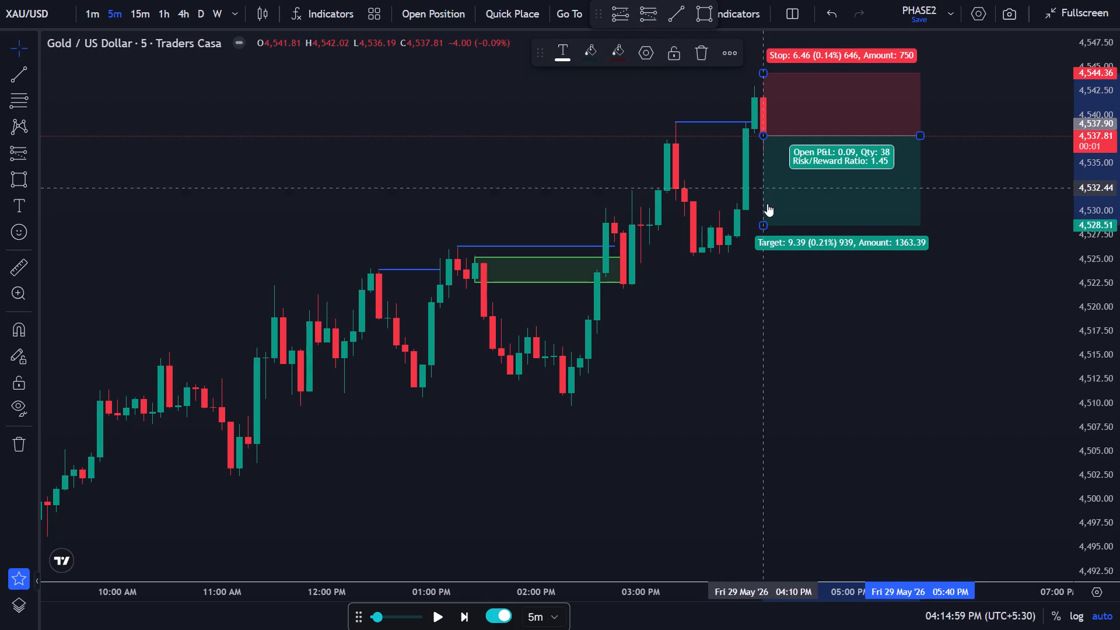
drag(762, 224, 764, 211)
click(958, 163)
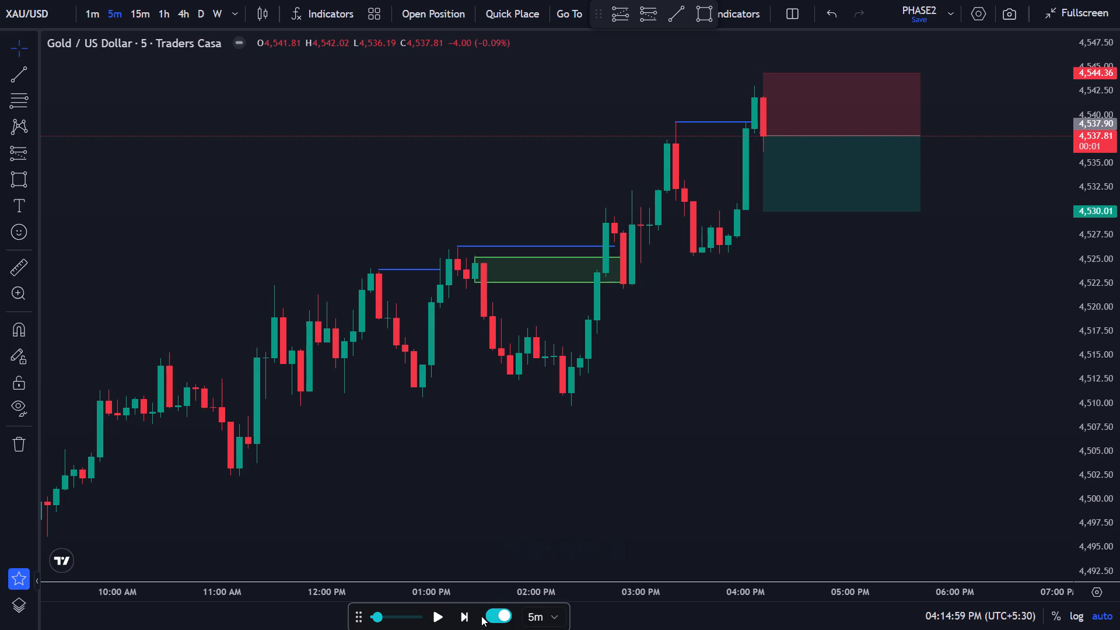
Advance the 5-minute replay candle by candle to 04:59:59 PM to test the short trade.
click(460, 616)
triple_click(460, 616)
triple_click(460, 616)
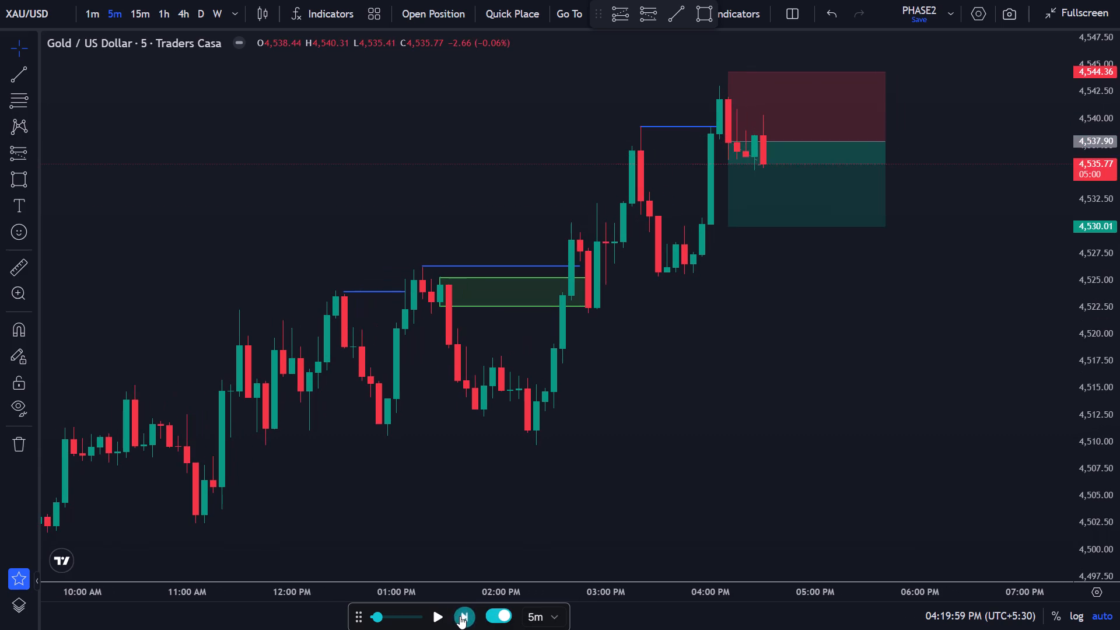
click(460, 616)
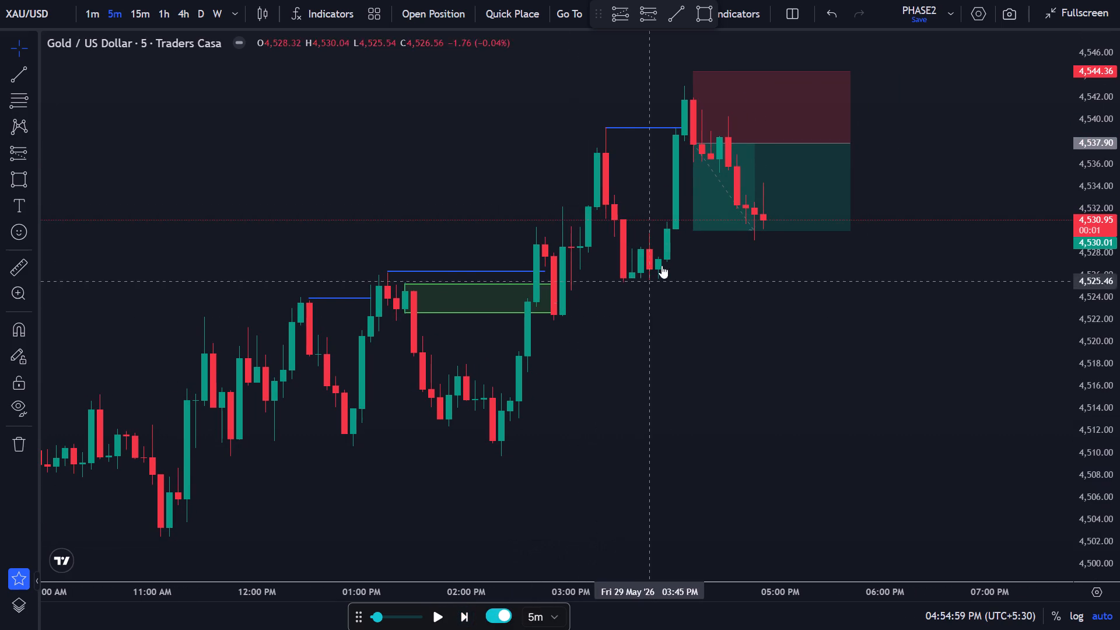
click(459, 614)
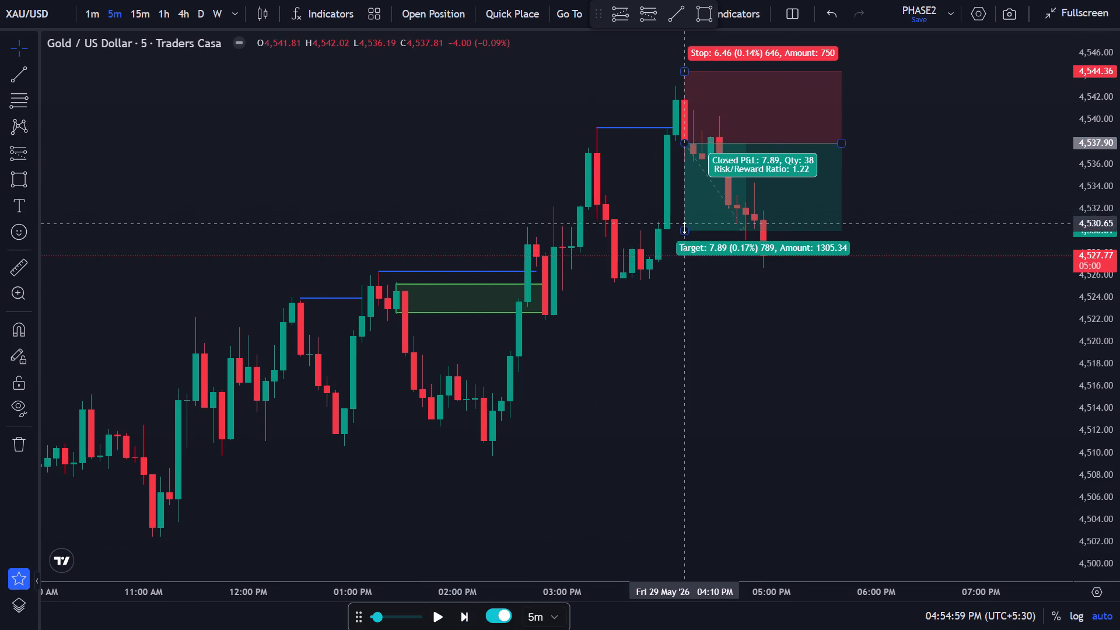
Move the short position's target to 4,528.62.
click(681, 236)
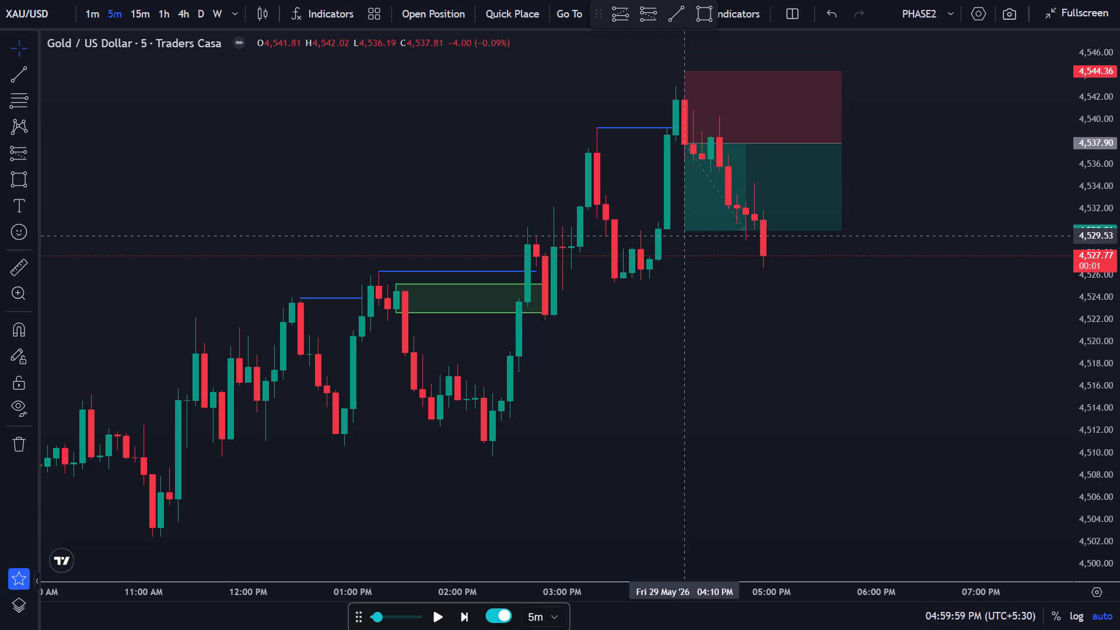
drag(686, 230, 688, 246)
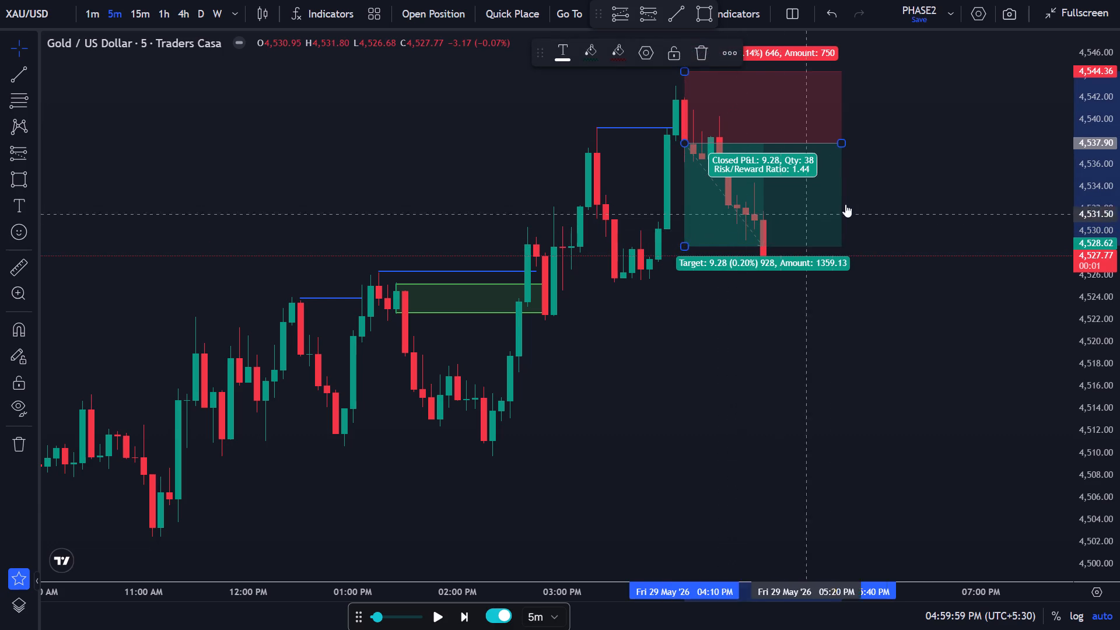
click(887, 195)
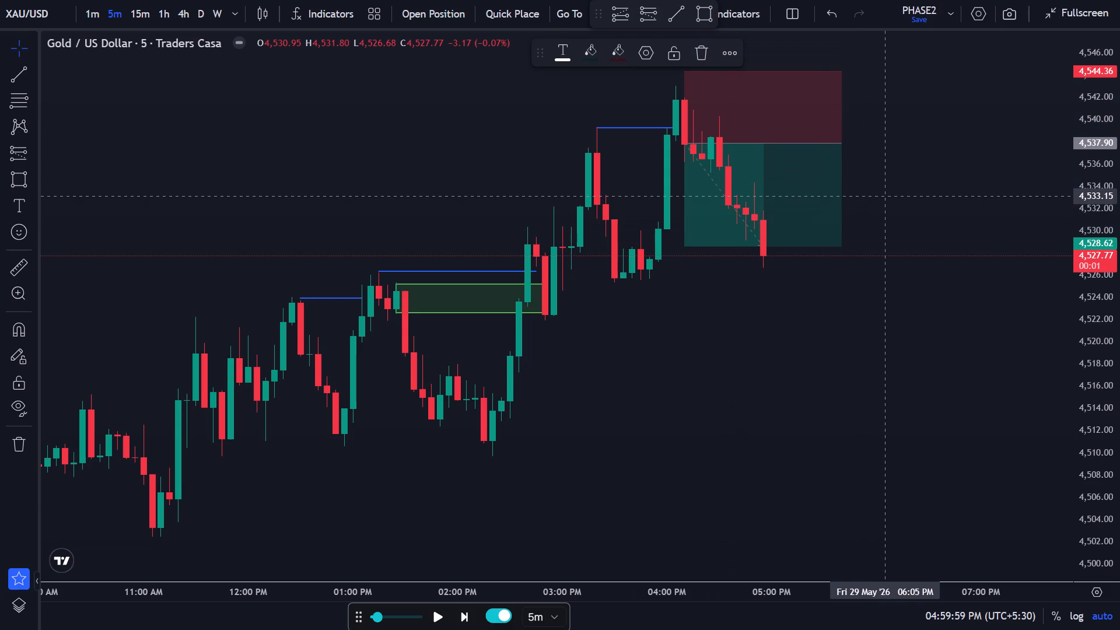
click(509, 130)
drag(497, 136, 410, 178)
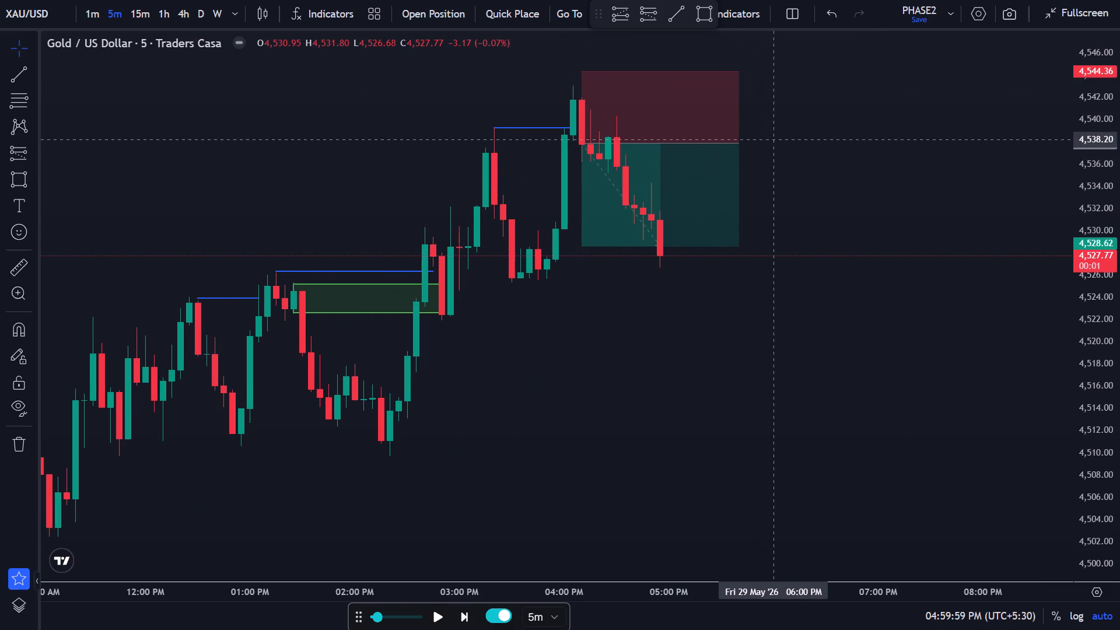
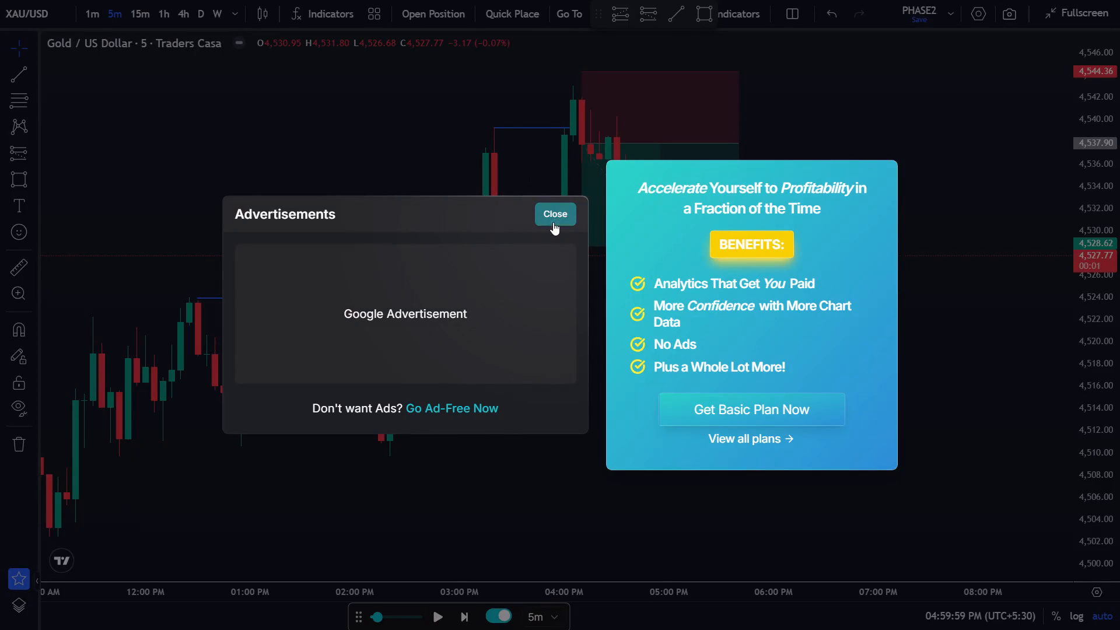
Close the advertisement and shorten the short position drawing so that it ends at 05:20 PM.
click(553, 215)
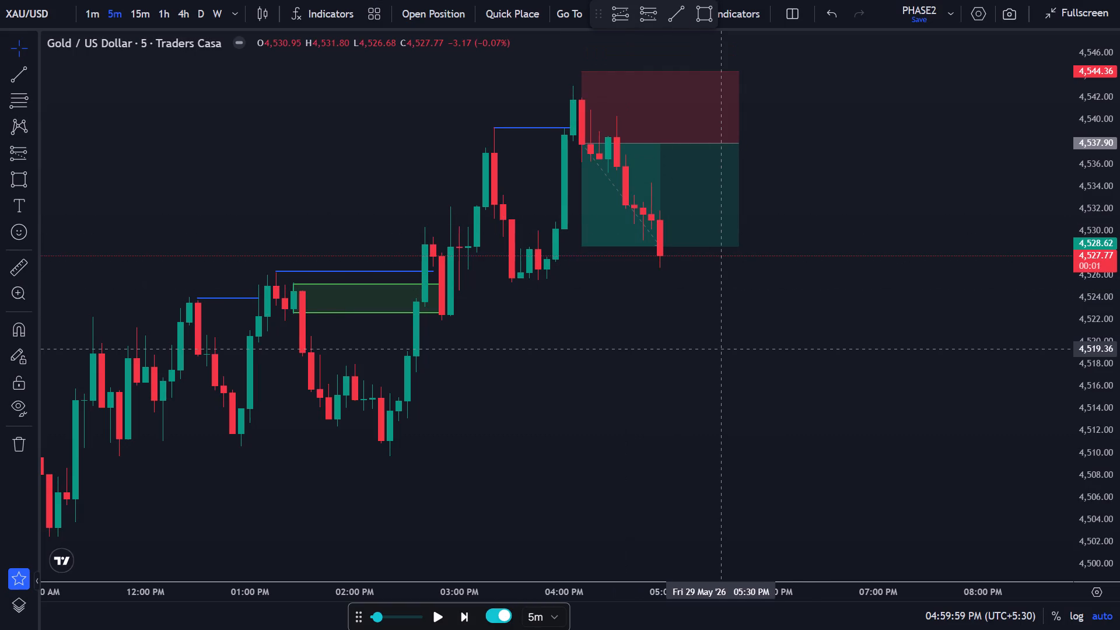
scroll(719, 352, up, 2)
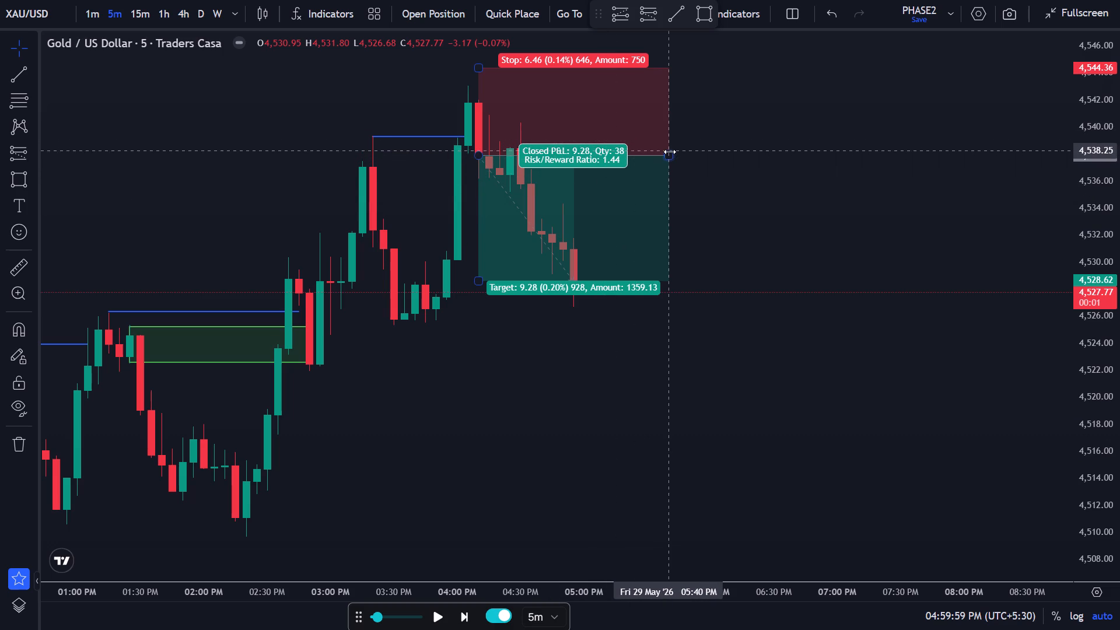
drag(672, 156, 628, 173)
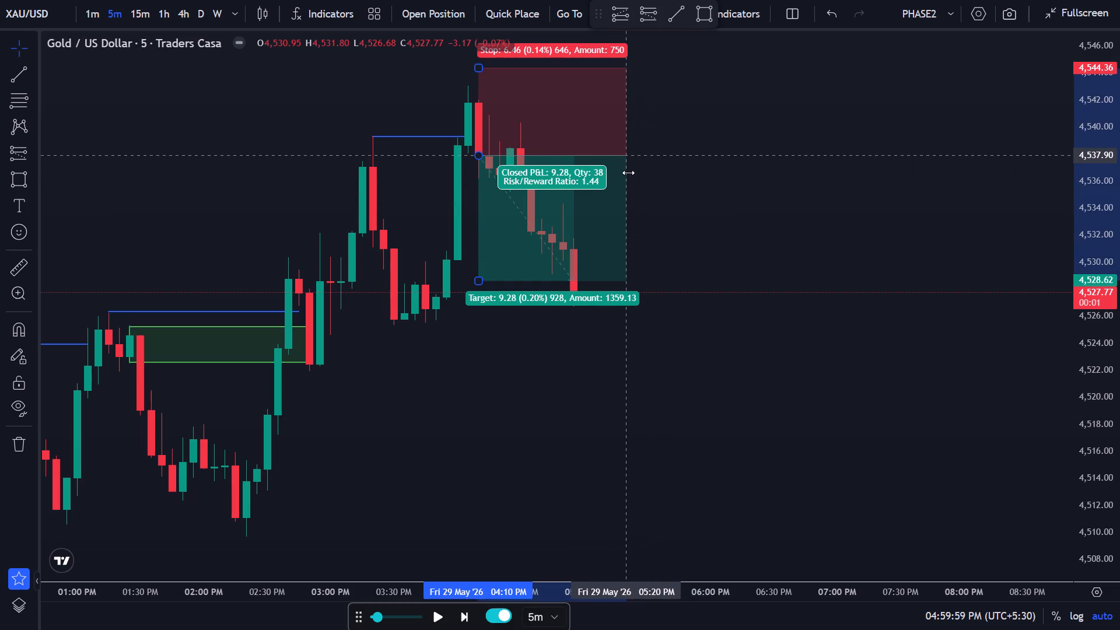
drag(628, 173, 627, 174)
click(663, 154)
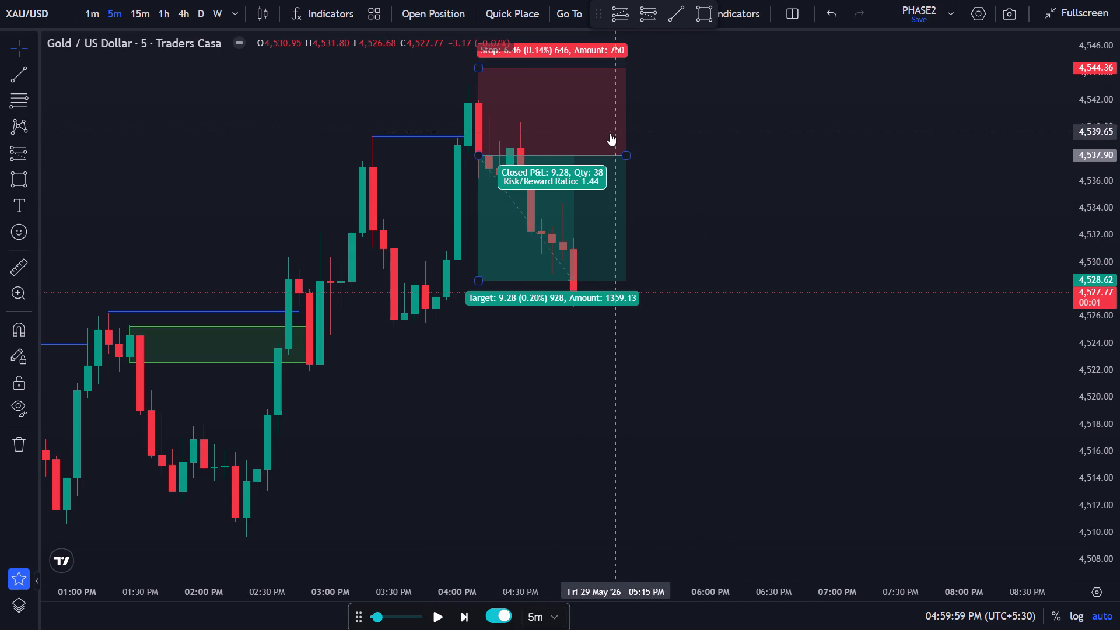
Delete the short position drawing from the chart.
click(600, 144)
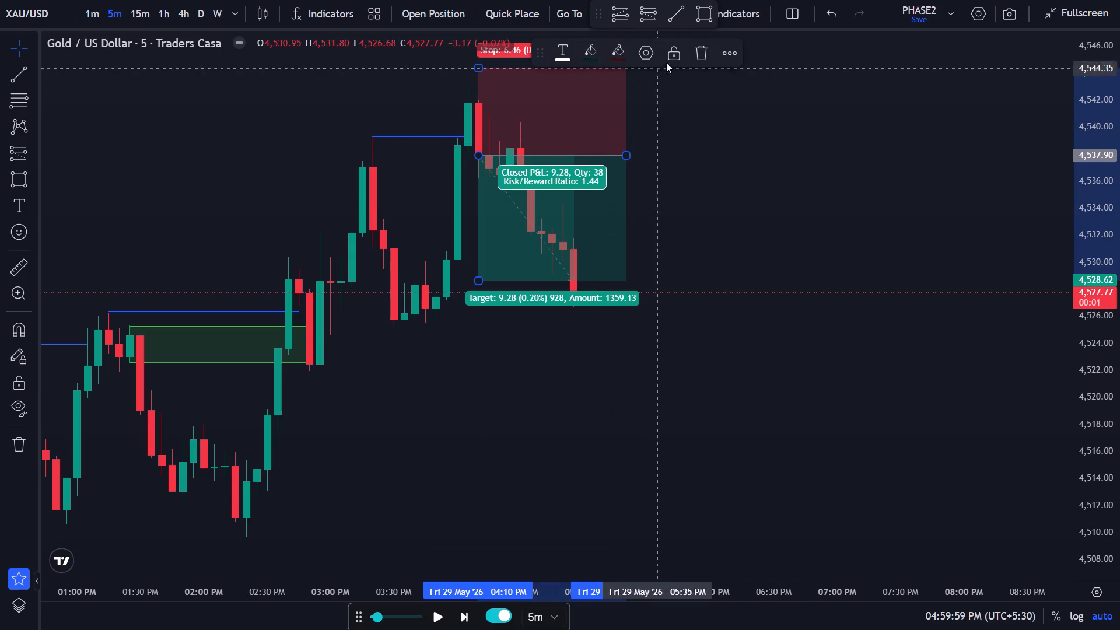
click(700, 50)
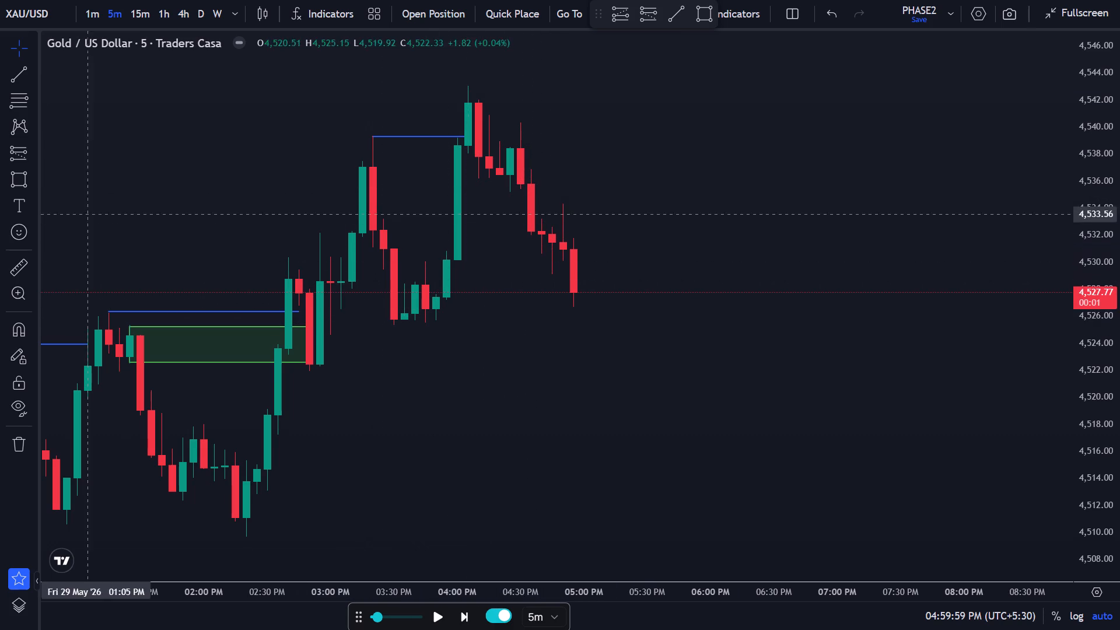
Draw a rectangle zone from 03:45 PM to 05:30 PM between 4,530.22 and about 4,525.8.
click(20, 187)
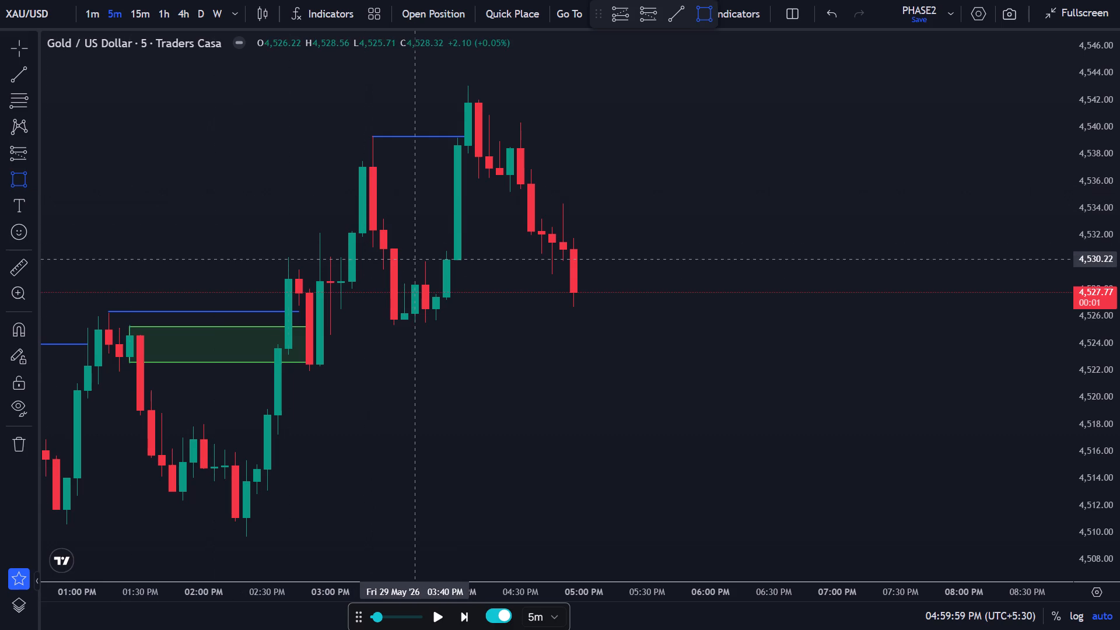
click(425, 259)
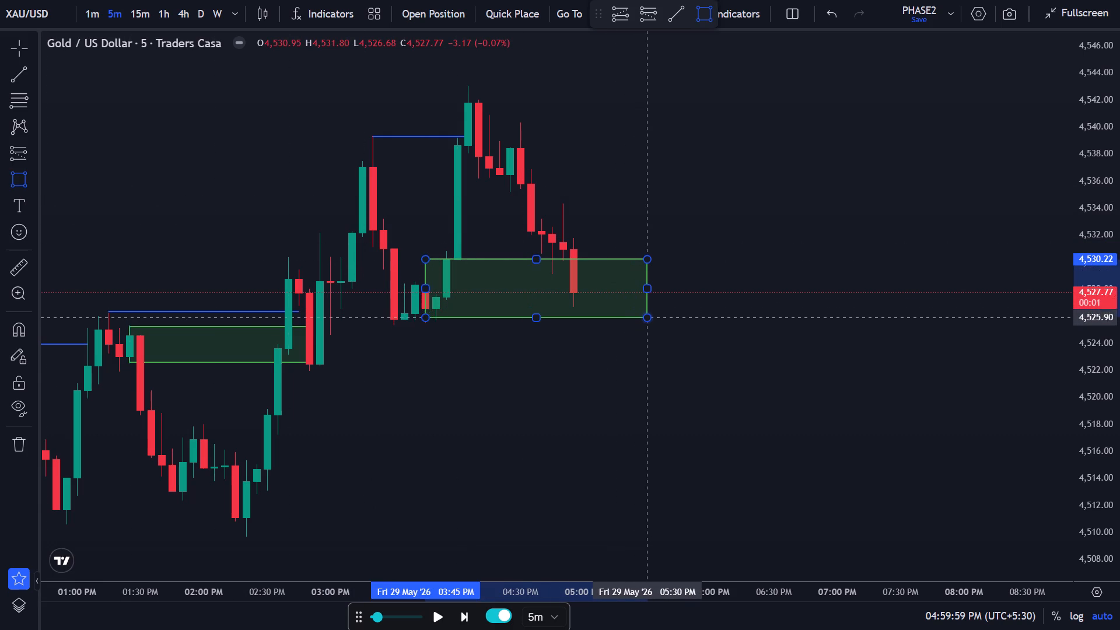
click(646, 319)
click(653, 203)
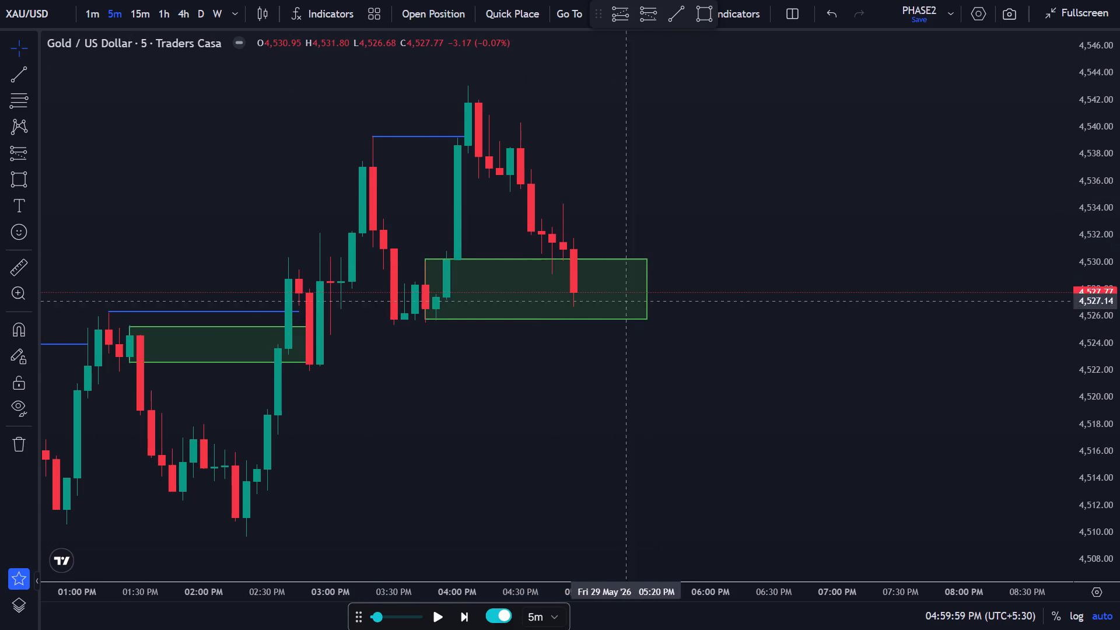
Advance the 5-minute replay candle by candle to 05:14:59 PM.
click(467, 621)
click(467, 621)
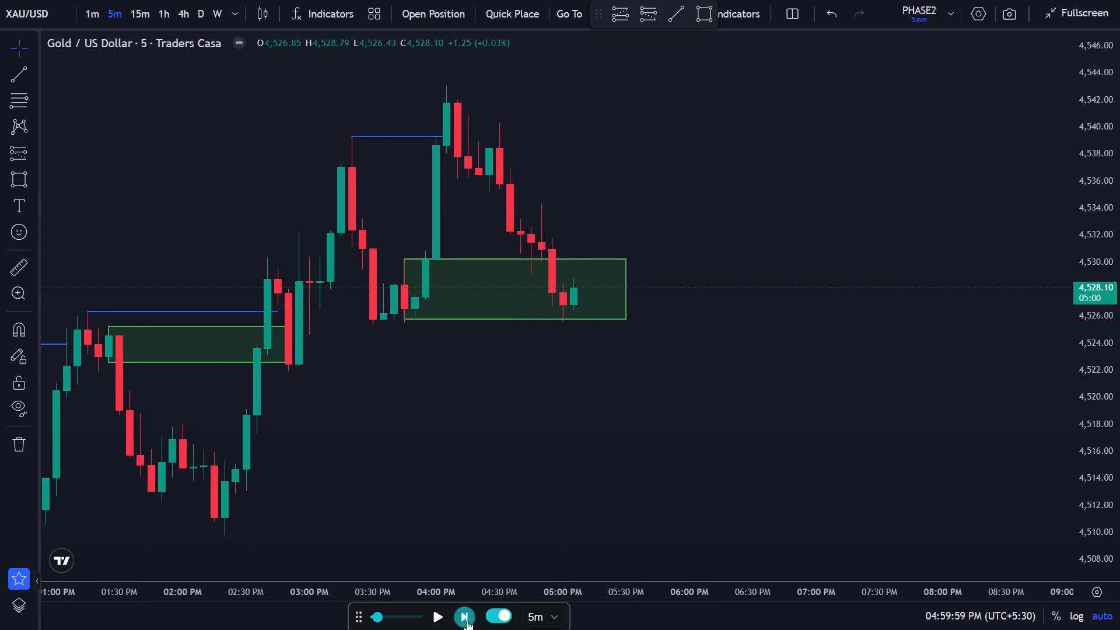
click(467, 621)
Place a long position at the 05:10 PM candle with entry 4,530.75, stop 4,525.47 and target 4,540.19.
scroll(517, 373, up, 1)
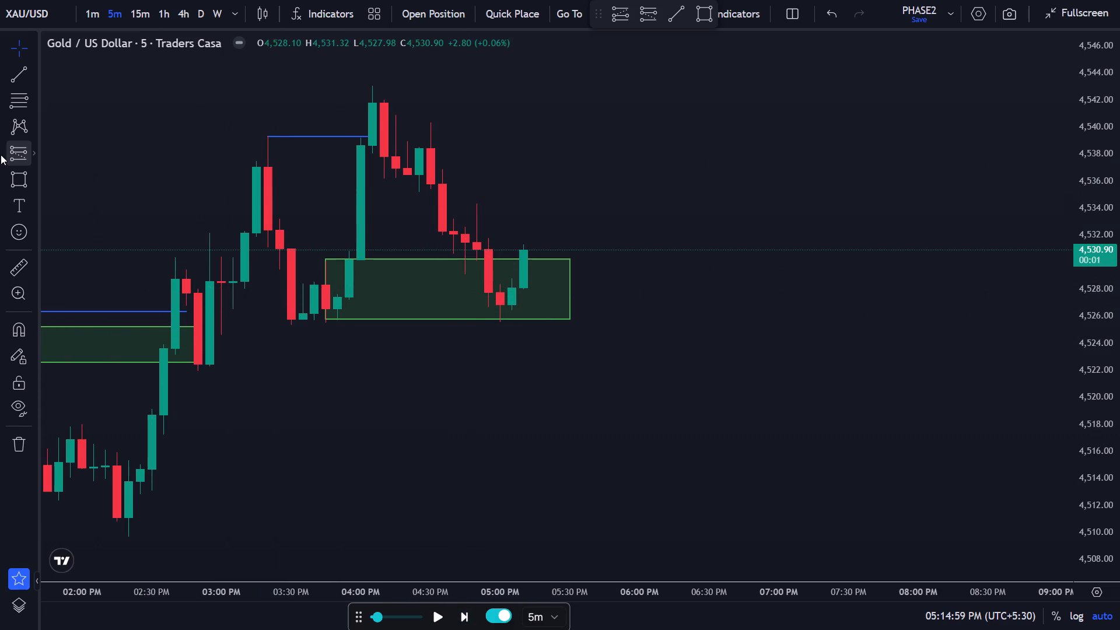
click(611, 13)
click(528, 252)
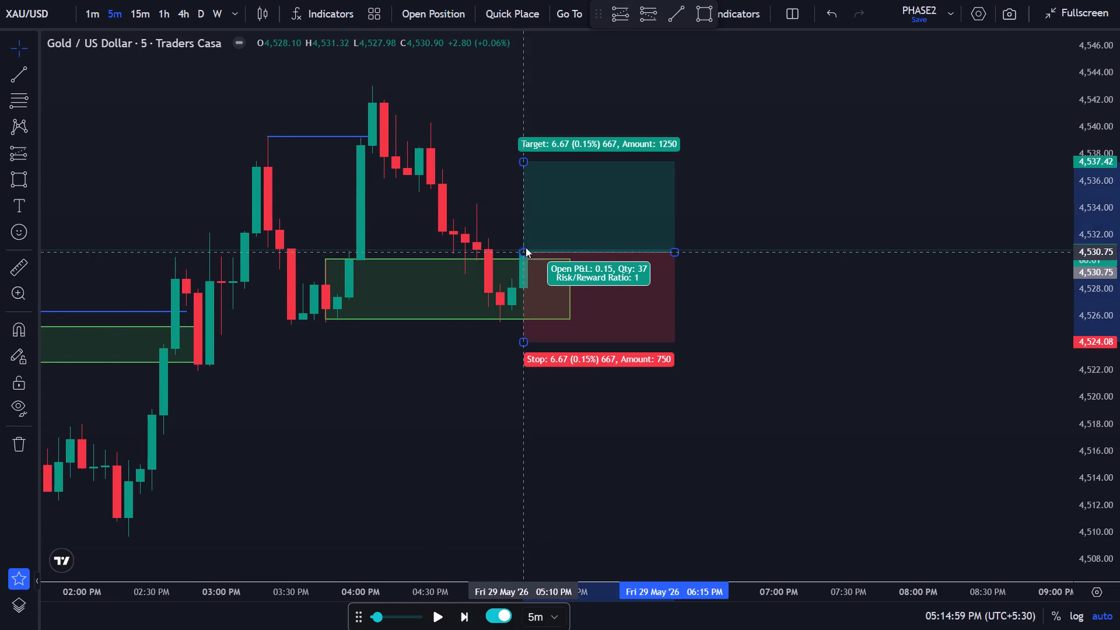
drag(523, 163, 526, 124)
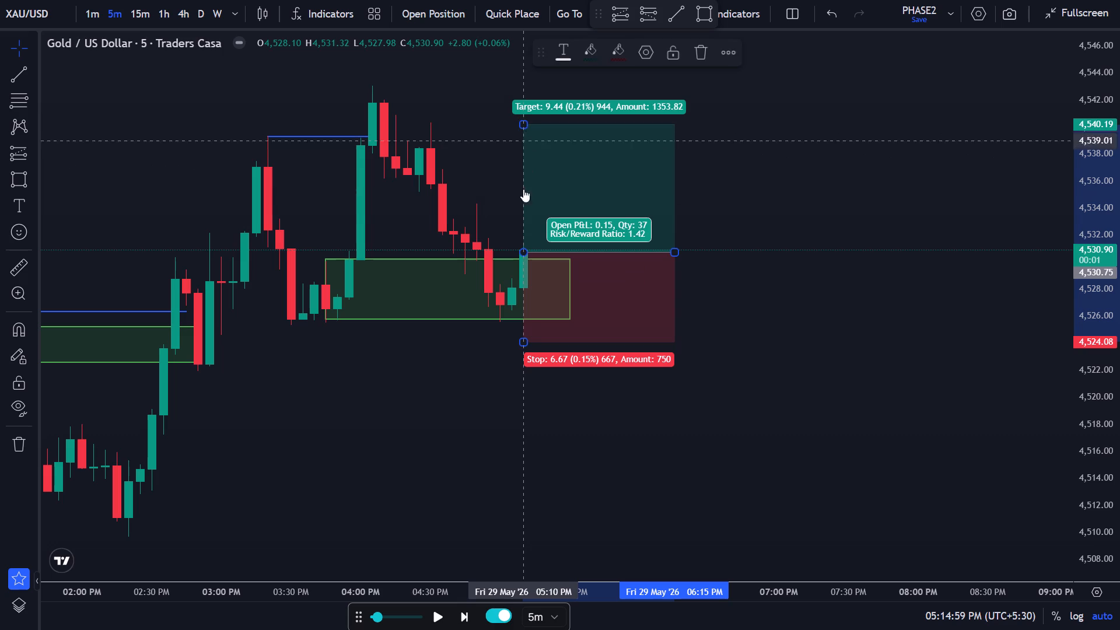
drag(520, 344, 521, 328)
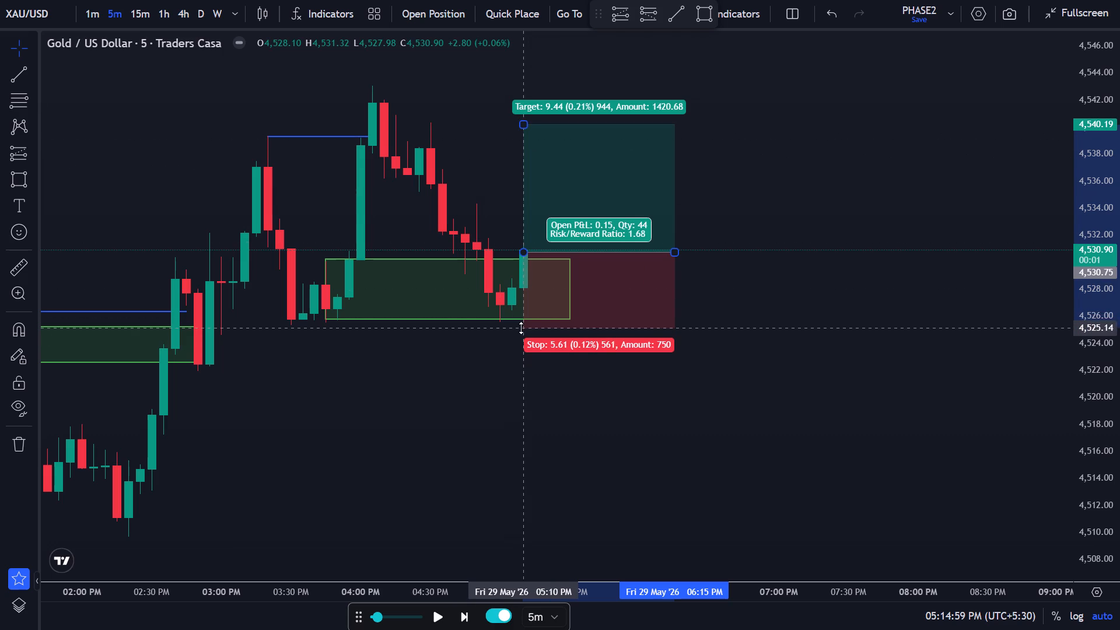
drag(521, 328, 521, 323)
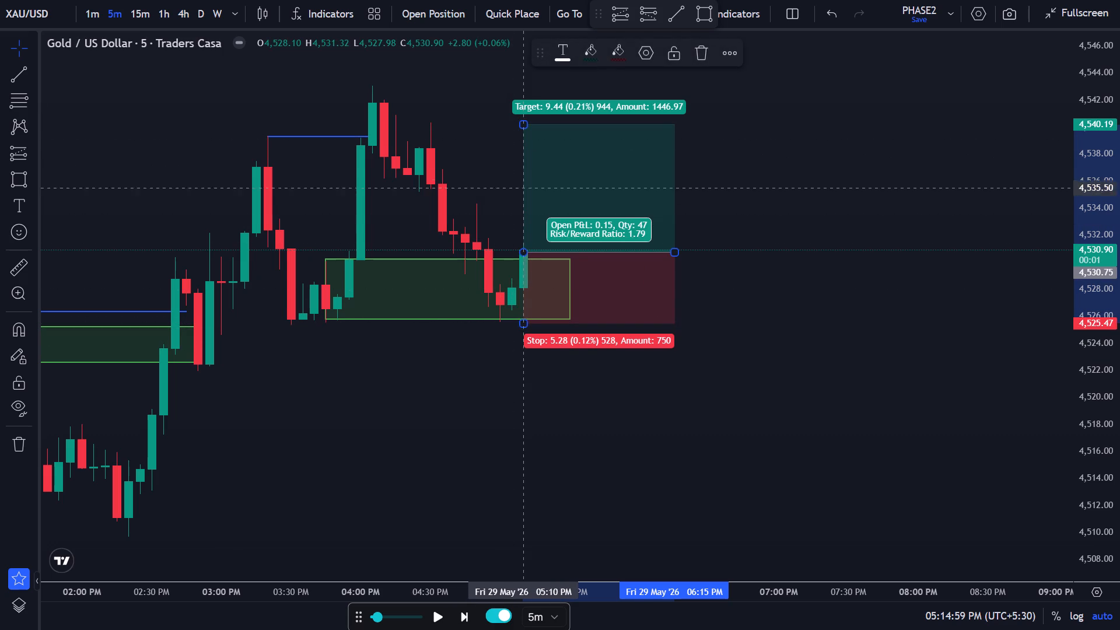
click(521, 173)
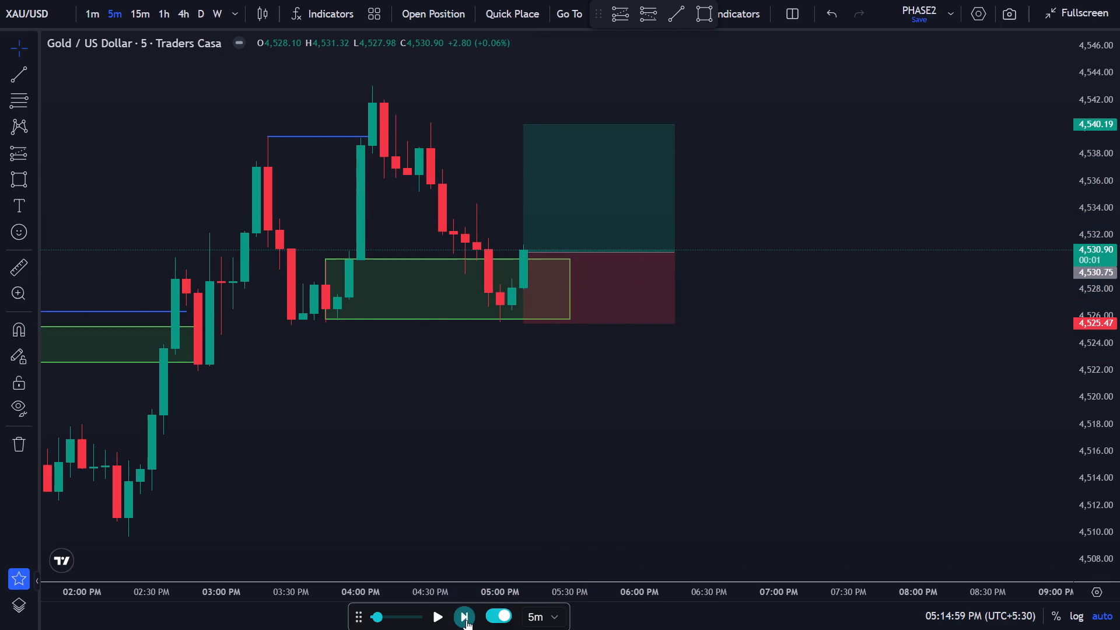
Advance the 5-minute replay candle by candle to 05:54:59 PM to test the long trade.
click(466, 620)
click(466, 620)
click(466, 620)
click(466, 620)
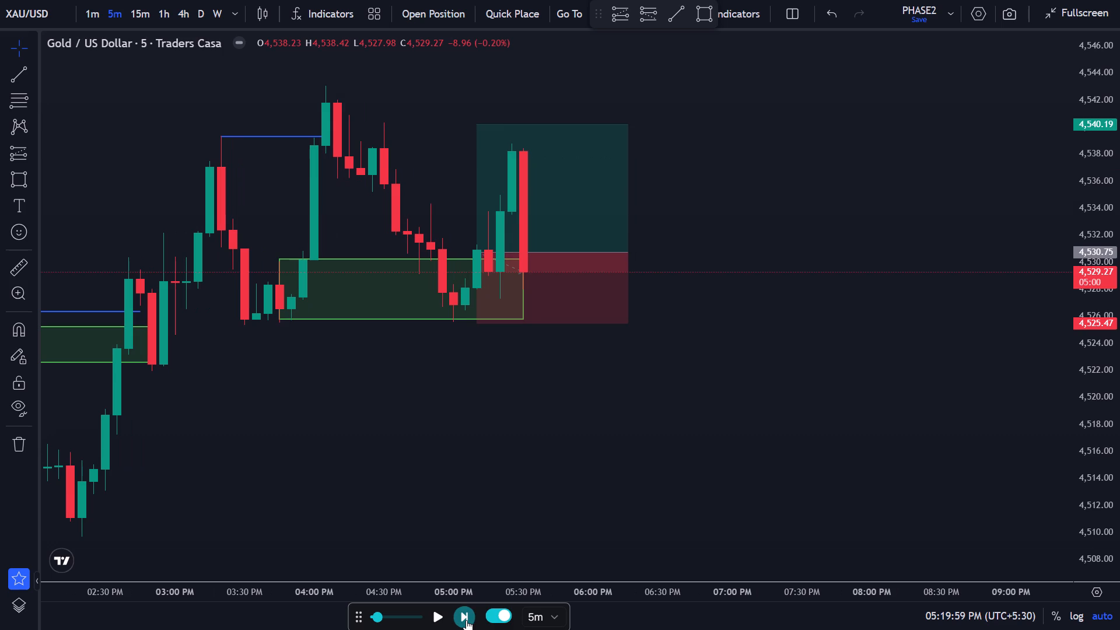
click(466, 620)
click(466, 619)
click(466, 619)
click(466, 619)
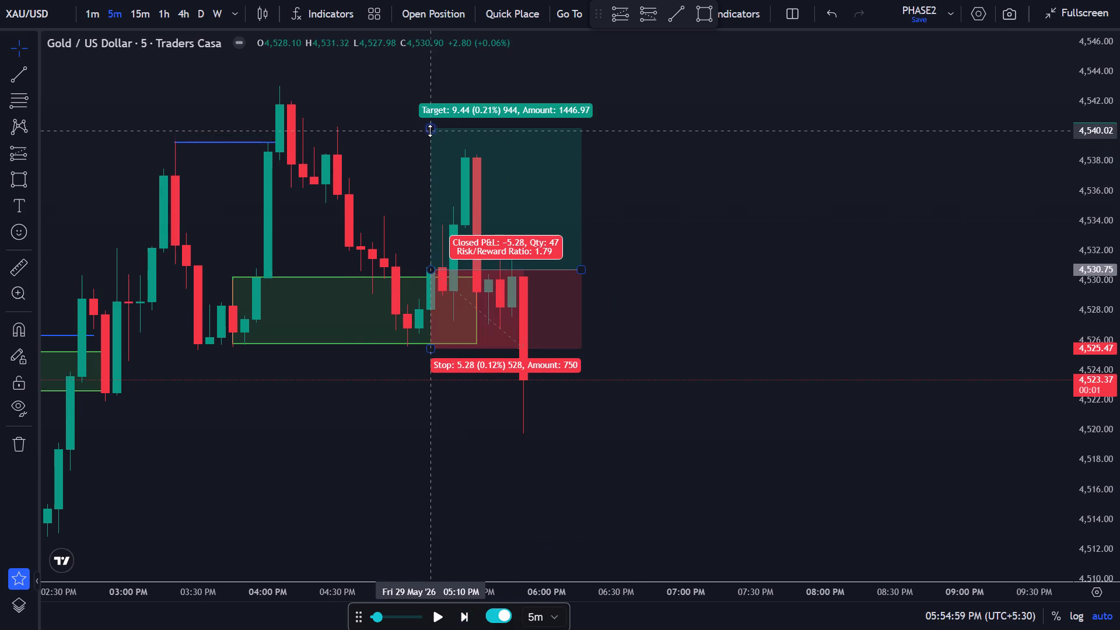
Move the long position's target to 4,538.41 and its stop to 4,526.74.
drag(430, 131, 430, 159)
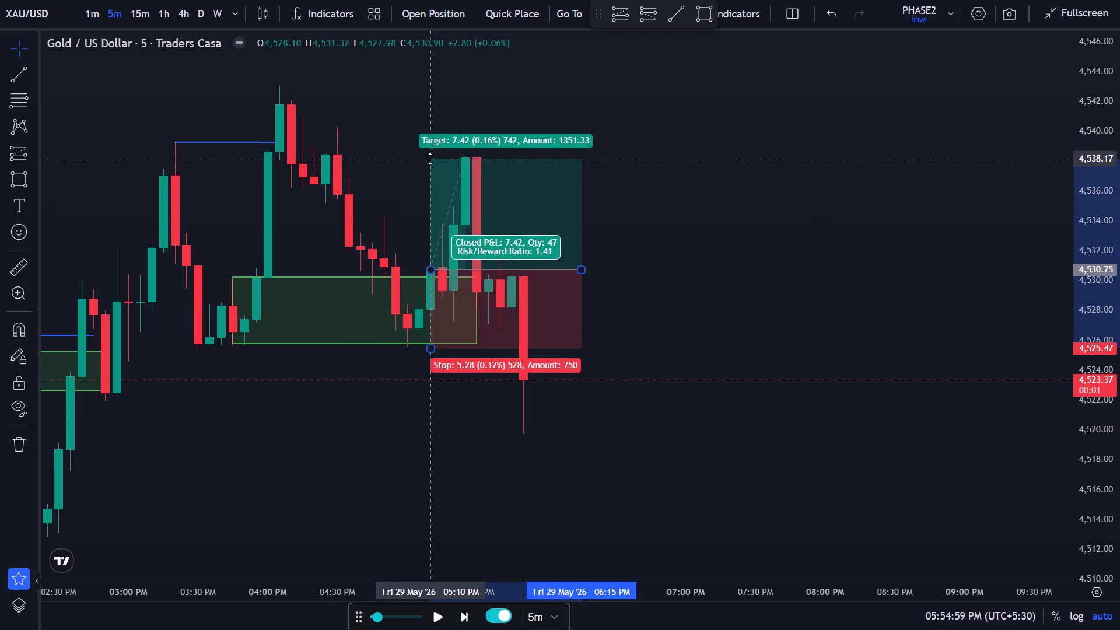
drag(430, 159, 430, 155)
click(654, 183)
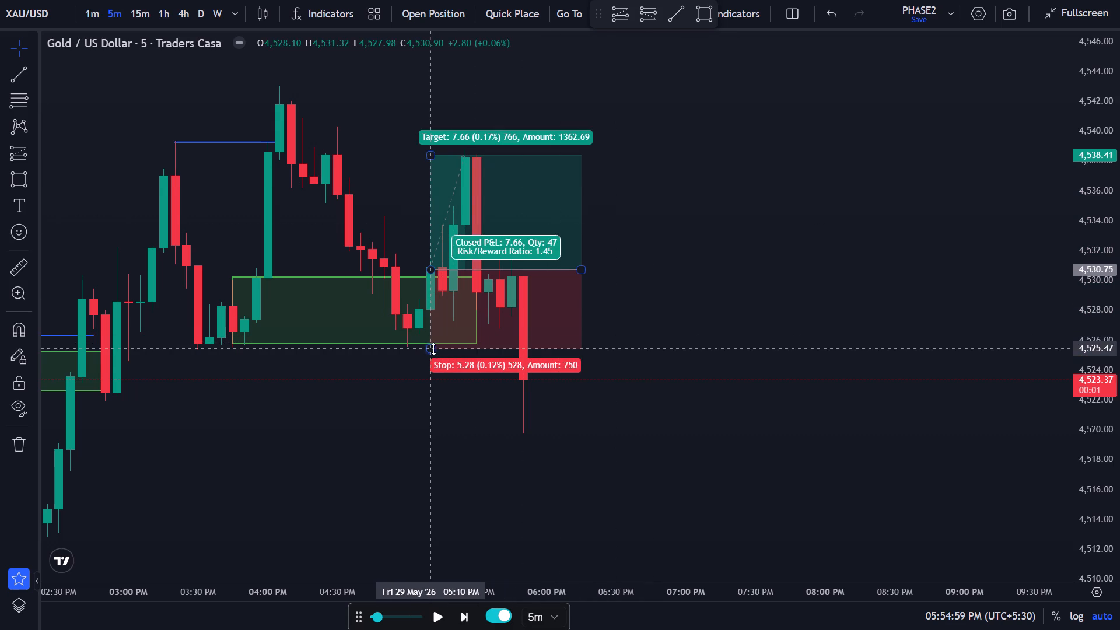
drag(431, 346, 433, 334)
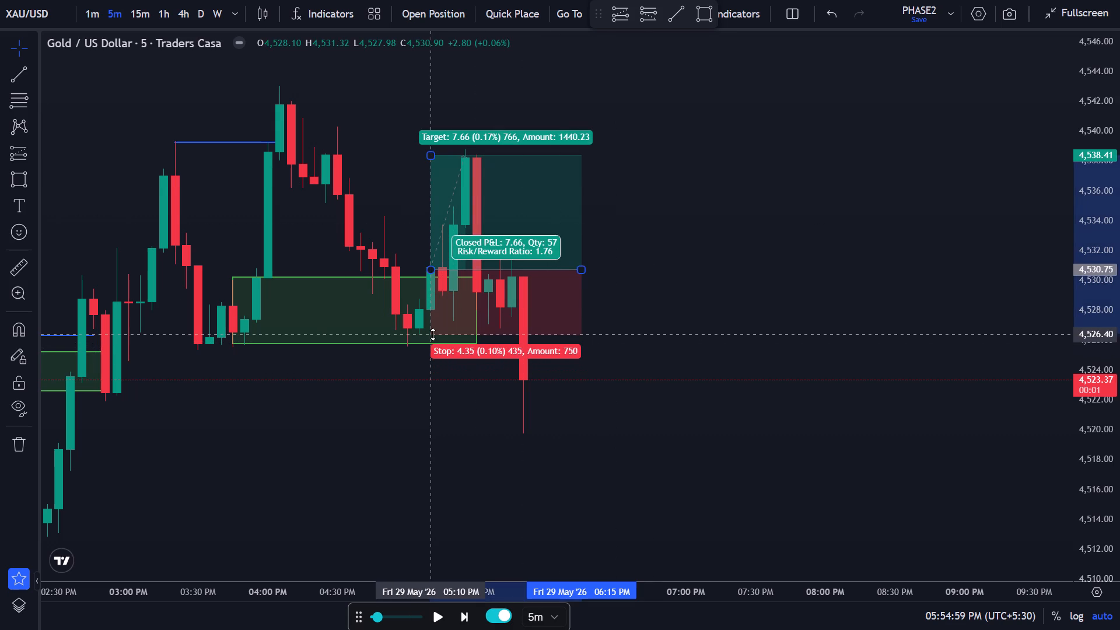
drag(433, 334, 434, 329)
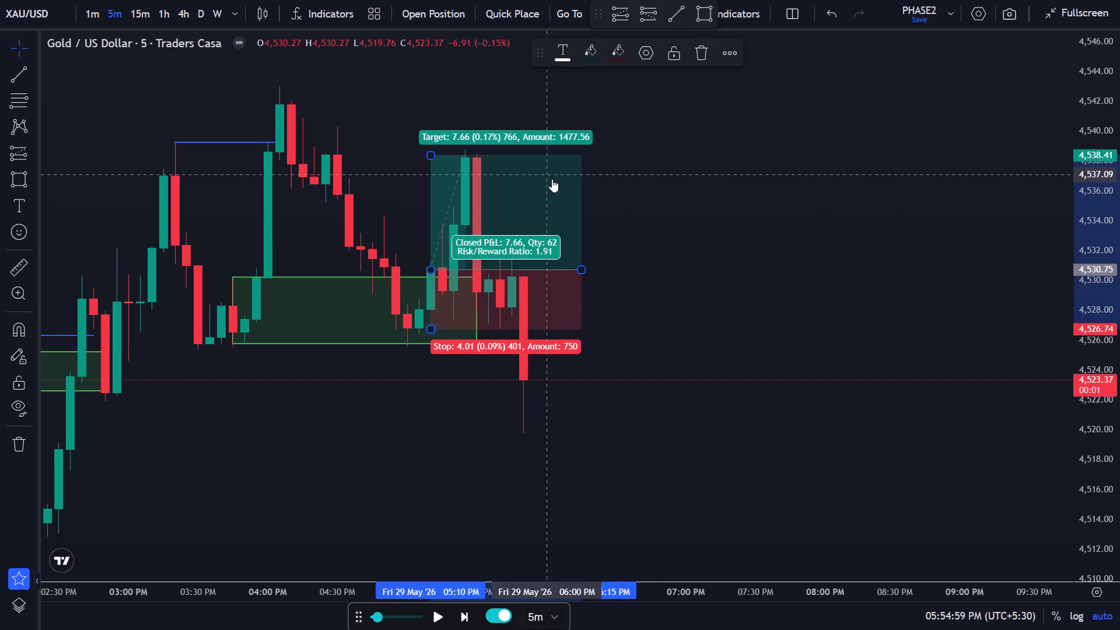
click(629, 191)
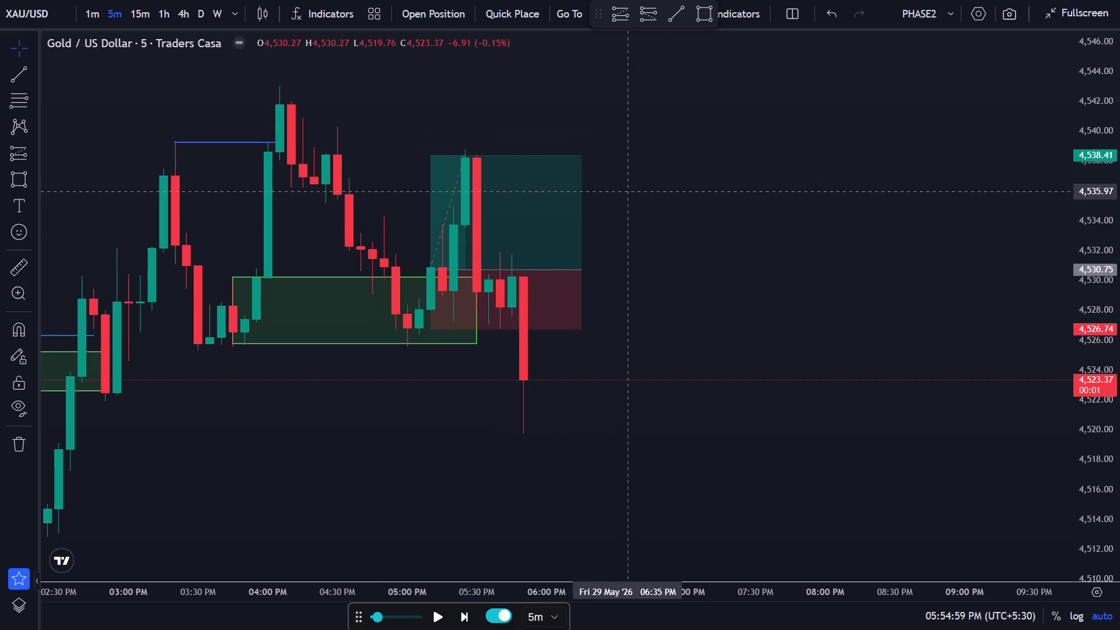
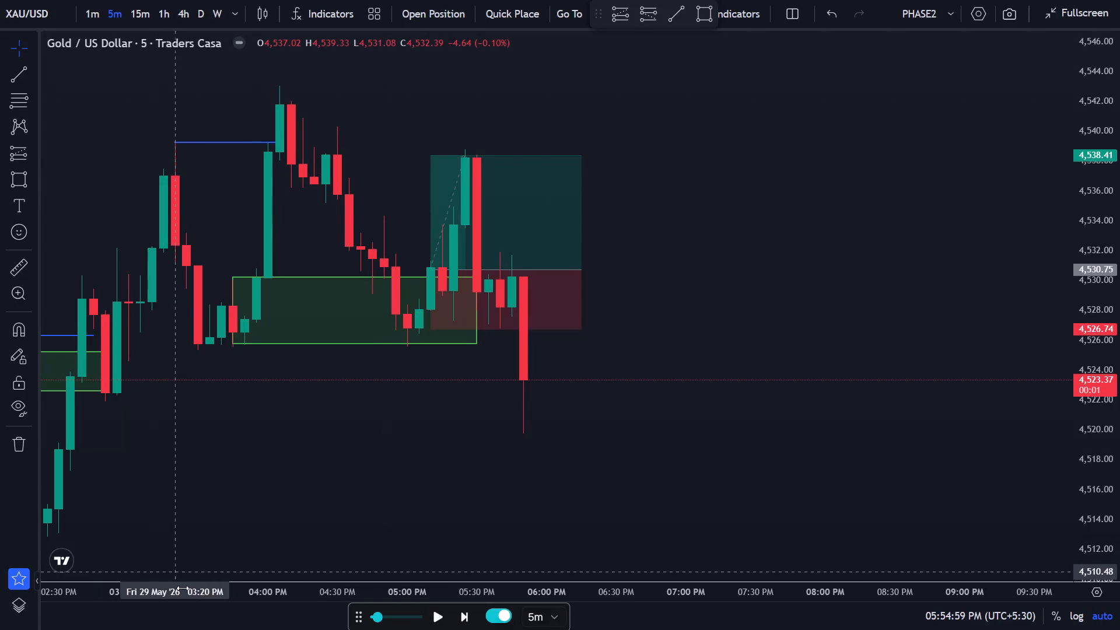
Delete the long position placed at the 05:10 PM candle.
click(538, 230)
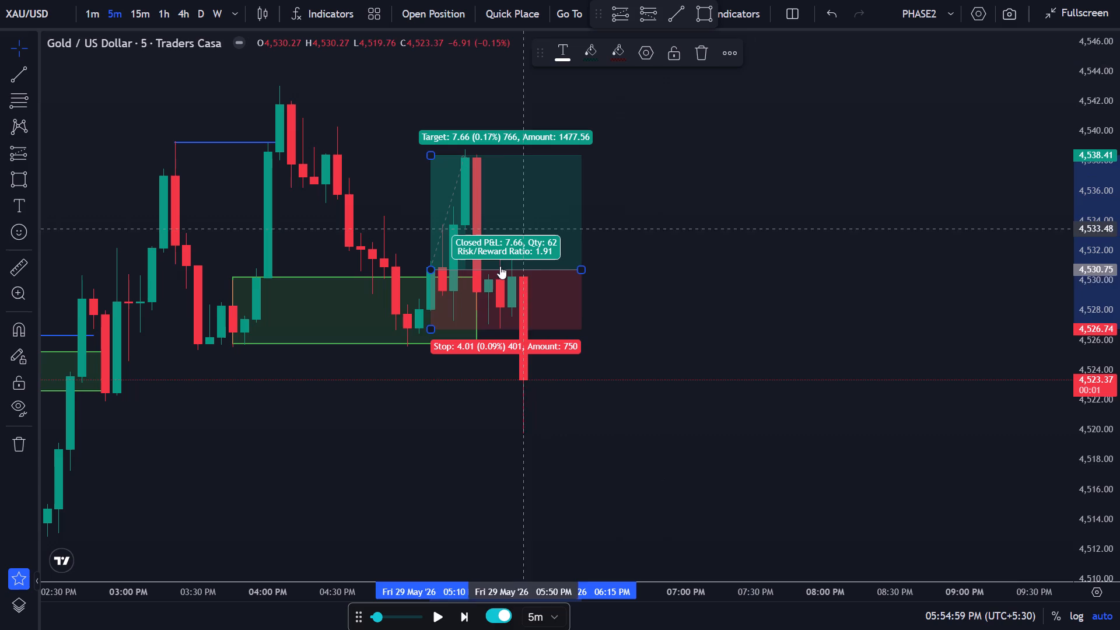
click(554, 208)
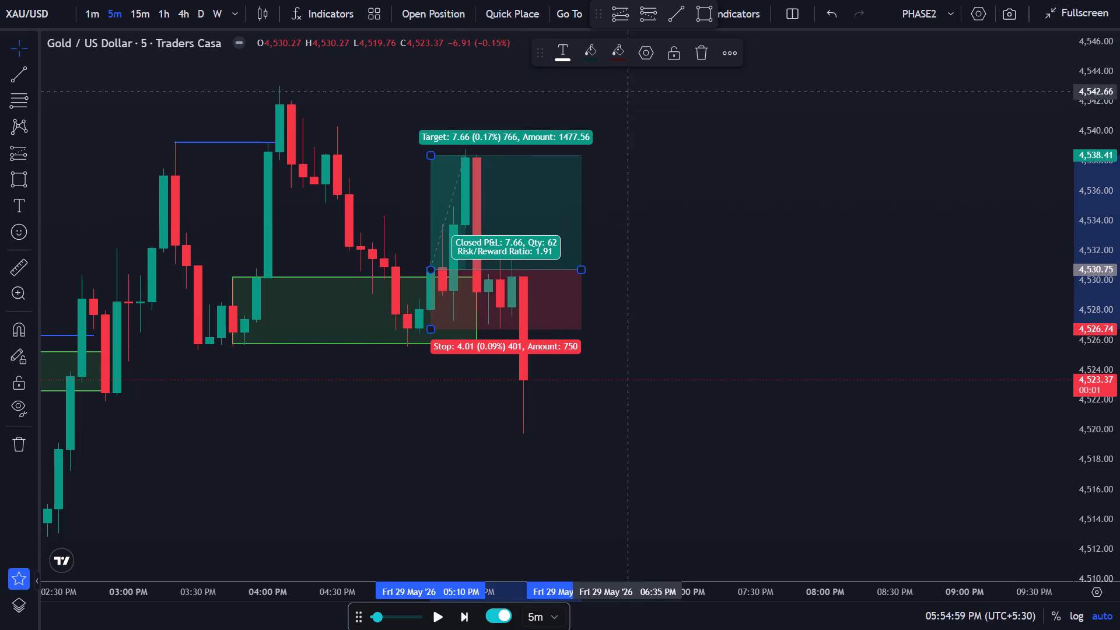
click(699, 51)
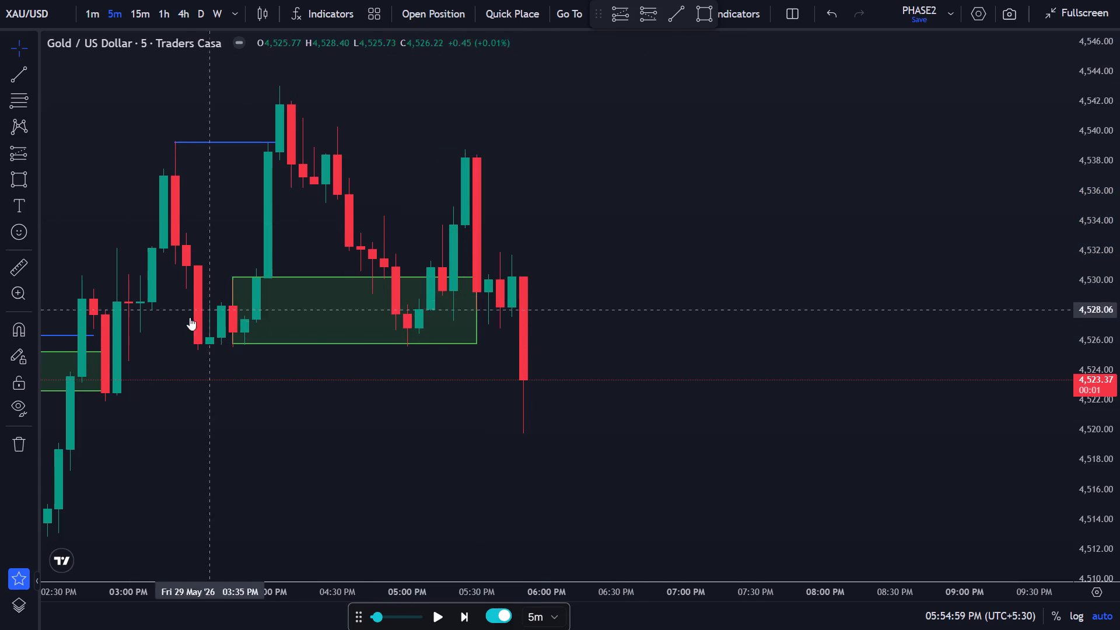
Draw a near-horizontal trend line at about 4,525.8 from the 05:00 PM low to the 05:50 PM candle.
click(15, 84)
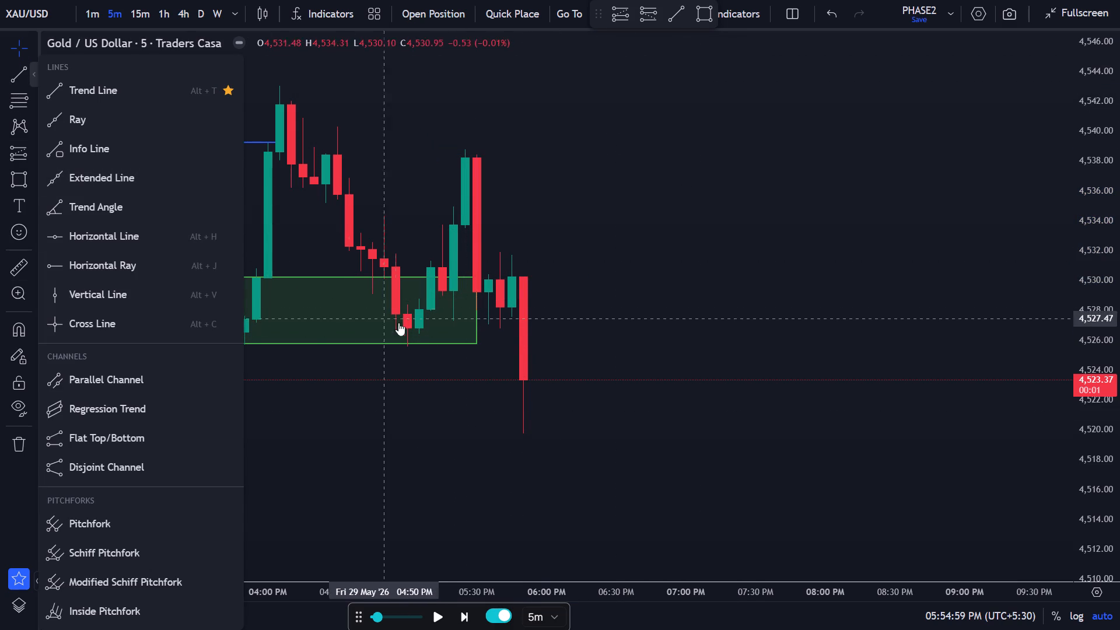
click(406, 391)
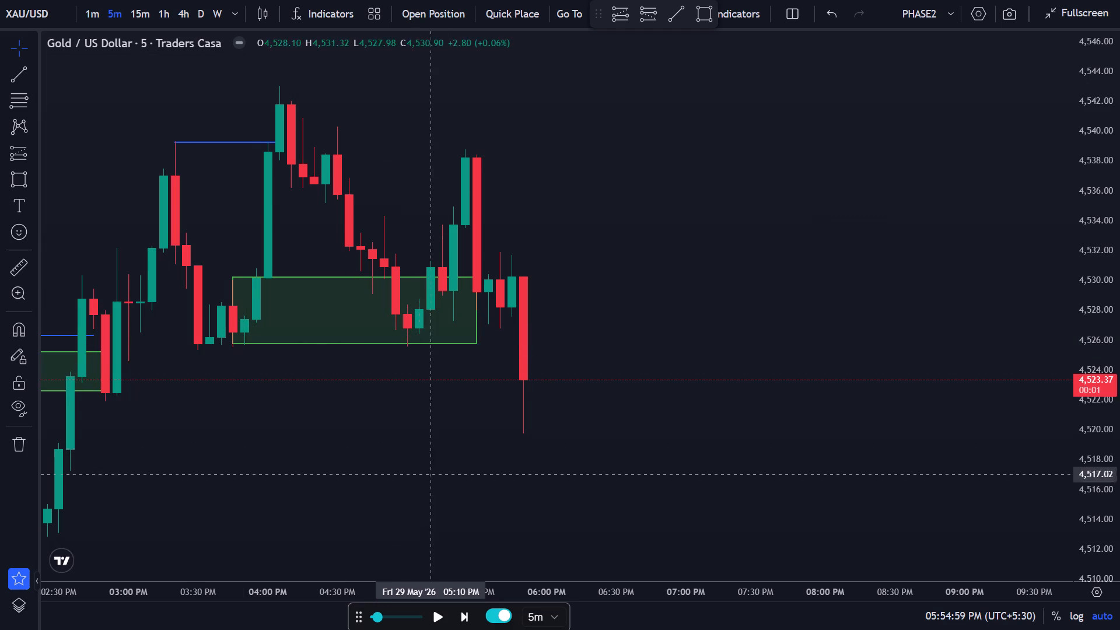
click(408, 343)
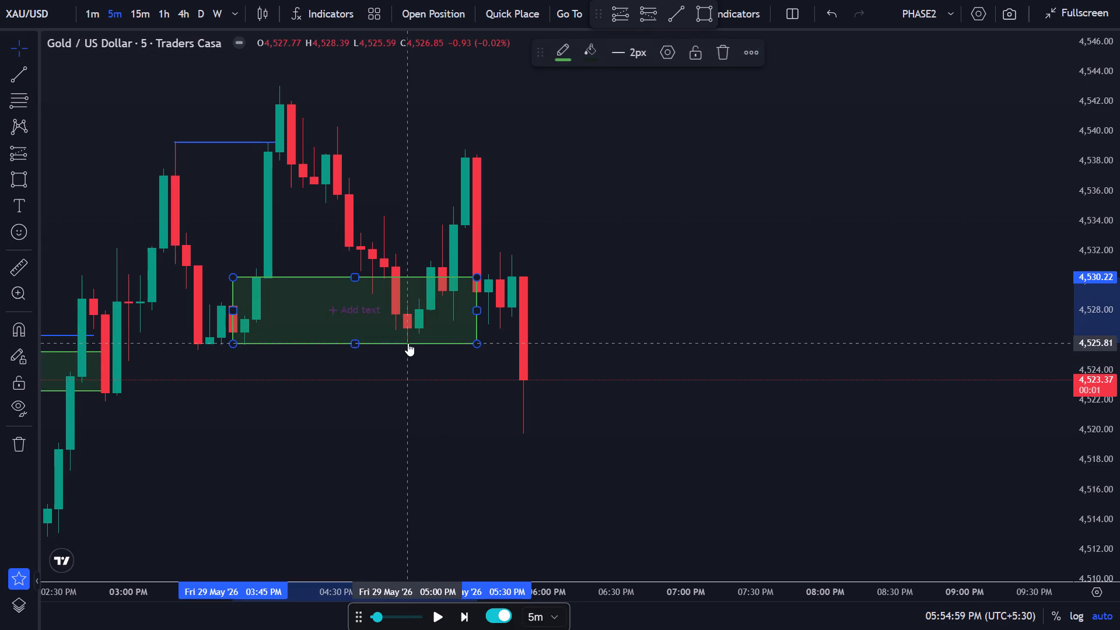
click(23, 83)
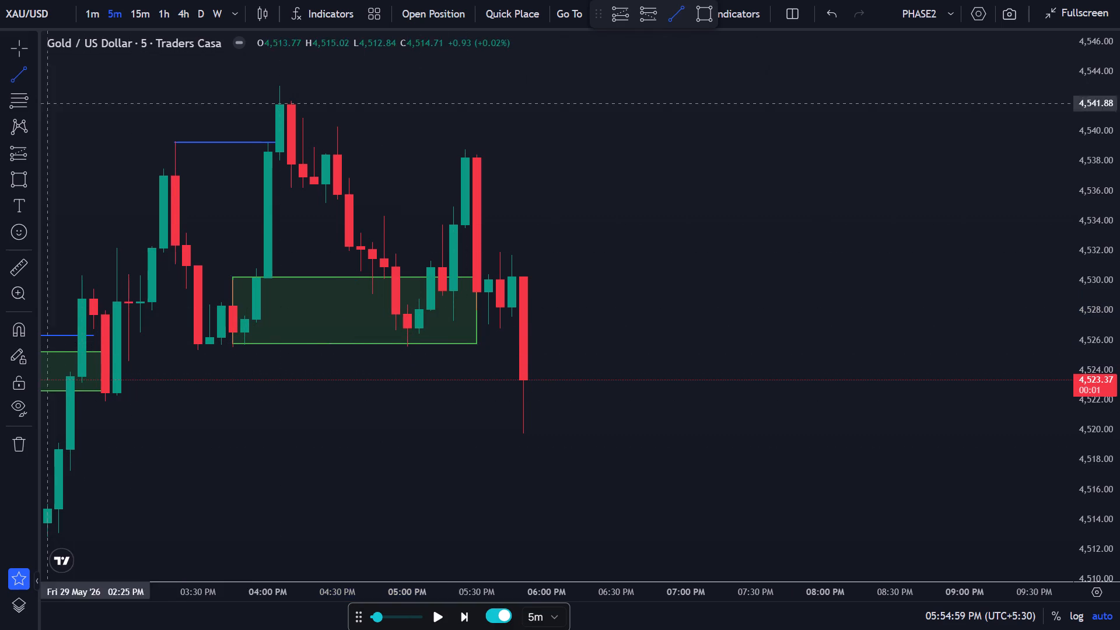
click(409, 342)
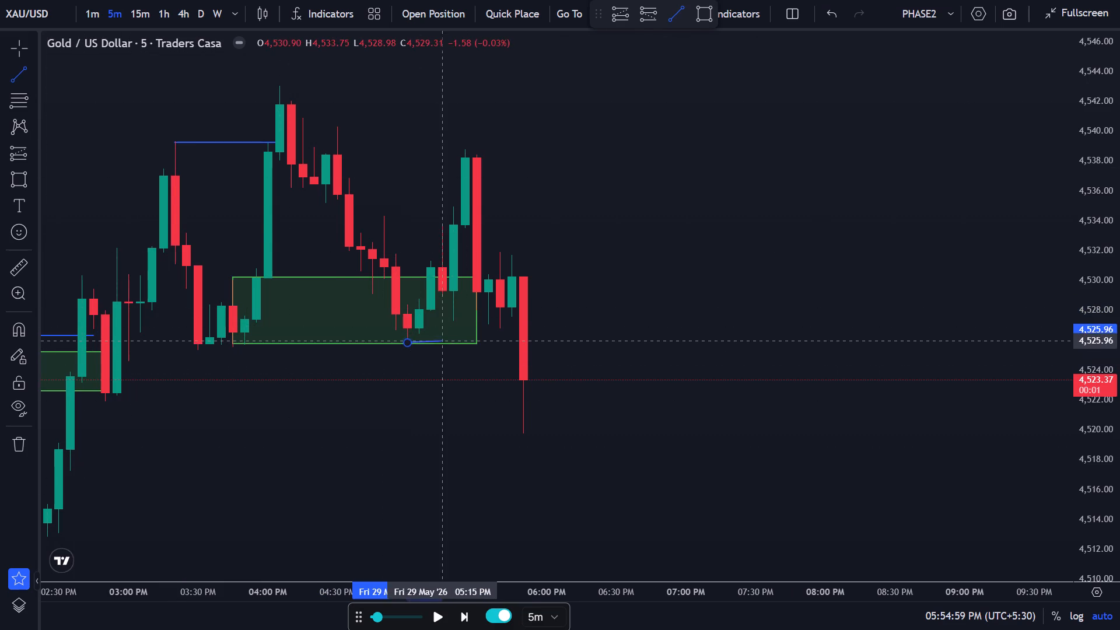
click(523, 343)
click(550, 327)
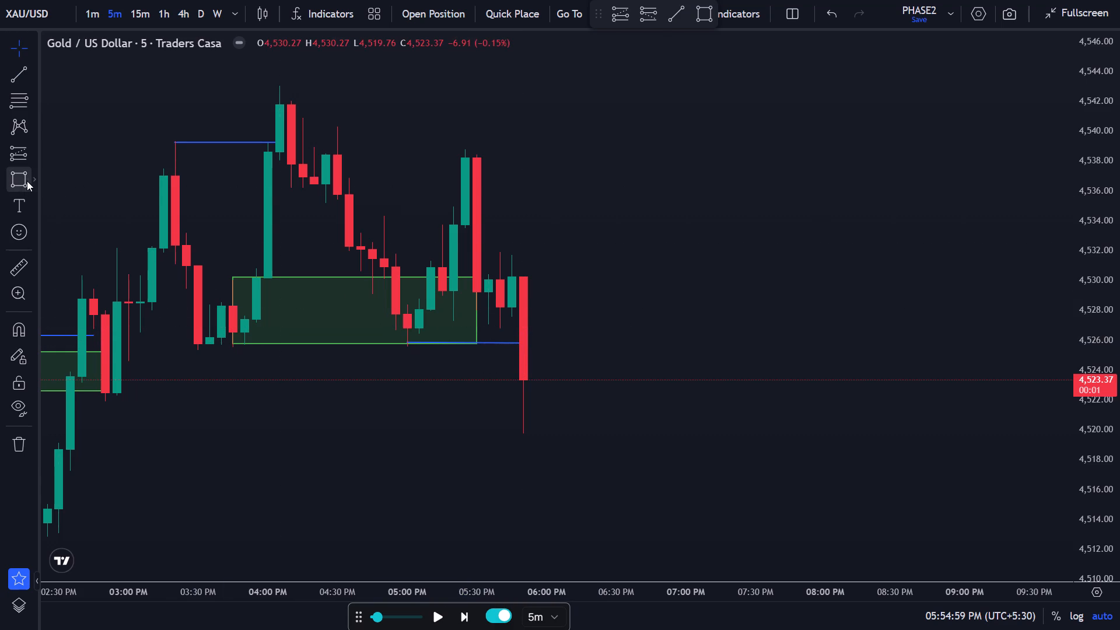
Draw a rectangle zone from the 05:45 PM candle, spanning about 4,531.72 to 4,527.67.
click(27, 181)
click(509, 255)
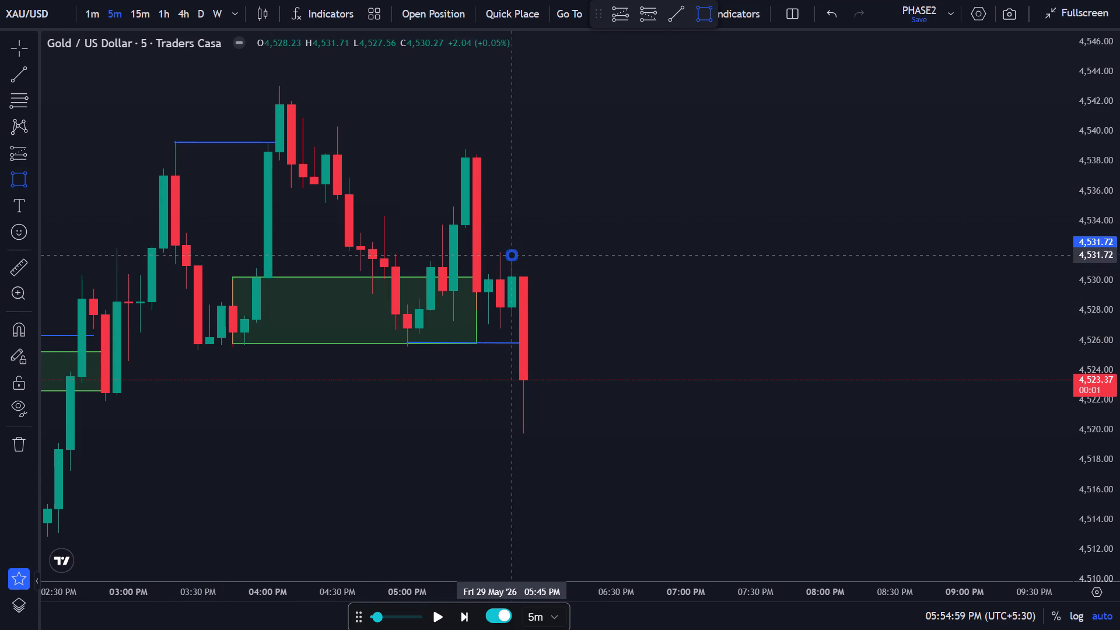
click(660, 316)
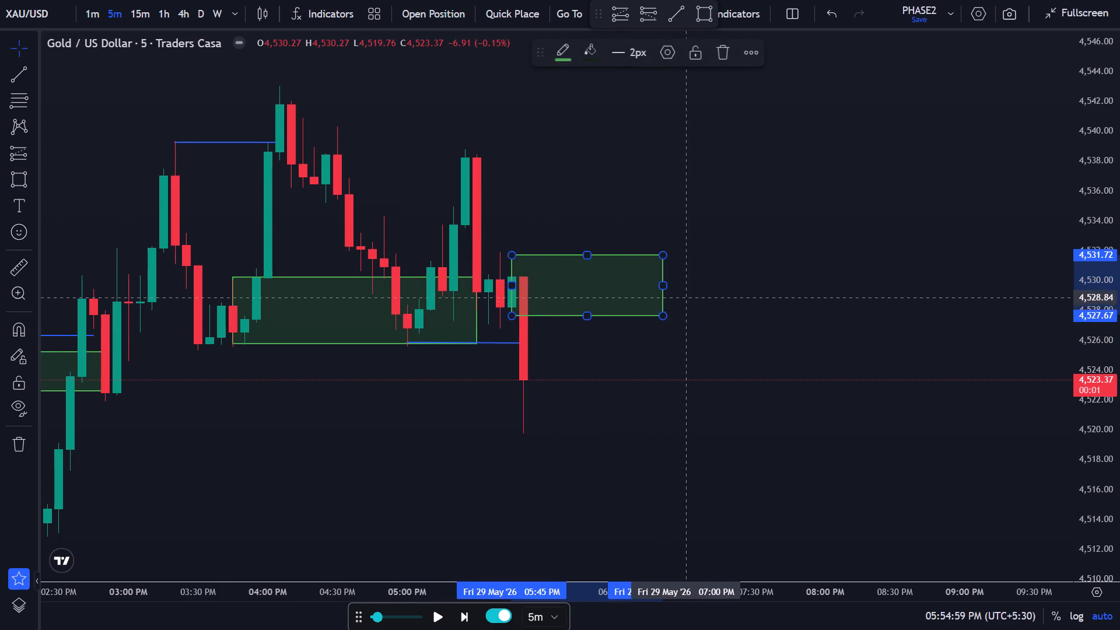
click(696, 292)
Advance the 5-minute replay candle by candle to 07:04:59 PM.
click(464, 611)
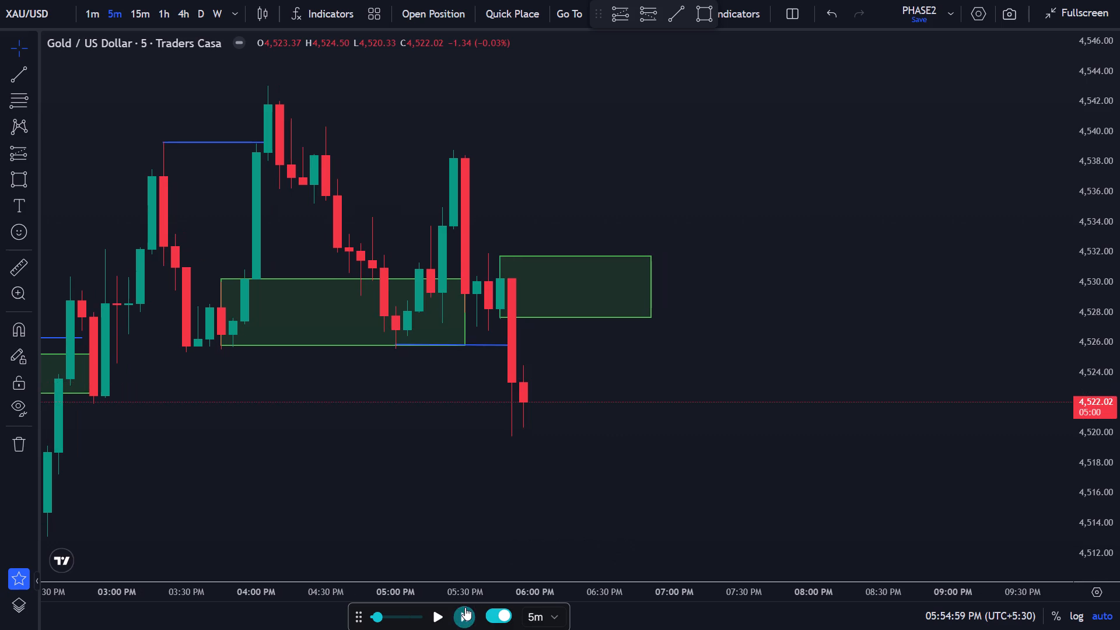
click(465, 607)
click(465, 607)
triple_click(465, 607)
triple_click(465, 607)
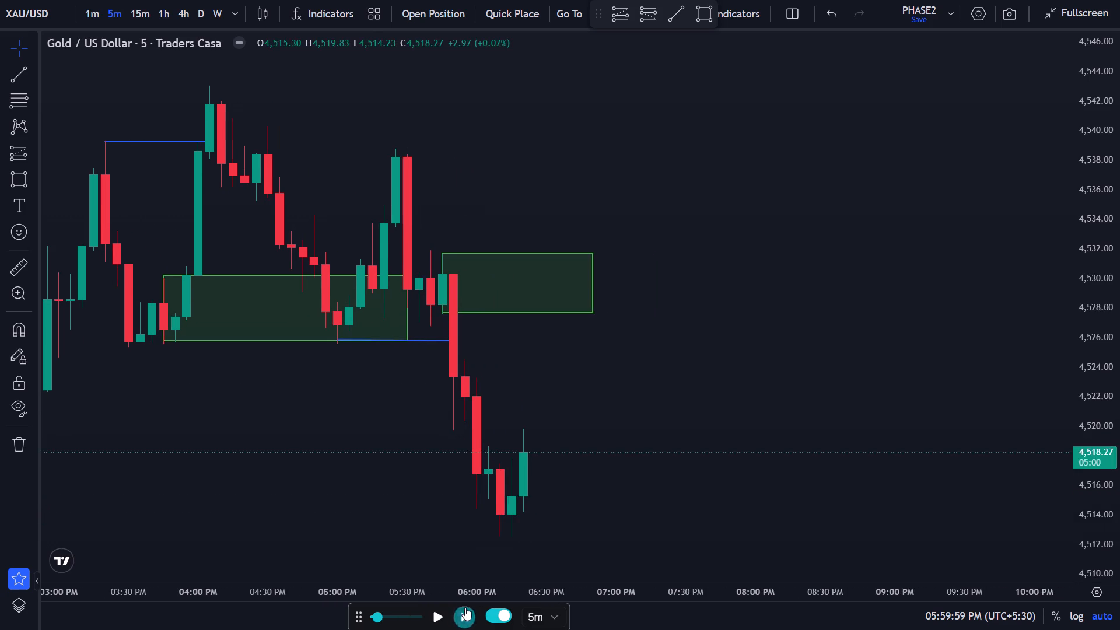
click(465, 607)
triple_click(465, 607)
click(465, 607)
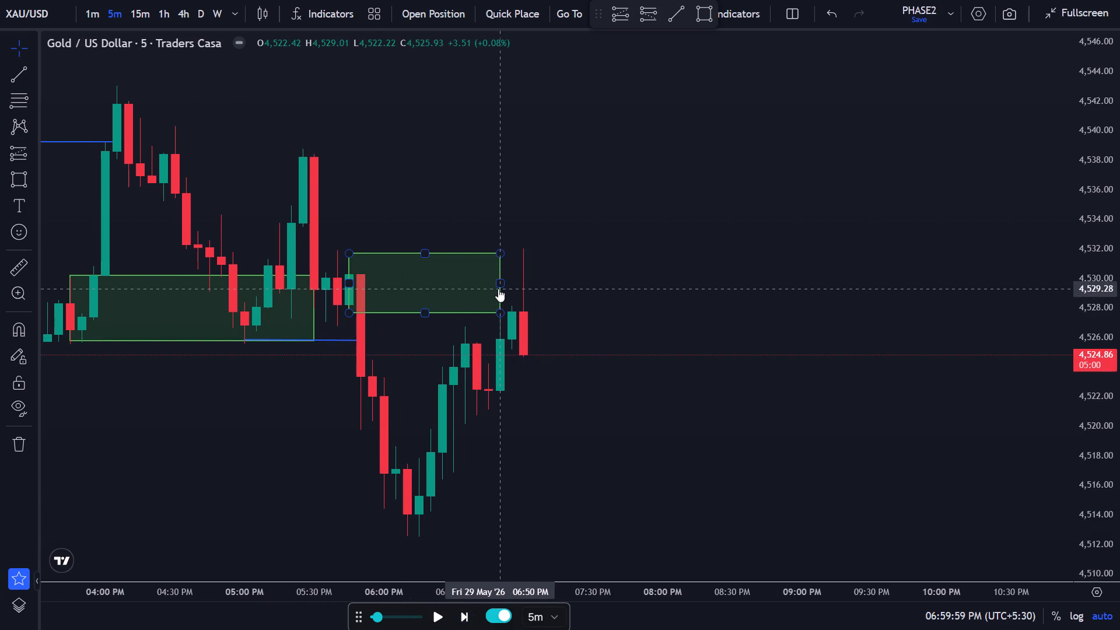
Extend the 05:45 PM rectangle zone's end to about 07:50 PM.
drag(499, 286, 640, 285)
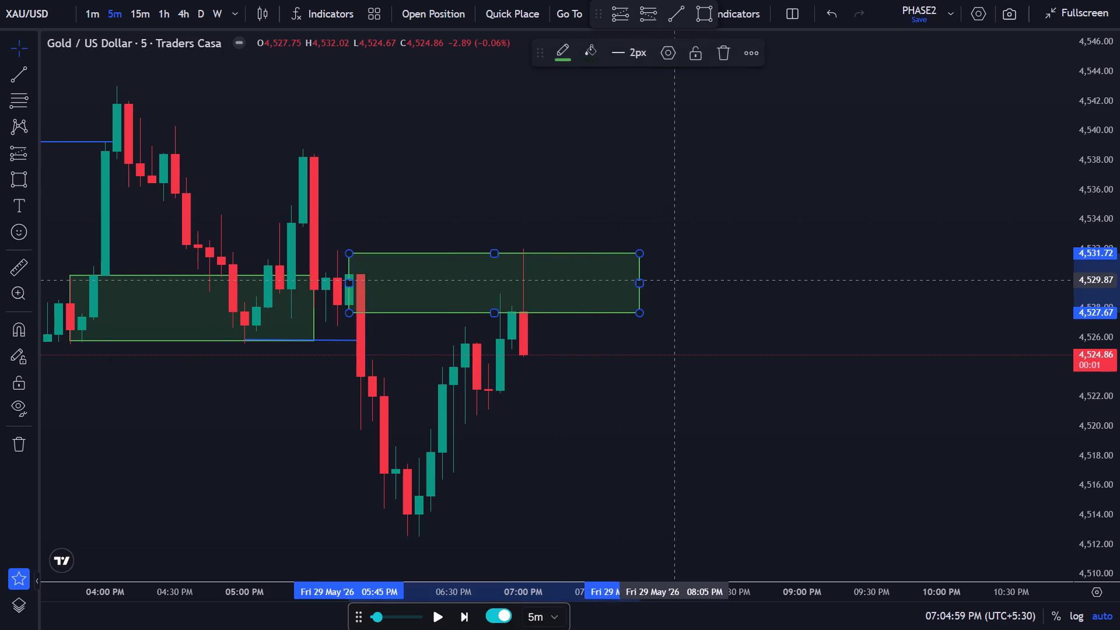
click(686, 282)
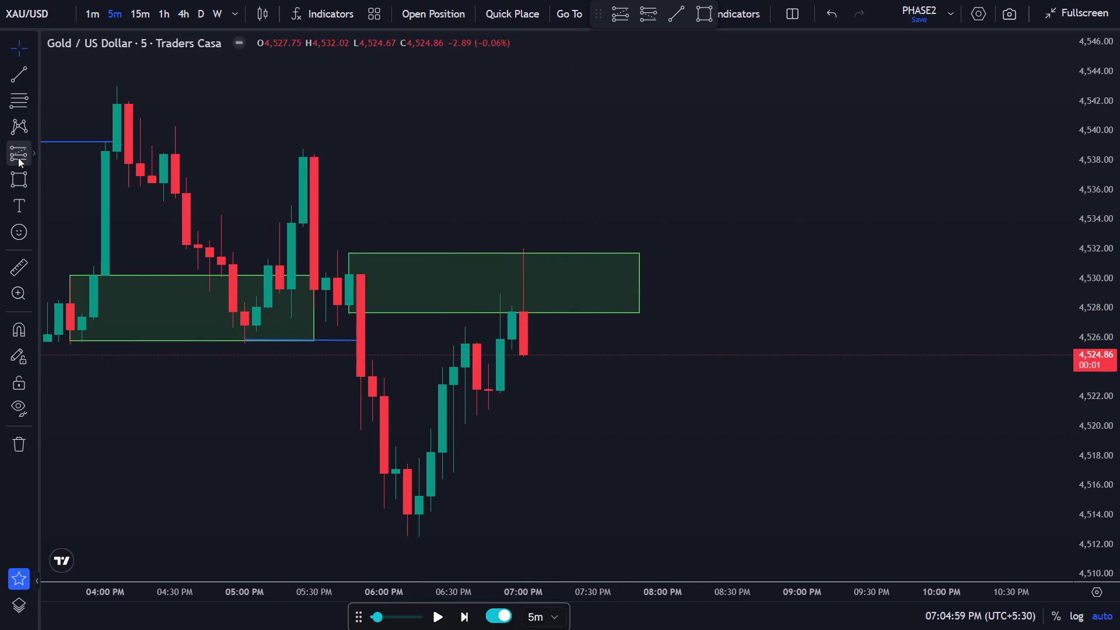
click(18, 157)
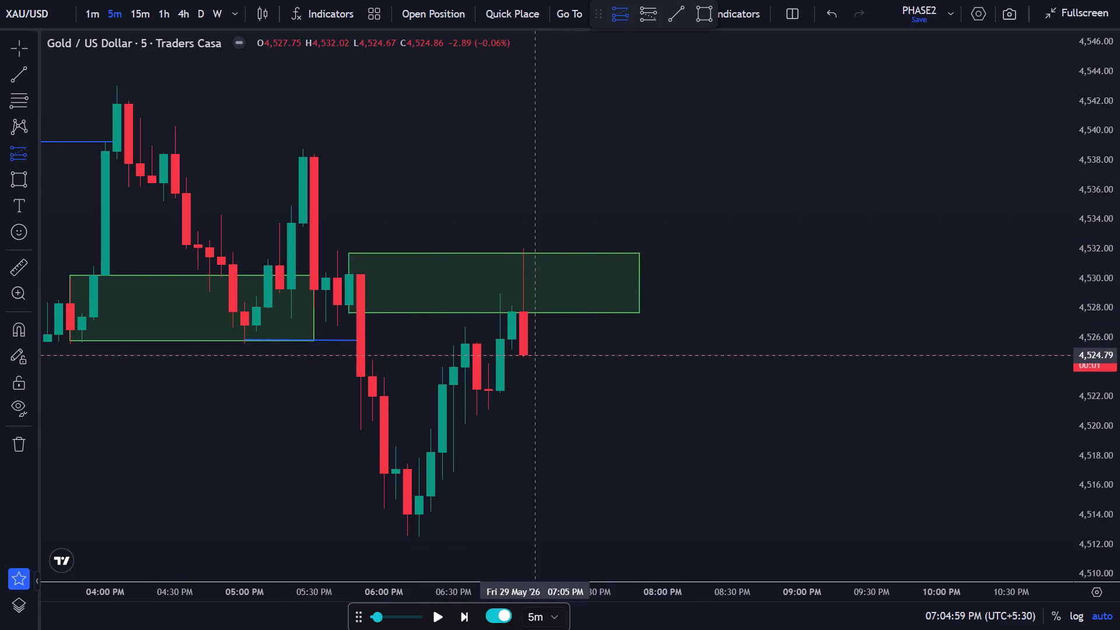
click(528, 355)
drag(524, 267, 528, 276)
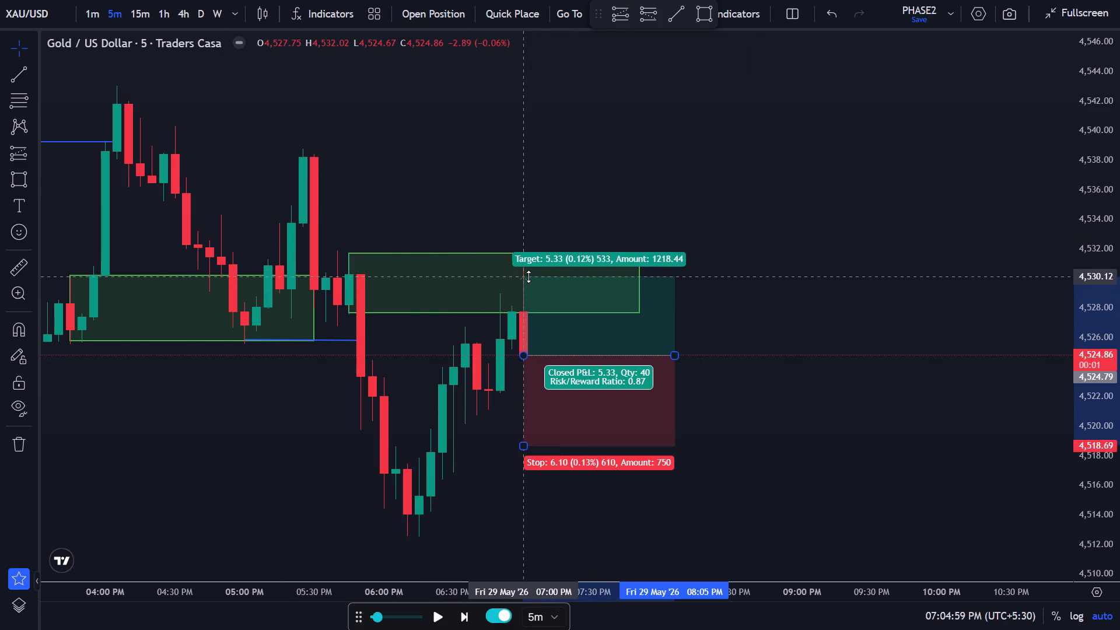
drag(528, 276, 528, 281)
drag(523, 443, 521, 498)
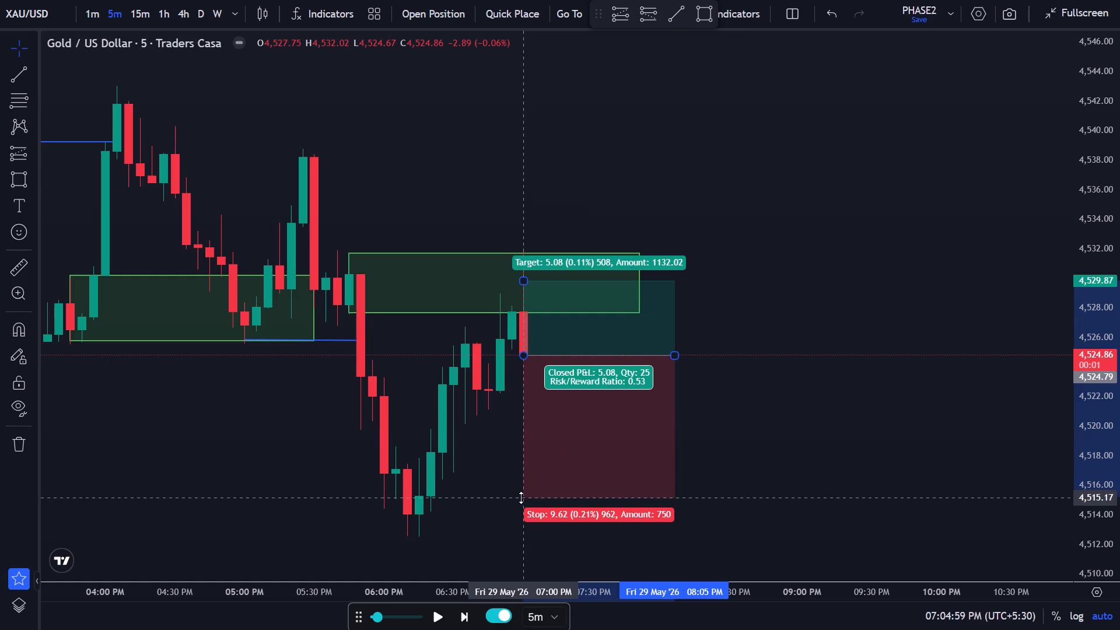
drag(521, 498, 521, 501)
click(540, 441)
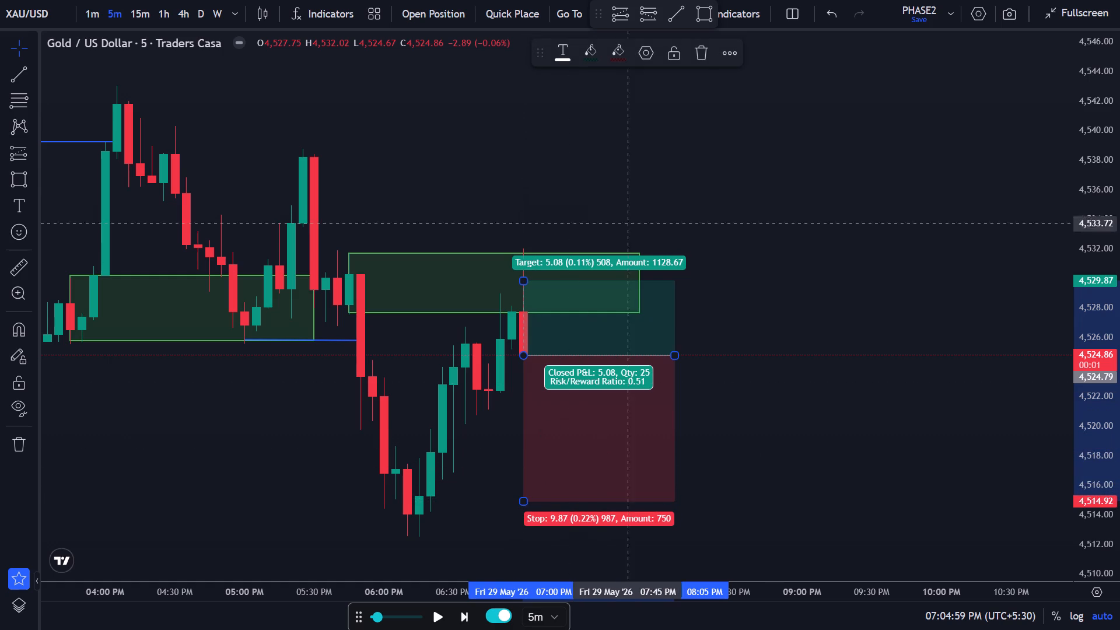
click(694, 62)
Place a short position at the 07:00 PM candle with entry 4,524.94, stop 4,529.87 and target 4,515.66.
click(653, 21)
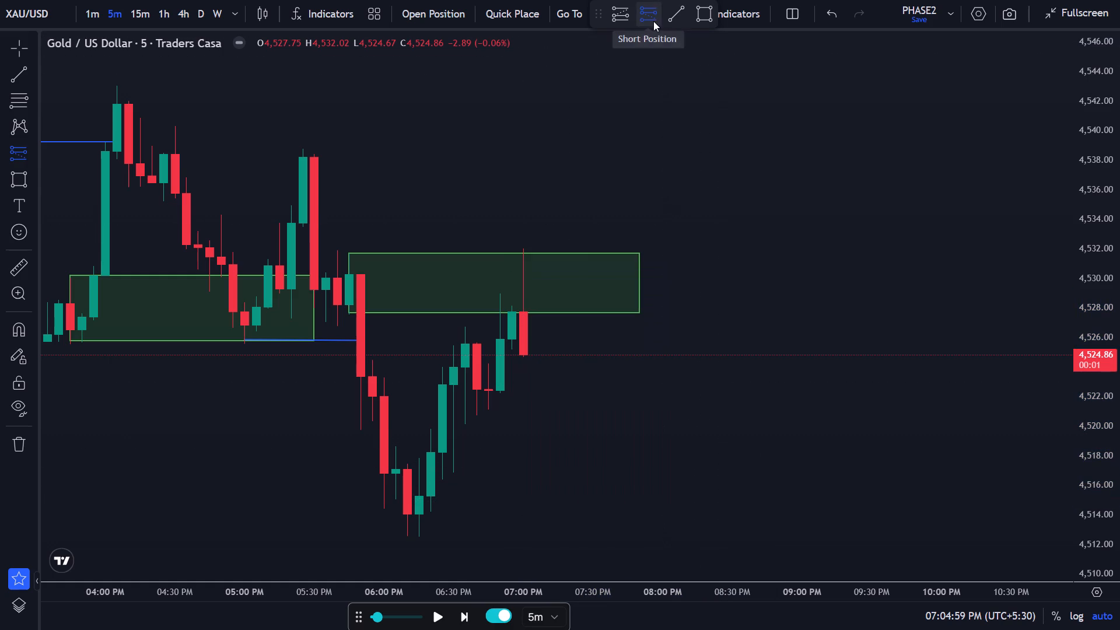
click(528, 353)
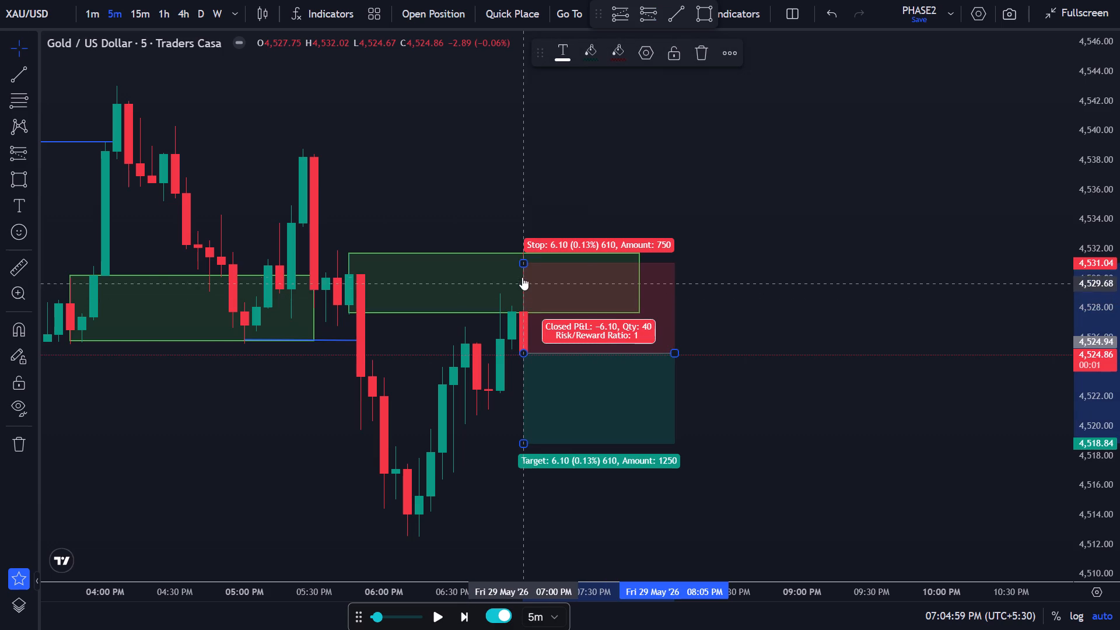
drag(522, 263, 526, 278)
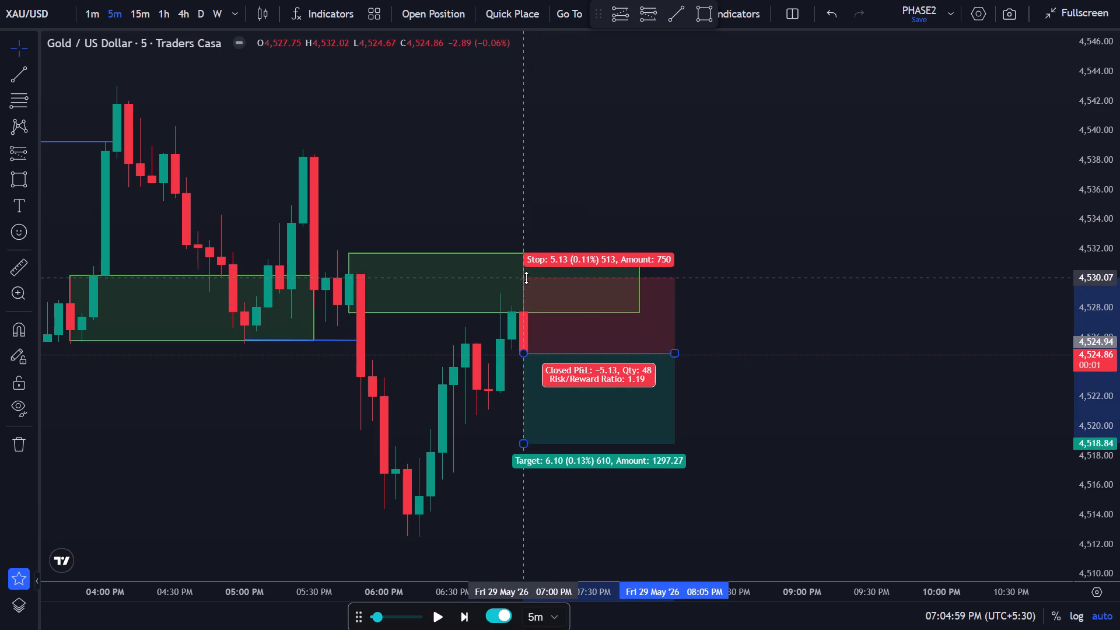
drag(526, 278, 528, 281)
drag(520, 442, 524, 450)
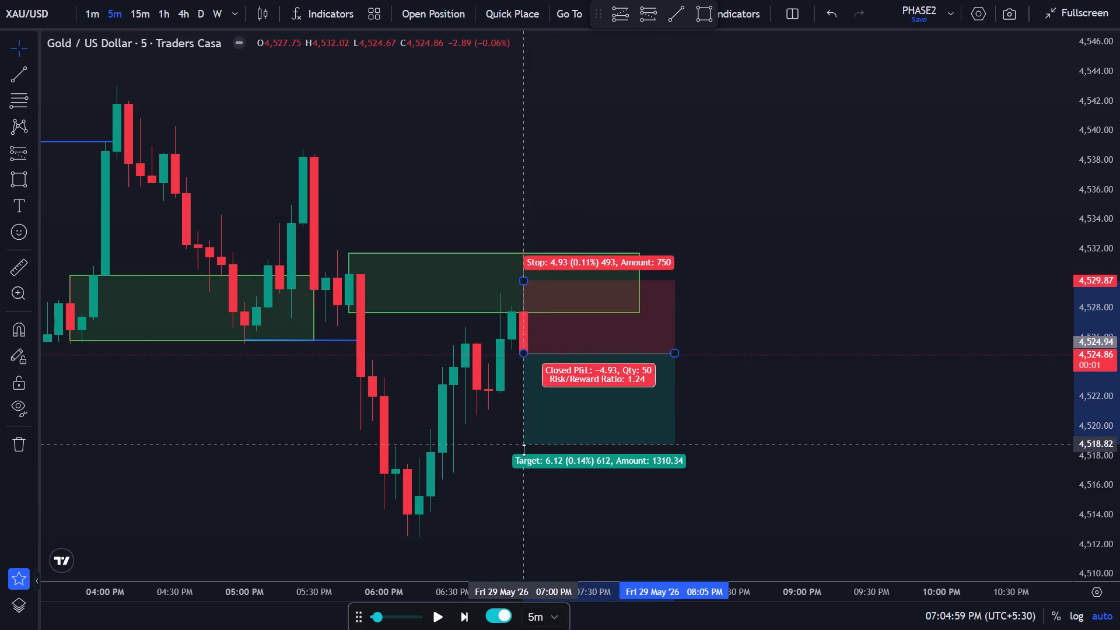
drag(524, 450, 527, 489)
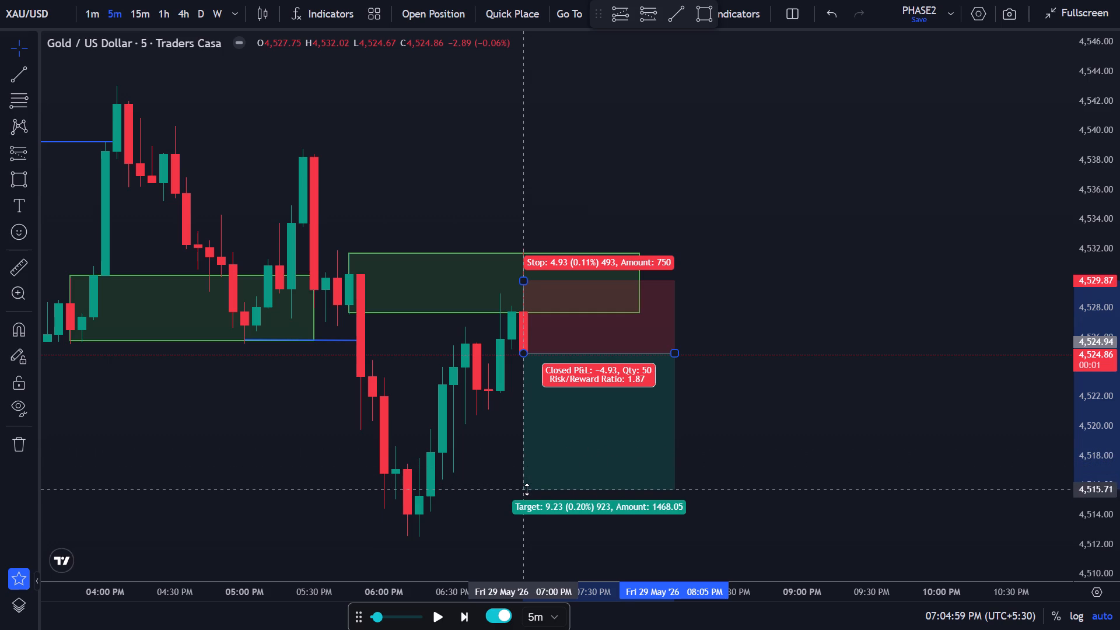
drag(527, 489, 527, 490)
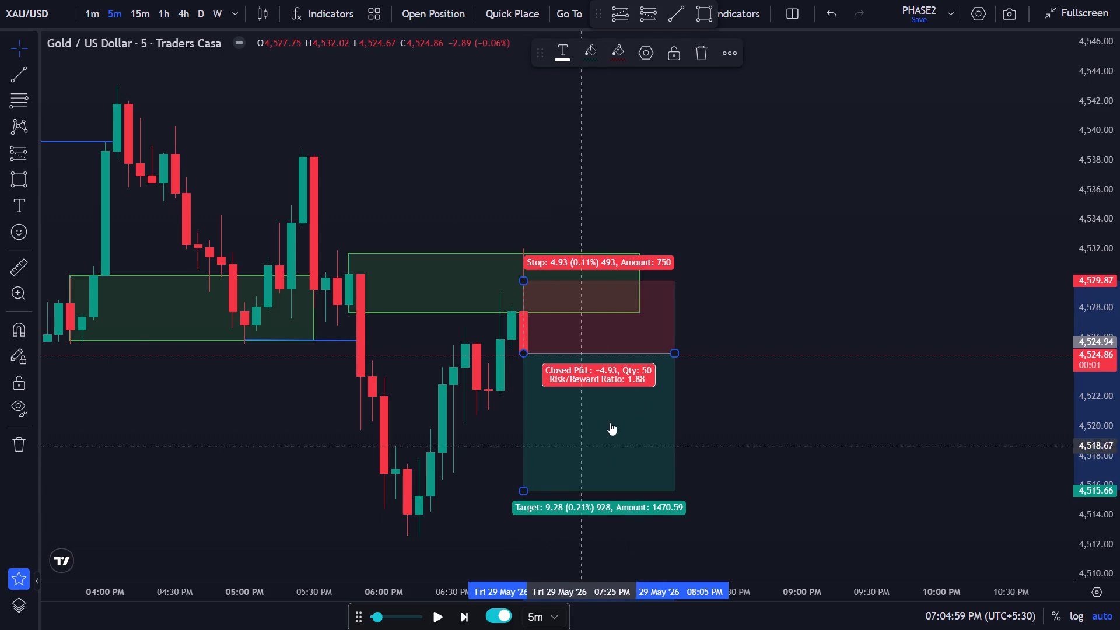
click(701, 338)
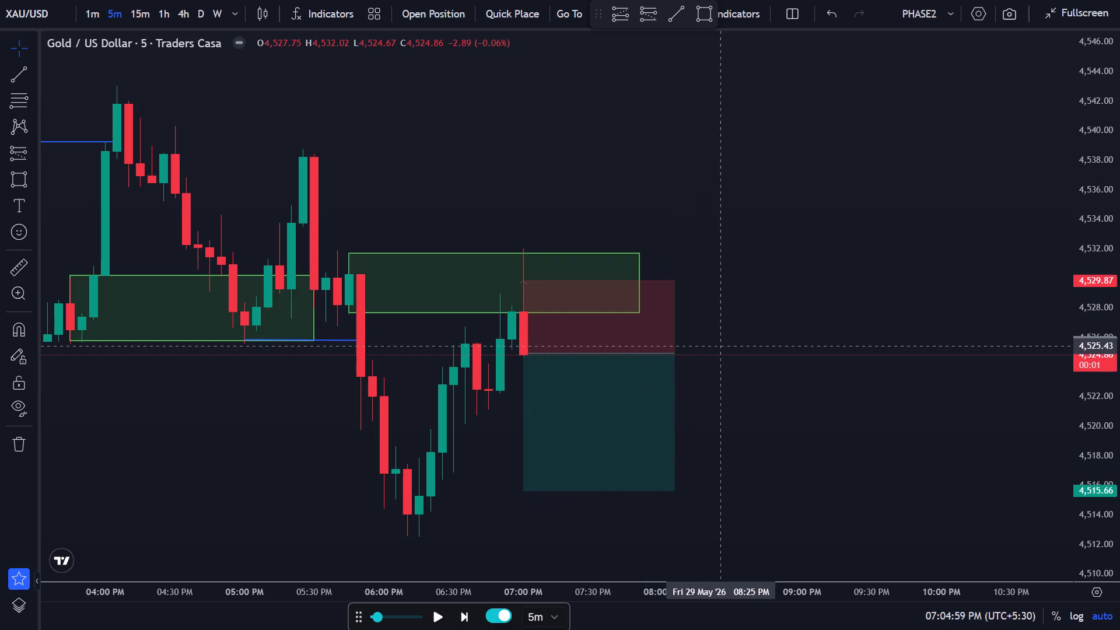
Advance the 5-minute replay candle by candle to 07:29:59 PM to test the short trade.
click(460, 611)
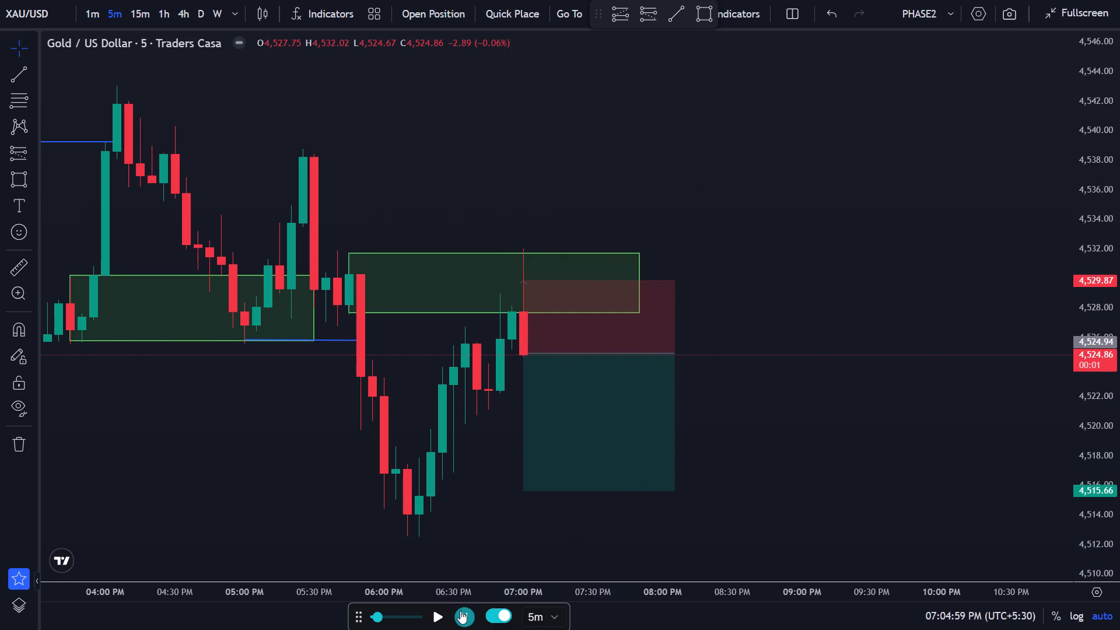
click(460, 611)
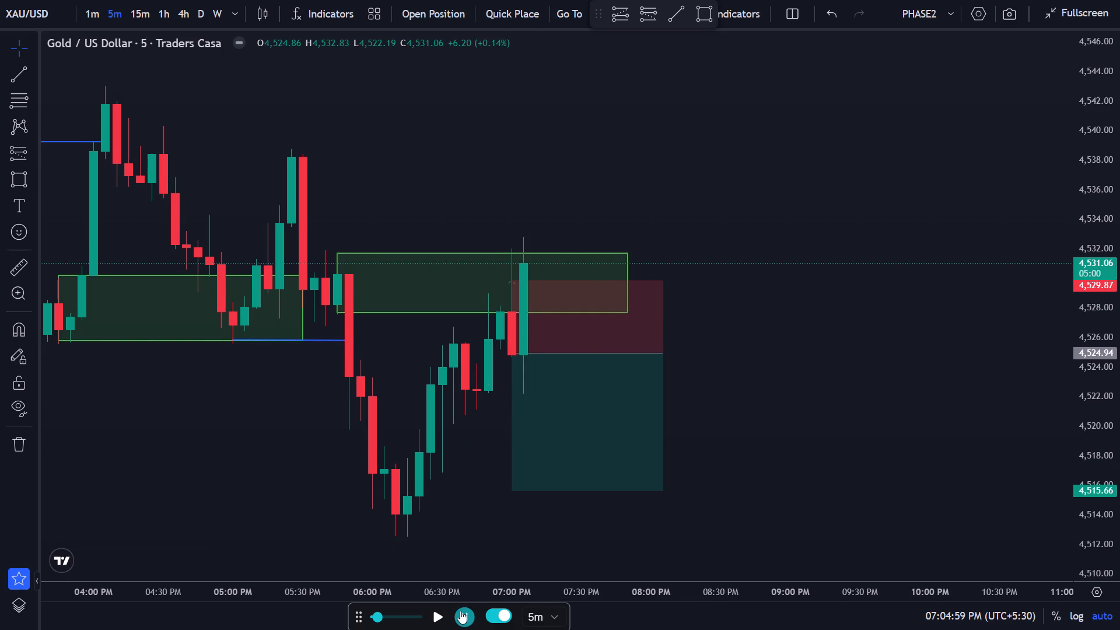
click(460, 611)
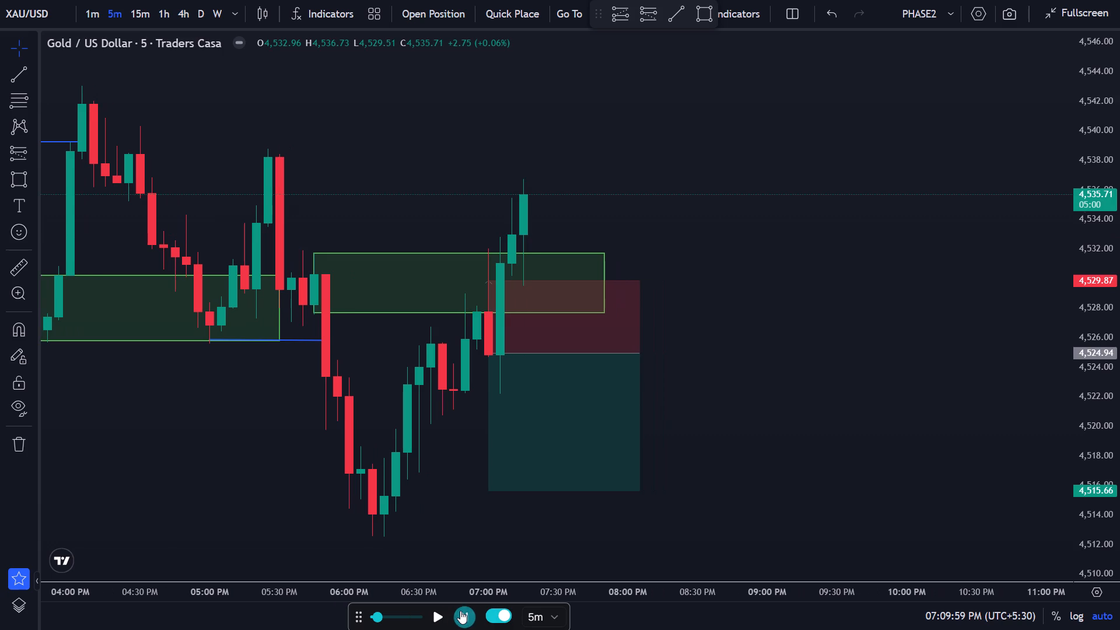
click(460, 611)
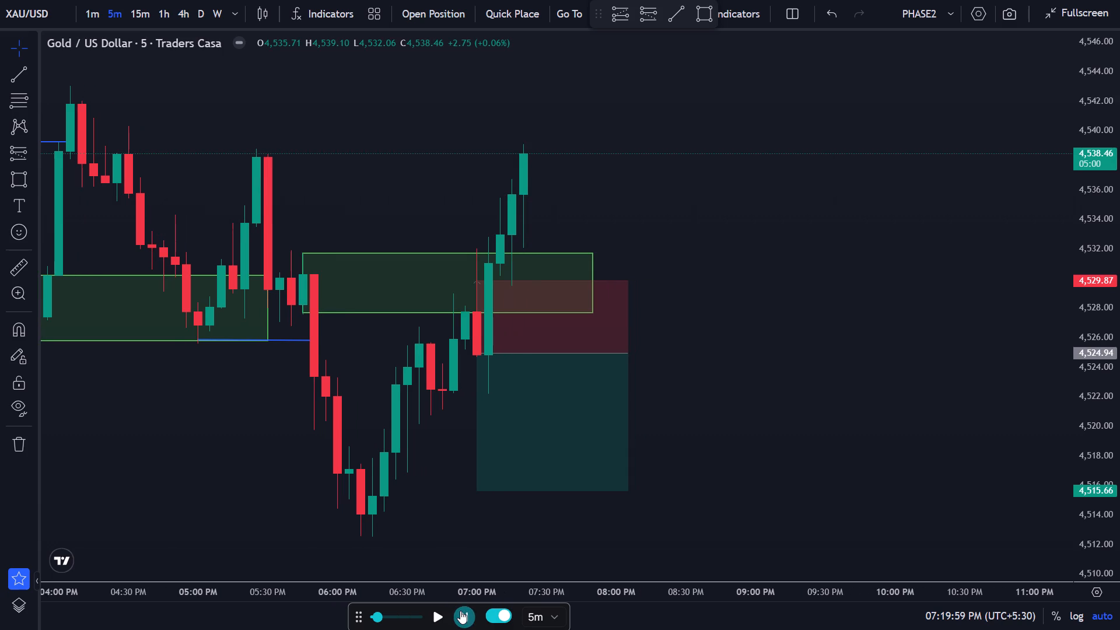
click(460, 611)
Move the whole short position to the 07:25 PM candle with entry 4,536.44, stop 4,541.37 and target 4,527.16.
click(548, 338)
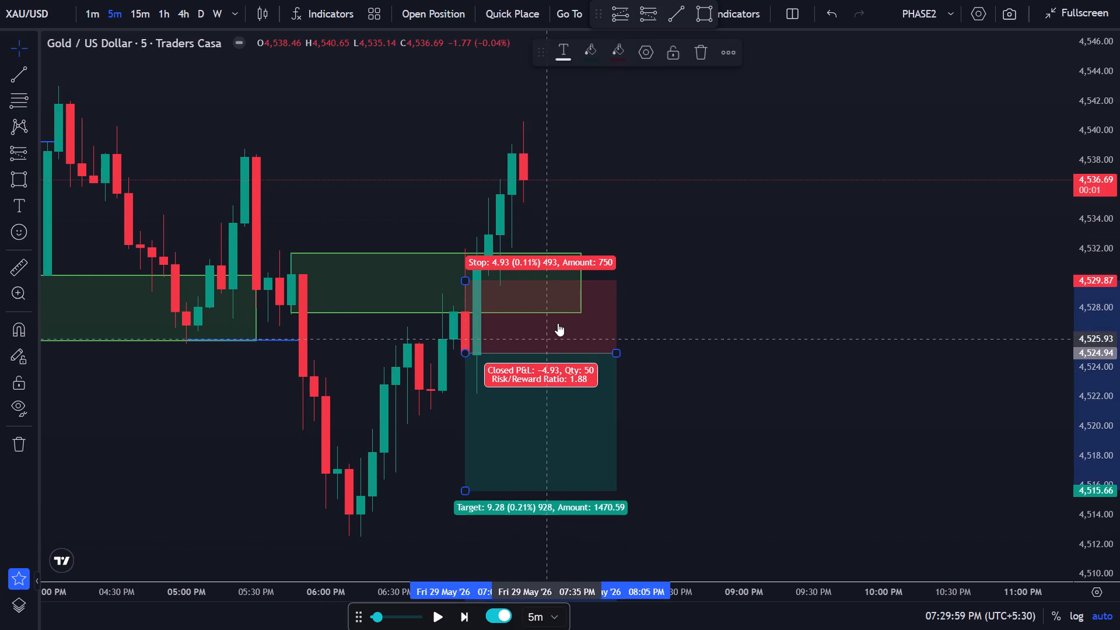
drag(558, 354, 601, 234)
drag(608, 218, 612, 197)
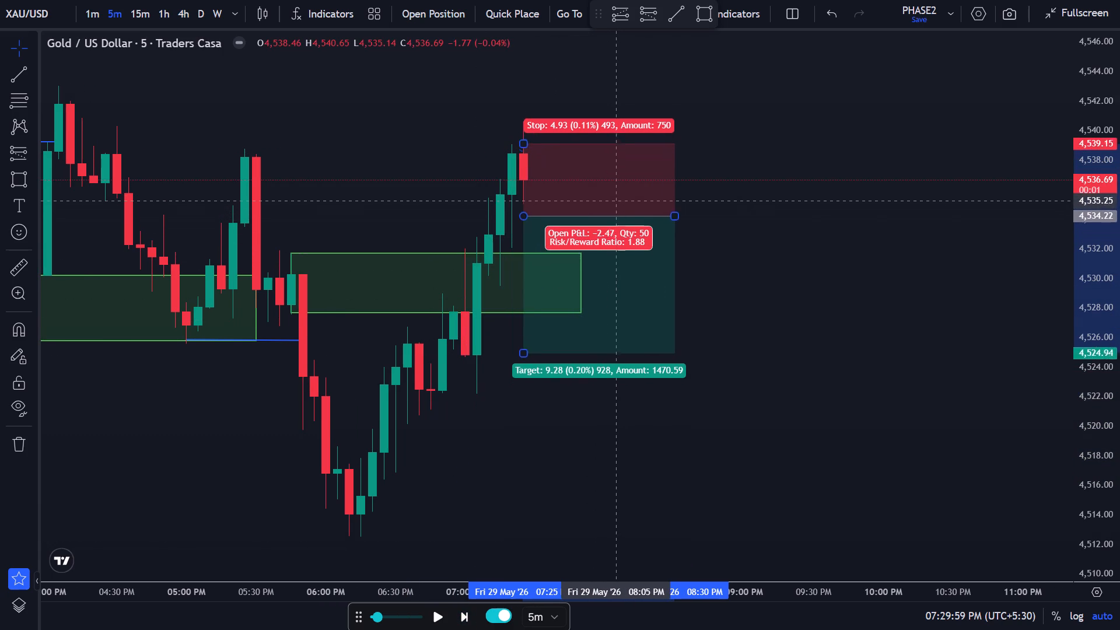
drag(612, 197, 610, 169)
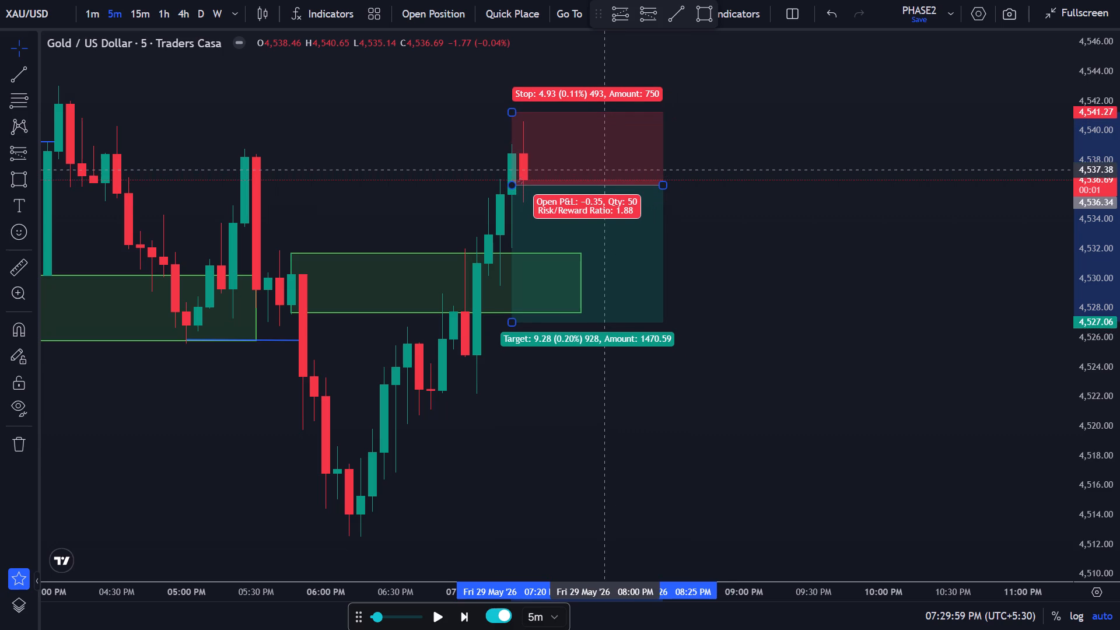
drag(610, 169, 614, 168)
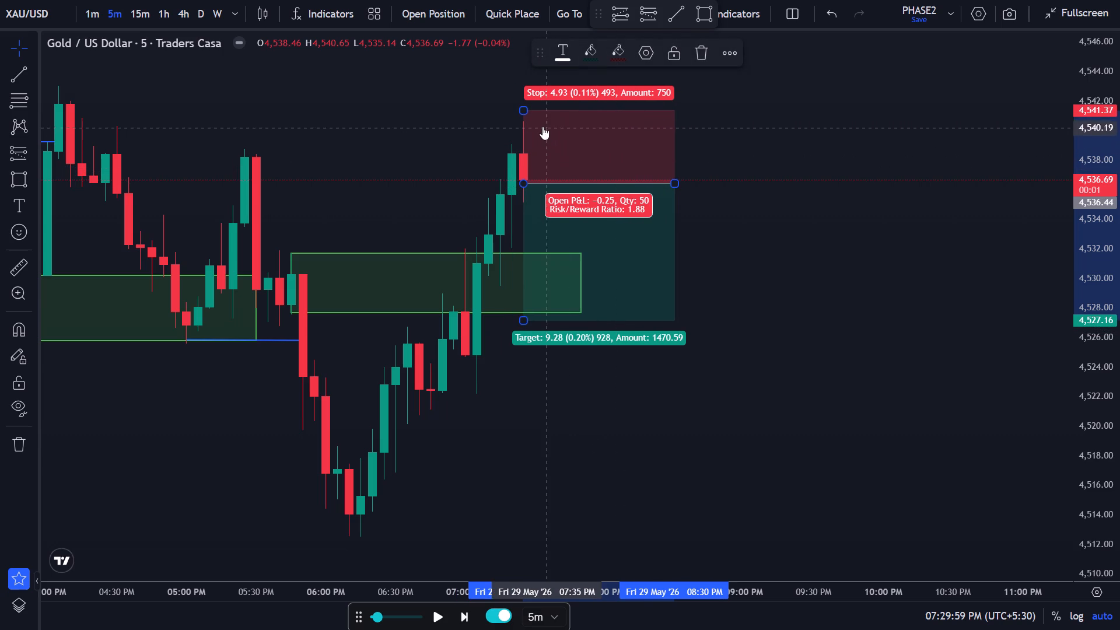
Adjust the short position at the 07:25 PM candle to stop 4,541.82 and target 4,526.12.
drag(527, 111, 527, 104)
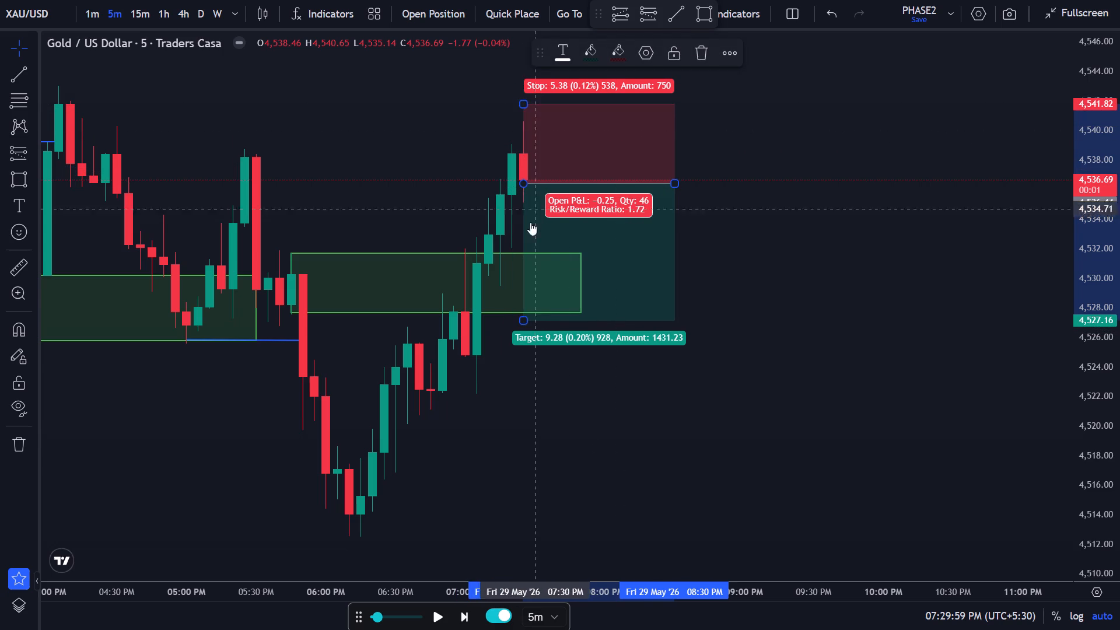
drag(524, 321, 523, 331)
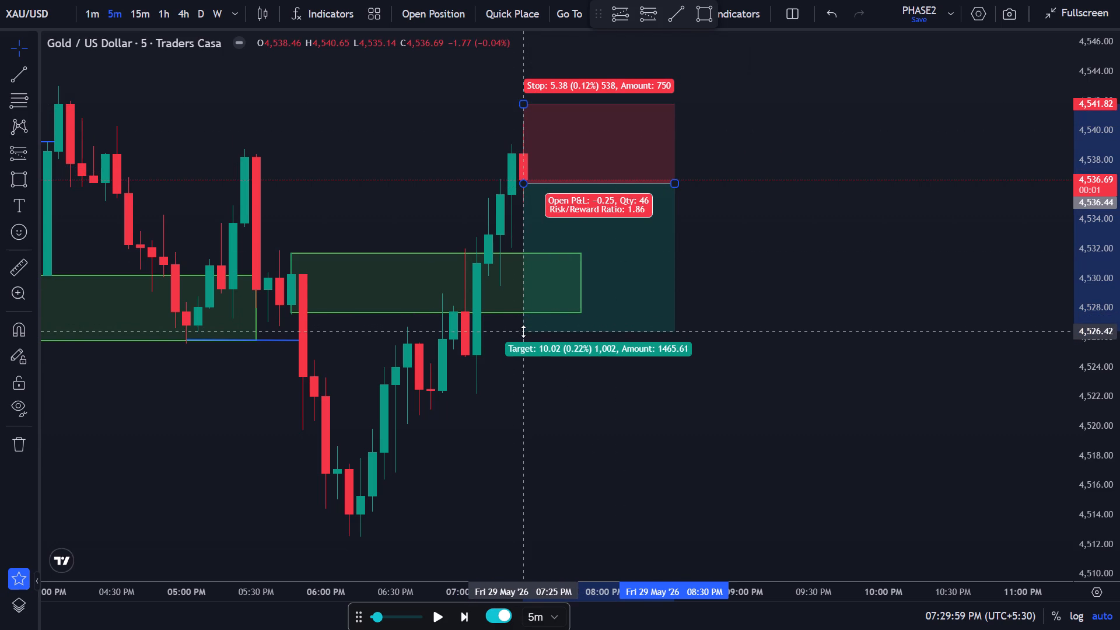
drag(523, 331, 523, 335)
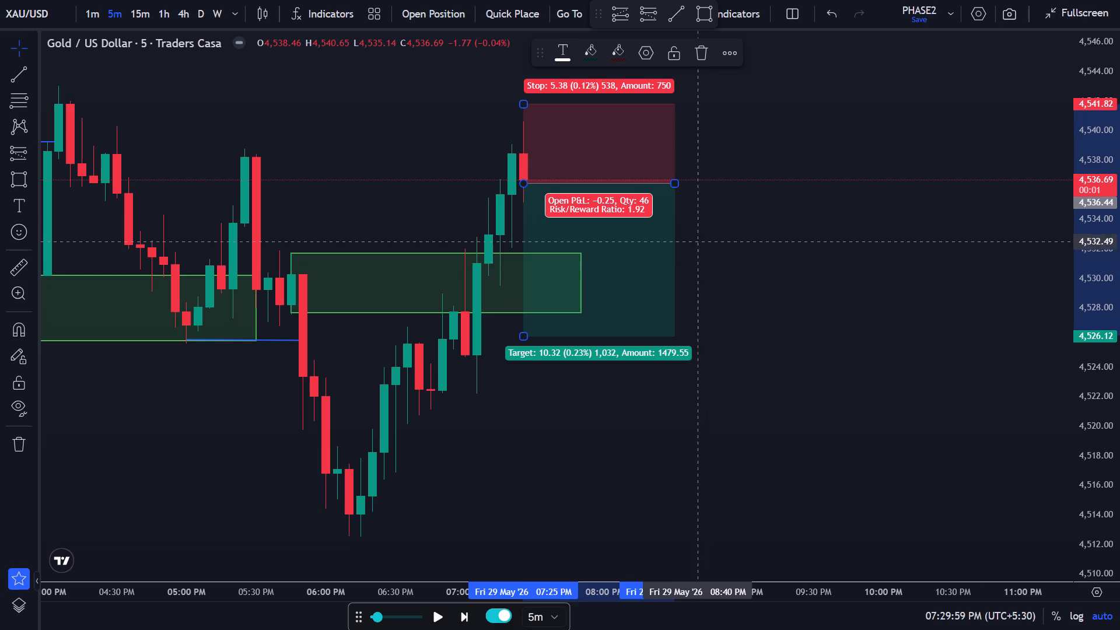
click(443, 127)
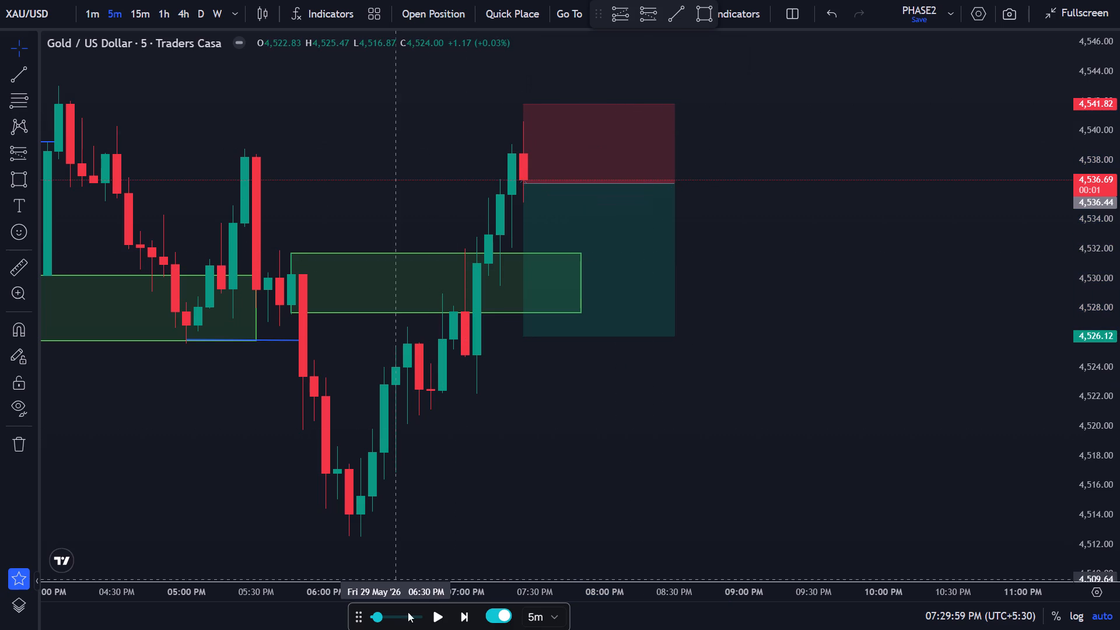
Advance the 5-minute replay by one candle to 07:34:59 PM to test the short trade.
click(465, 615)
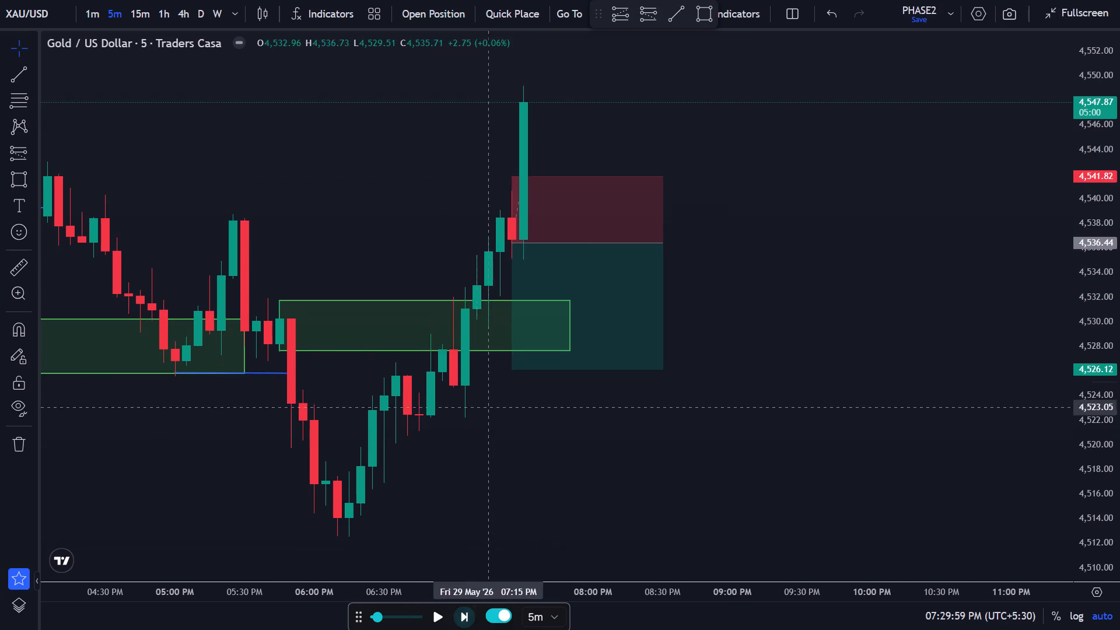
Delete the short position from the 07:25 PM candle.
click(610, 295)
click(689, 59)
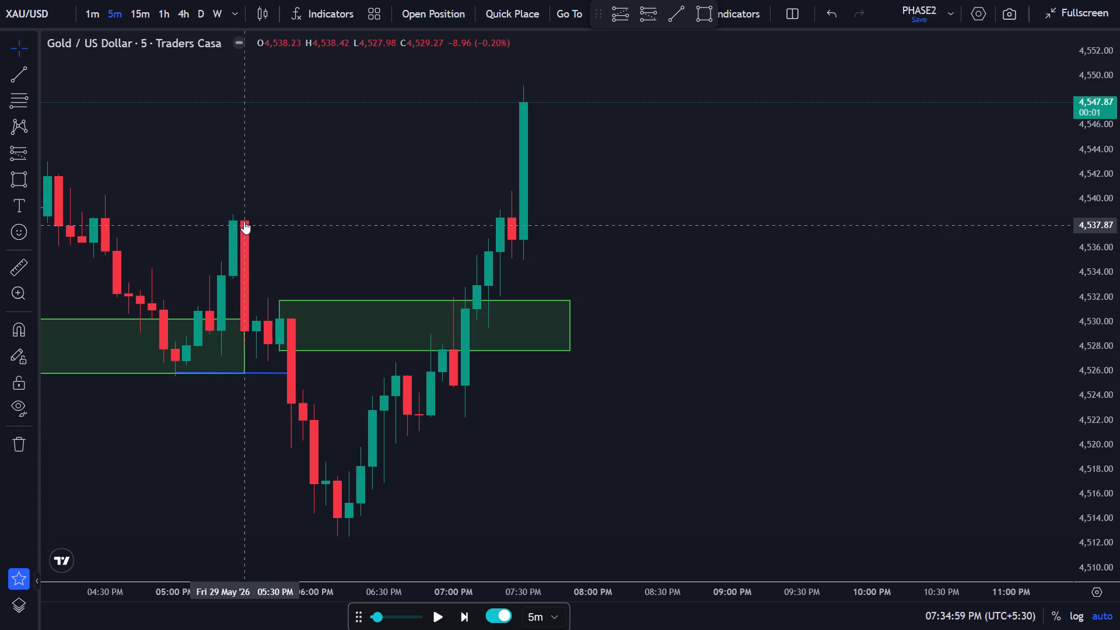
Draw a near-horizontal trend line from the 05:50 PM candle at 4,530.28 to about 07:05 PM at the same level.
click(12, 75)
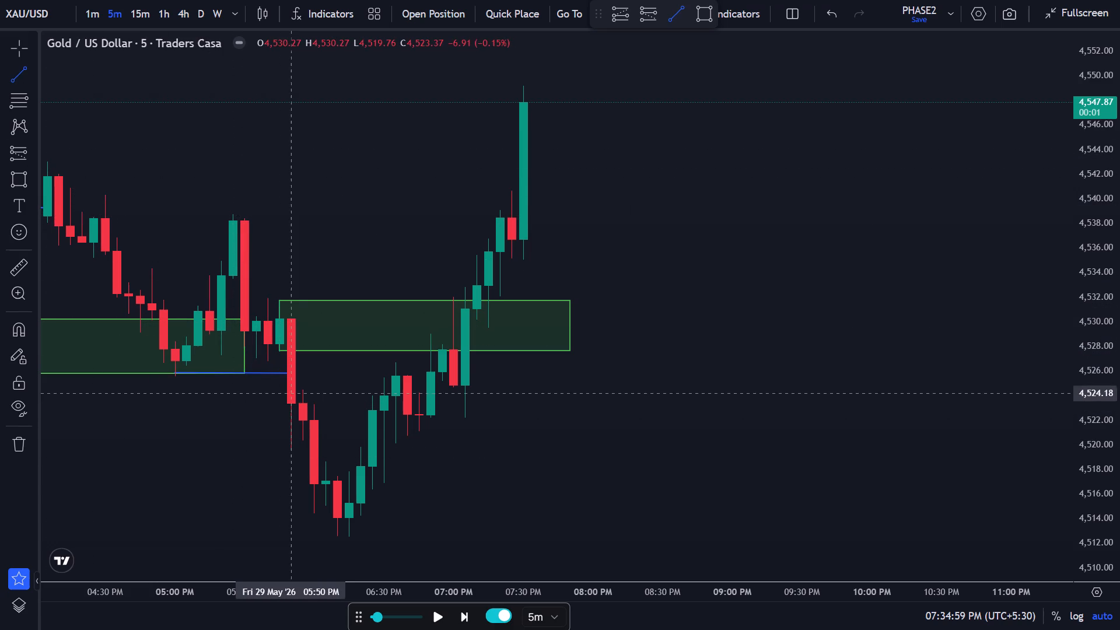
click(293, 318)
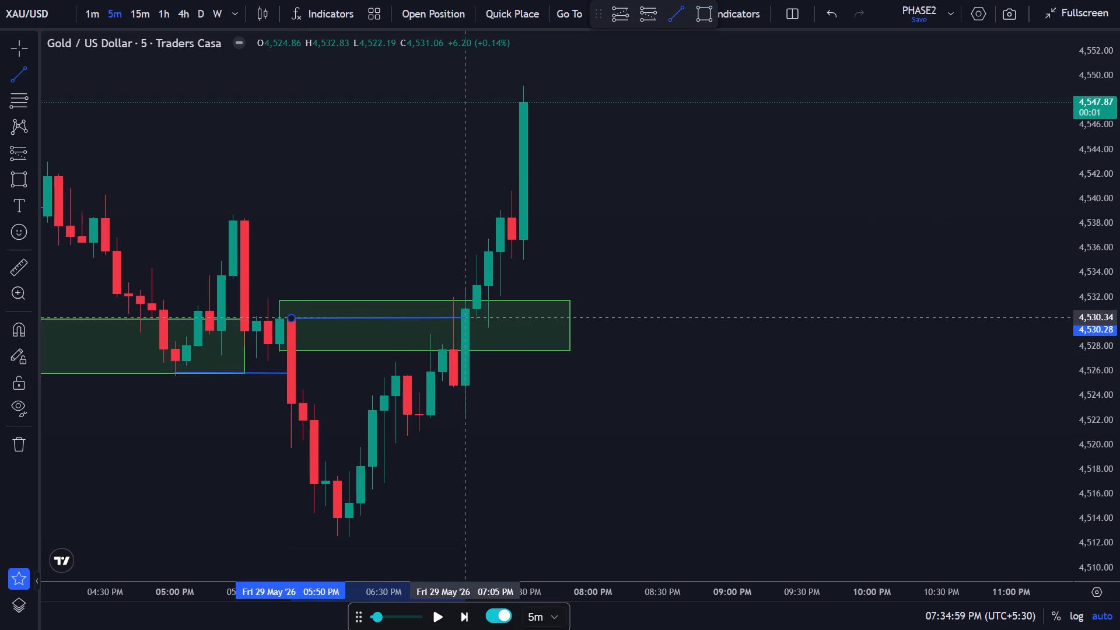
click(462, 317)
click(586, 269)
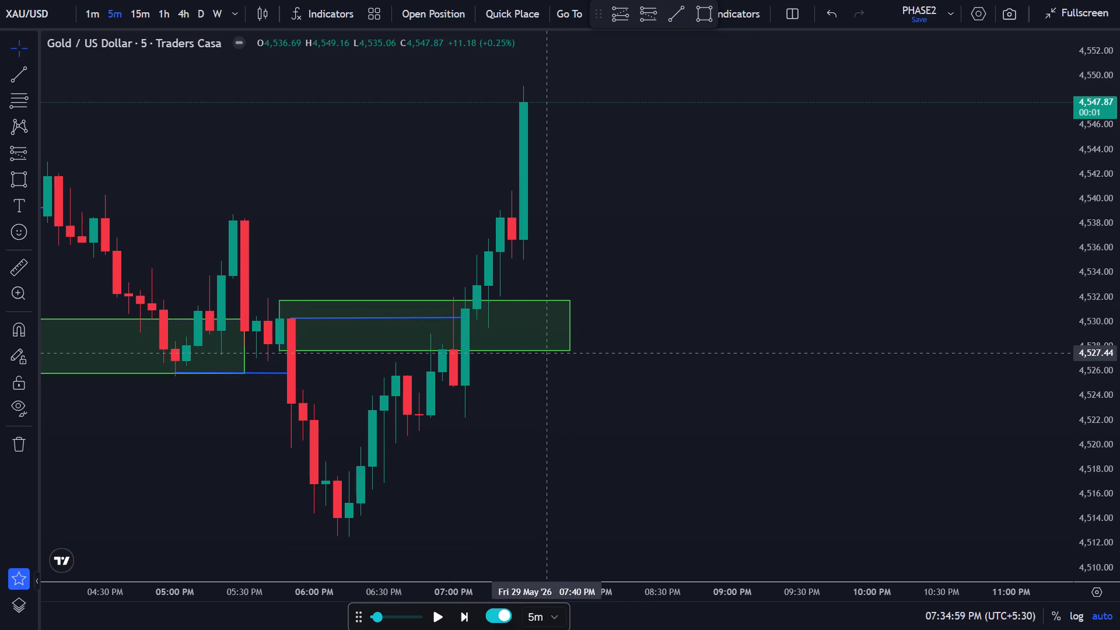
Delete the rectangle zone that starts at 05:45 PM.
click(547, 353)
click(555, 352)
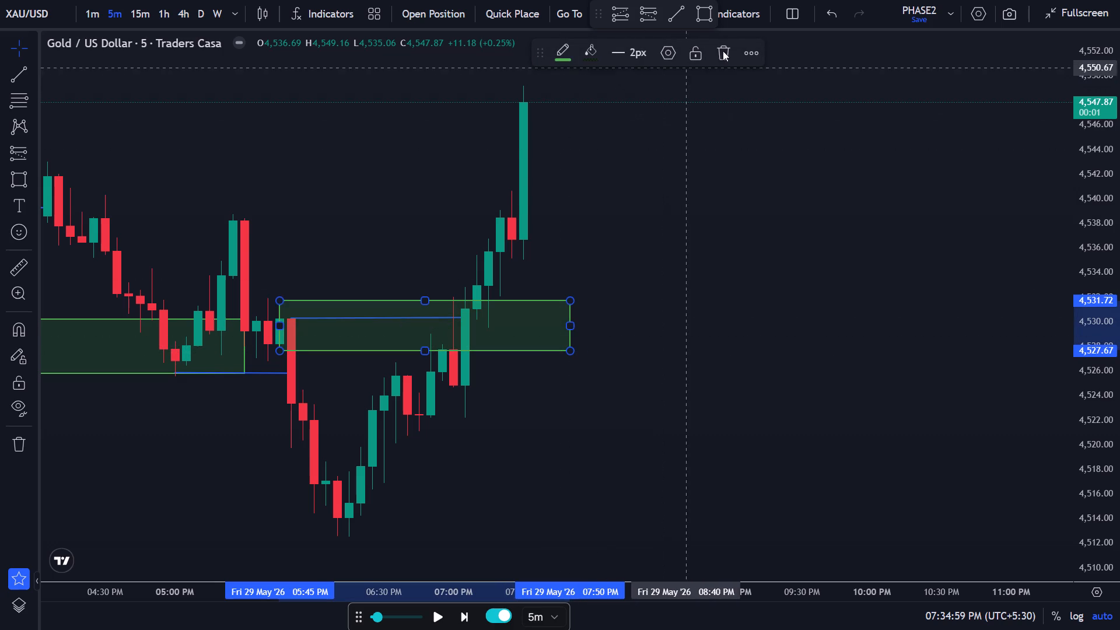
click(726, 60)
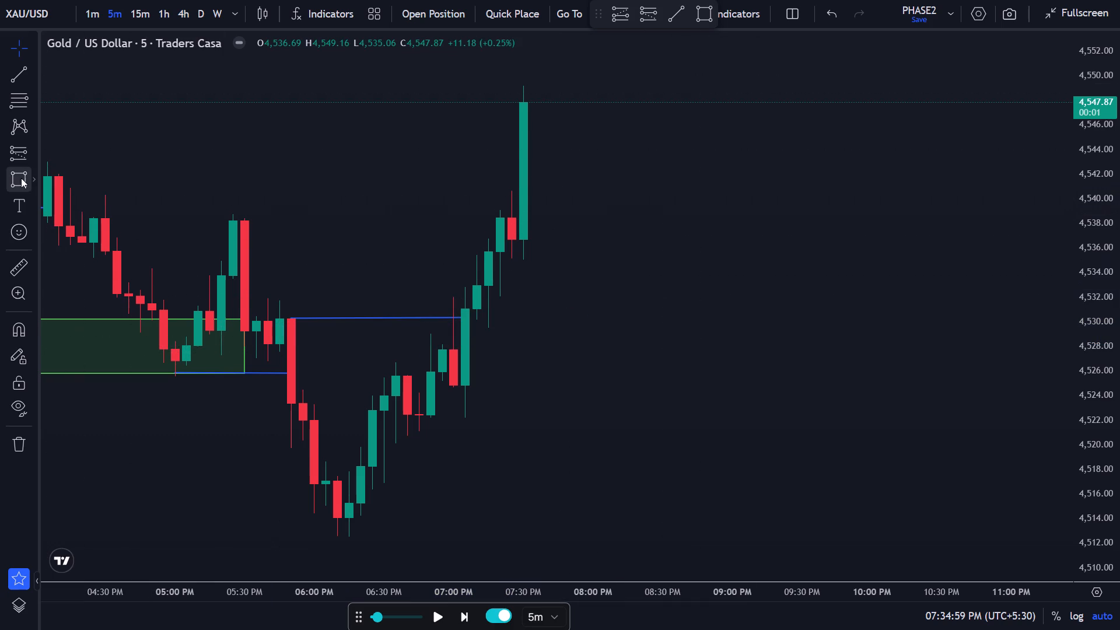
Draw a rectangle zone from the 07:00 PM candle between about 4,531.88 and 4,524.83, extending it to about 08:30 PM.
click(21, 178)
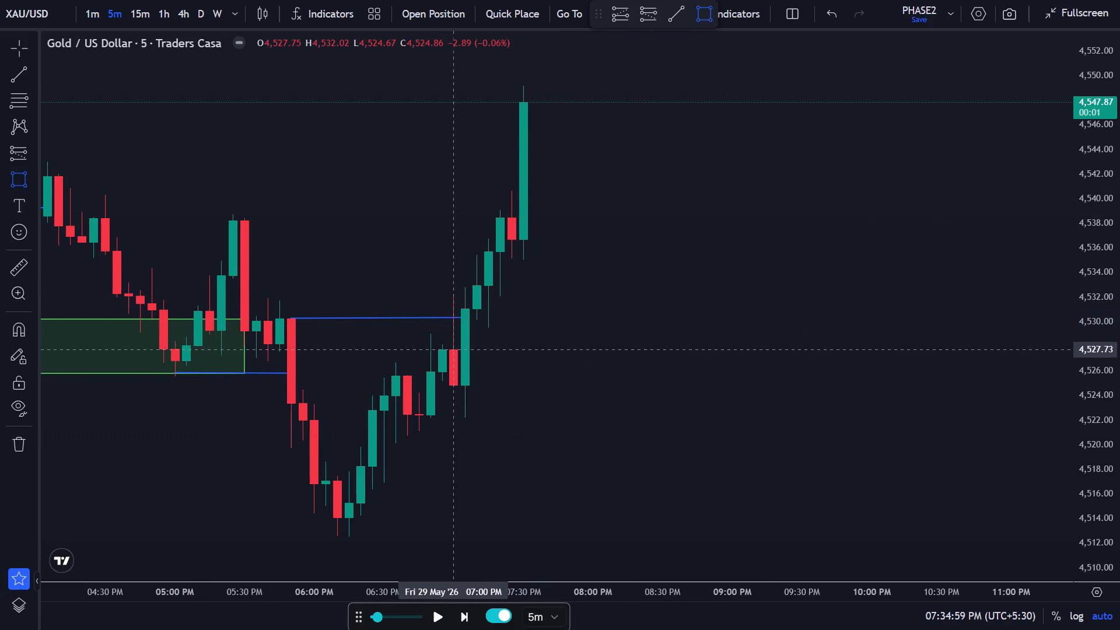
click(455, 299)
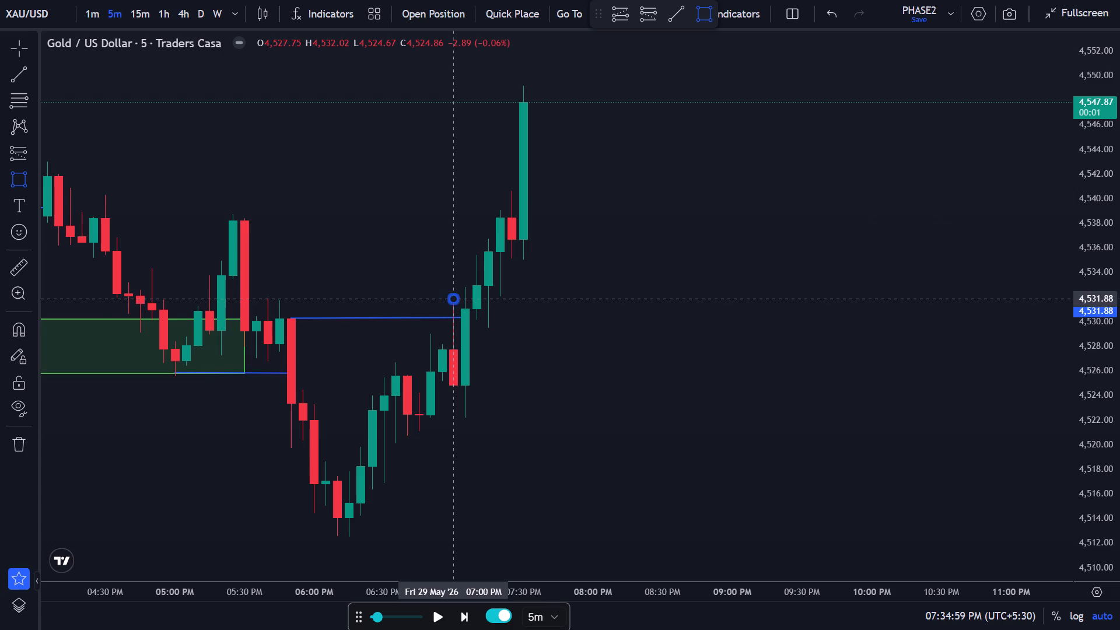
click(576, 385)
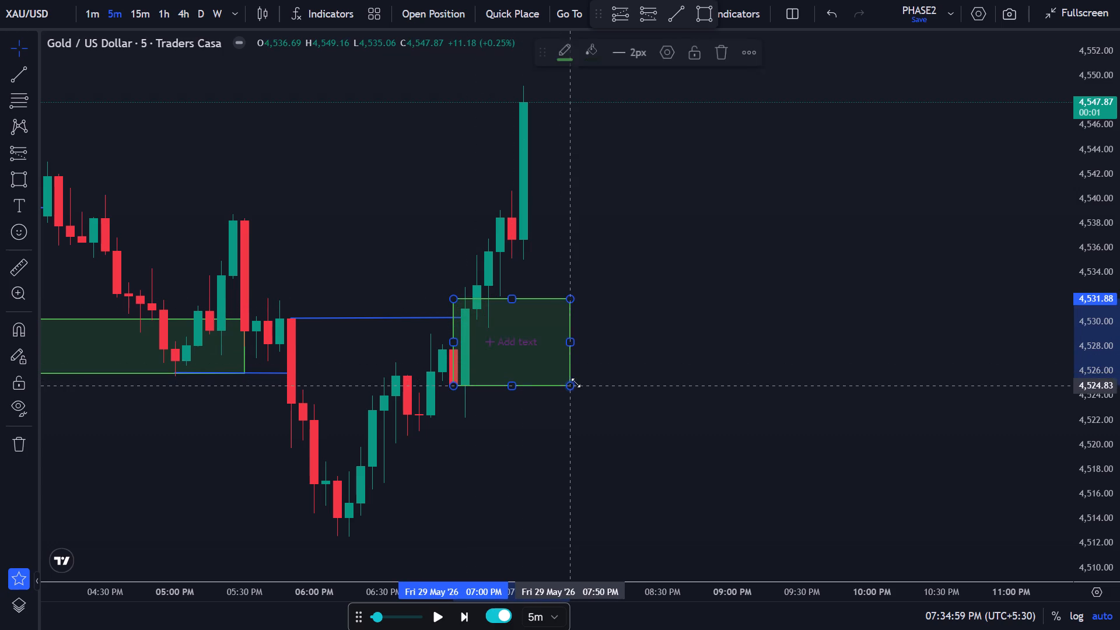
drag(571, 346, 612, 347)
click(645, 330)
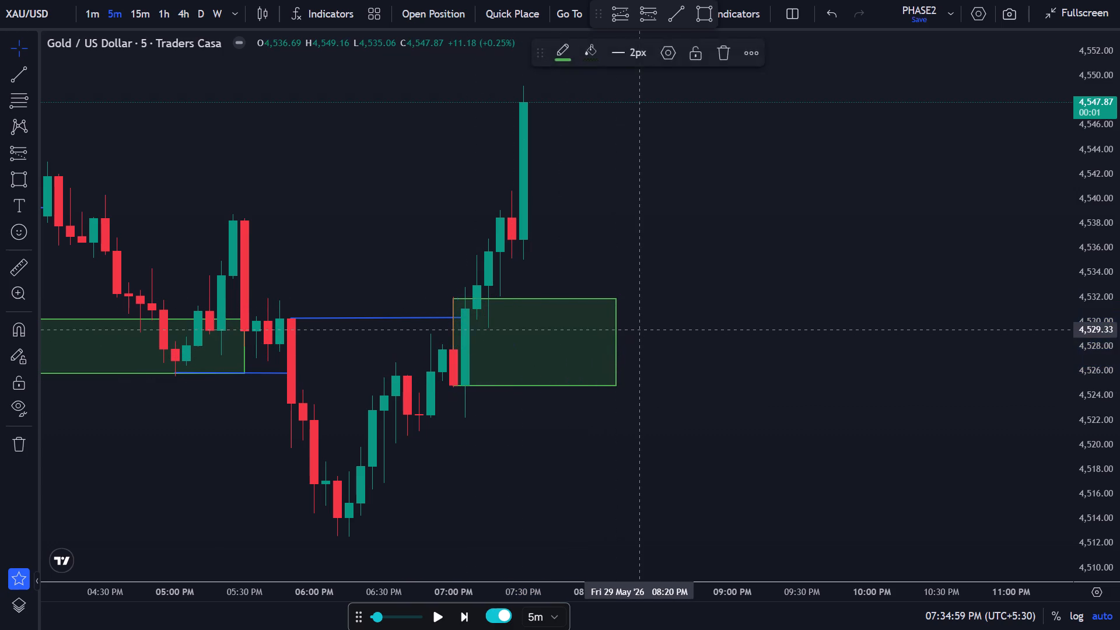
drag(617, 343, 664, 342)
click(720, 330)
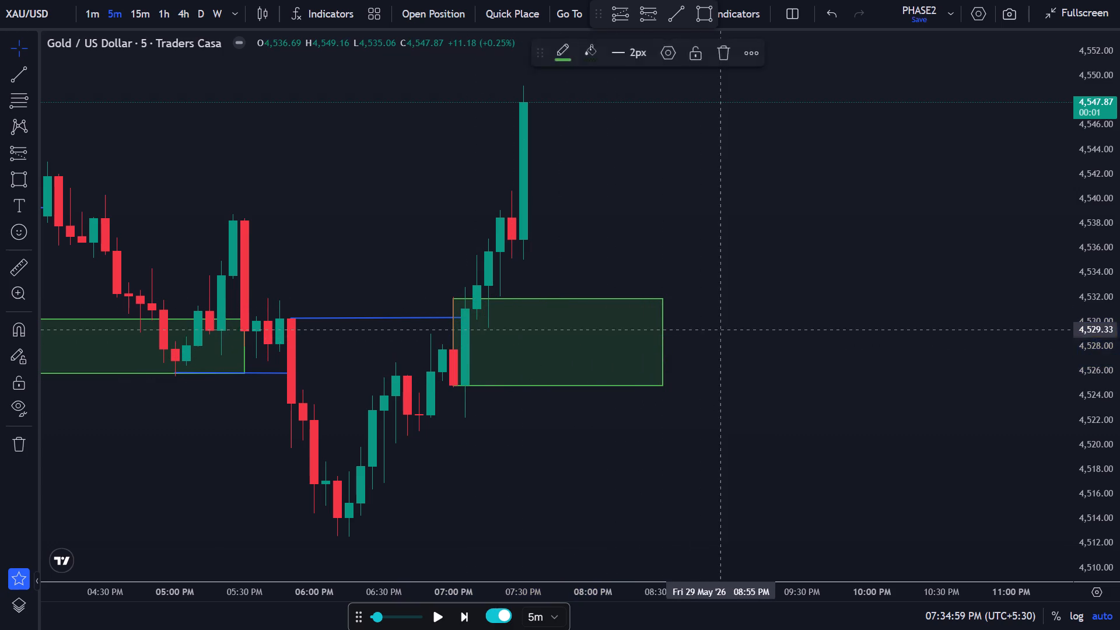
Advance the 5-minute replay candle by candle to 08:04:59 PM to watch price around the new zone.
click(461, 614)
triple_click(461, 614)
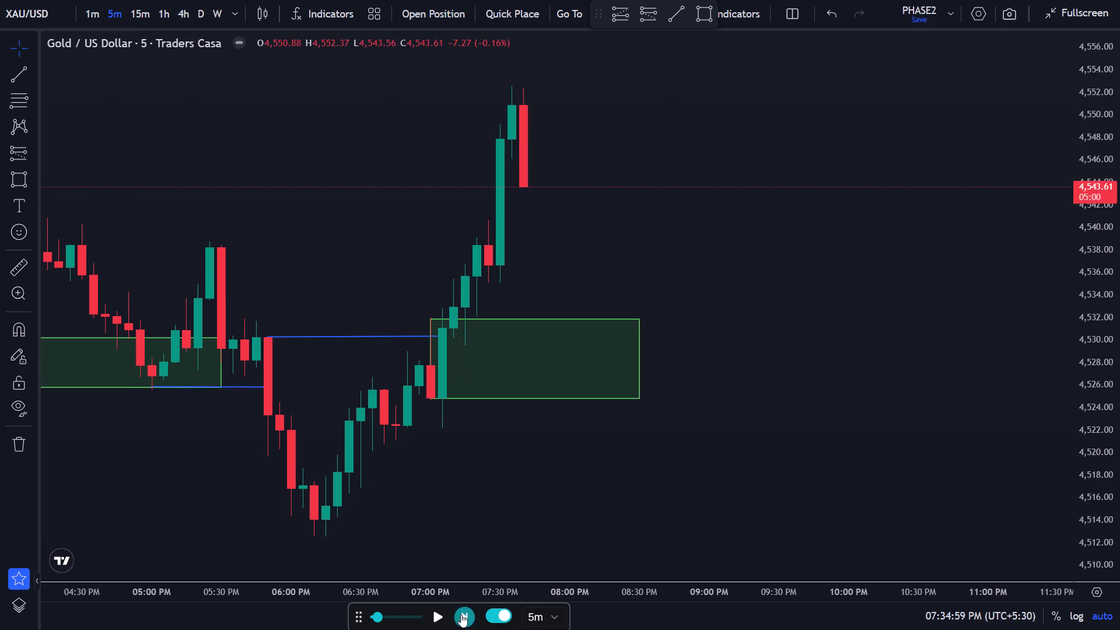
click(461, 614)
click(461, 614)
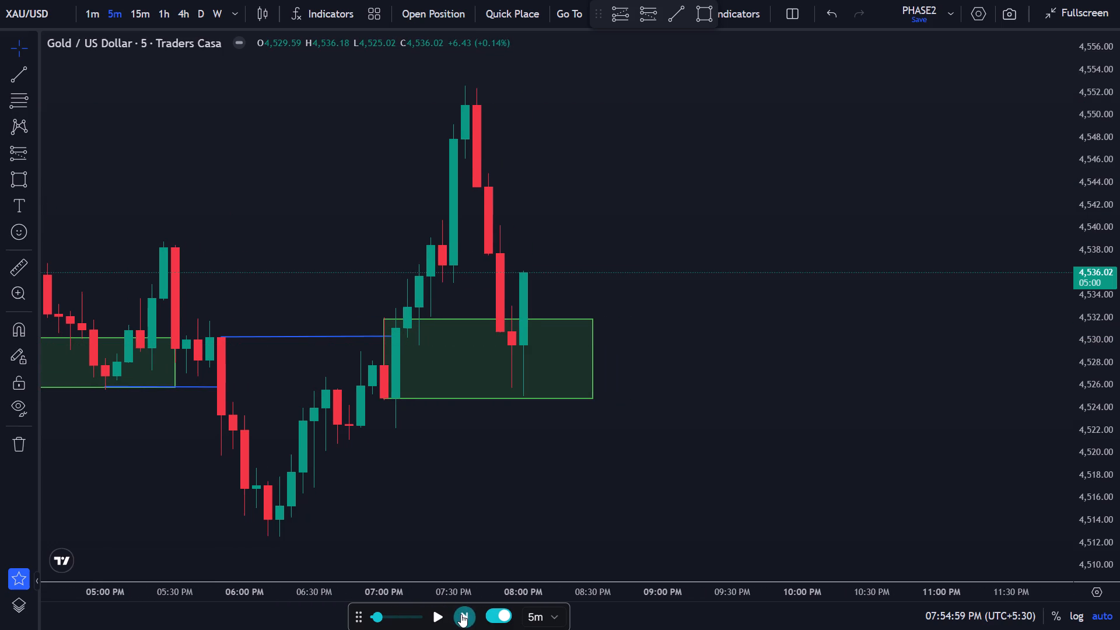
Place a long position at the 08:00 PM candle with entry 4,536.08, stop 4,529.28 and target 4,548.00.
scroll(574, 415, up, 3)
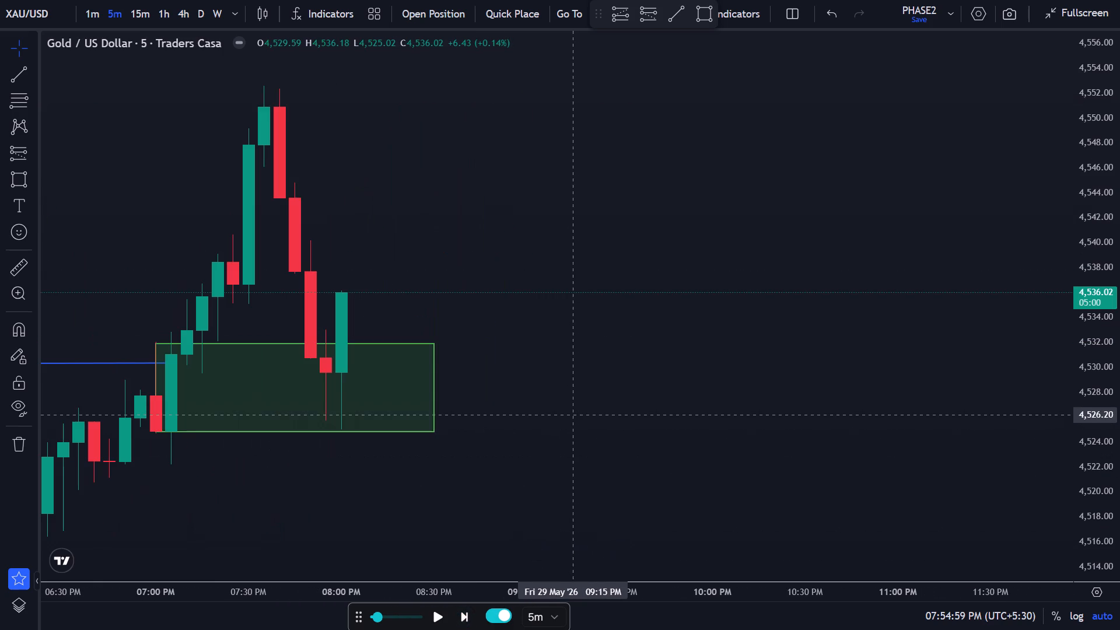
scroll(516, 406, down, 1)
scroll(212, 314, down, 2)
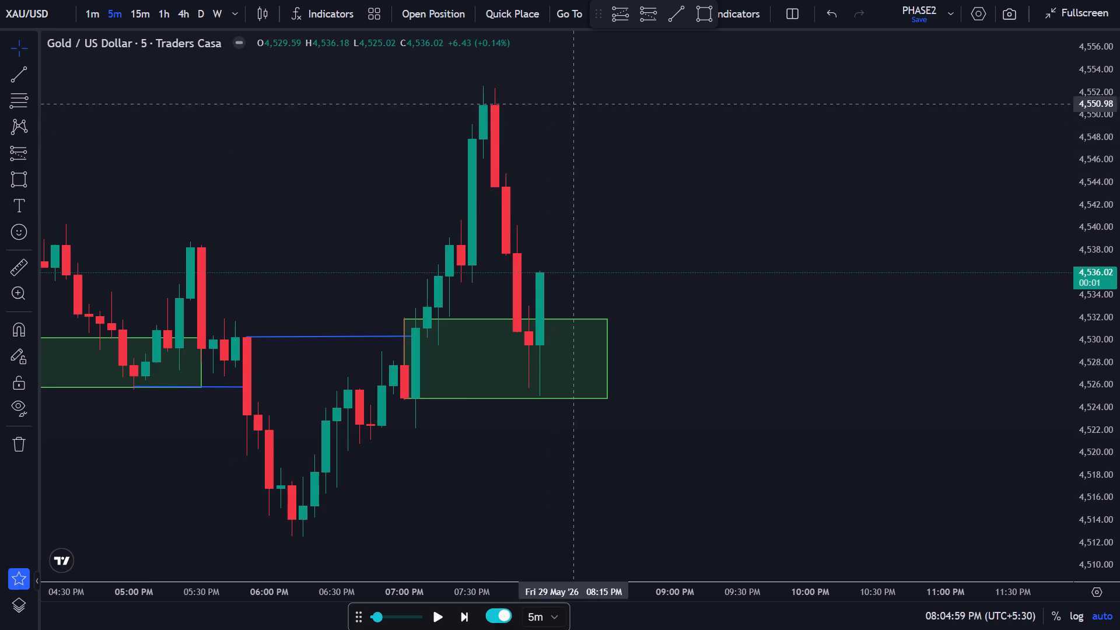
click(621, 20)
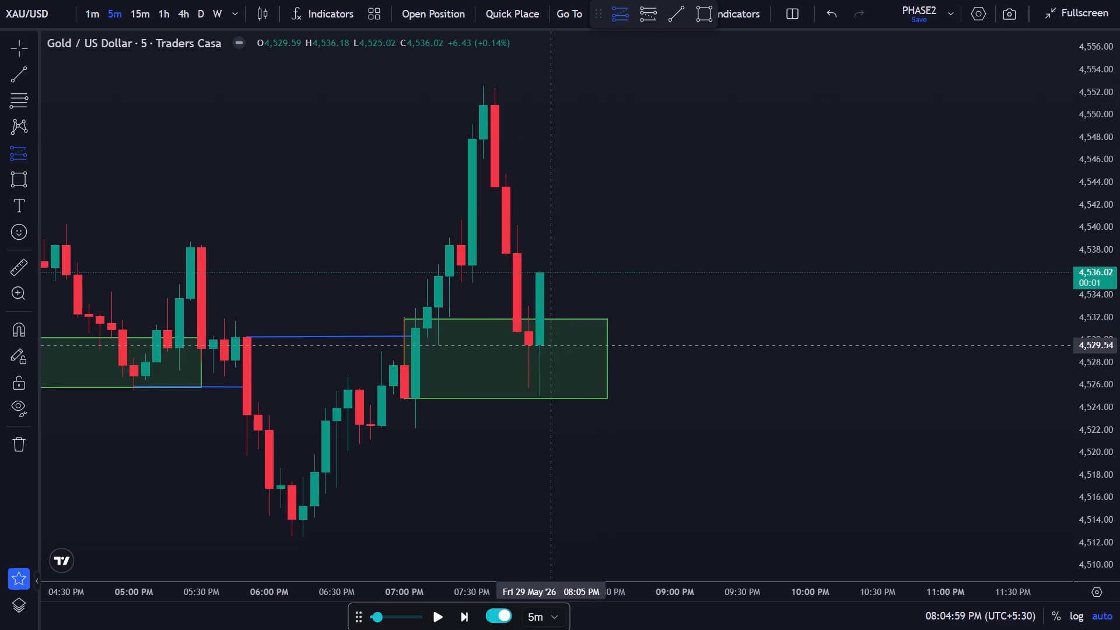
click(544, 272)
drag(540, 183, 546, 138)
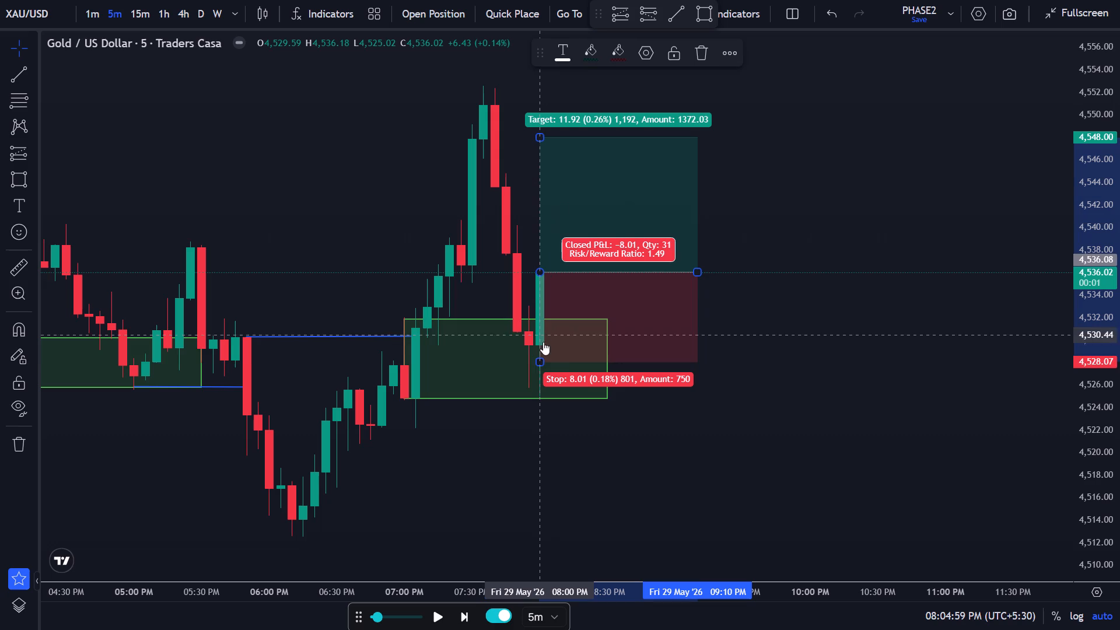
drag(543, 365, 543, 352)
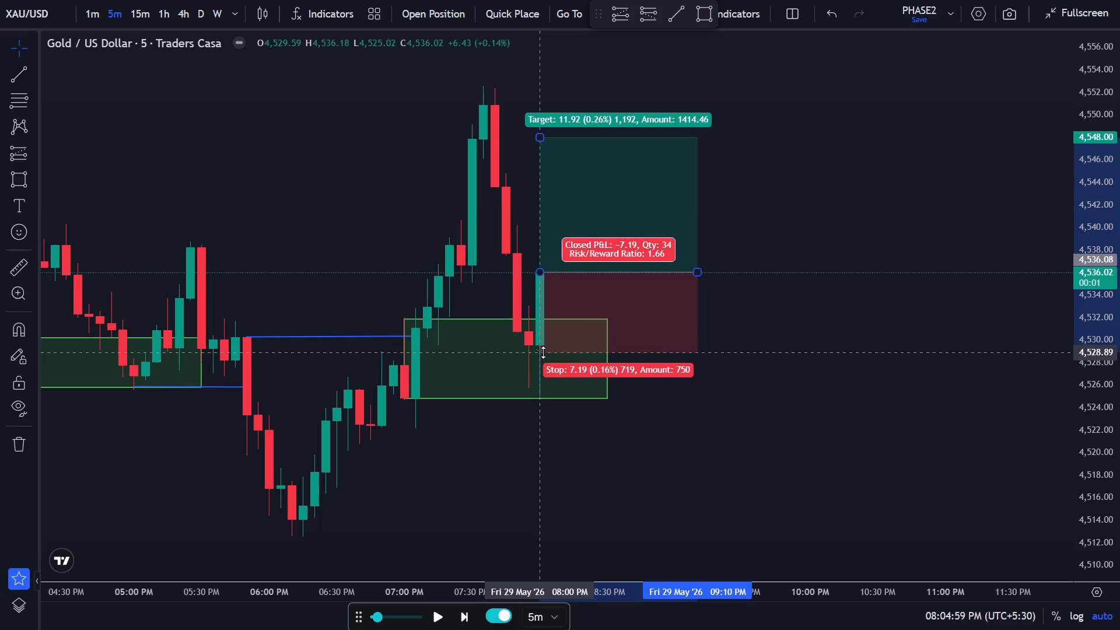
drag(543, 352, 544, 348)
click(758, 311)
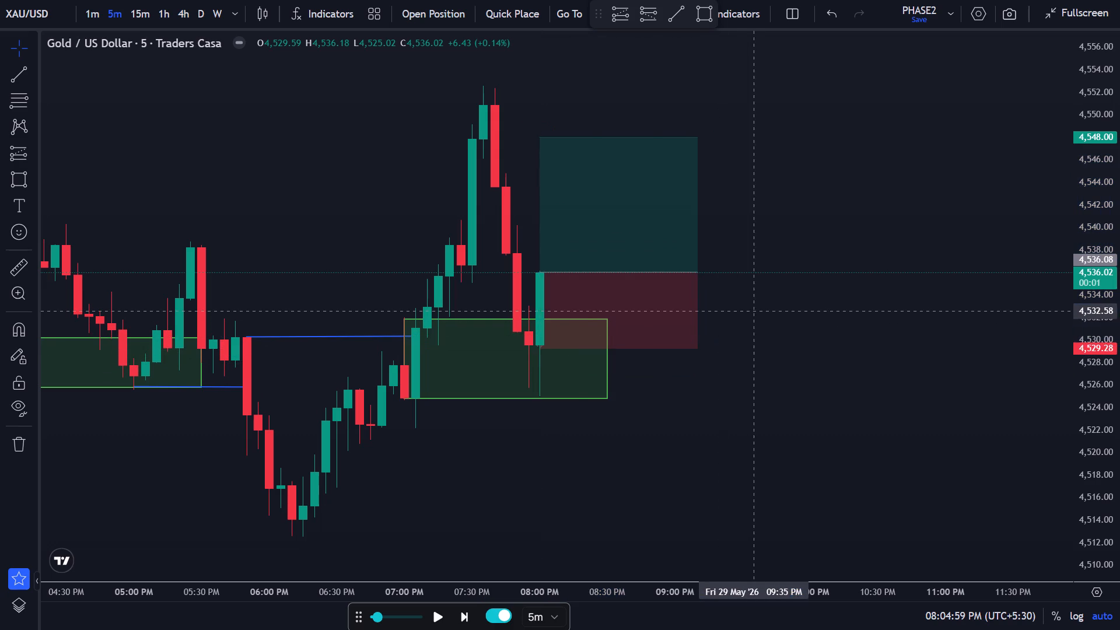
Advance the 5-minute replay candle by candle to 08:24:59 PM to test the long trade.
click(459, 618)
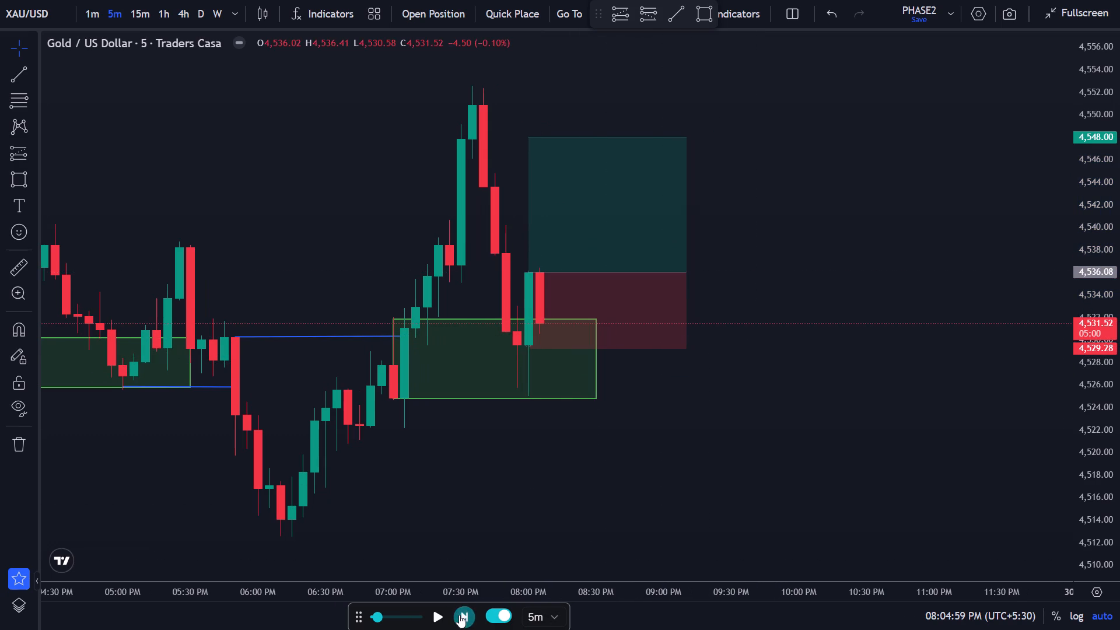
click(459, 615)
click(459, 615)
click(459, 615)
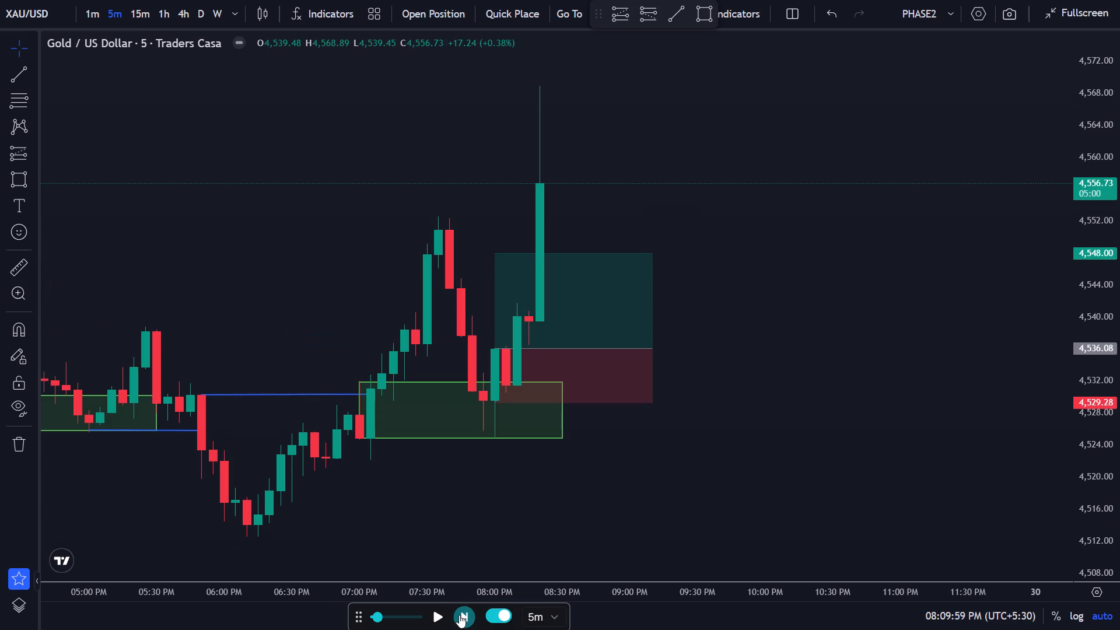
Raise the long position's target to 4,550.97.
drag(494, 255, 495, 236)
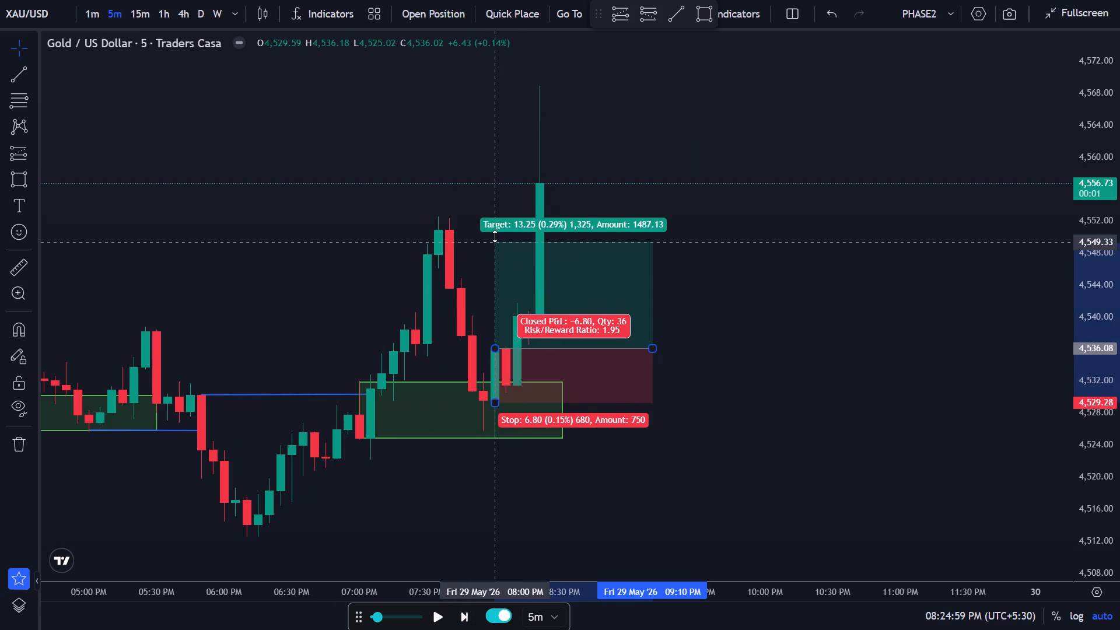
drag(495, 236, 496, 229)
click(724, 208)
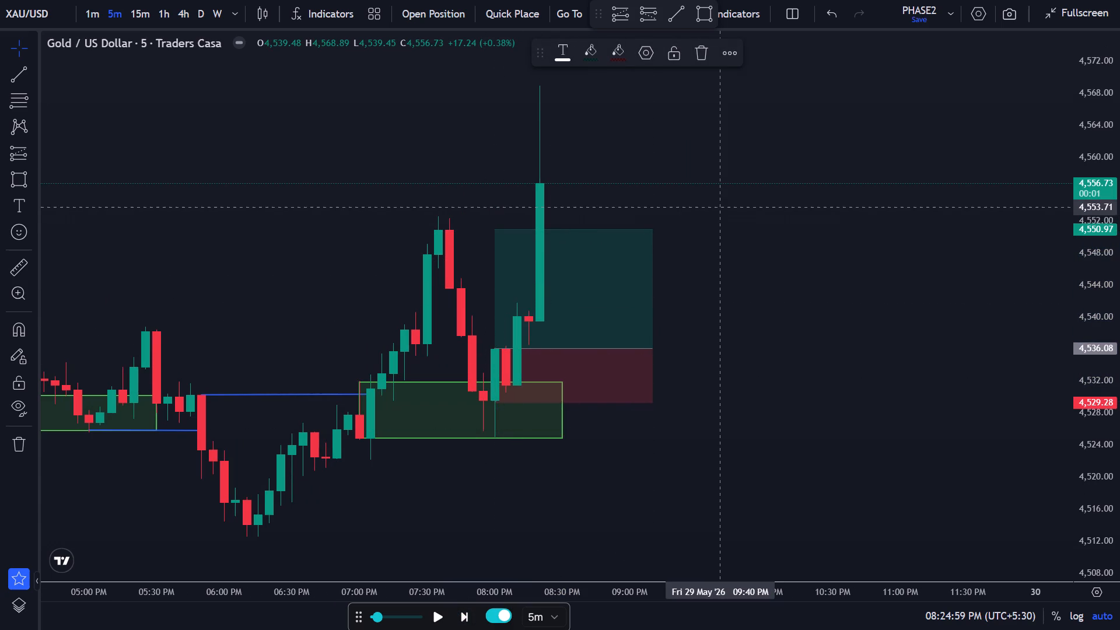
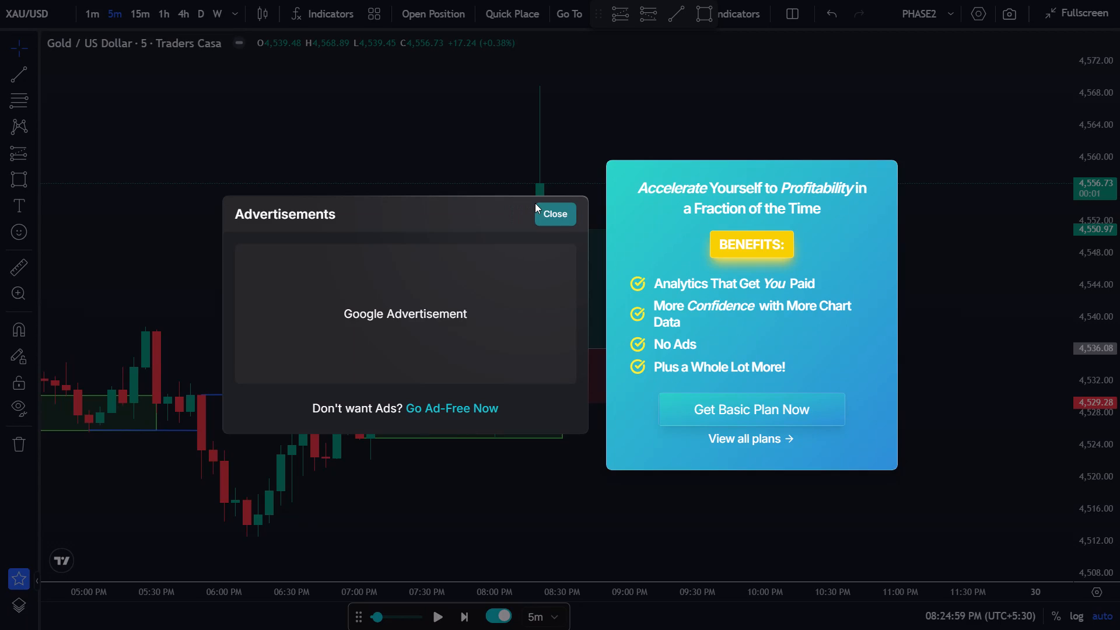
Dismiss the advertisement pop-up covering the 5-minute replay chart.
click(545, 210)
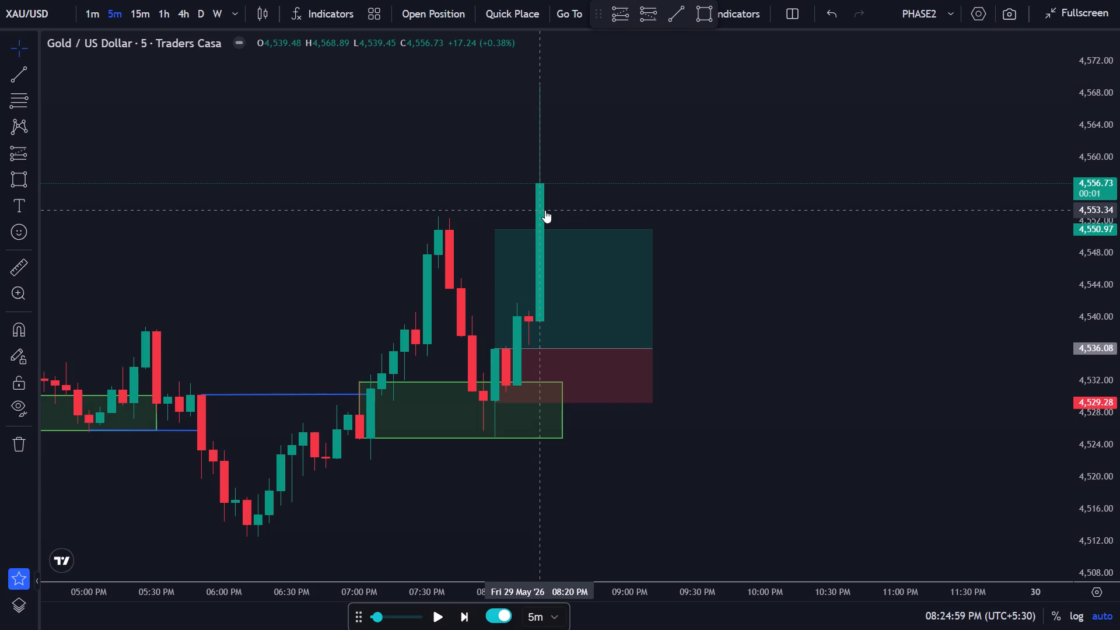
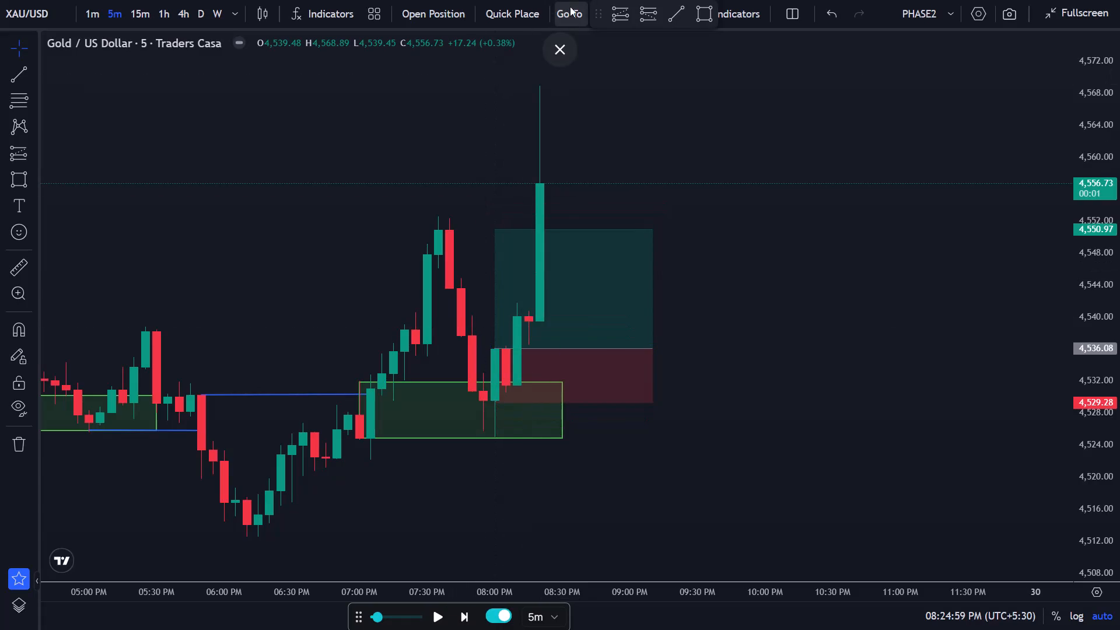
Exit the full-screen replay chart and minimize the browser window to reveal the desktop.
click(558, 45)
click(1035, 13)
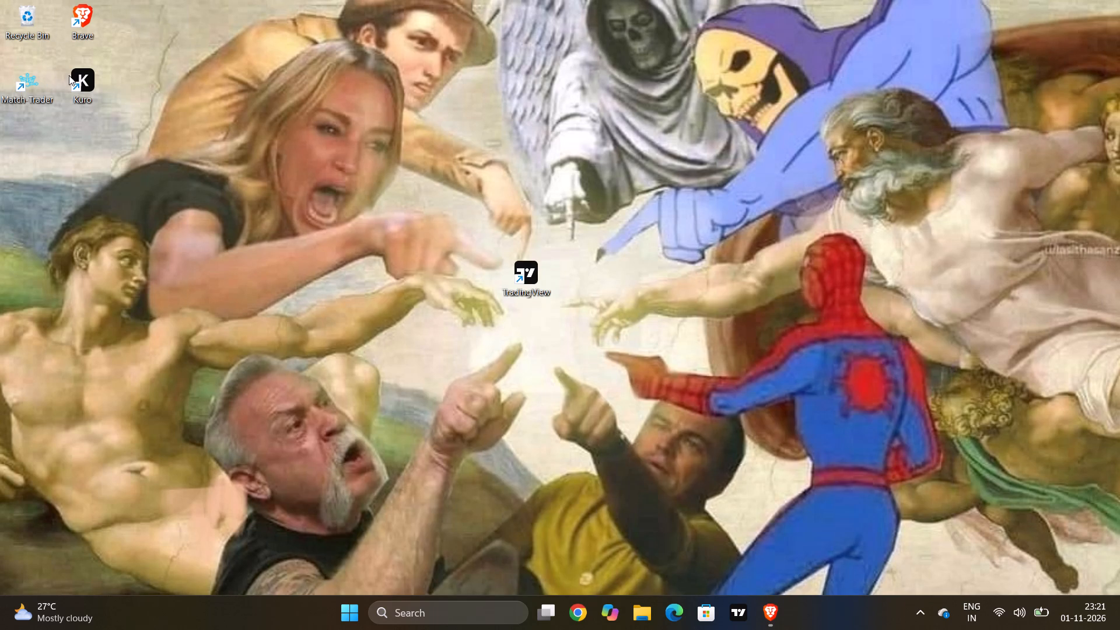
Launch the Kuro application from its desktop shortcut.
double_click(89, 75)
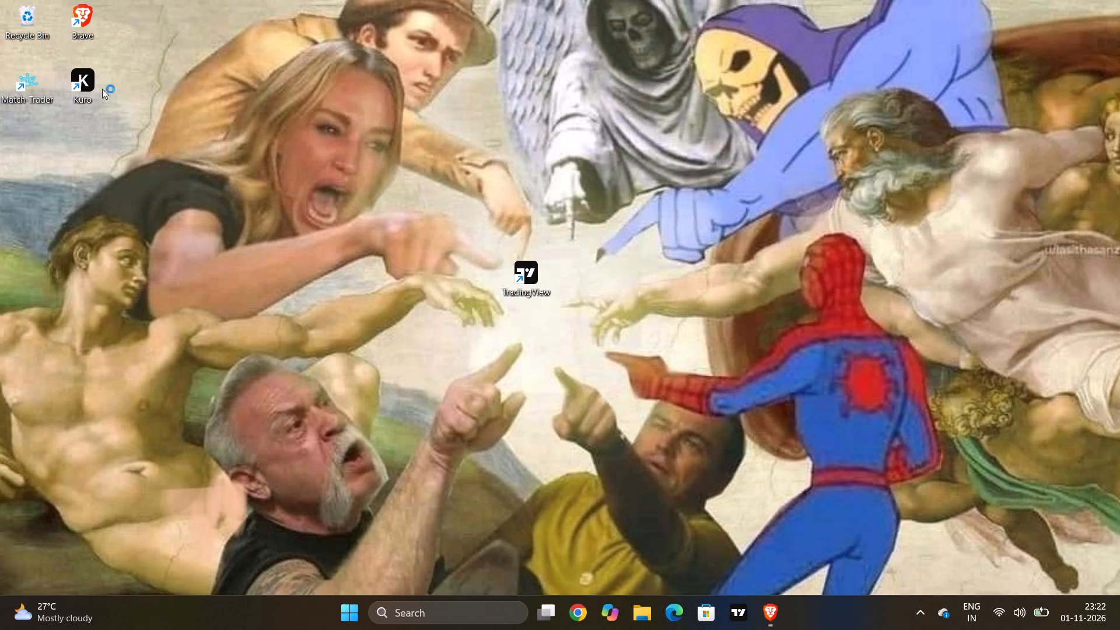
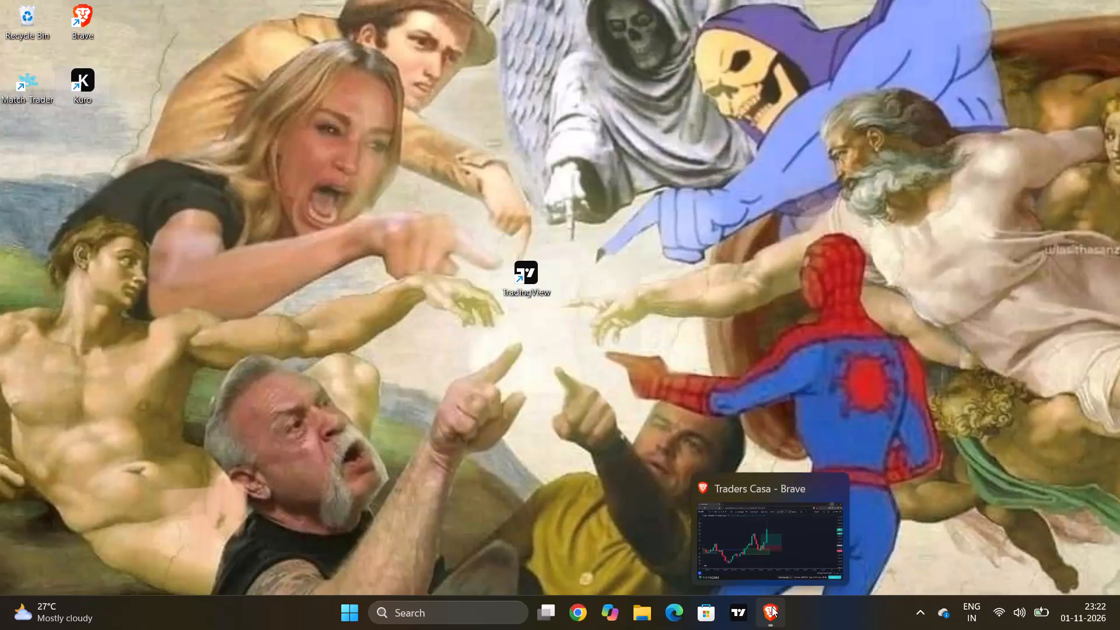
Switch back to the Traders Casa replay chart in Brave and display it in full screen.
click(772, 556)
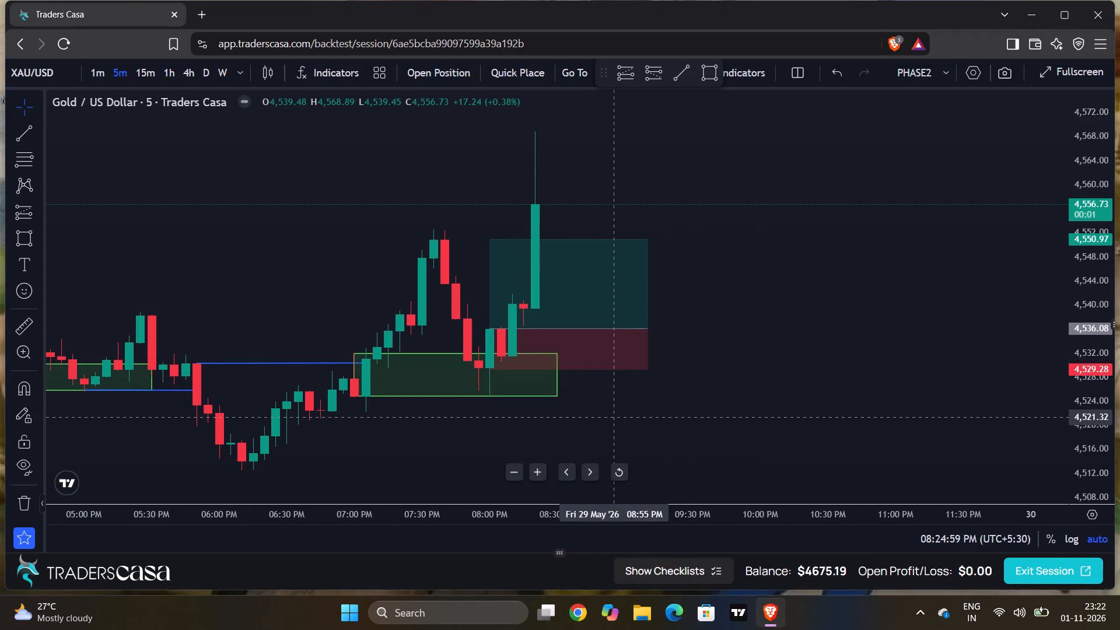
key(F11)
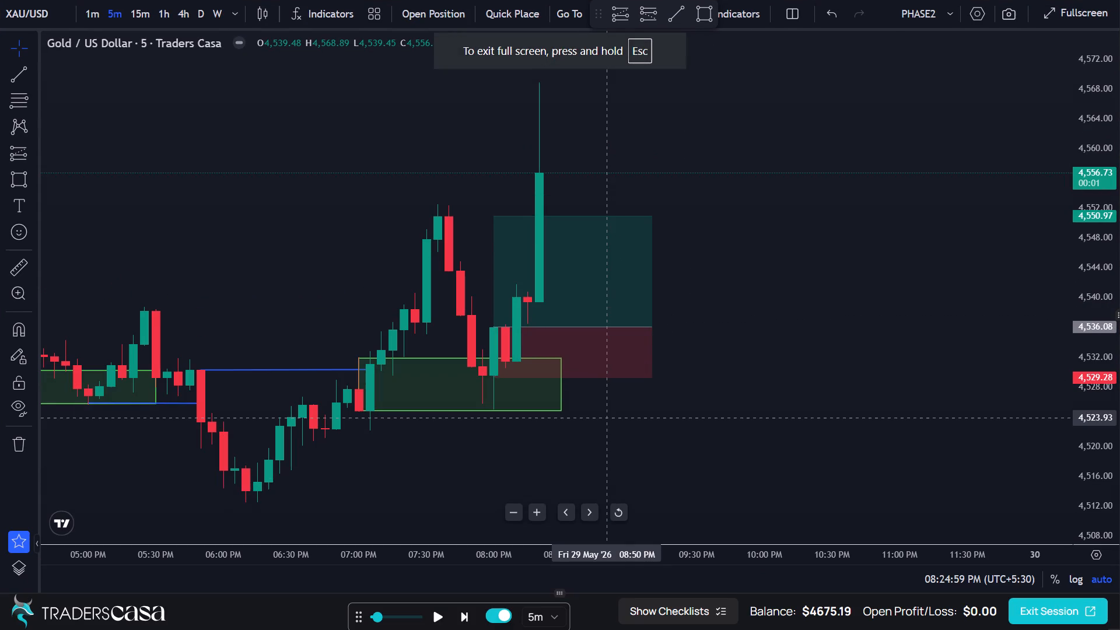
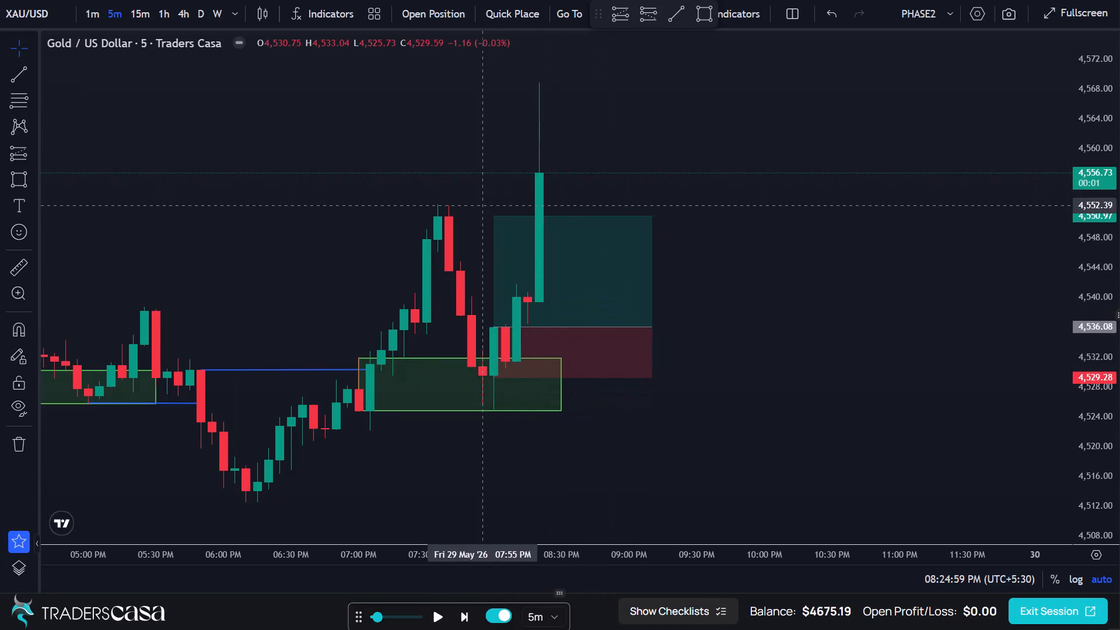
Draw a trend line at about 4,552.30 from the swing high to the large bullish candle that breaks above it.
click(11, 79)
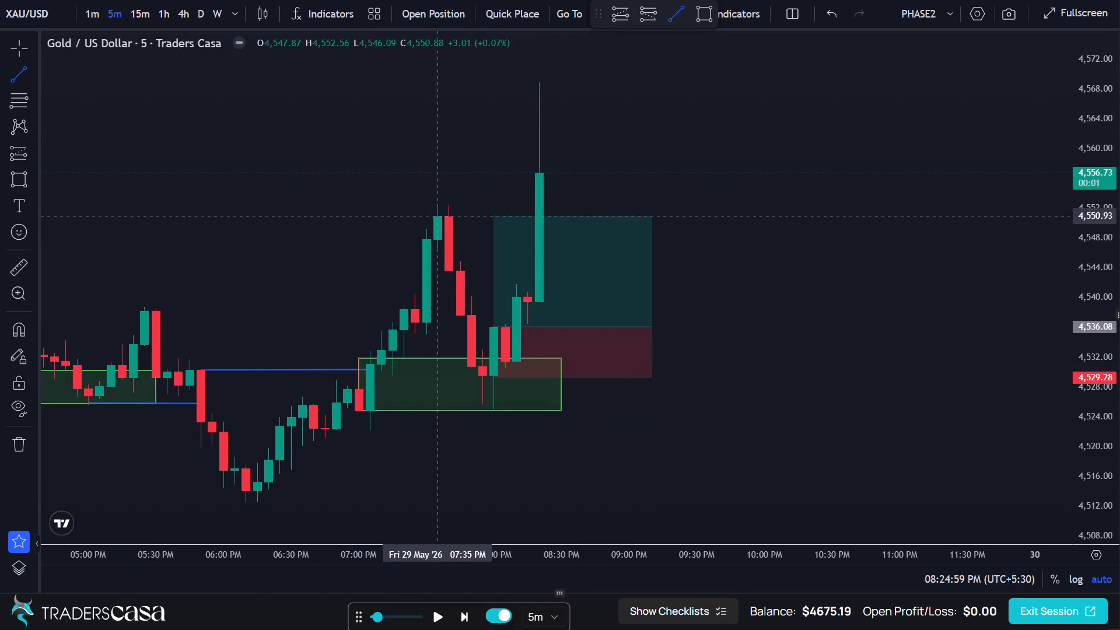
click(451, 205)
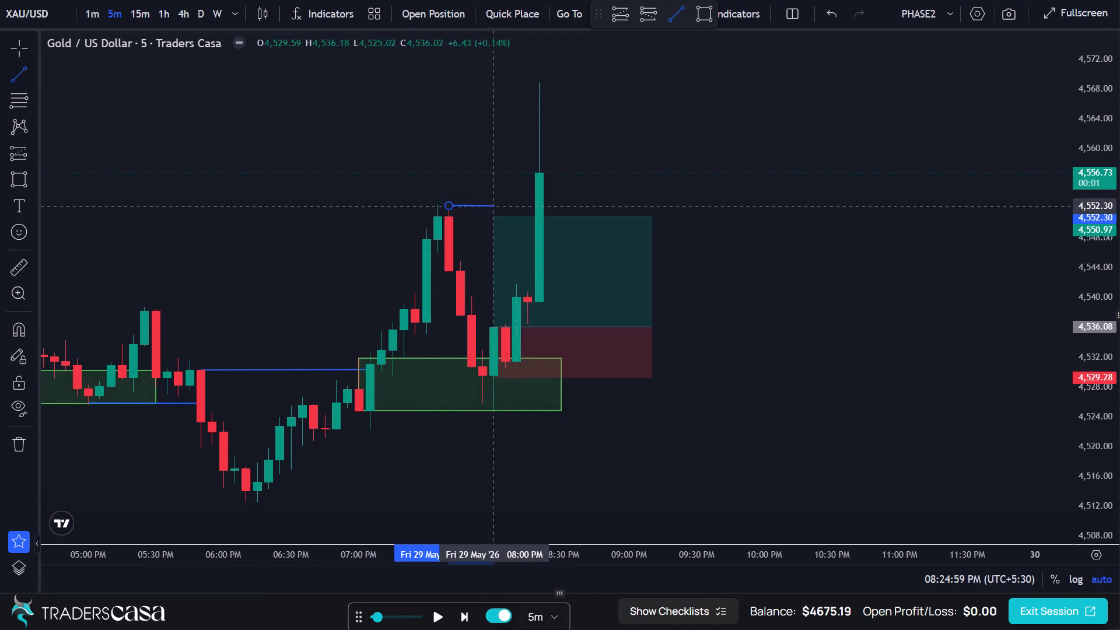
click(539, 205)
click(579, 192)
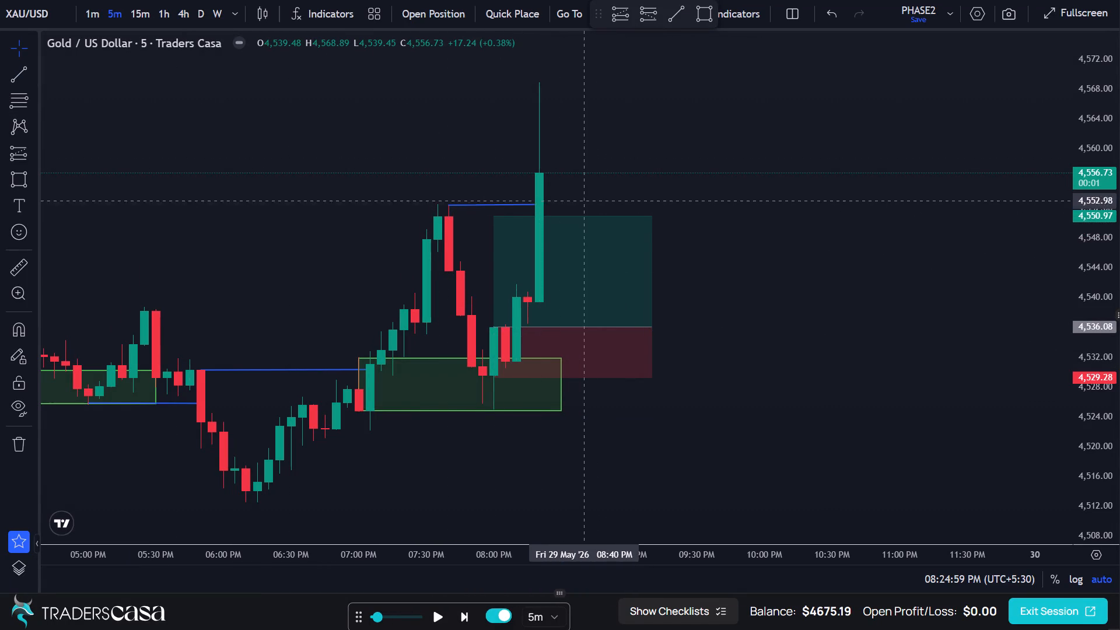
Delete the long position drawing with entry at 4,536.08 from the chart.
click(582, 257)
click(697, 58)
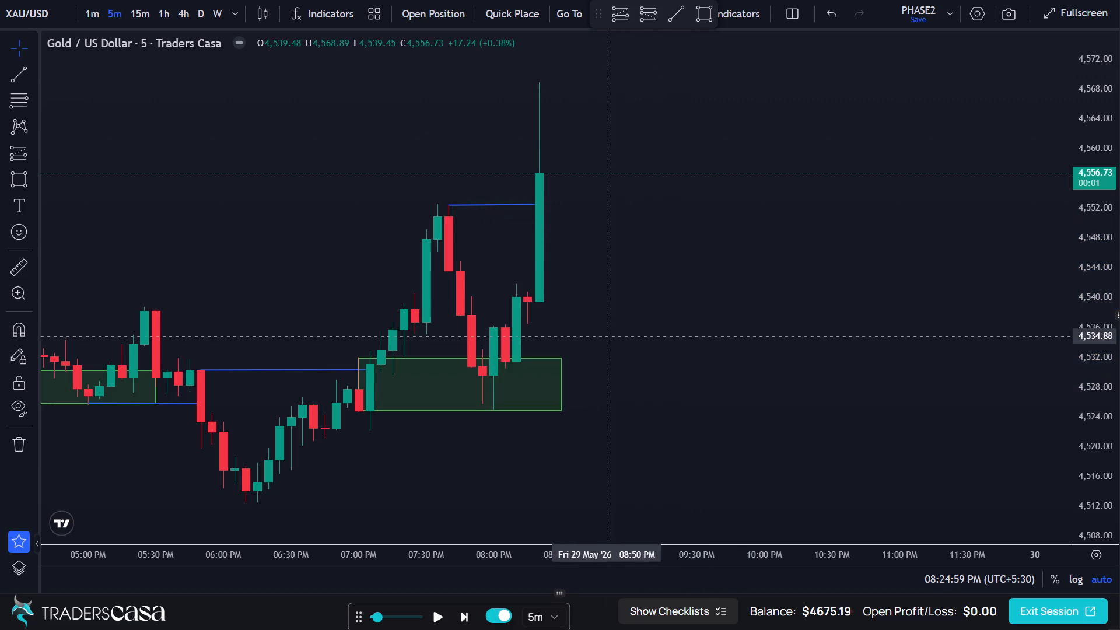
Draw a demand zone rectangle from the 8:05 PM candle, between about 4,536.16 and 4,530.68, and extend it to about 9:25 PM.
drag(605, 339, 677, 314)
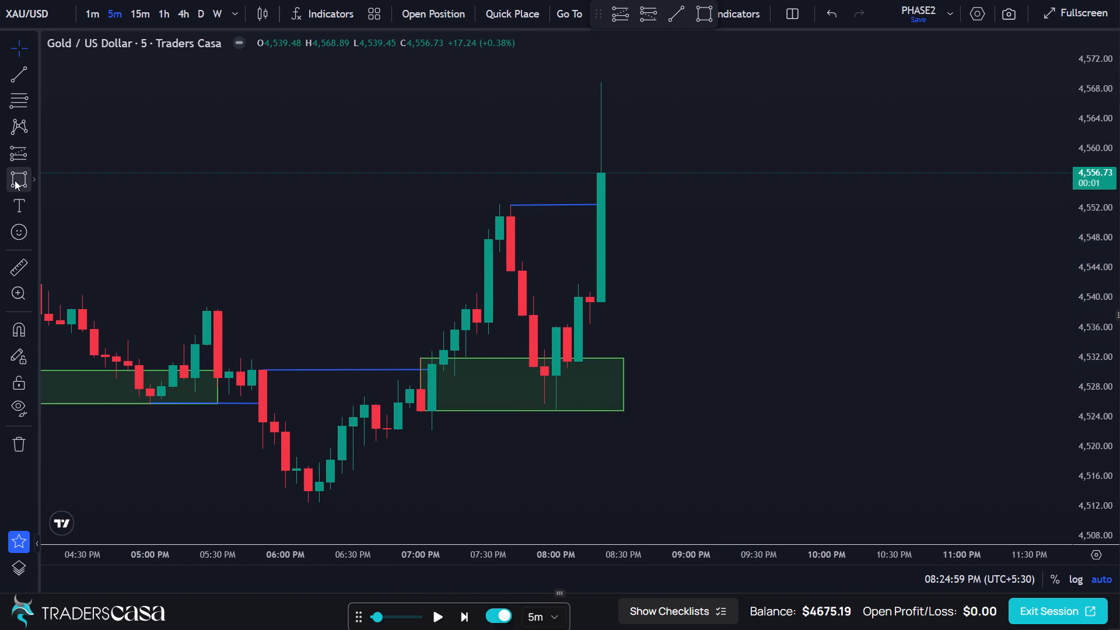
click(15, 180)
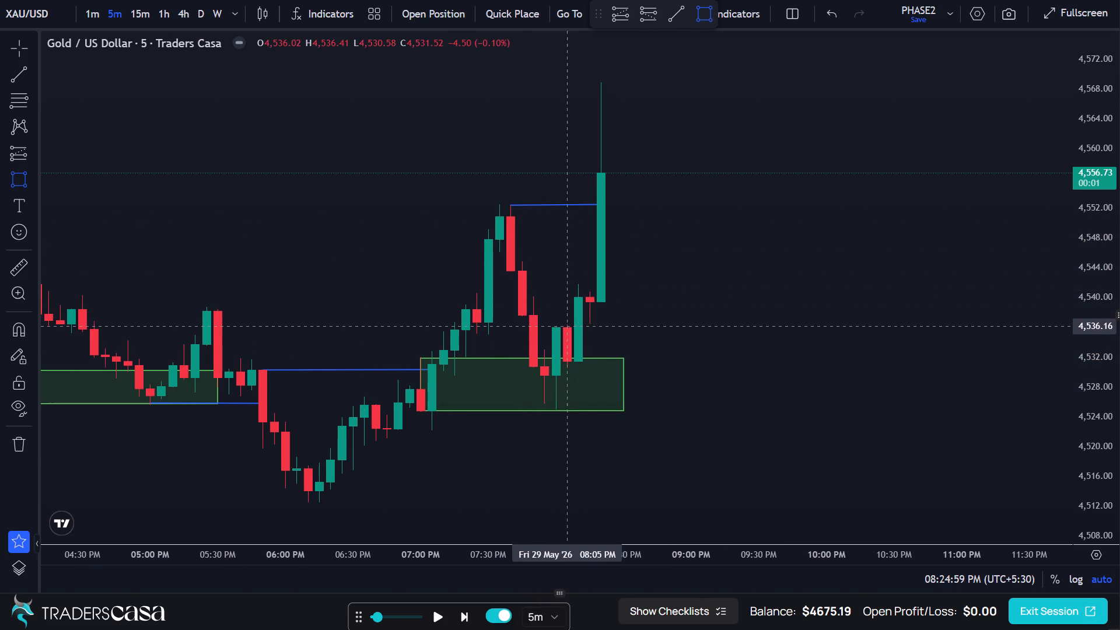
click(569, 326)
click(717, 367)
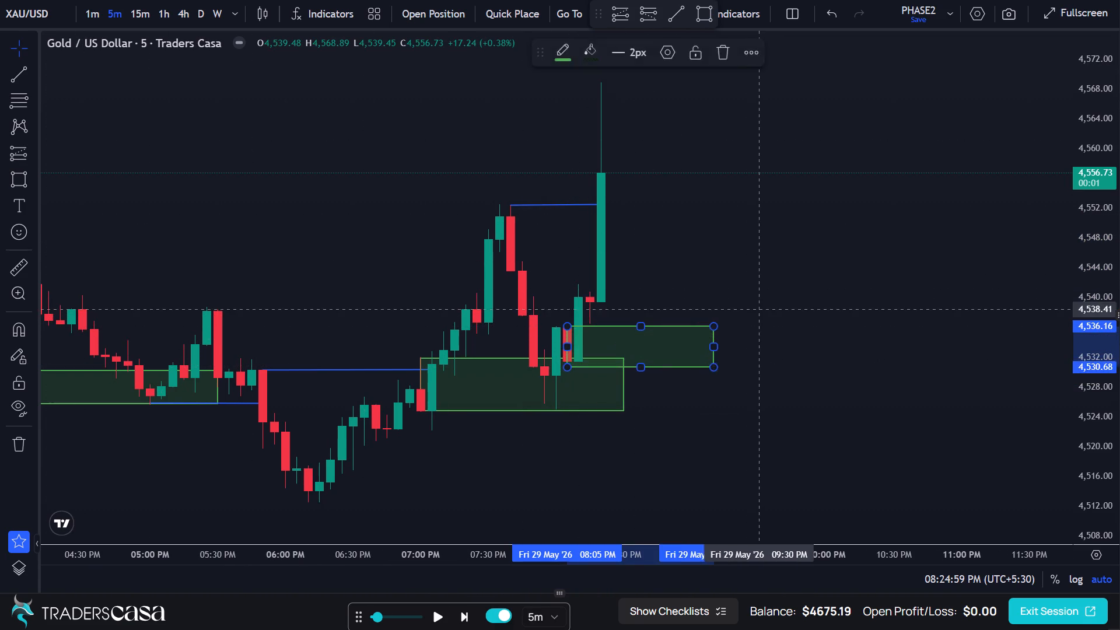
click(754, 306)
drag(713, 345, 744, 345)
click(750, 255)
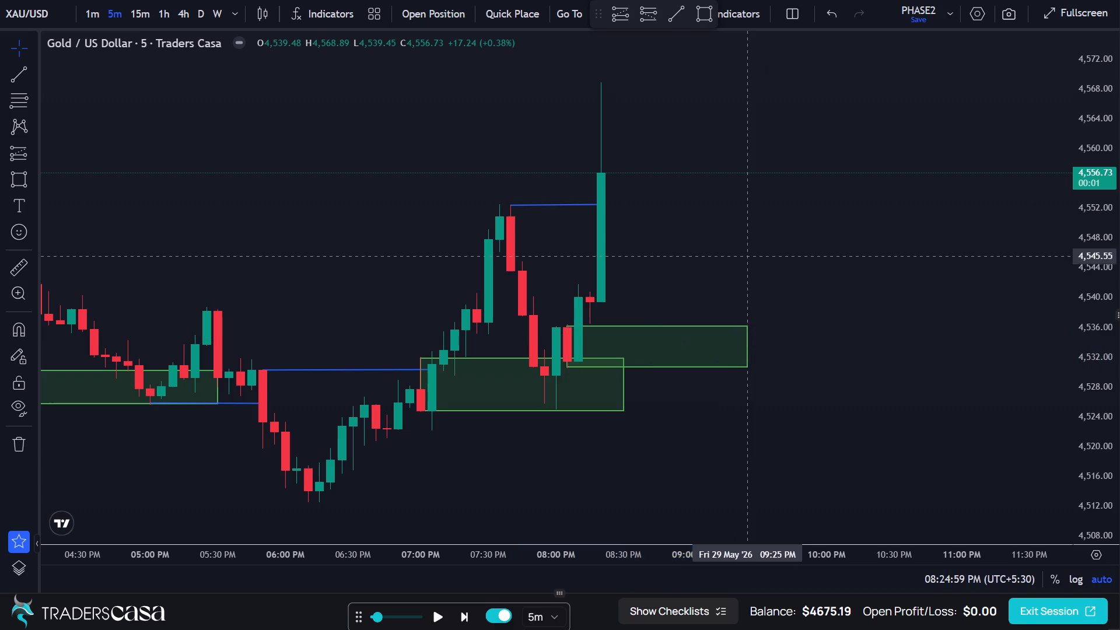
Advance the 5-minute replay bar by bar to about 12:15 AM on 30 May.
click(459, 615)
triple_click(459, 615)
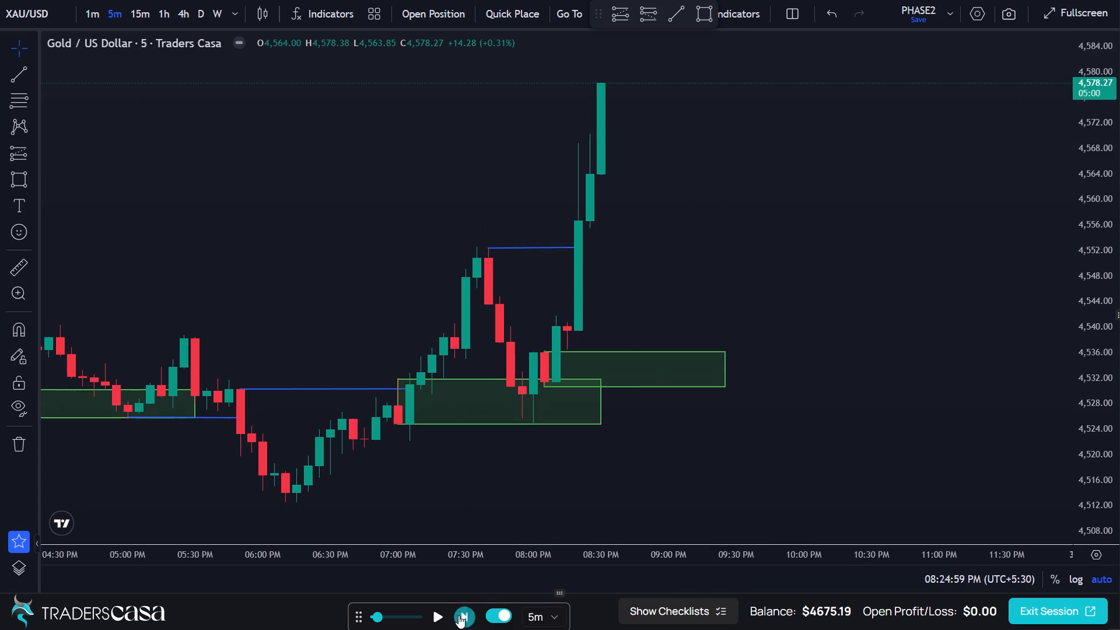
triple_click(459, 615)
triple_click(458, 615)
triple_click(458, 615)
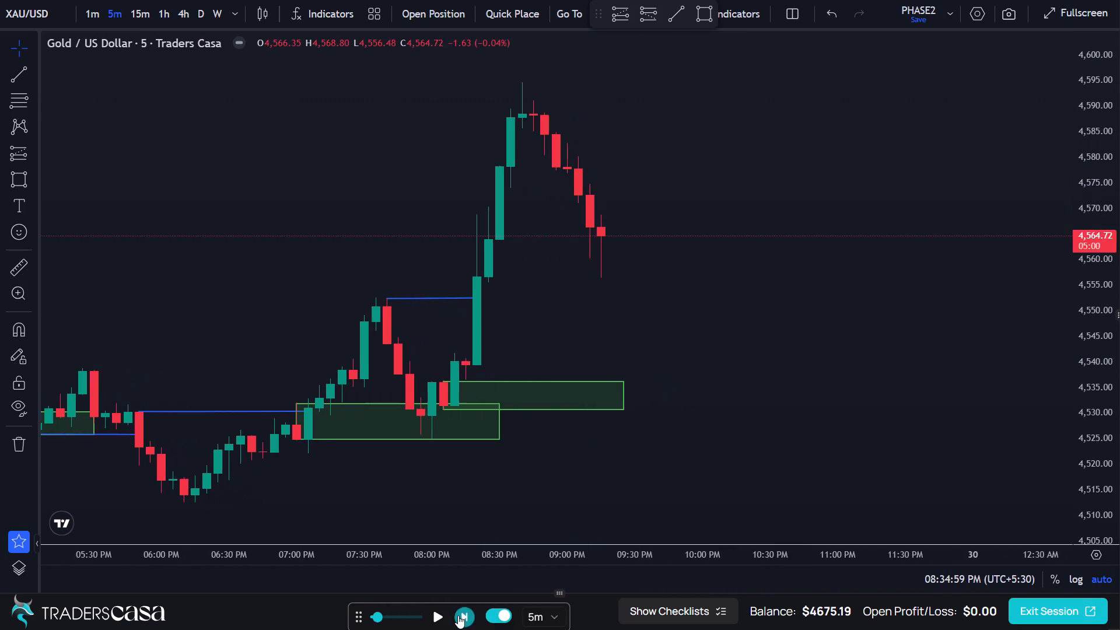
triple_click(458, 615)
triple_click(457, 615)
triple_click(457, 615)
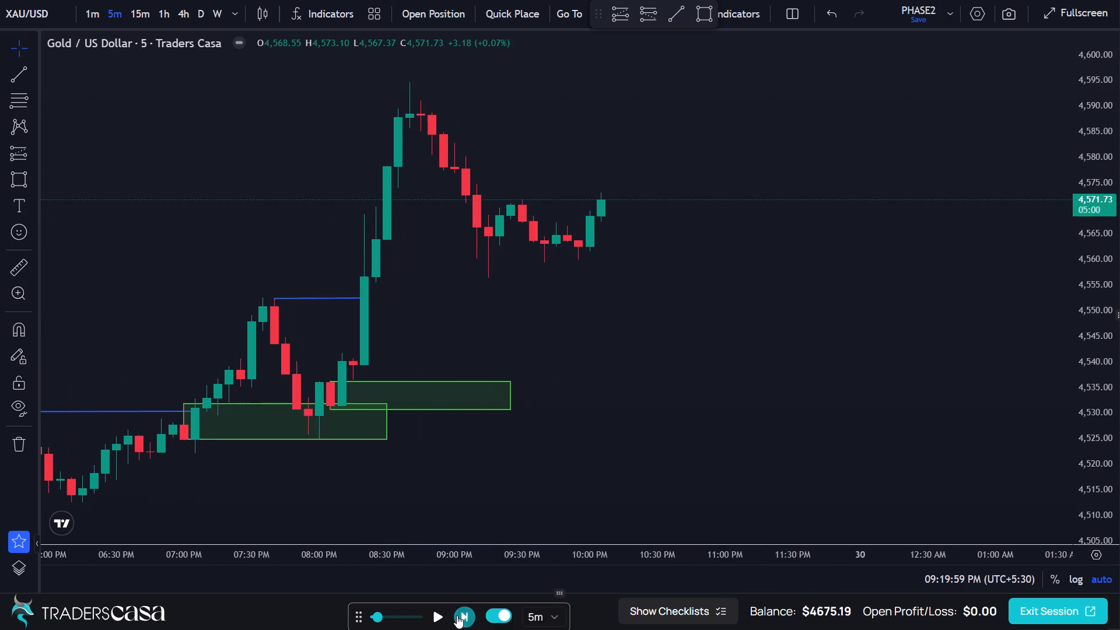
triple_click(457, 615)
triple_click(457, 615)
triple_click(456, 615)
triple_click(456, 615)
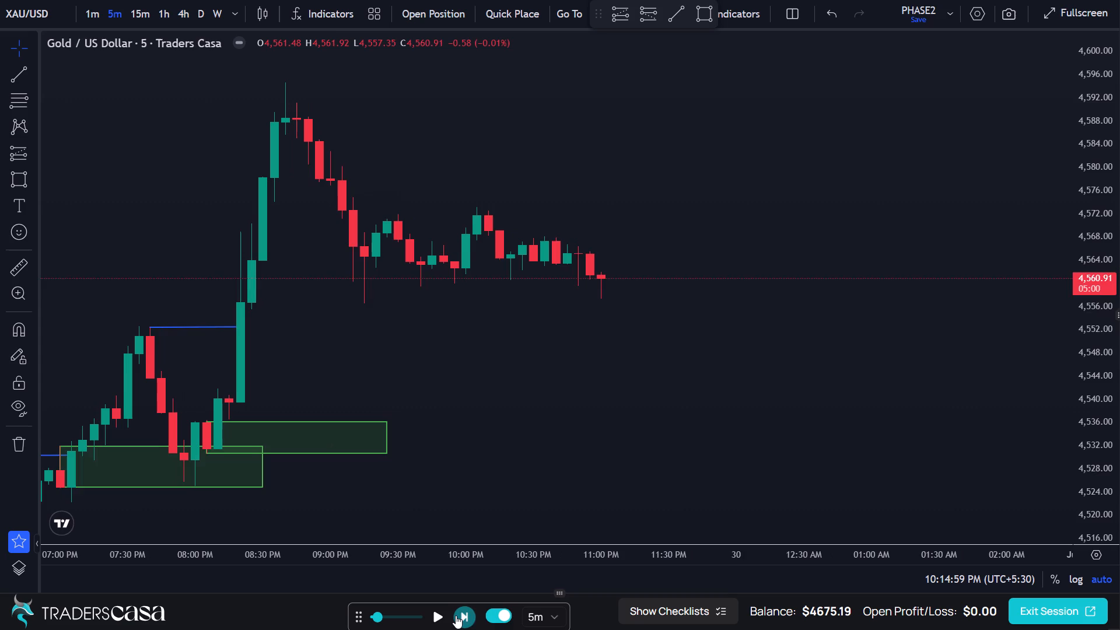
triple_click(456, 615)
triple_click(456, 615)
triple_click(456, 615)
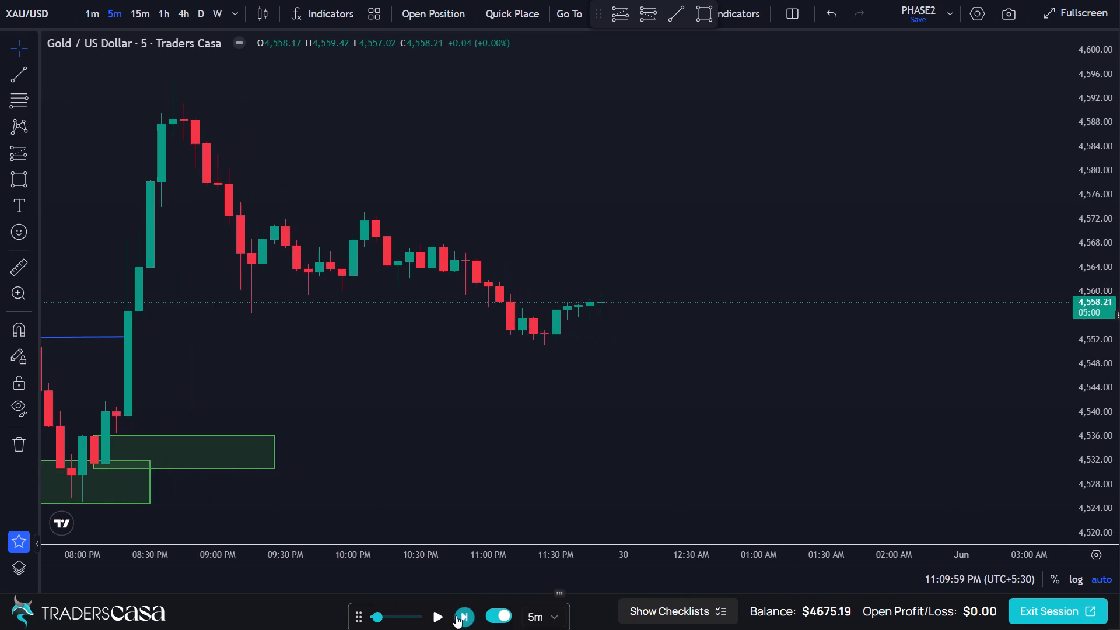
triple_click(456, 615)
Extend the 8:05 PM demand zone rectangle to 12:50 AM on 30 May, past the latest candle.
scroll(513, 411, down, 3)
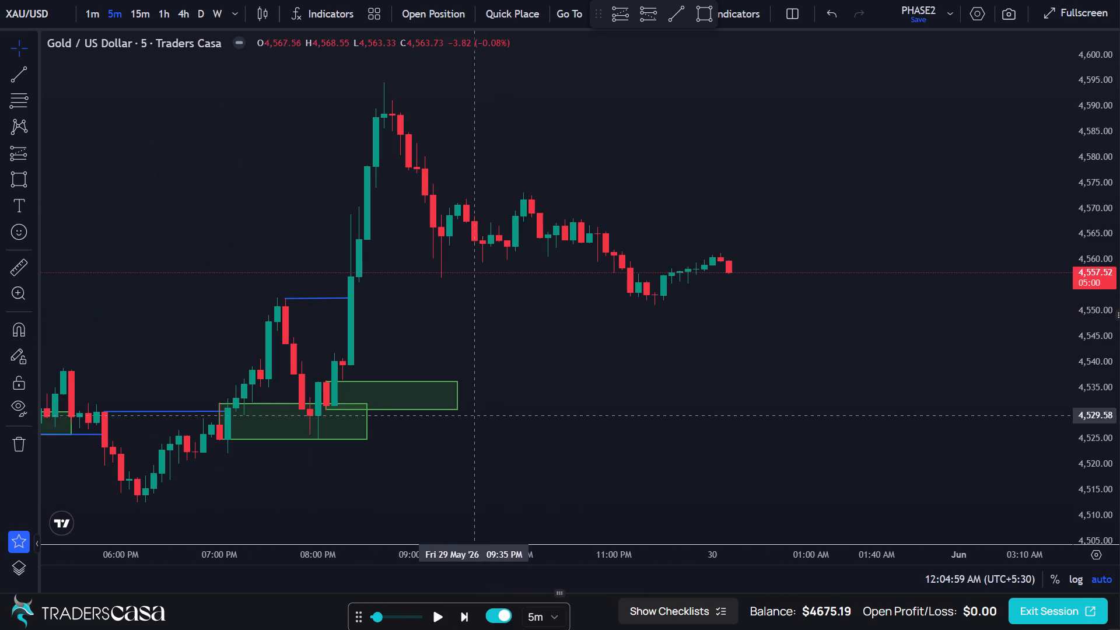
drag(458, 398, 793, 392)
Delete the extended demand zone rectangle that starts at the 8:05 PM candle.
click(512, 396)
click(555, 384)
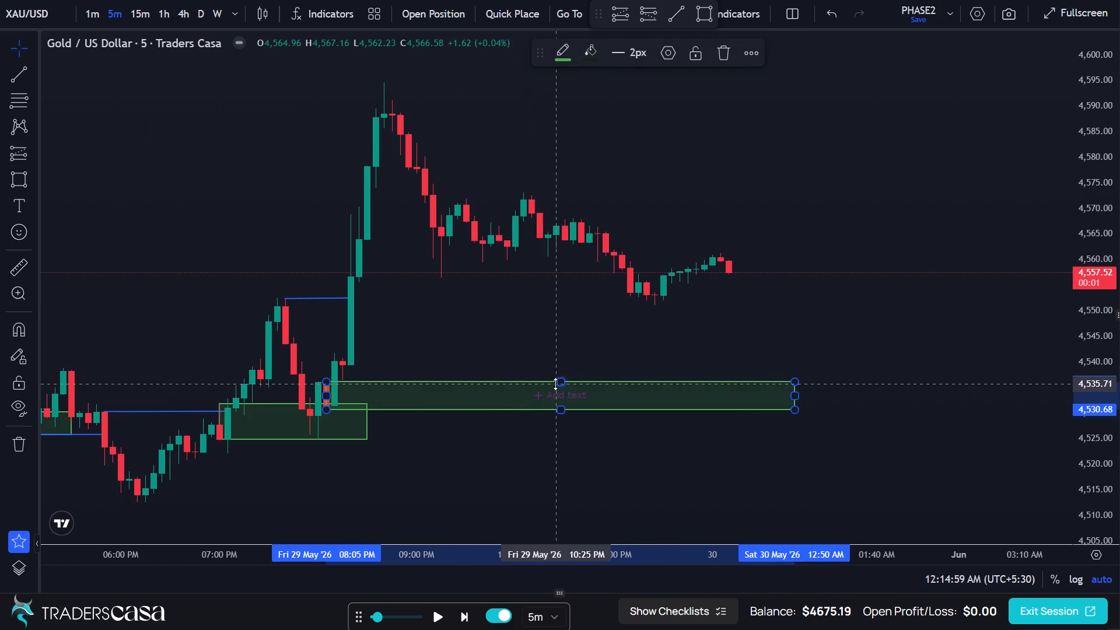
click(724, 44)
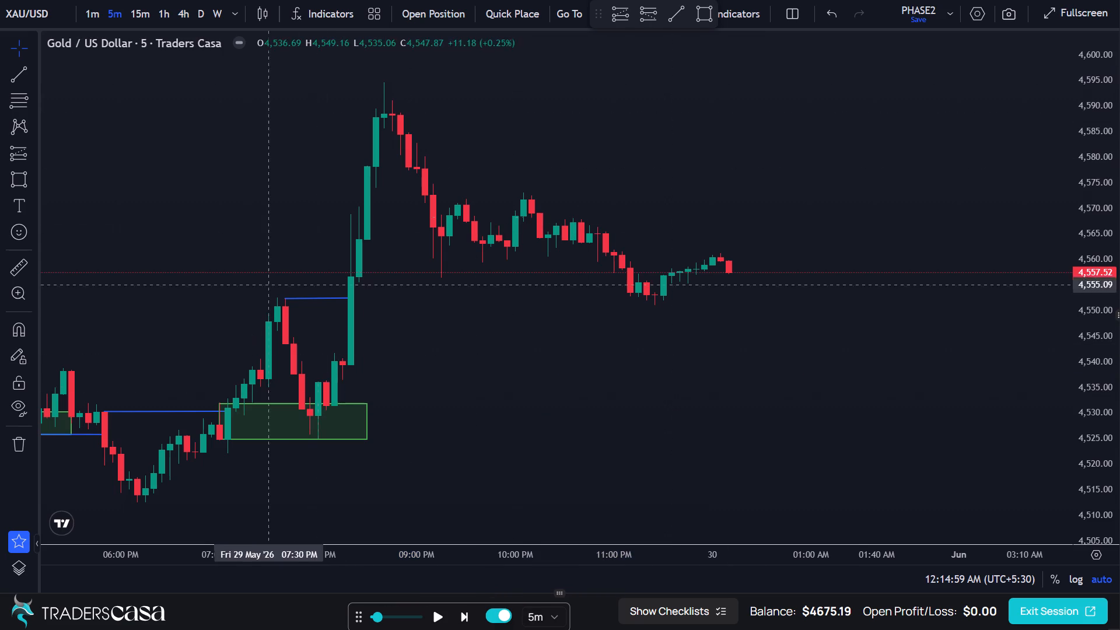
Draw a demand zone rectangle from 8:10 PM to about 1:05 AM, between about 4,541.69 and 4,532.14.
click(24, 185)
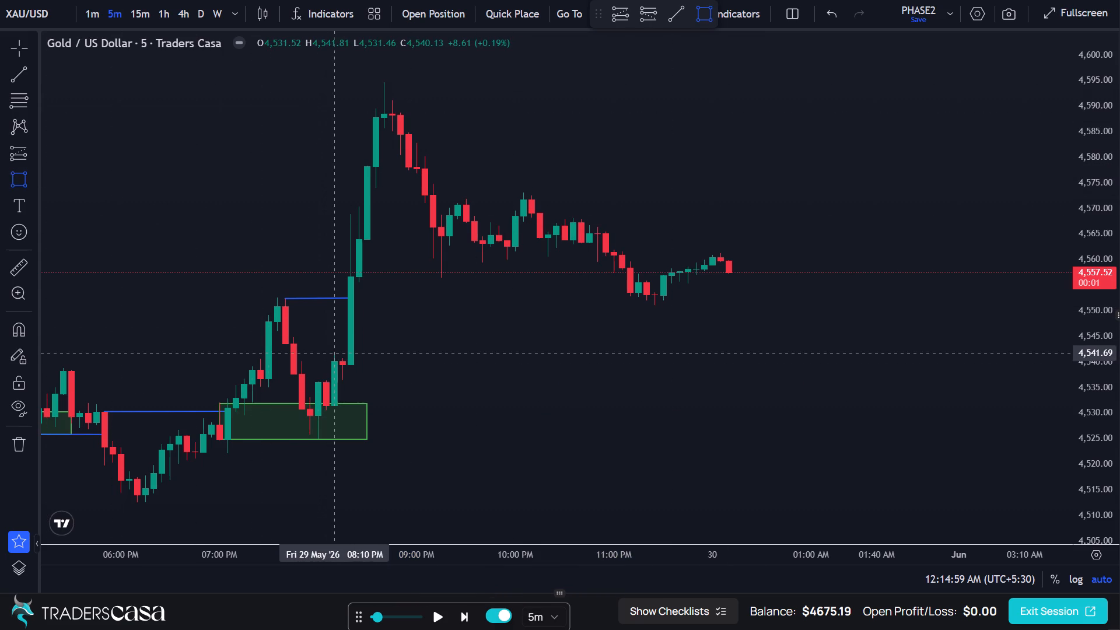
click(337, 353)
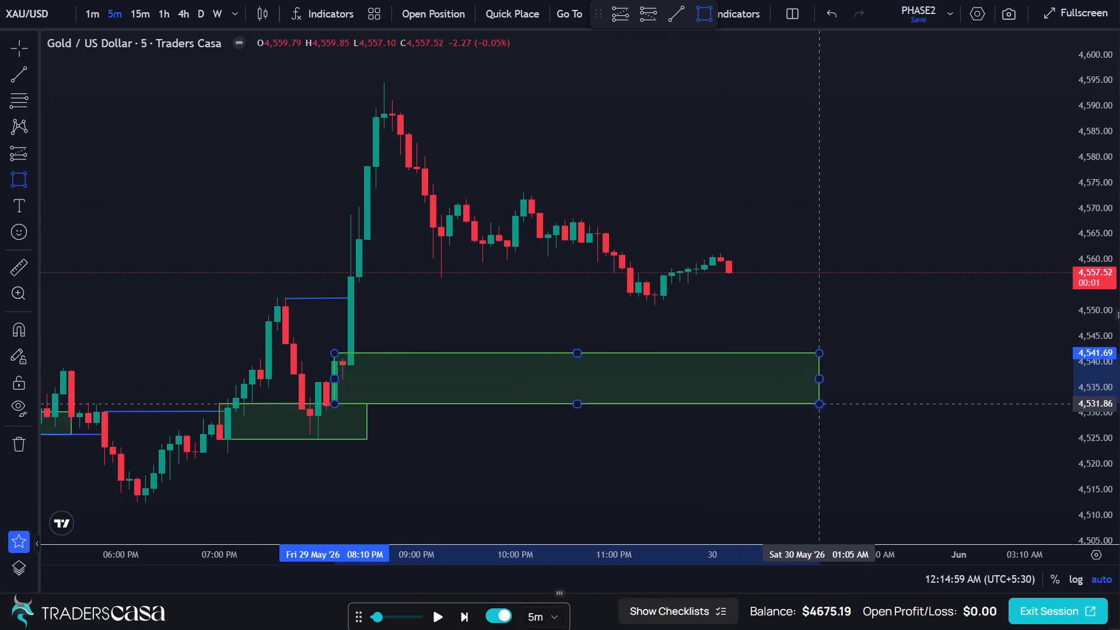
click(820, 402)
click(799, 282)
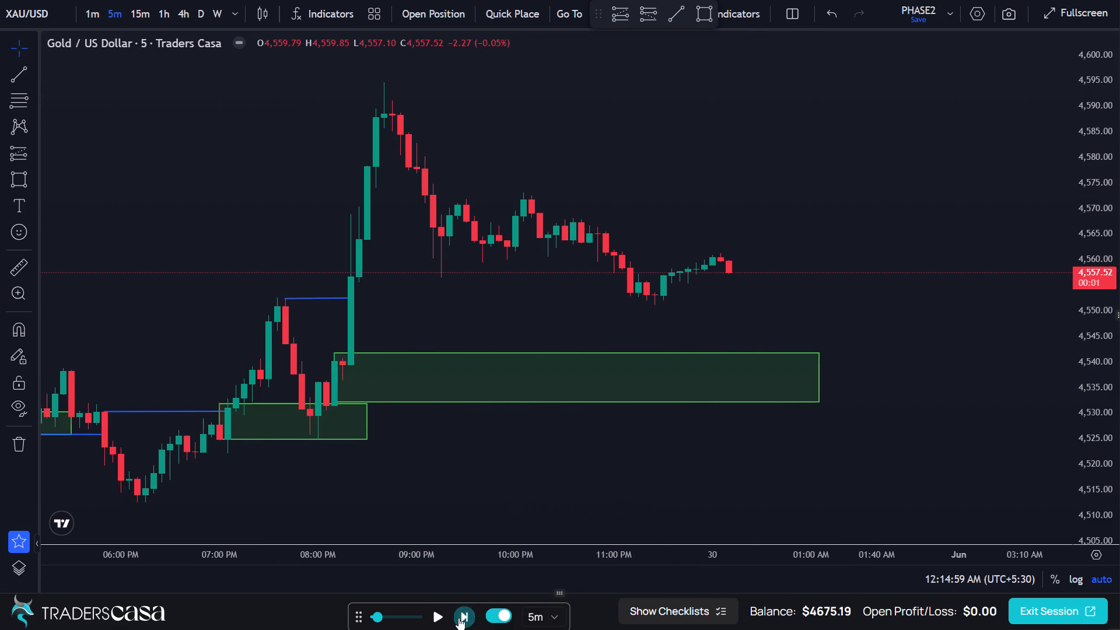
Advance the 5-minute replay bar by bar to about 1:40 AM on 30 May, as price approaches the demand zone.
triple_click(459, 618)
triple_click(459, 618)
triple_click(459, 618)
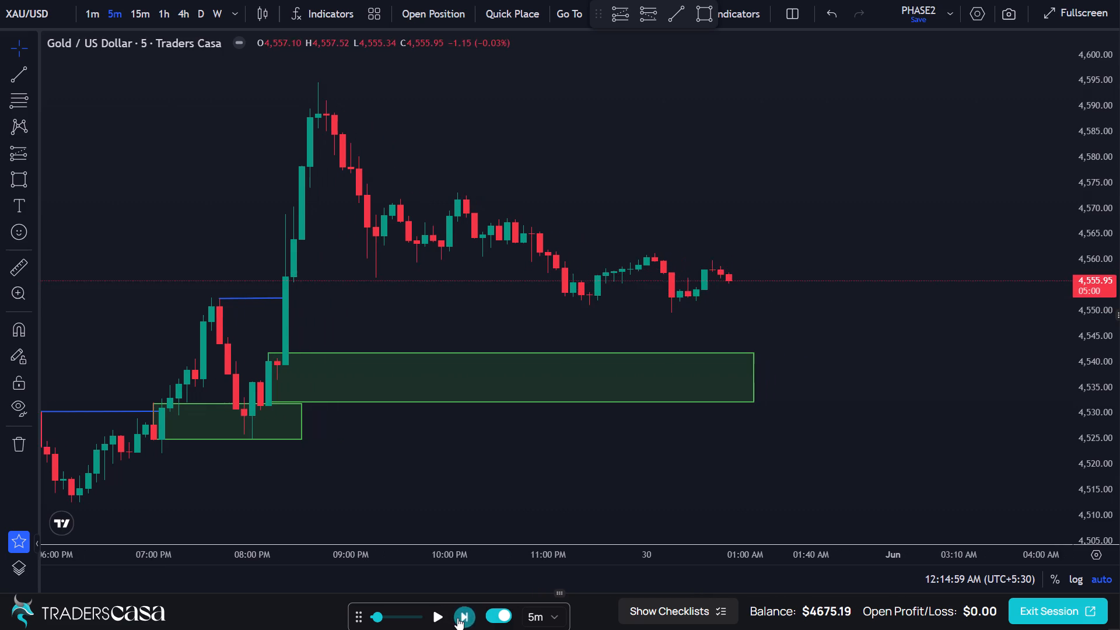
triple_click(456, 618)
triple_click(454, 618)
click(453, 619)
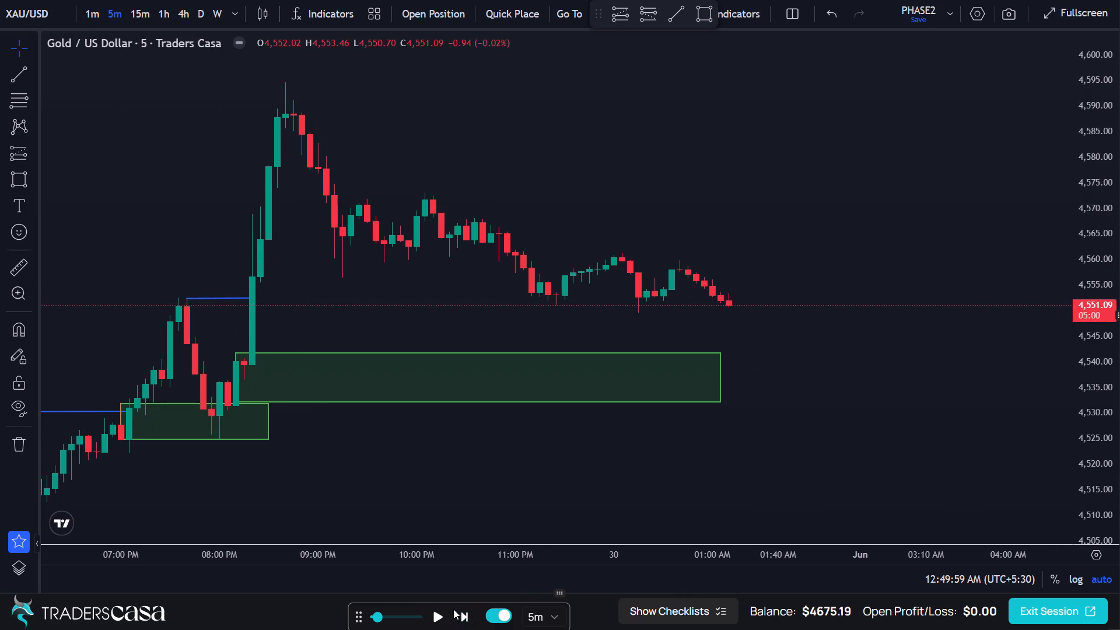
triple_click(461, 615)
double_click(461, 615)
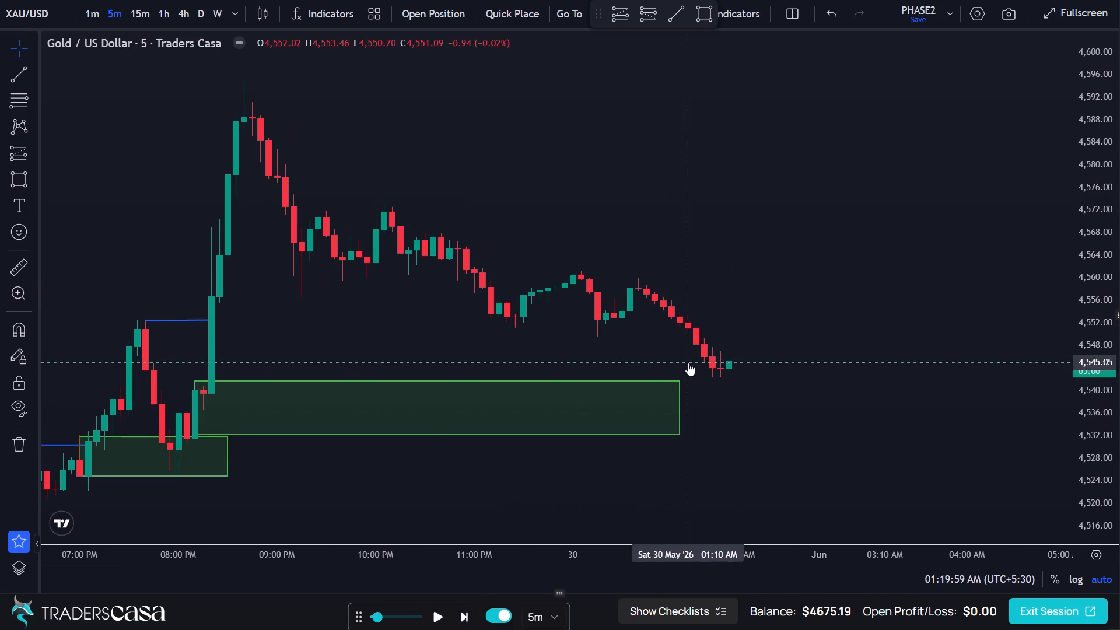
Extend the 8:10 PM demand zone rectangle in time, beyond the latest candle.
drag(678, 411, 796, 410)
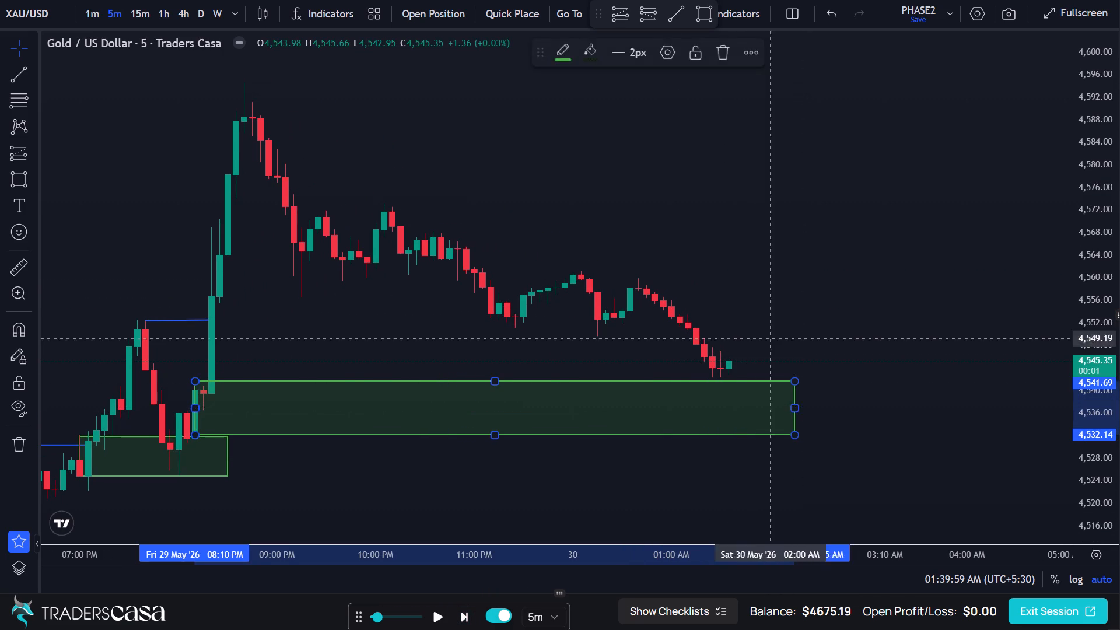
click(752, 286)
Advance the 5-minute replay through the demand zone into the 1 June session, to about 3:40 AM.
click(466, 615)
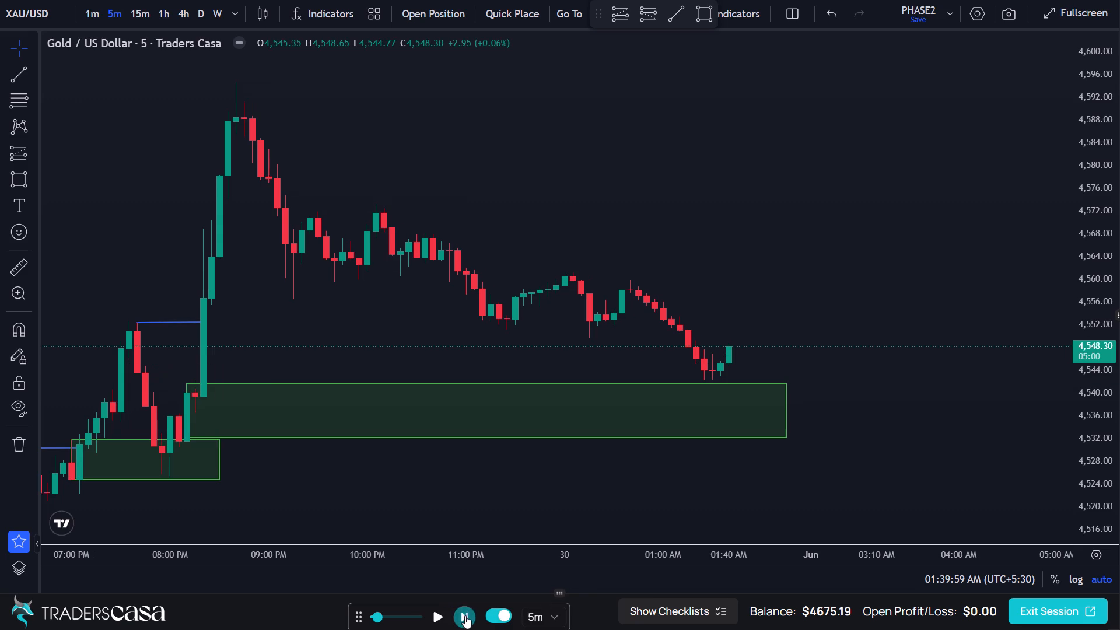
click(465, 615)
triple_click(464, 615)
triple_click(461, 615)
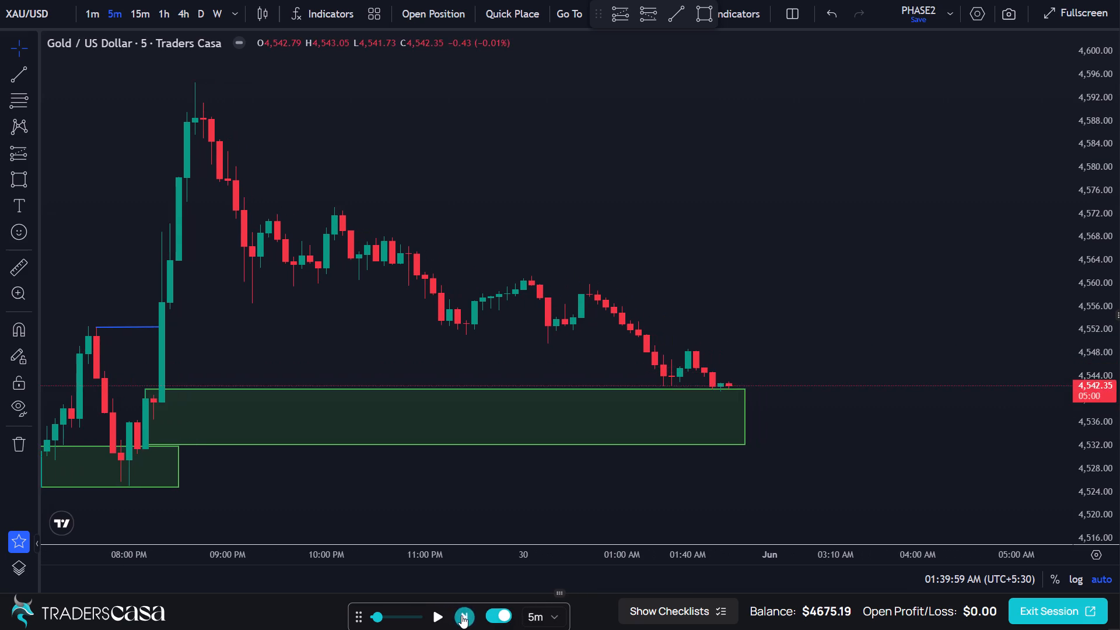
triple_click(461, 615)
click(460, 615)
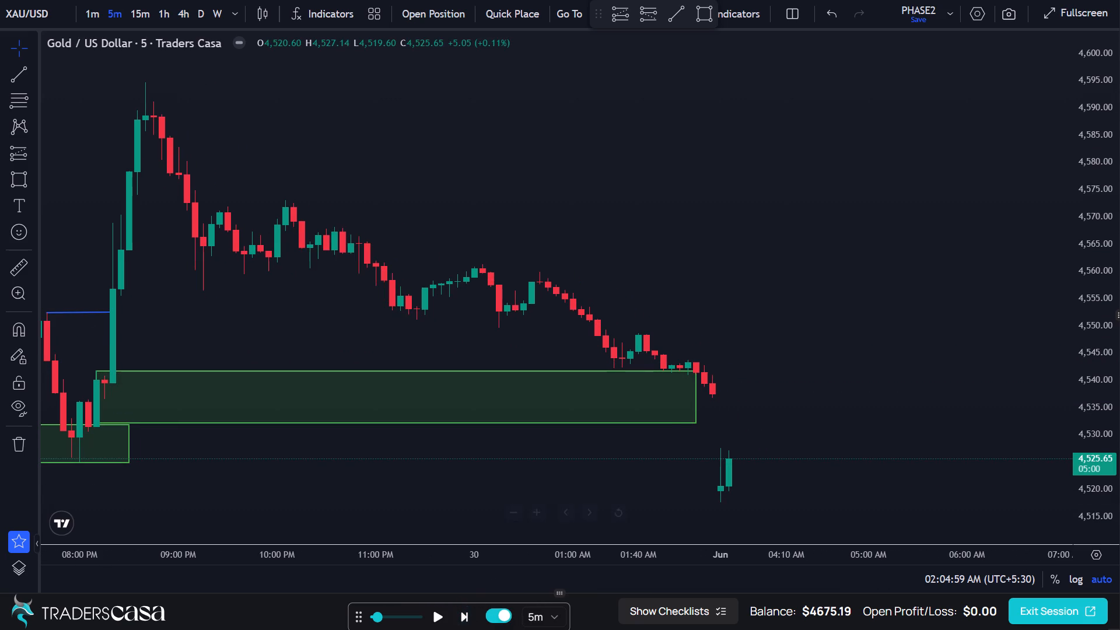
scroll(705, 388, down, 1)
drag(640, 505, 696, 294)
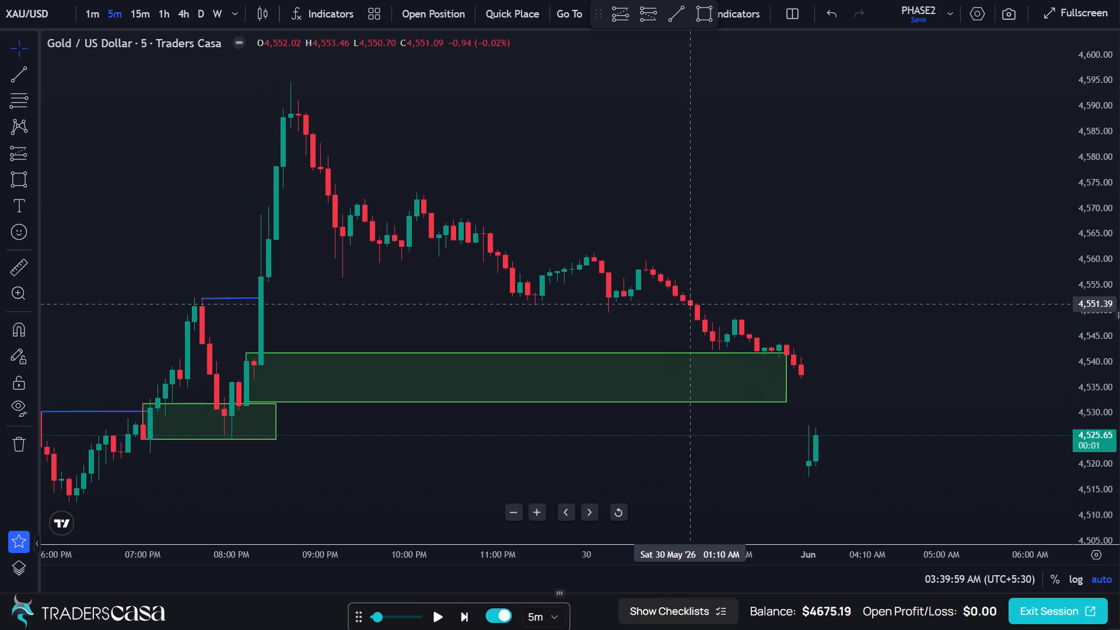
drag(696, 294, 706, 264)
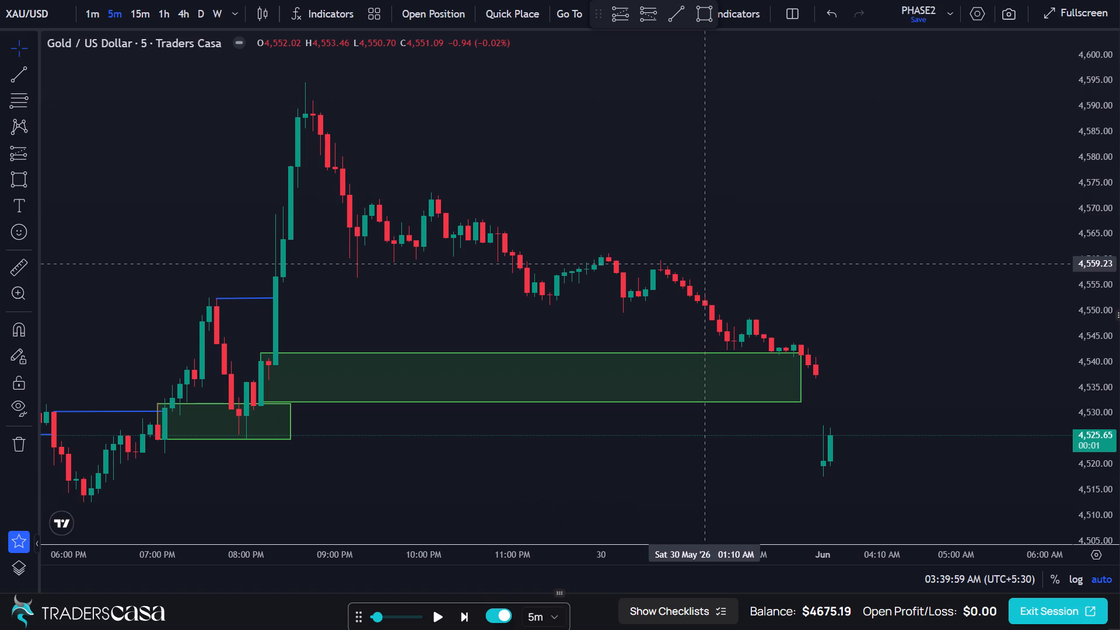
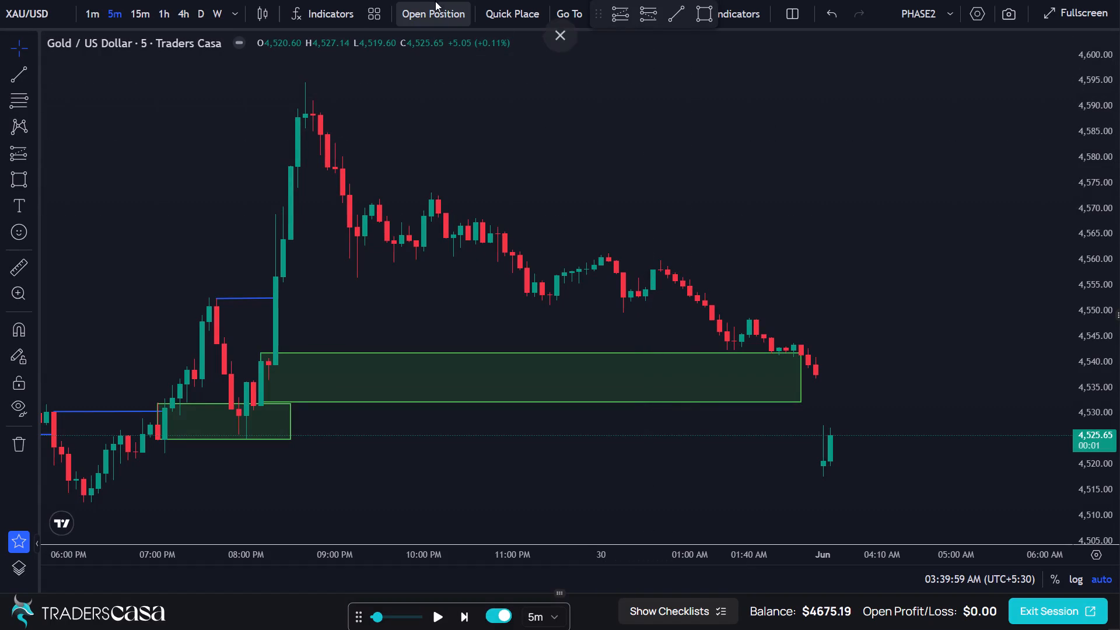
Exit the browser's full-screen view and put the XAU/USD backtest chart into the platform's own full-screen mode.
click(554, 51)
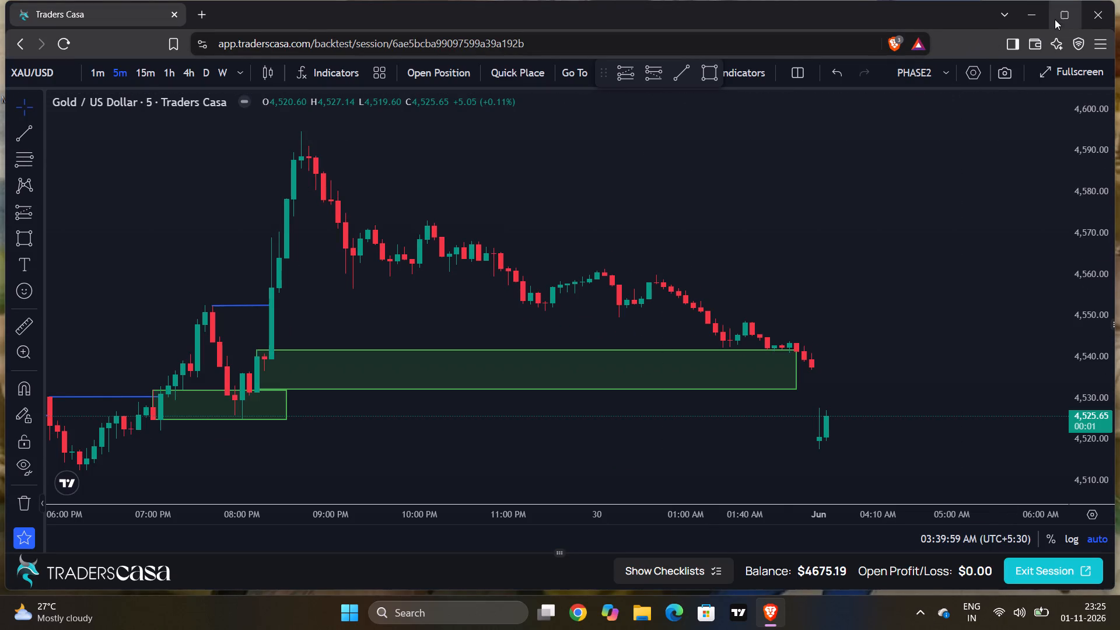
click(1057, 70)
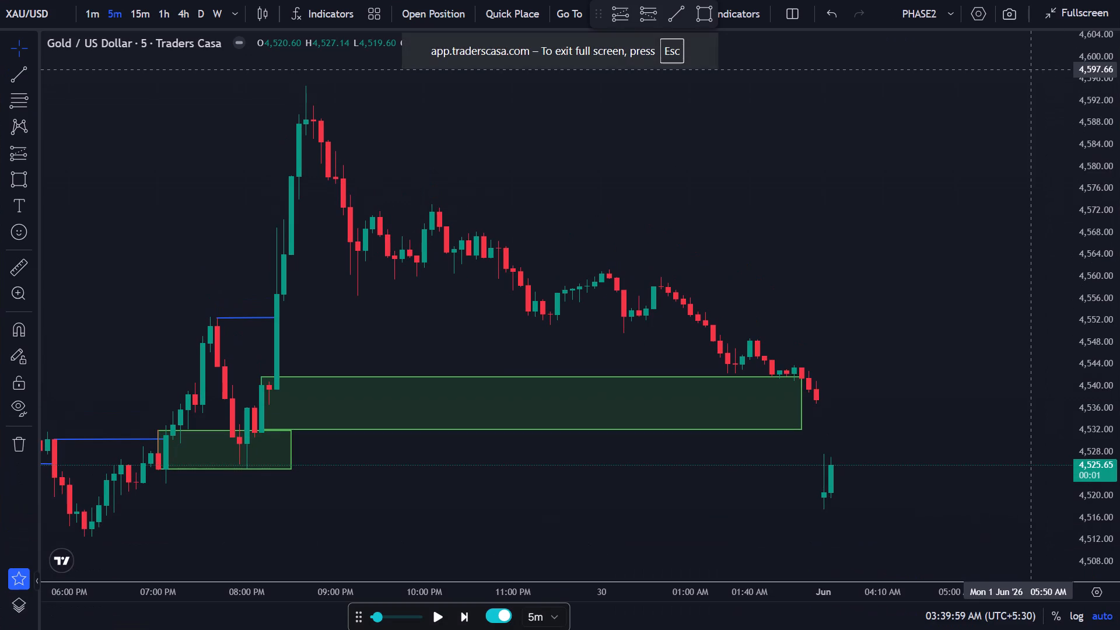
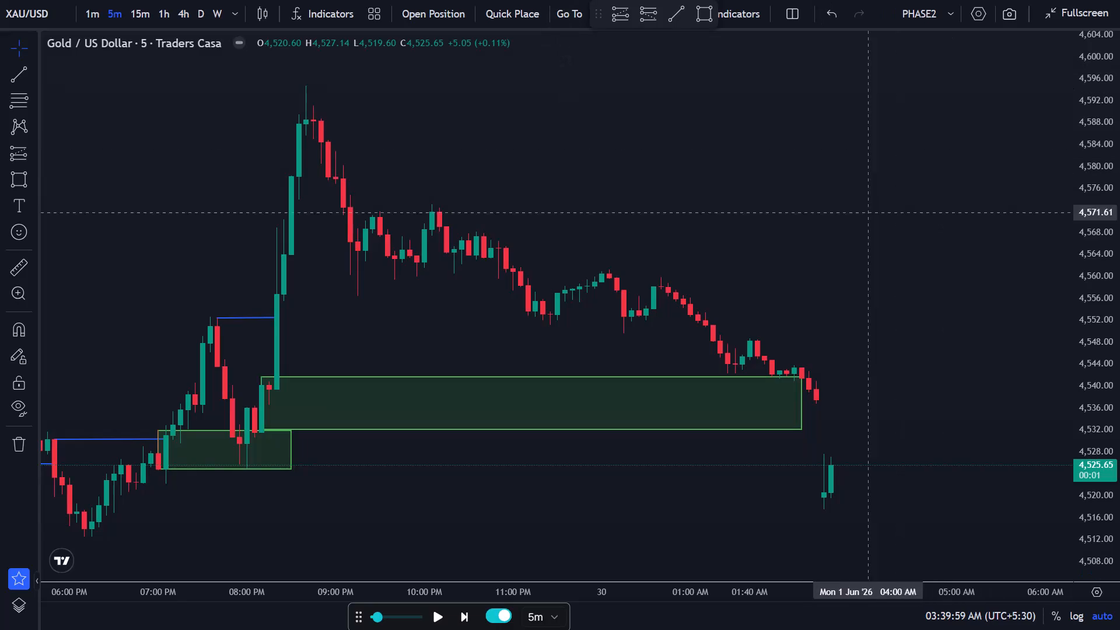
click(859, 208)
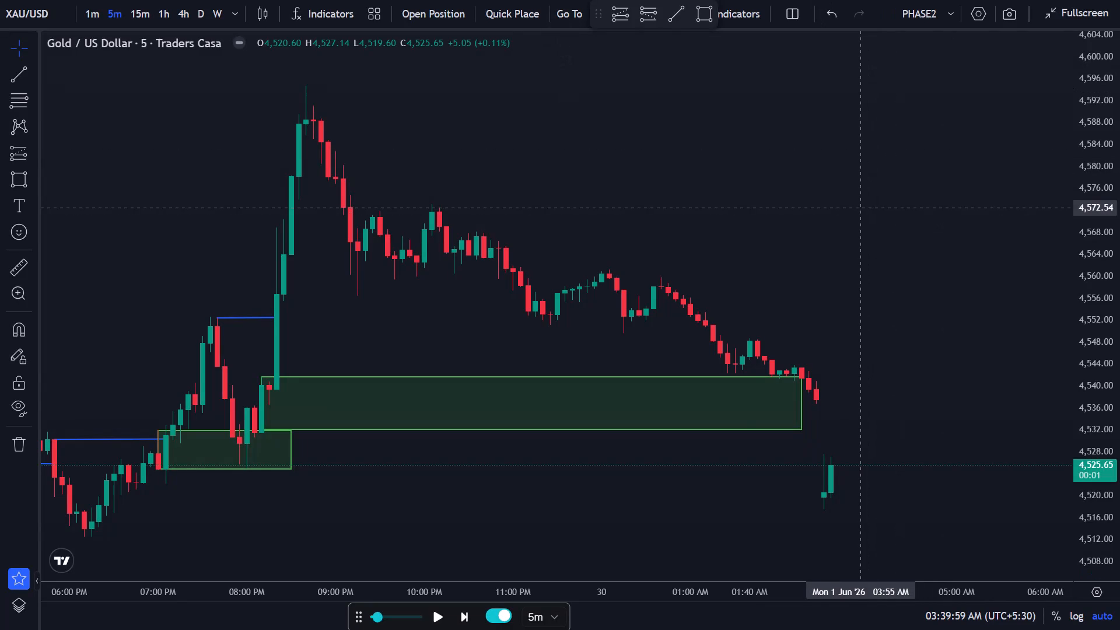
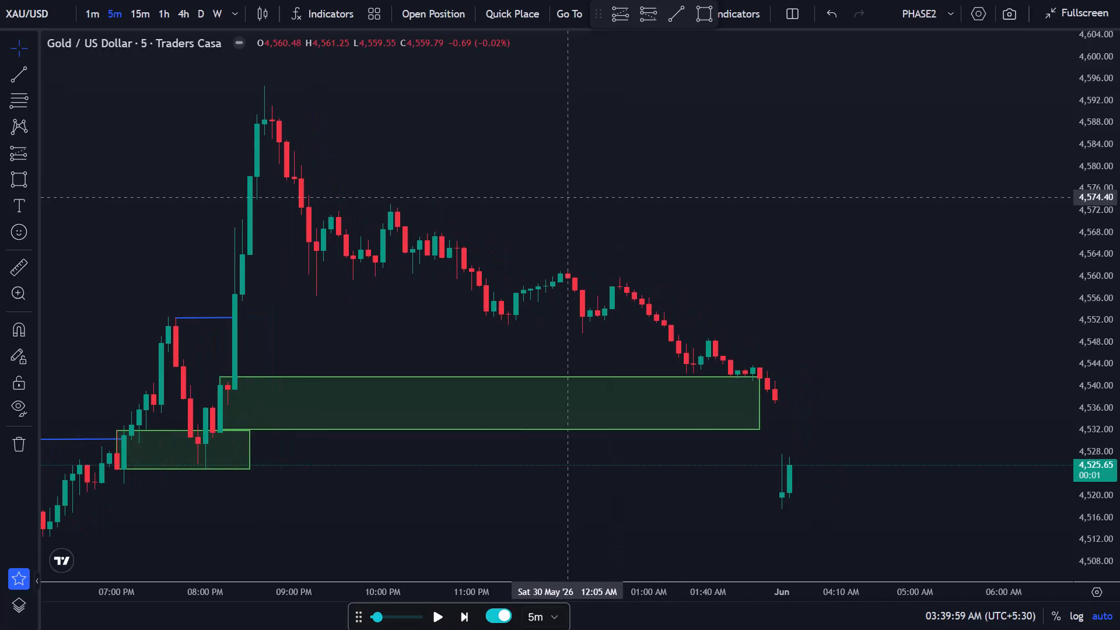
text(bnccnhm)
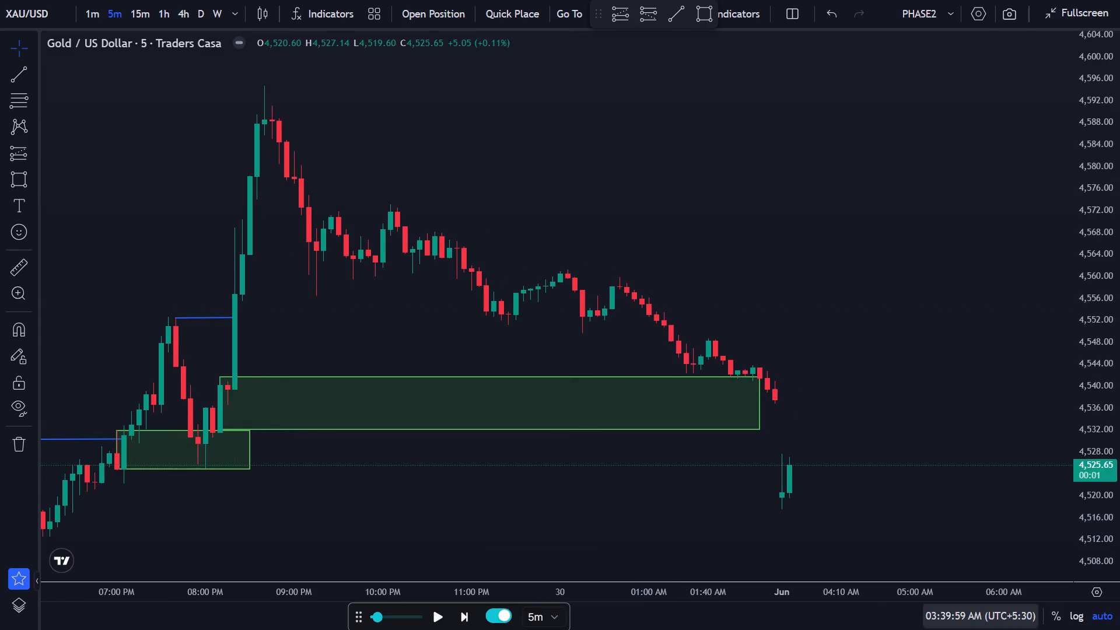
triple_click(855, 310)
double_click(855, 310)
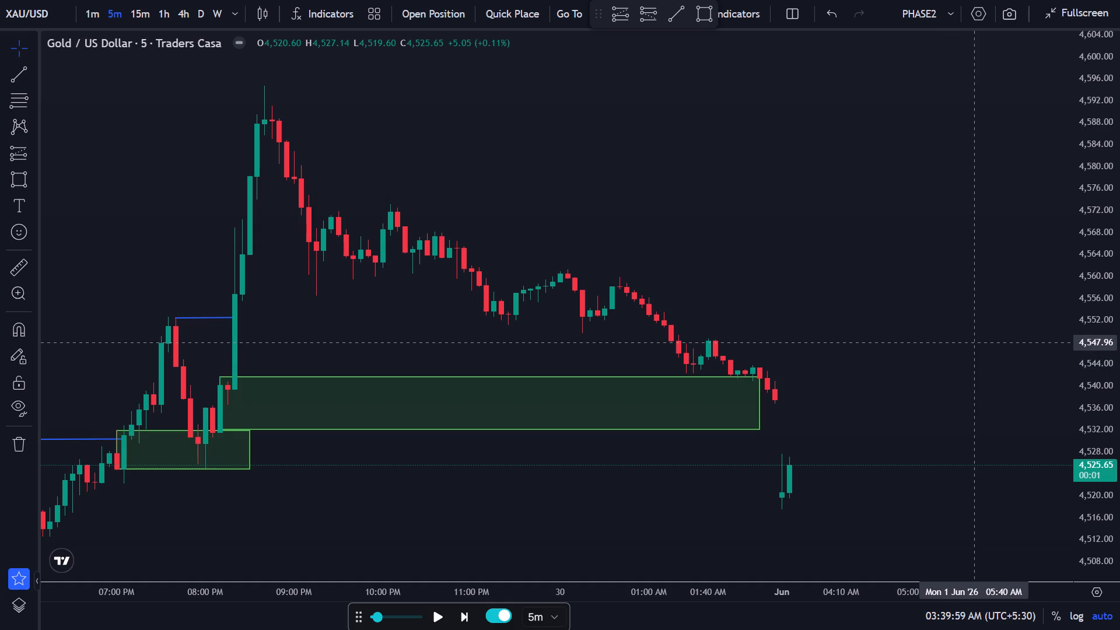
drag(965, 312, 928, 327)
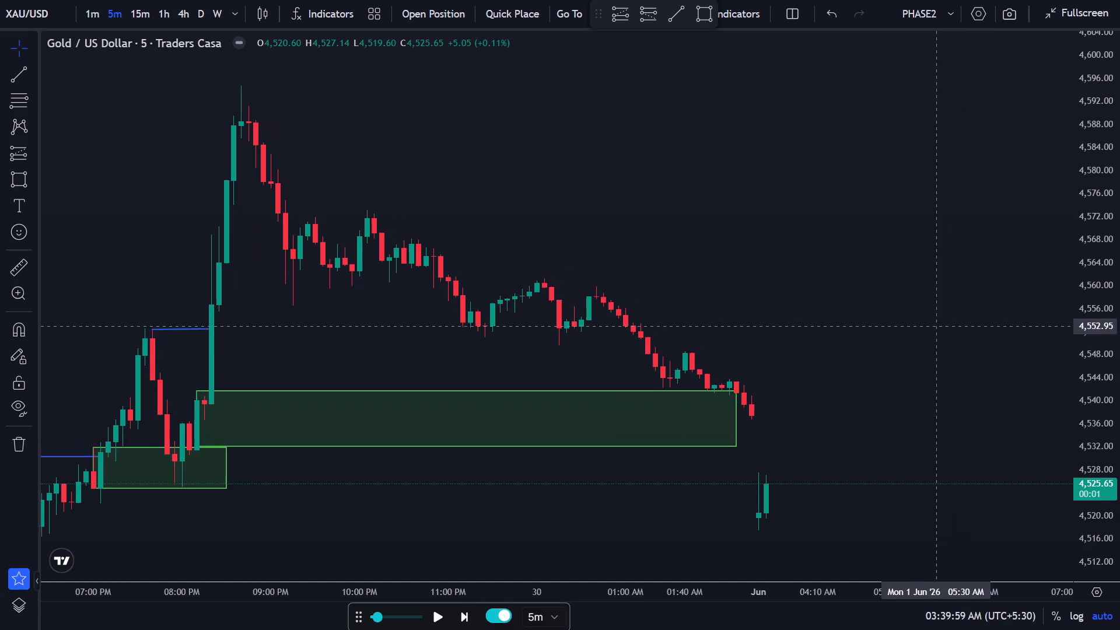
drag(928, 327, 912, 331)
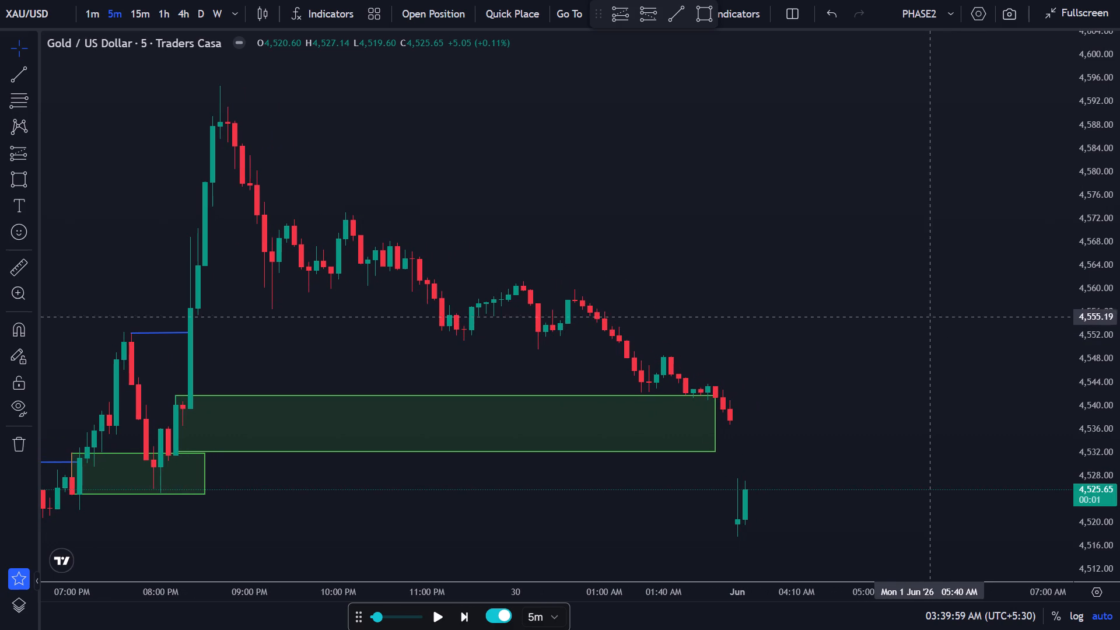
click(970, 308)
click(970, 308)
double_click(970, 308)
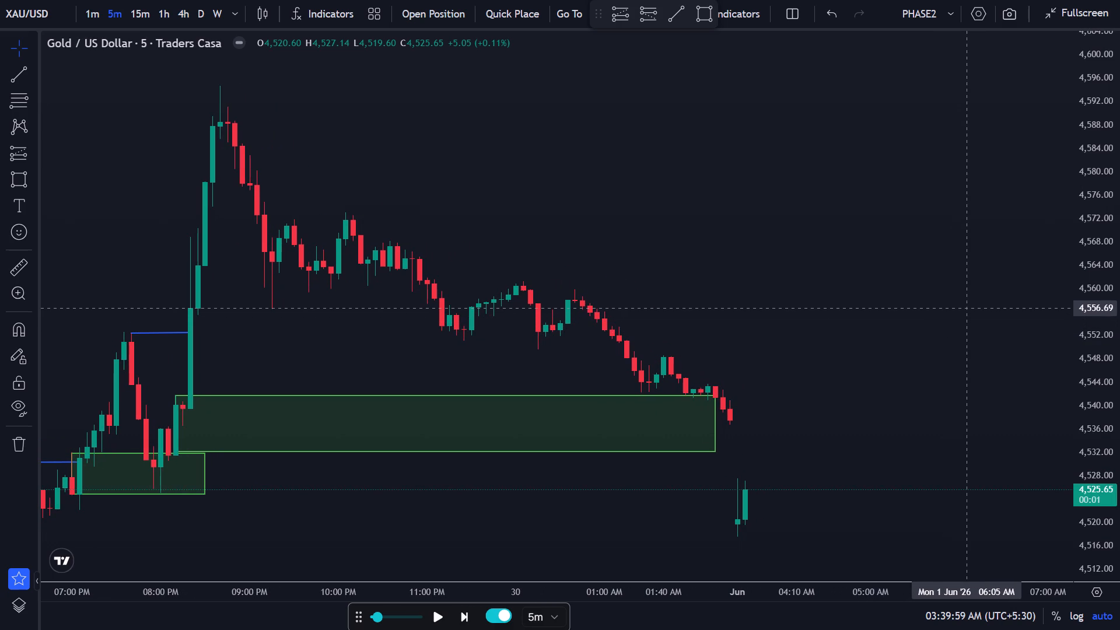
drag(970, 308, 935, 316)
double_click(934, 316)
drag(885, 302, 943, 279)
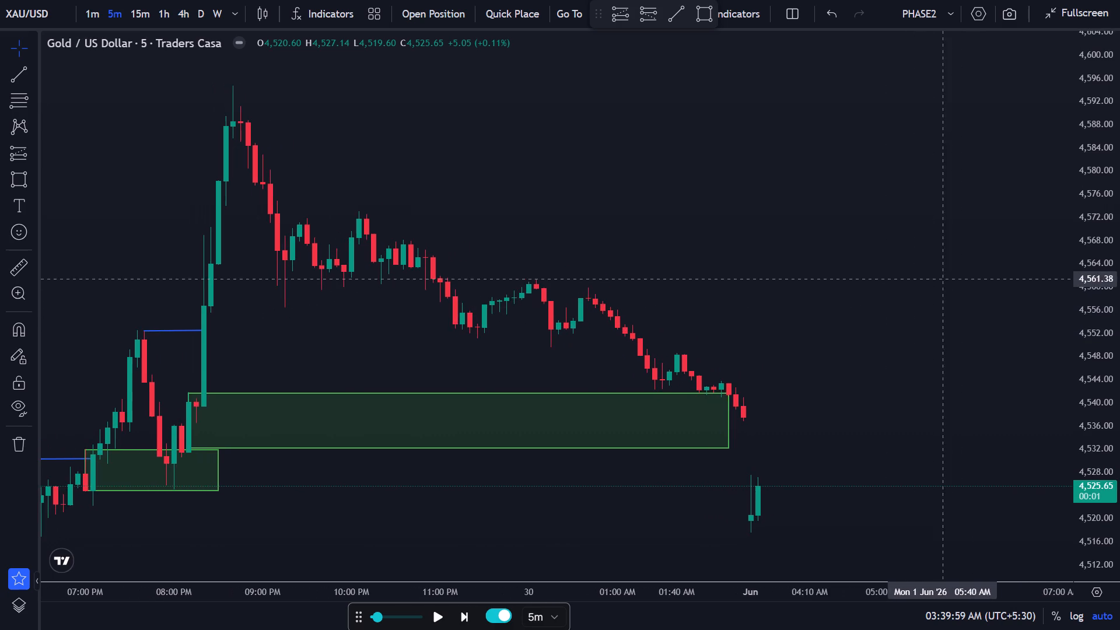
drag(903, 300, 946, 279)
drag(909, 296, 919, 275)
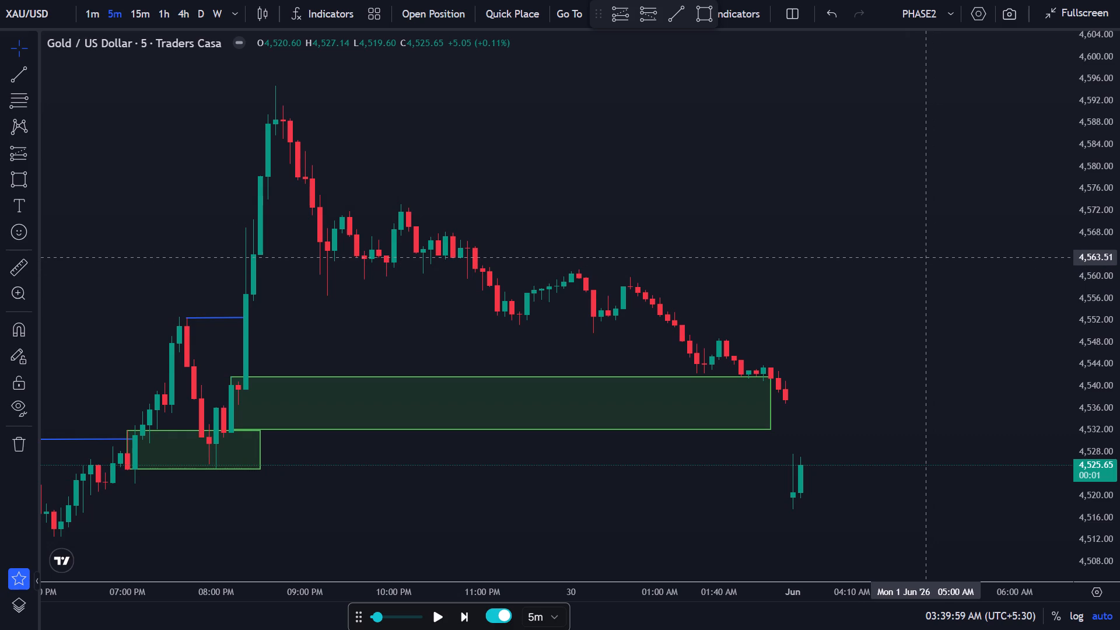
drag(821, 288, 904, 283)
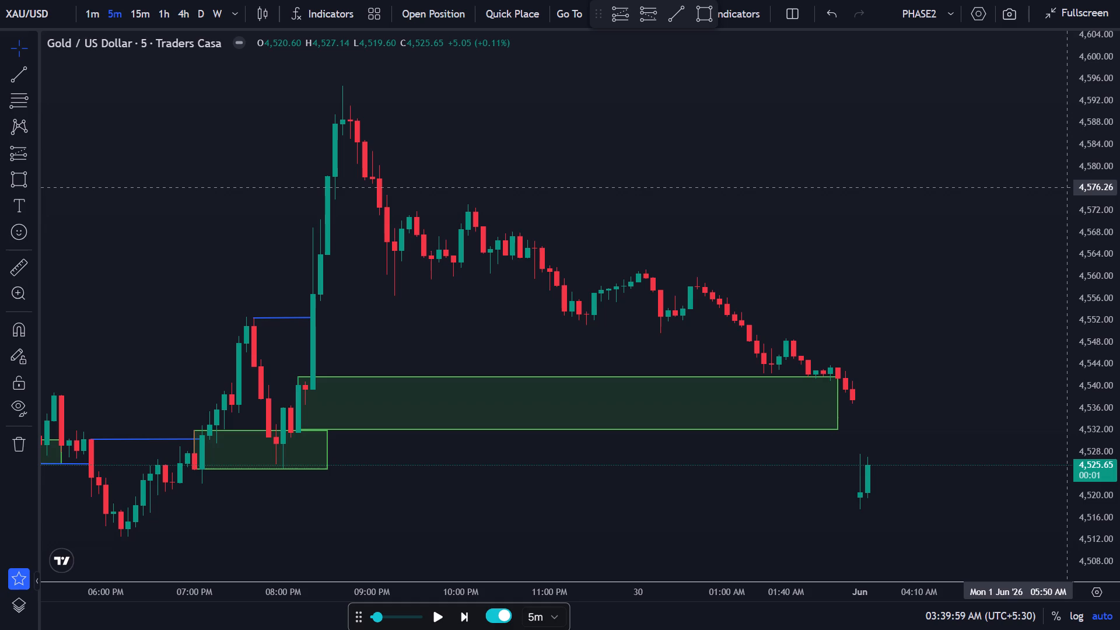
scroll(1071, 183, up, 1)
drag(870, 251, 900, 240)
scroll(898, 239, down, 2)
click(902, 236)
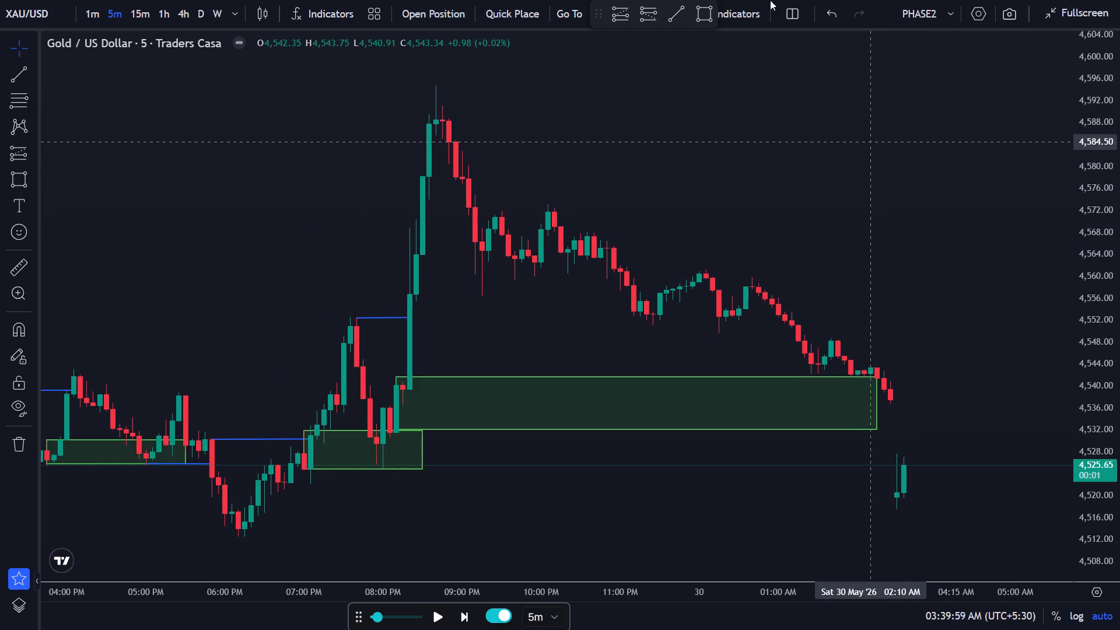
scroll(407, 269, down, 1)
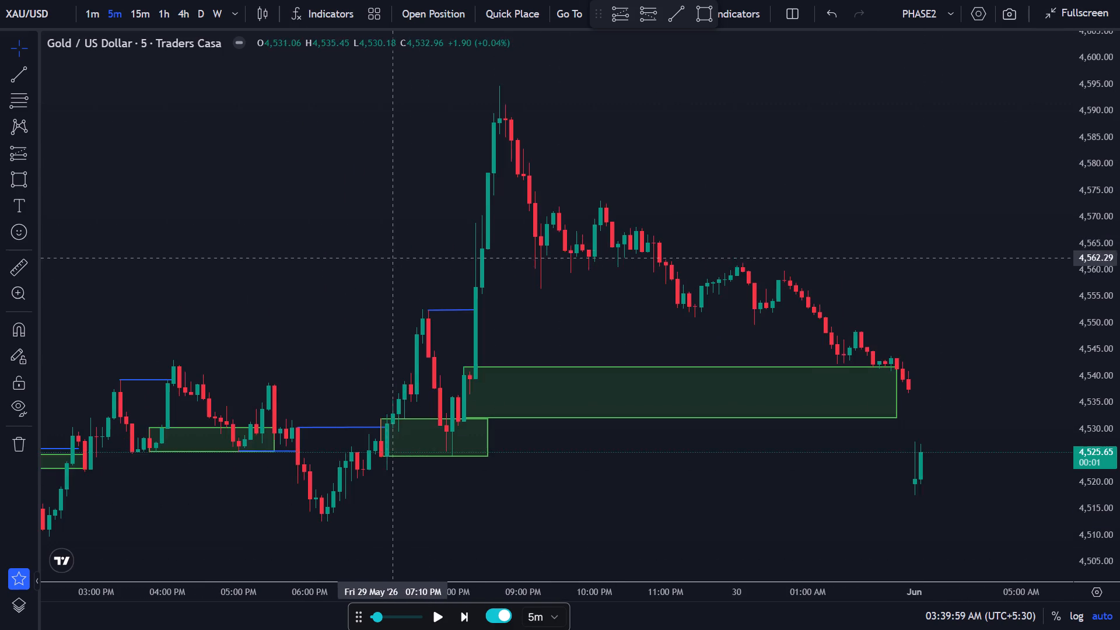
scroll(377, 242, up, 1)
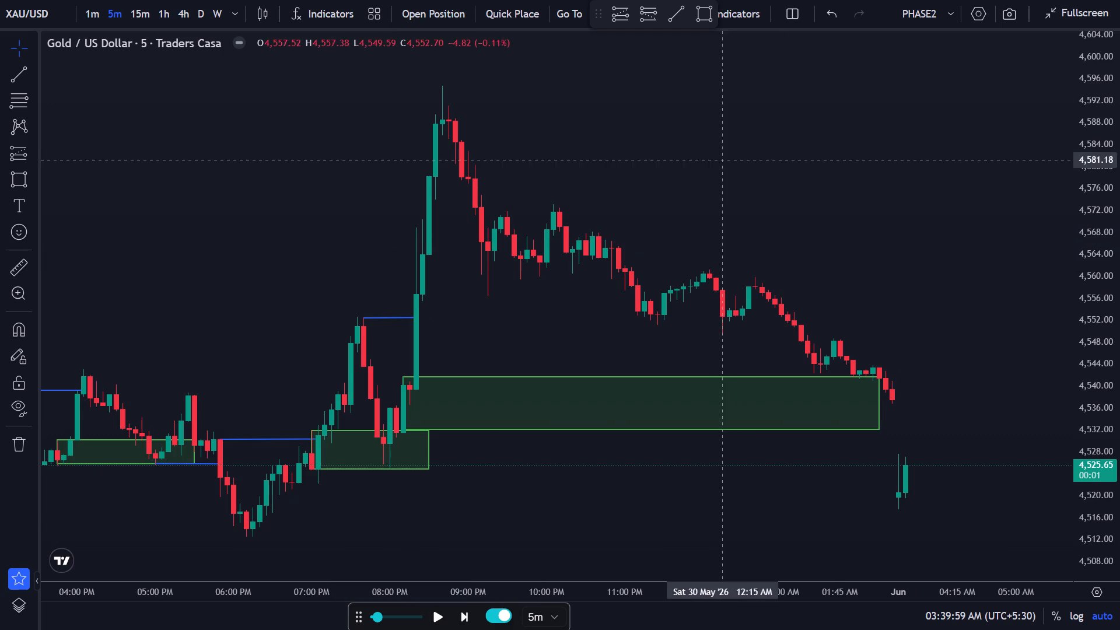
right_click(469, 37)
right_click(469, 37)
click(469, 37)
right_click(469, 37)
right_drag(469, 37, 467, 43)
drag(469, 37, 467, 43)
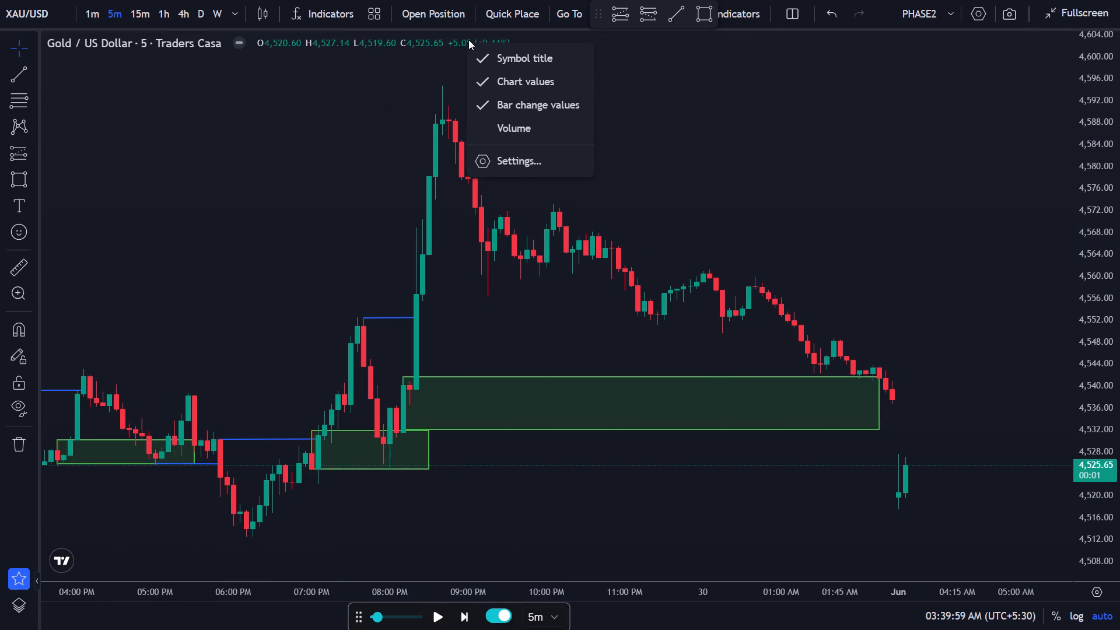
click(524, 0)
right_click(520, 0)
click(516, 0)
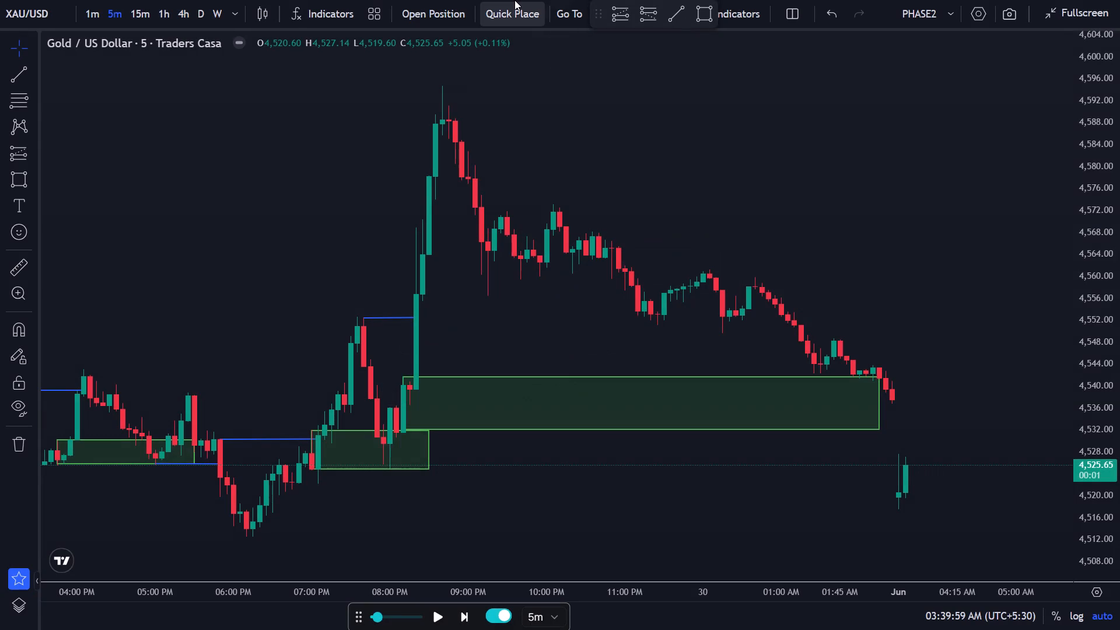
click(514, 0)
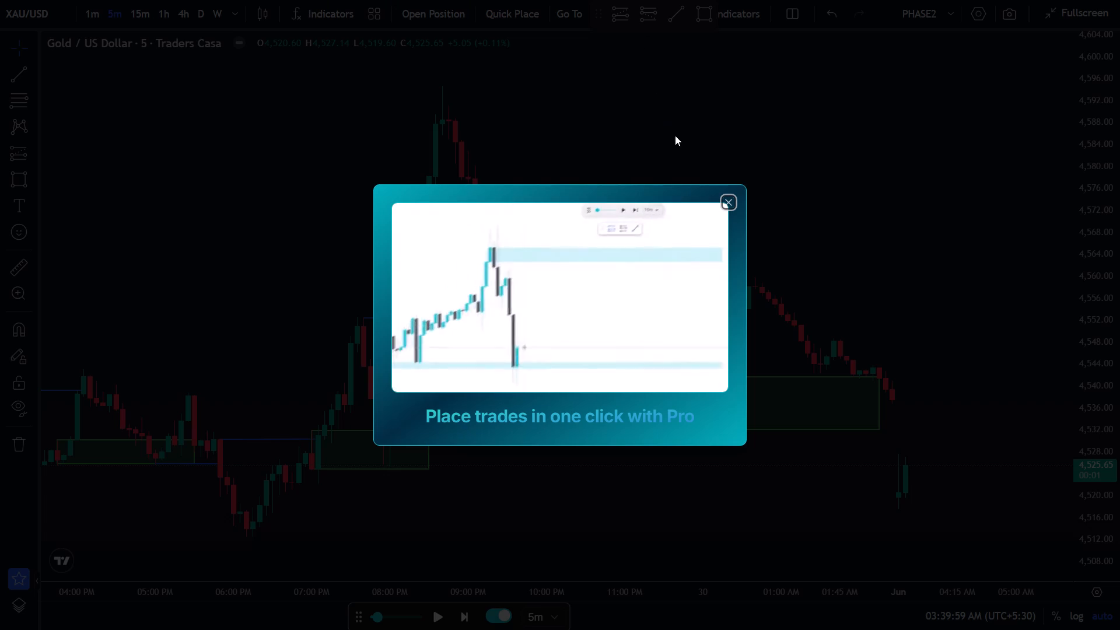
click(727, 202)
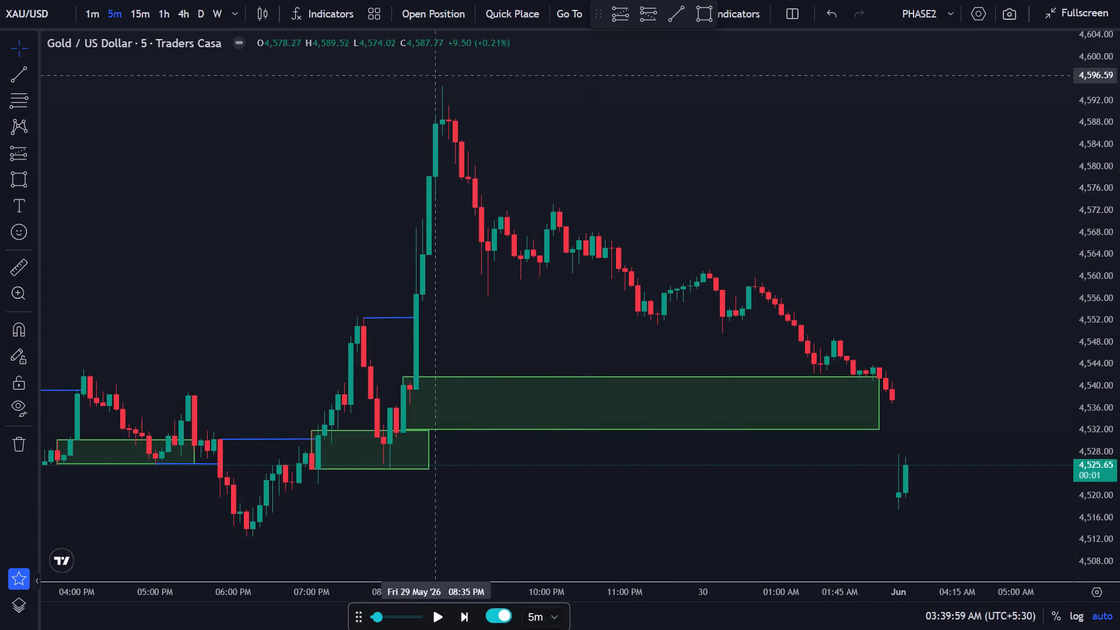
Exit full screen, minimise the backtest session's browser window and launch Kuro from the desktop.
click(551, 53)
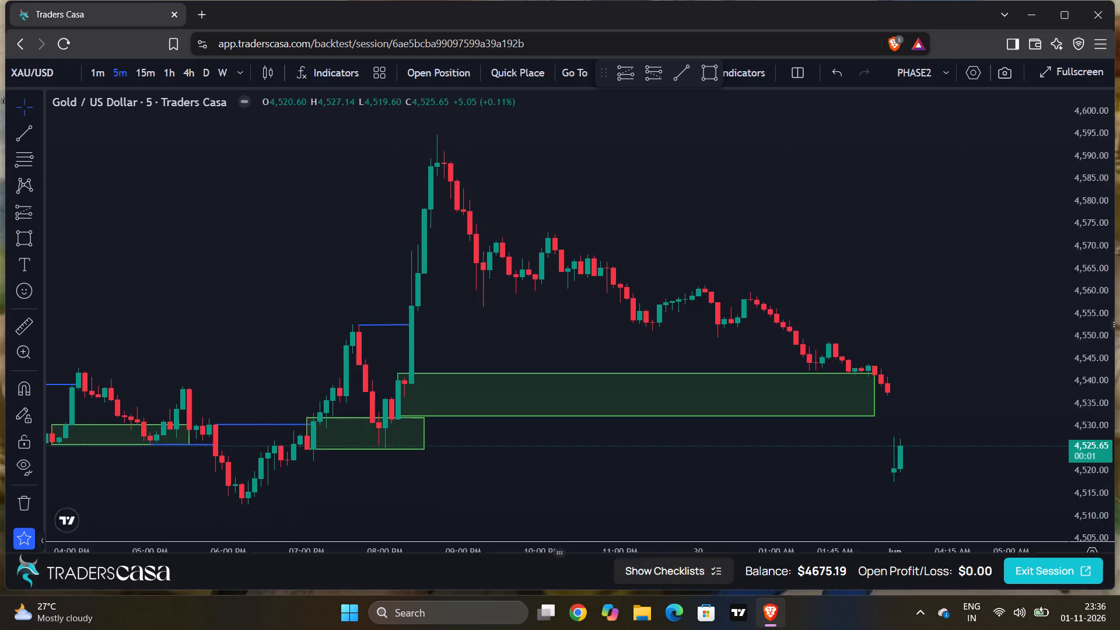
click(1030, 7)
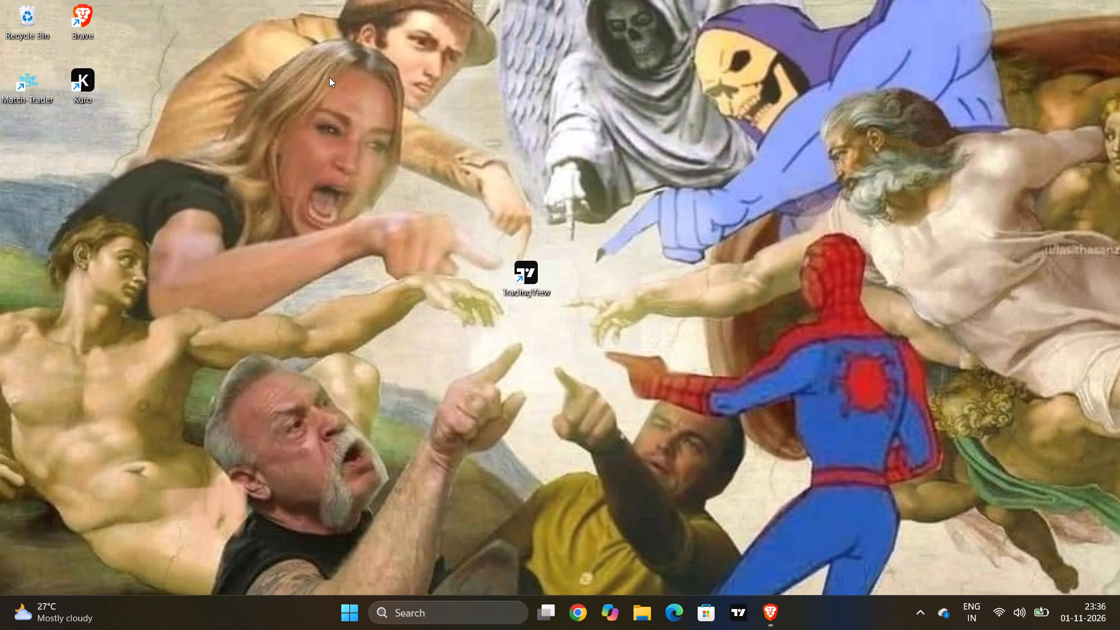
double_click(92, 69)
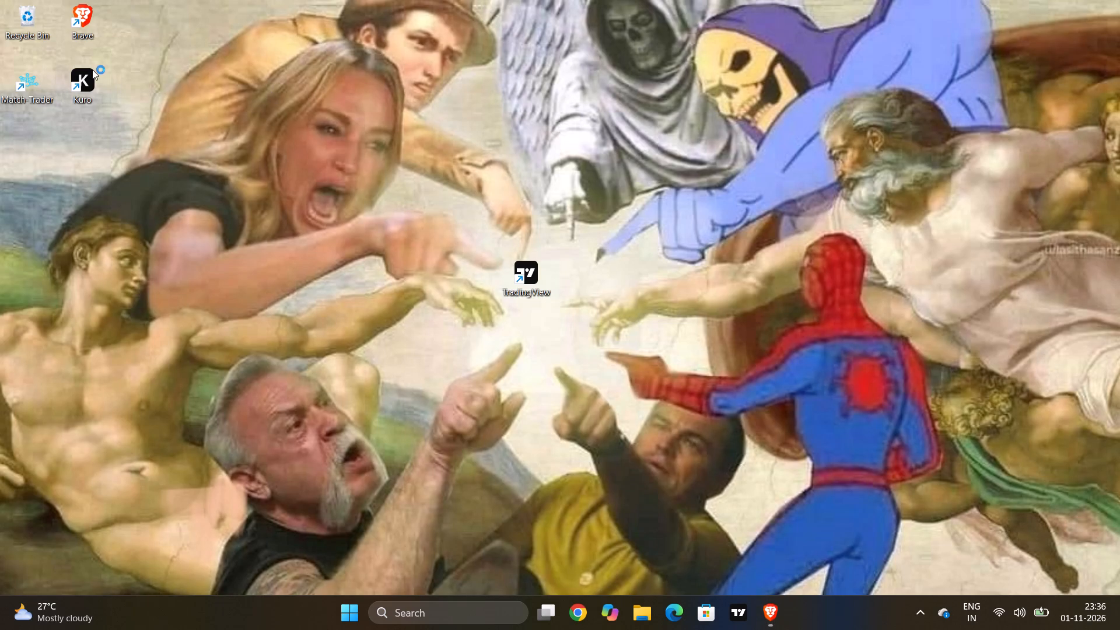
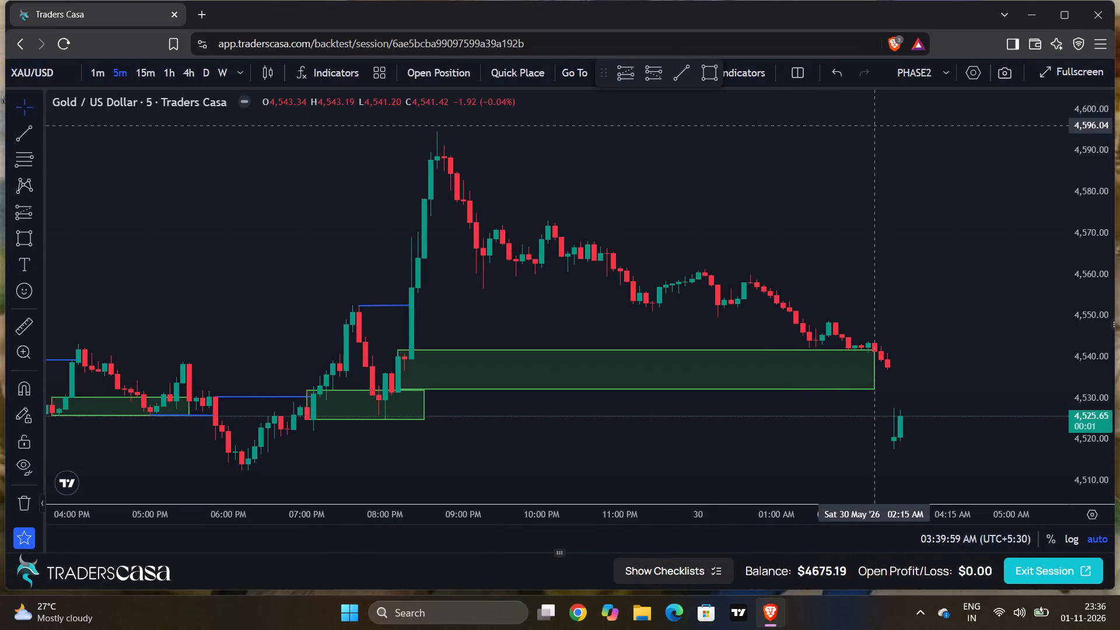
Show the chart full screen and extend the large green demand zone's right edge to the 1 June 03:30 AM candle.
click(1072, 80)
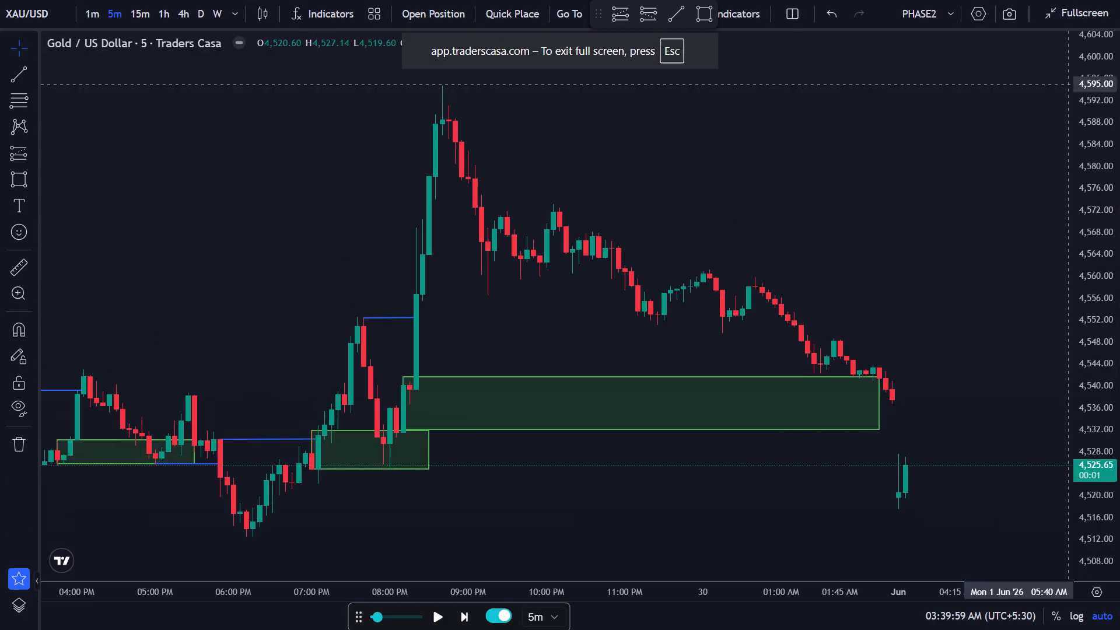
double_click(873, 225)
drag(873, 226, 838, 230)
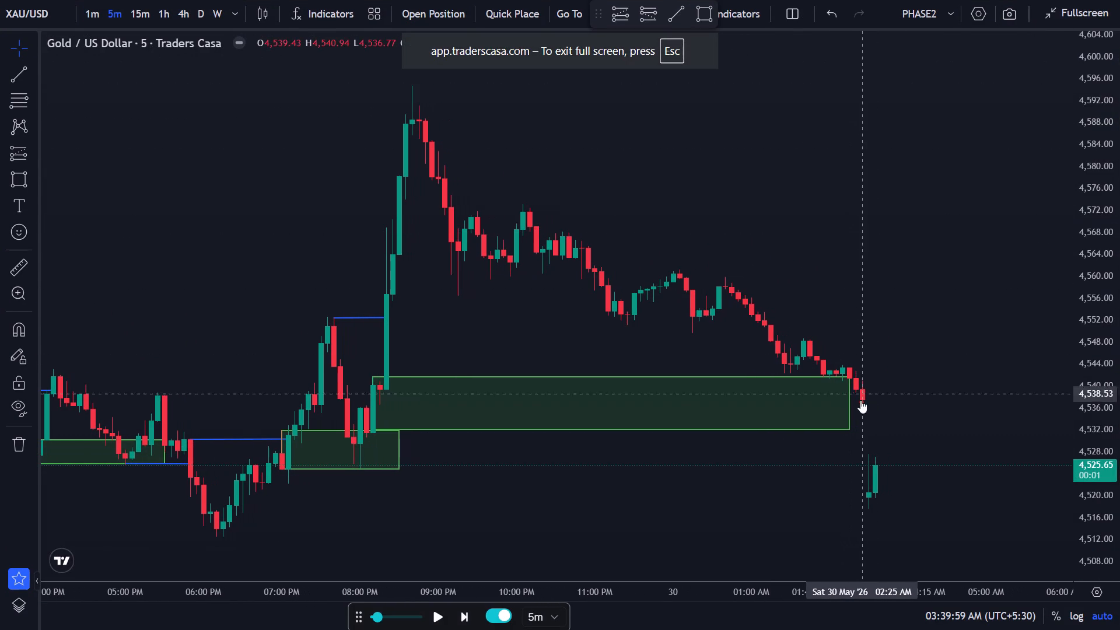
drag(847, 402, 868, 401)
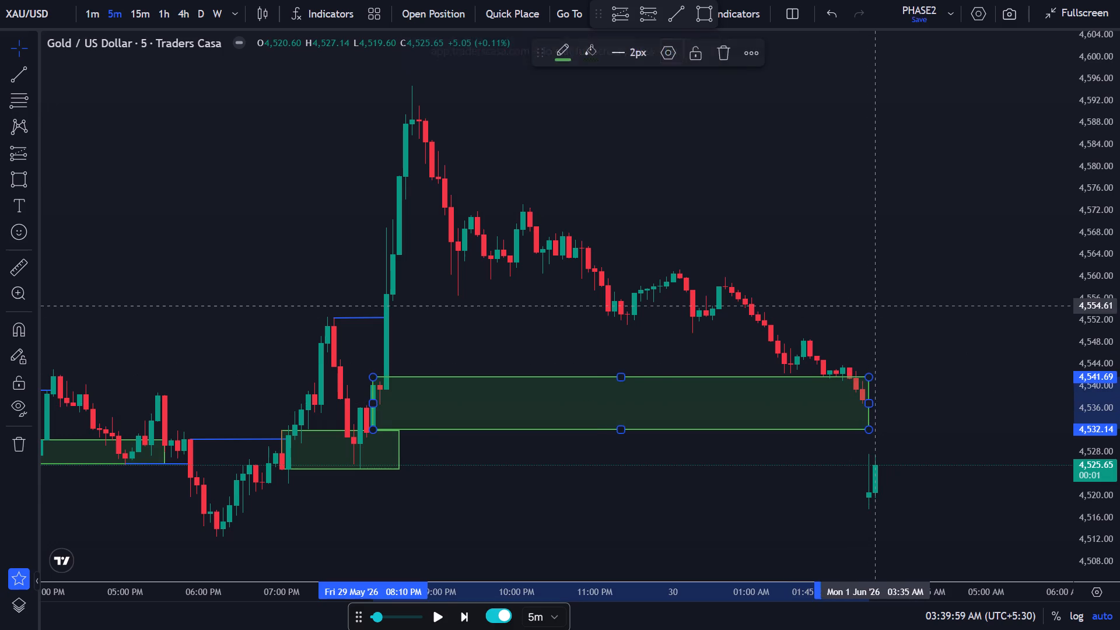
click(877, 305)
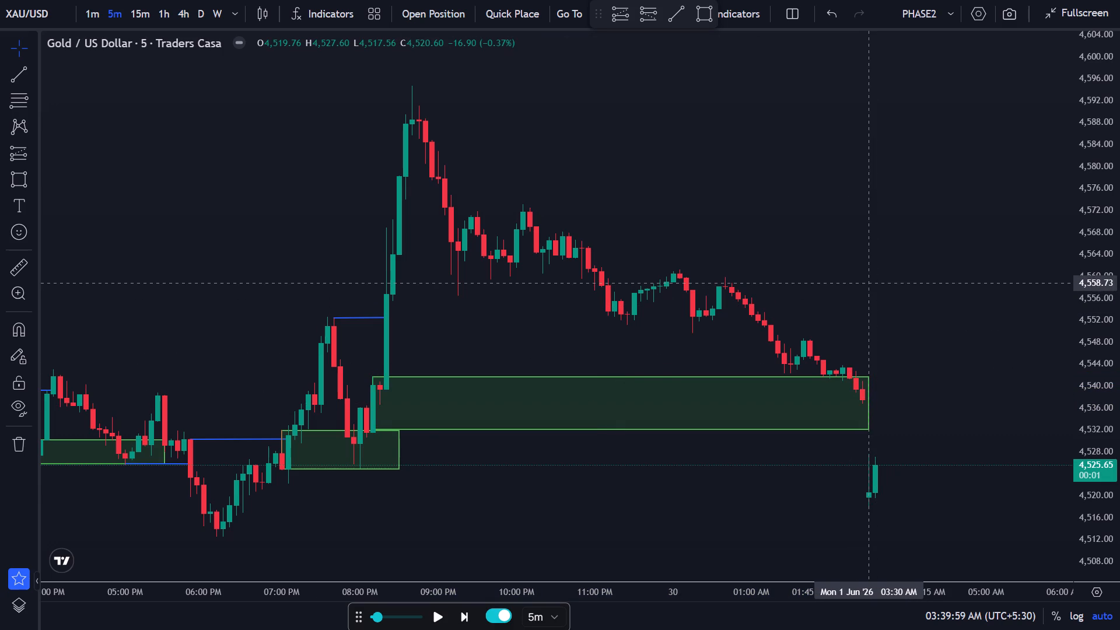
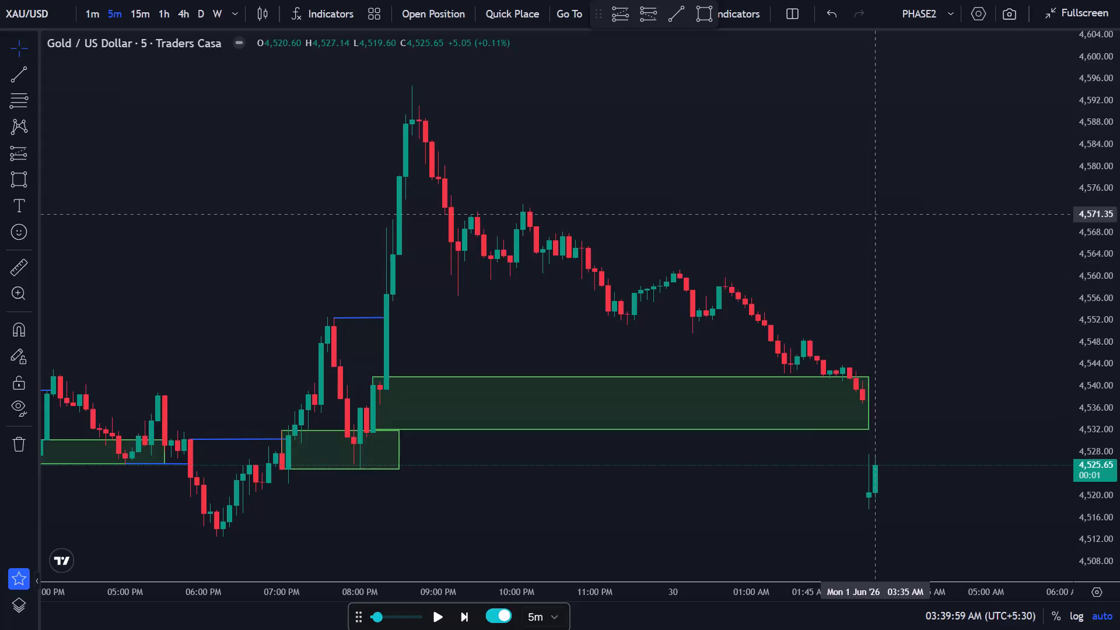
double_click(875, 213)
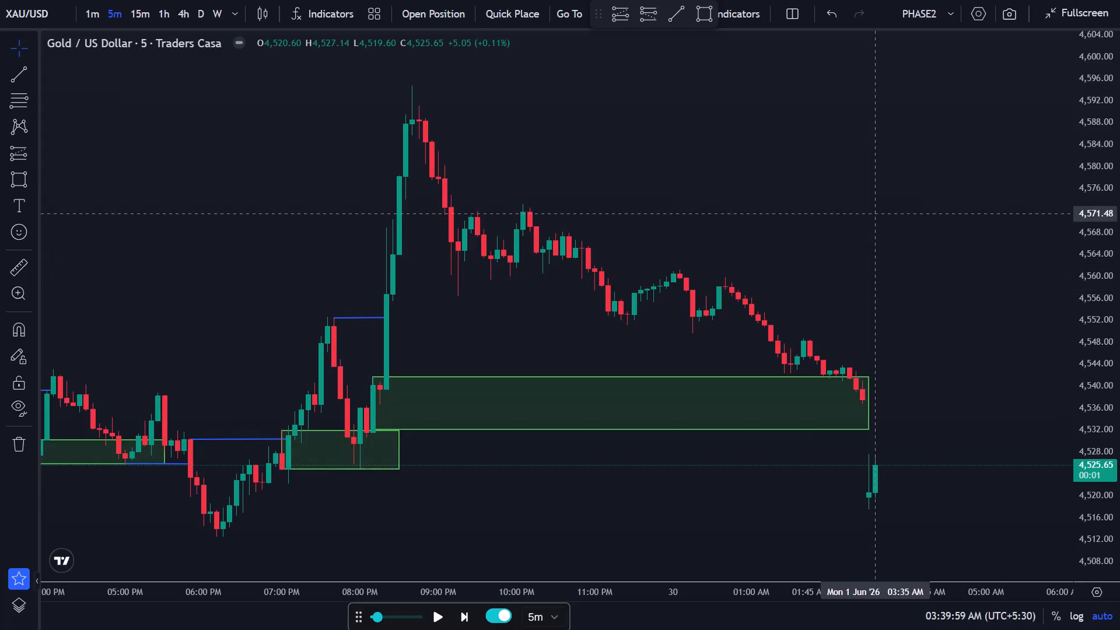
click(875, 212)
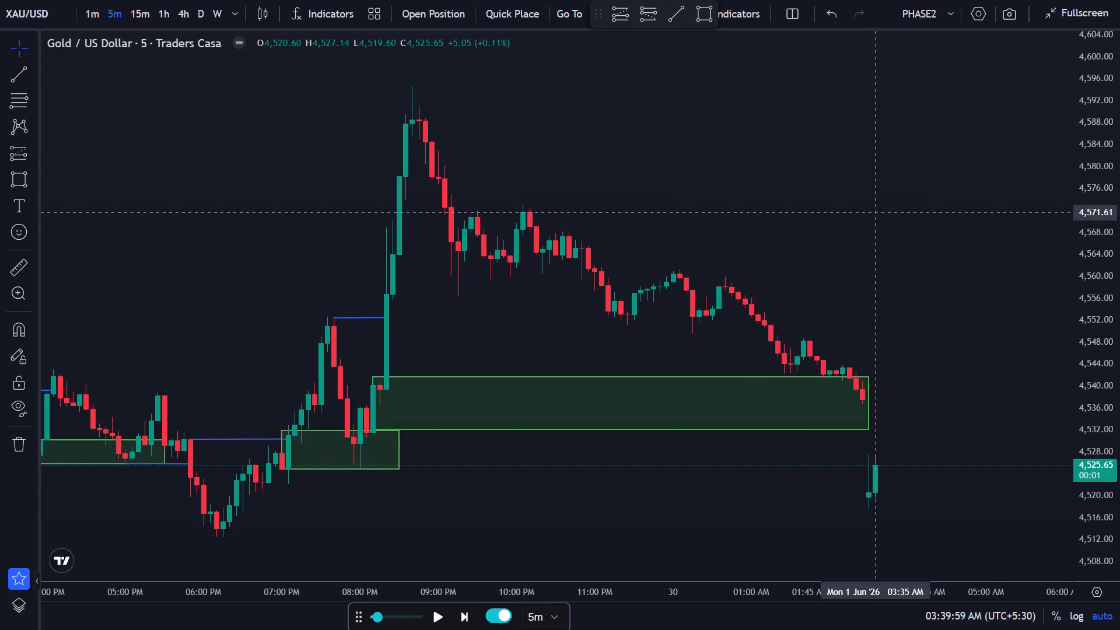
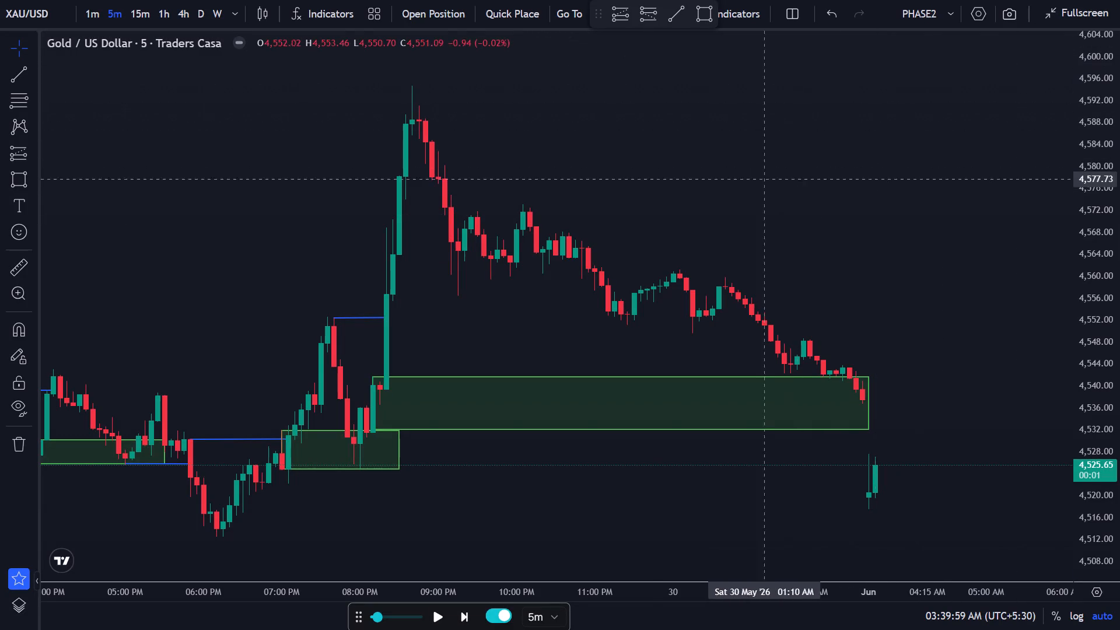
Examine the 5-minute gold price action around the green zones, from the evening rally and decline to the latest candles.
drag(717, 185, 565, 186)
drag(583, 188, 762, 230)
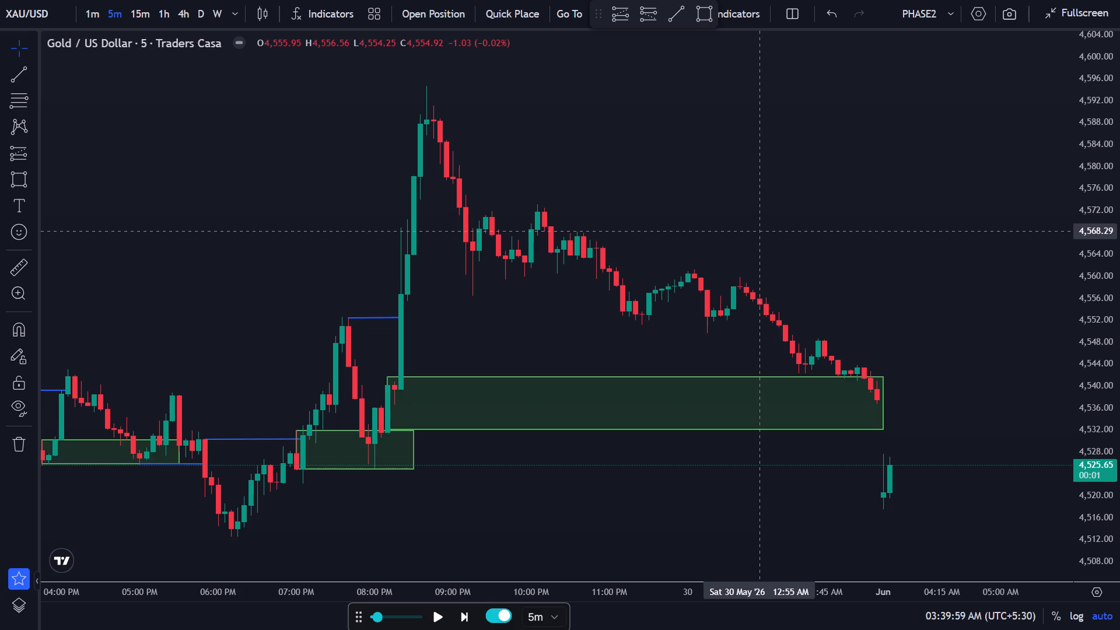
scroll(761, 231, up, 2)
drag(554, 132, 512, 142)
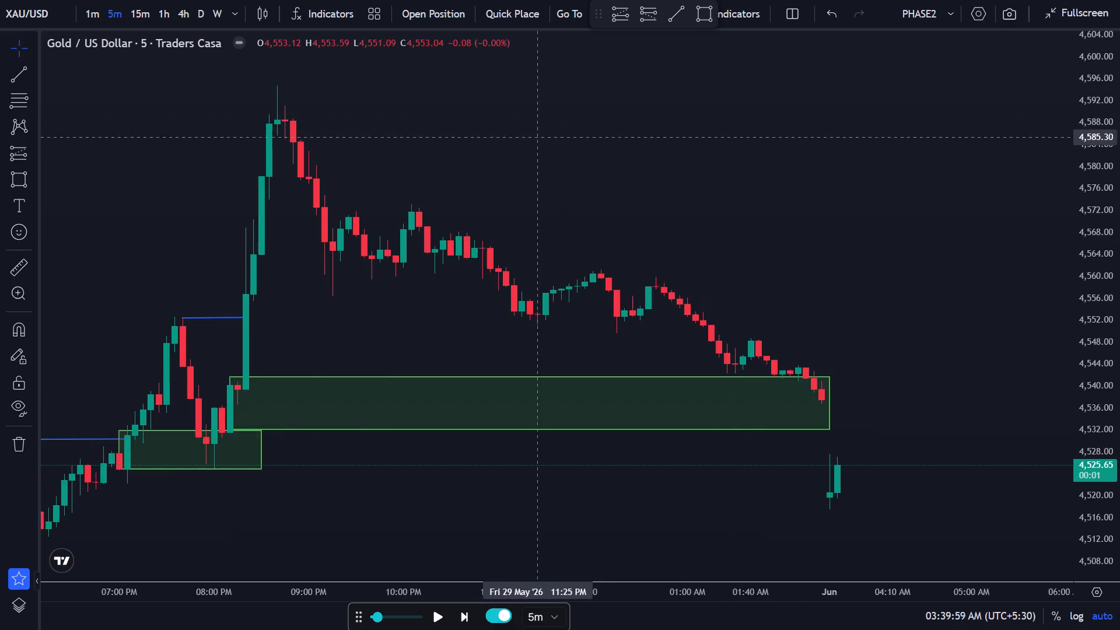
drag(512, 142, 243, 143)
drag(236, 141, 624, 253)
drag(636, 195, 626, 195)
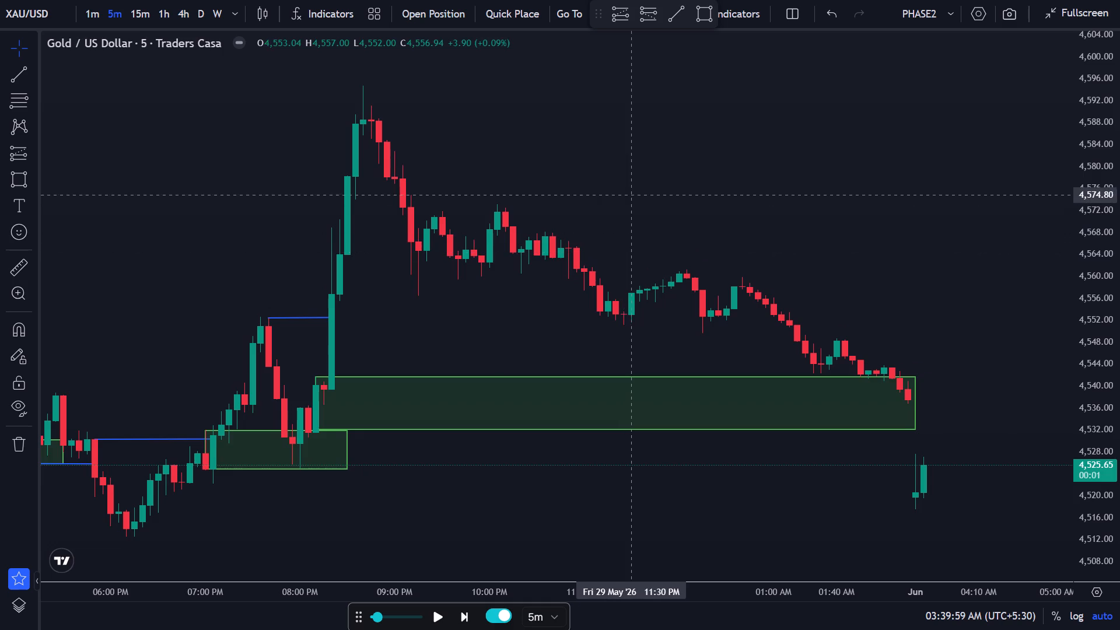
drag(626, 195, 487, 188)
drag(494, 175, 590, 170)
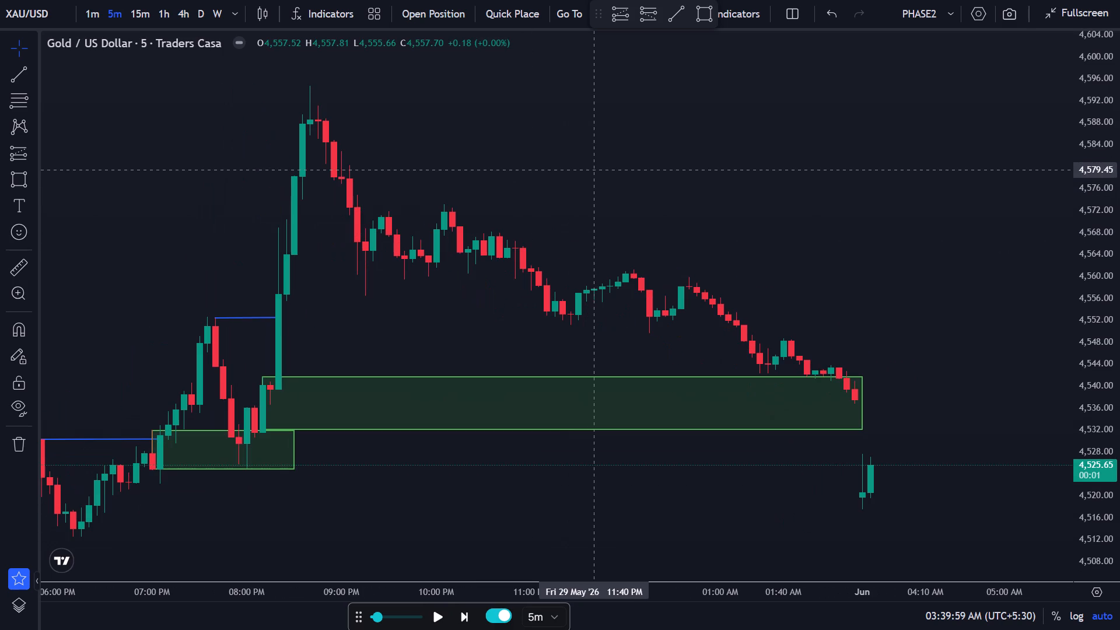
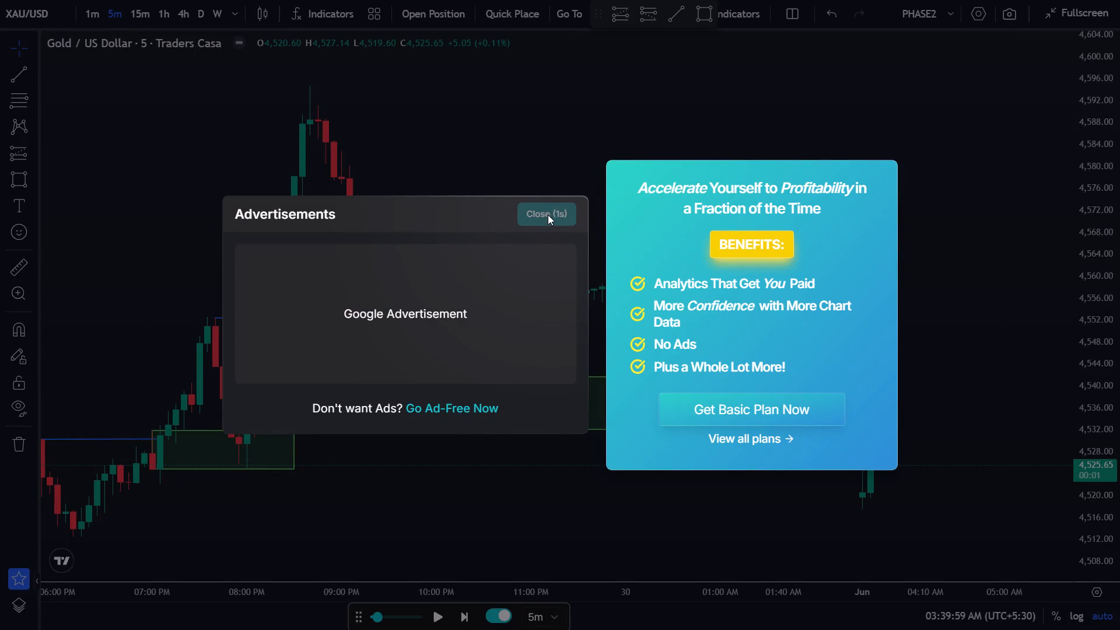
Close the advertisement overlay to return to the five-minute gold chart.
click(548, 212)
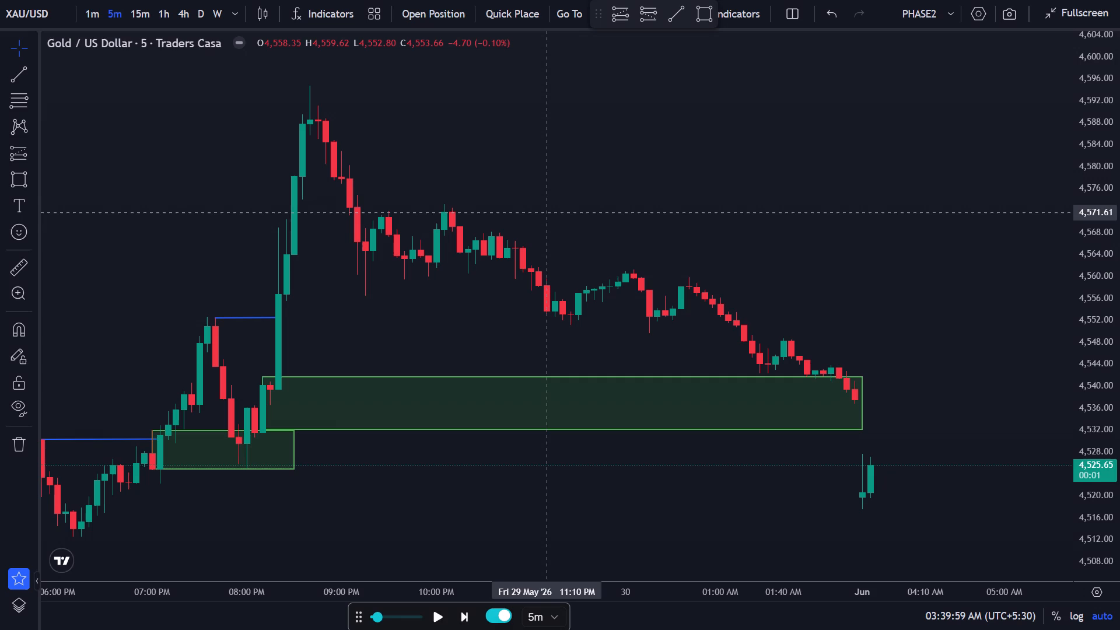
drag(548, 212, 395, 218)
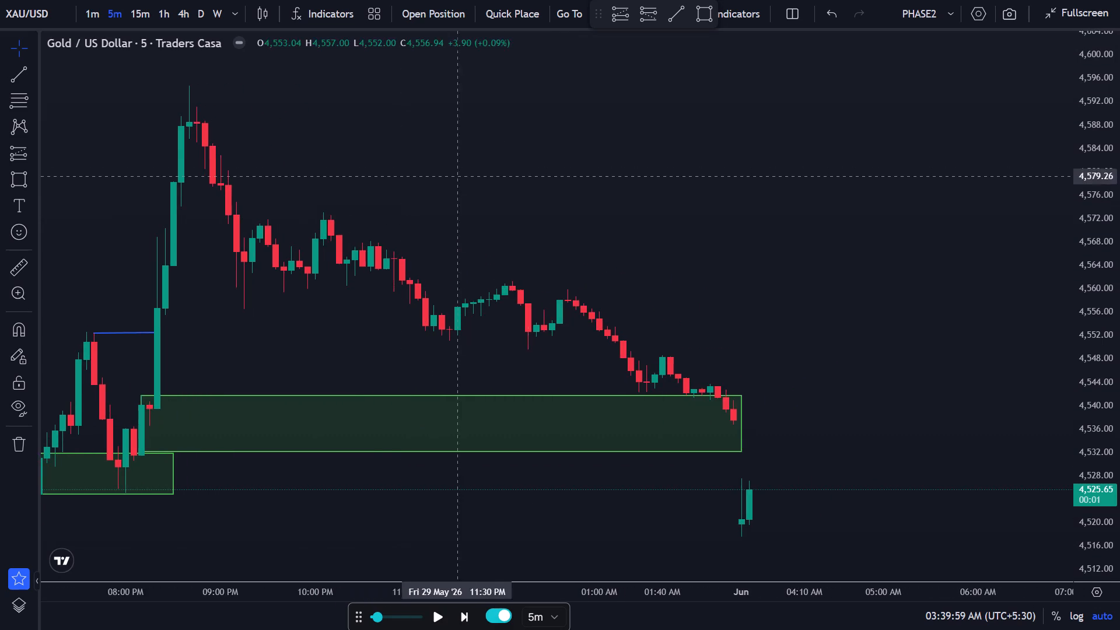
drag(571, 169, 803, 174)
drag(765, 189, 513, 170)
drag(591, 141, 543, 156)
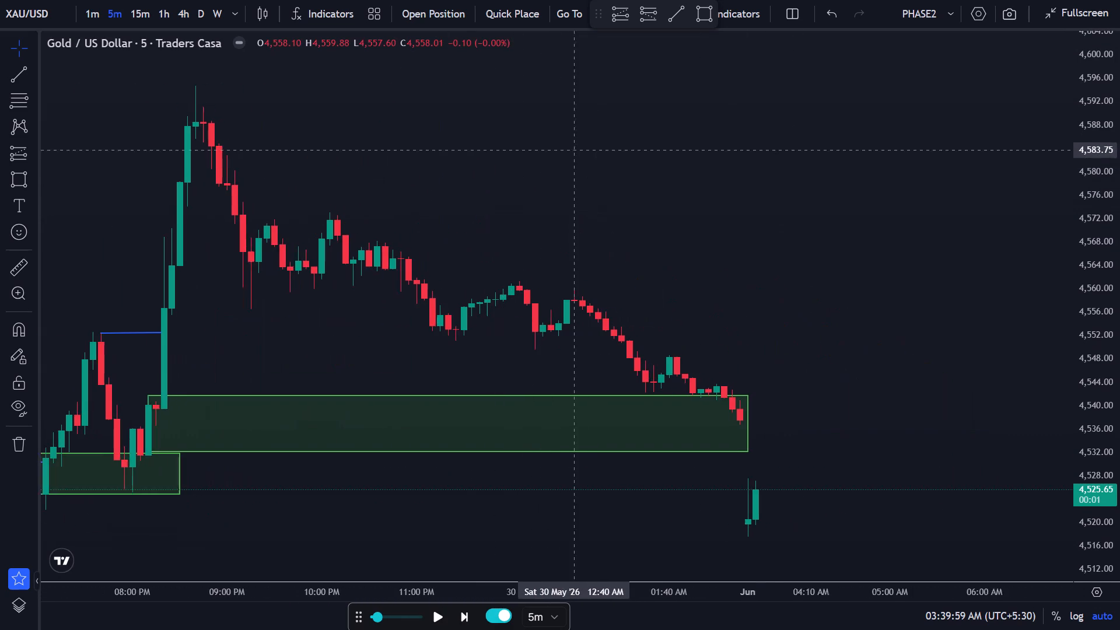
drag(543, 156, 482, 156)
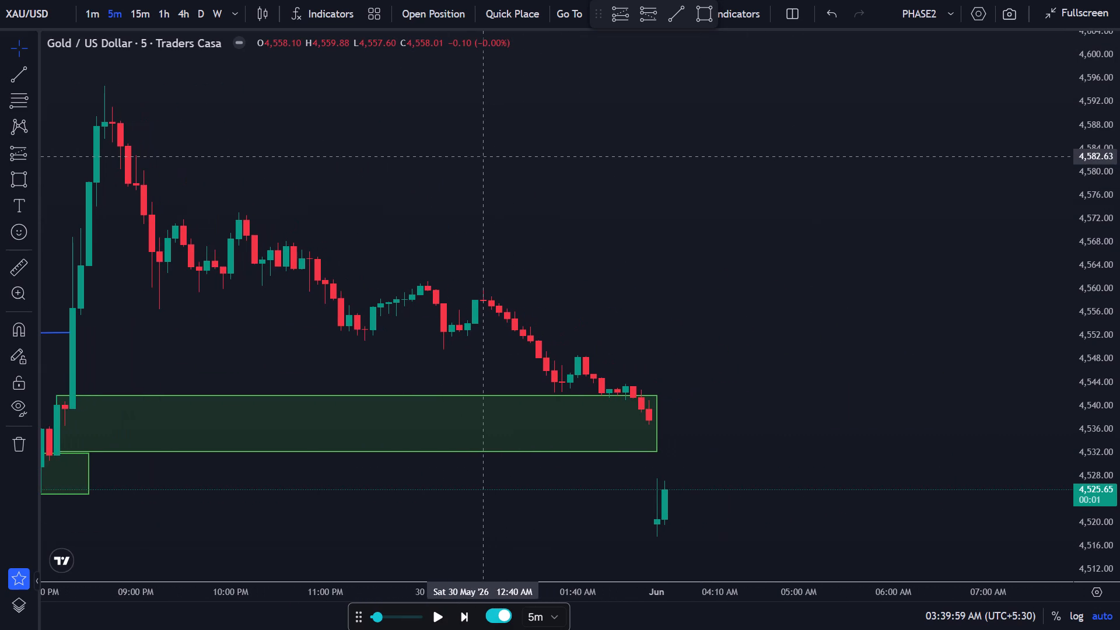
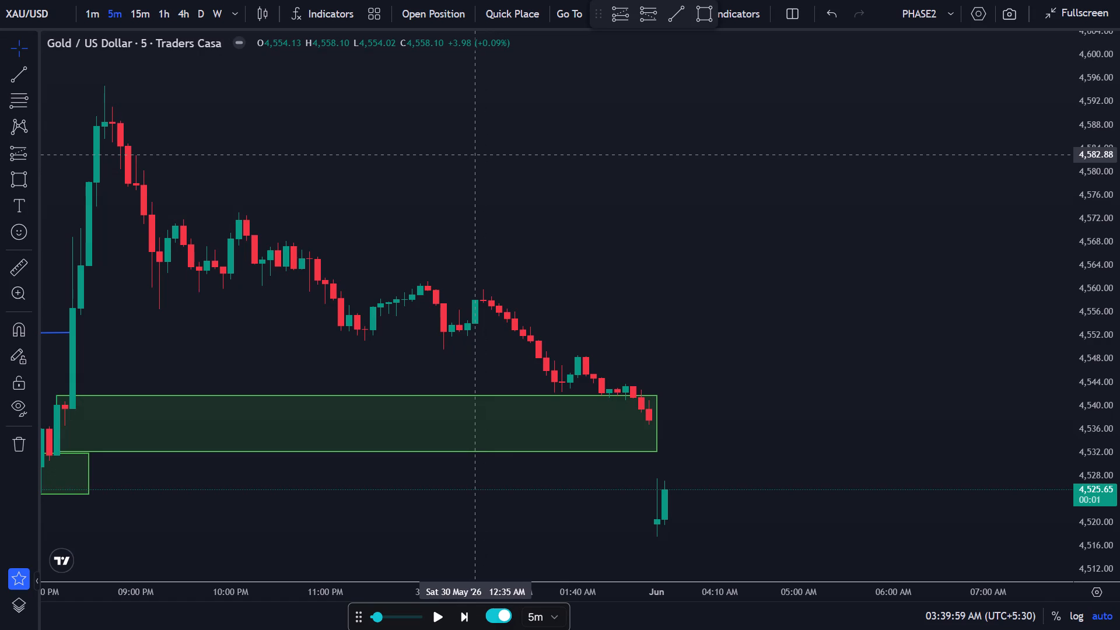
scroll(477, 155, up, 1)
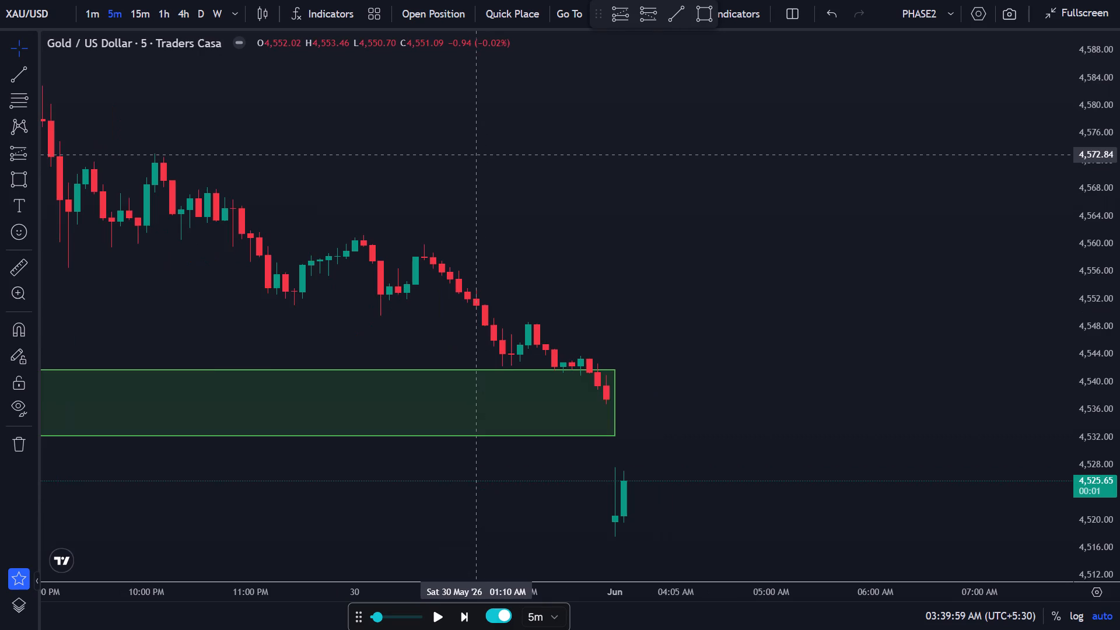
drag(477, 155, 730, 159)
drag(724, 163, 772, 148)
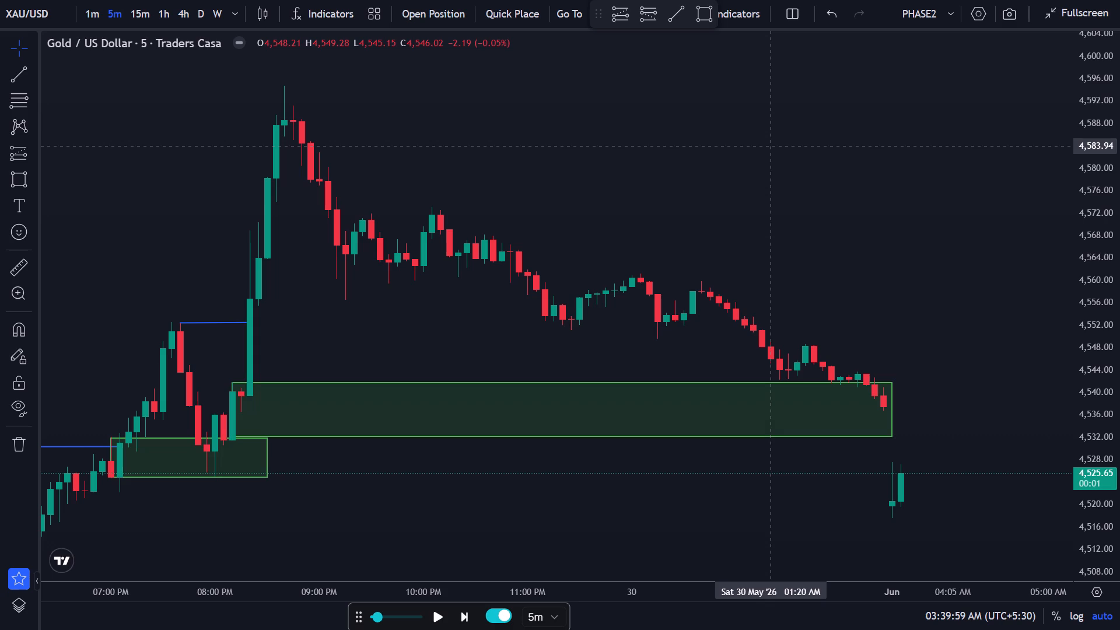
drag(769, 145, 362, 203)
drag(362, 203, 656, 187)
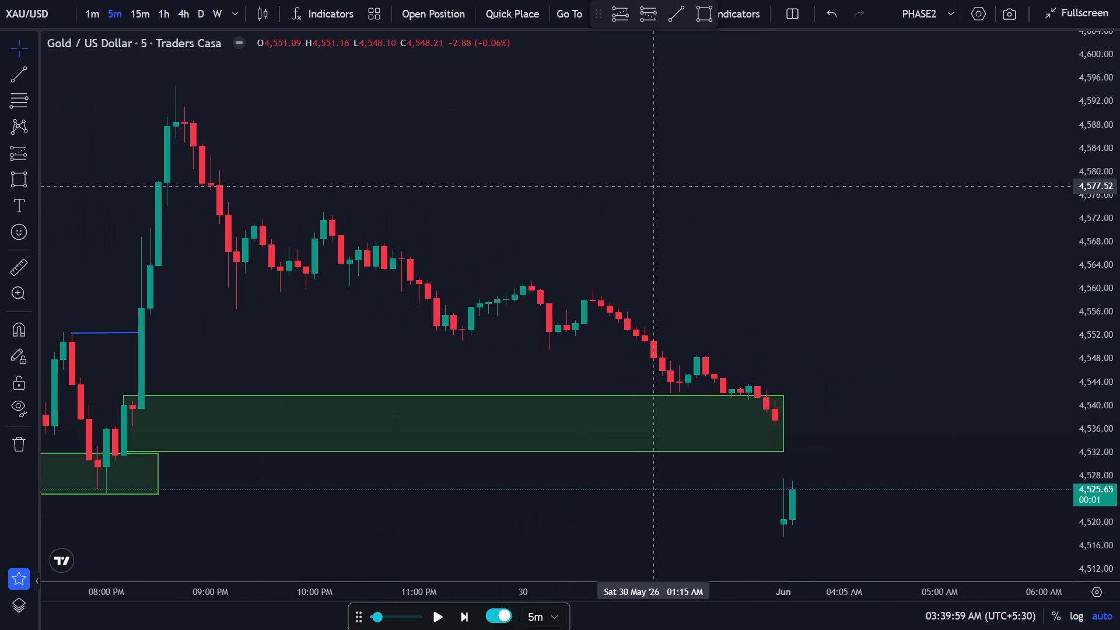
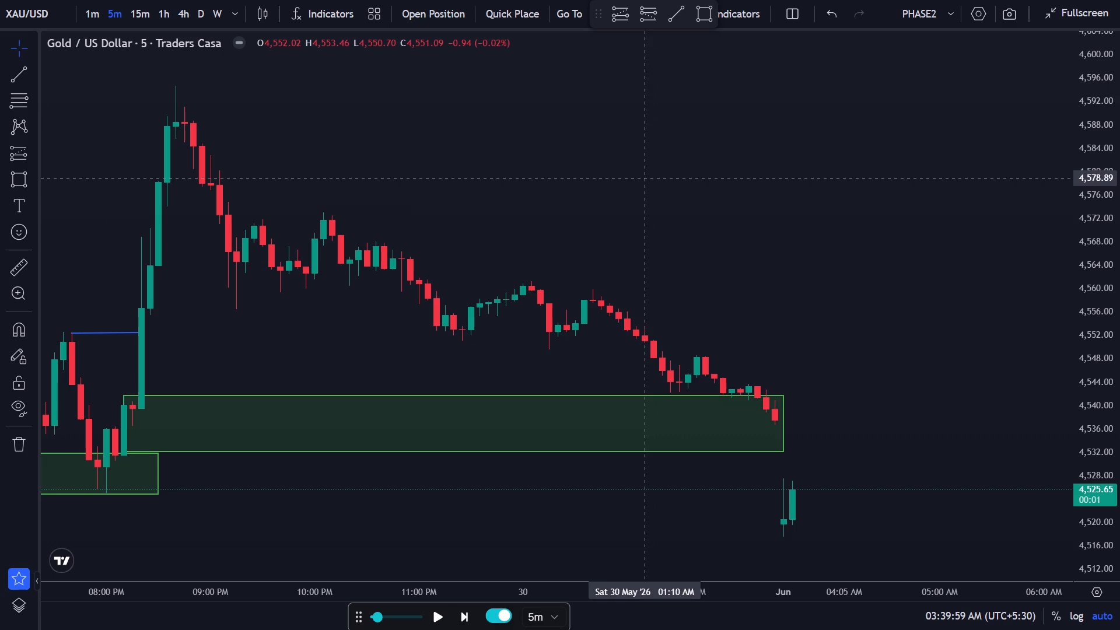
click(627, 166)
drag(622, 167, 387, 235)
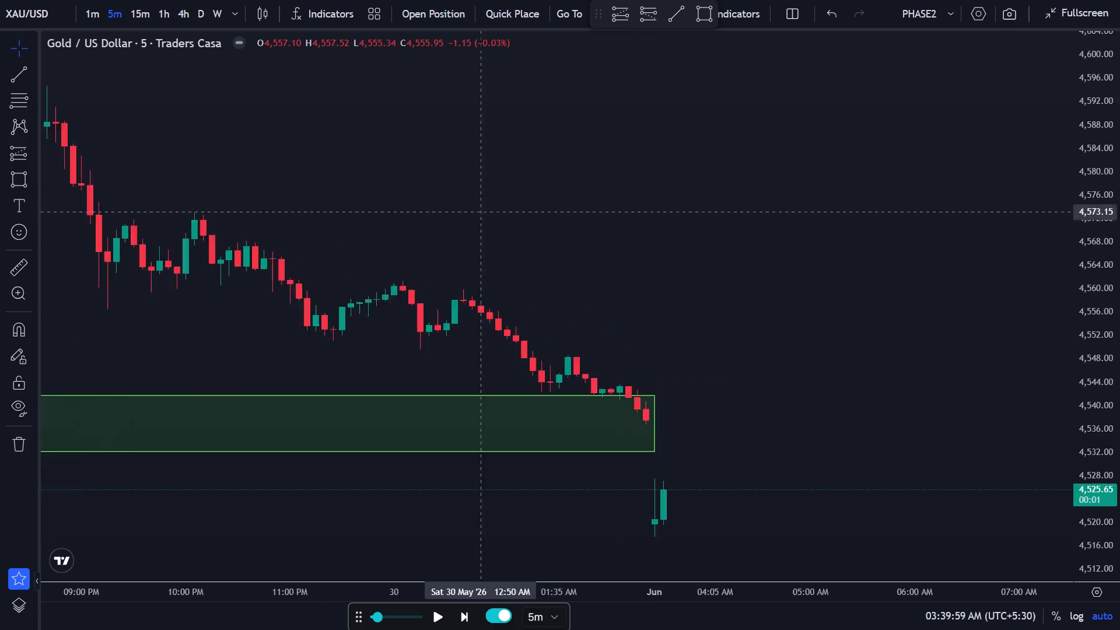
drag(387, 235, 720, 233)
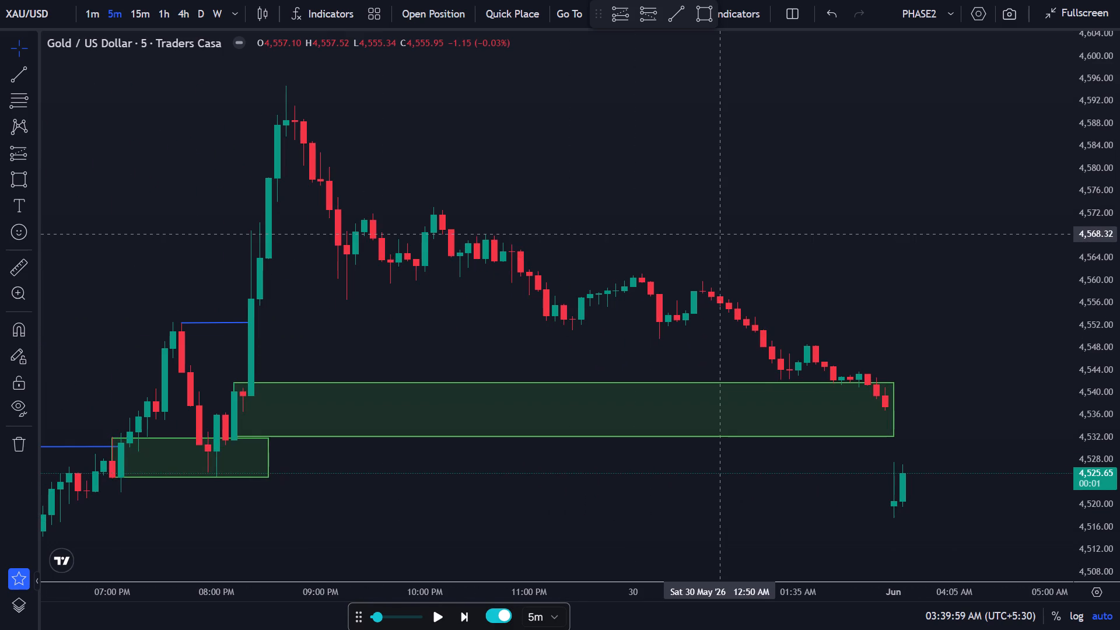
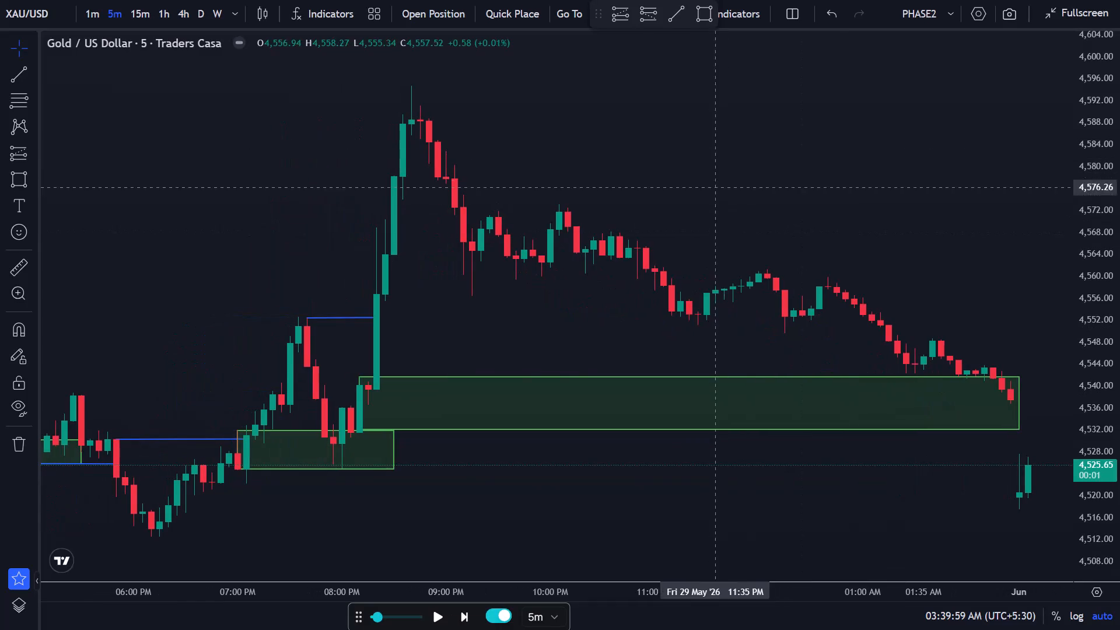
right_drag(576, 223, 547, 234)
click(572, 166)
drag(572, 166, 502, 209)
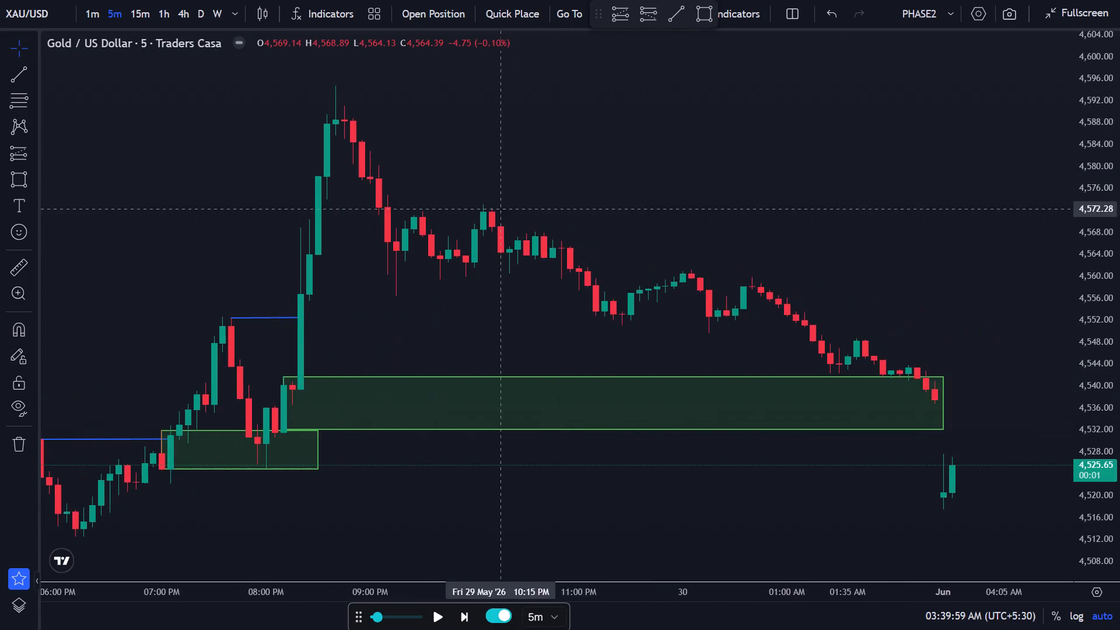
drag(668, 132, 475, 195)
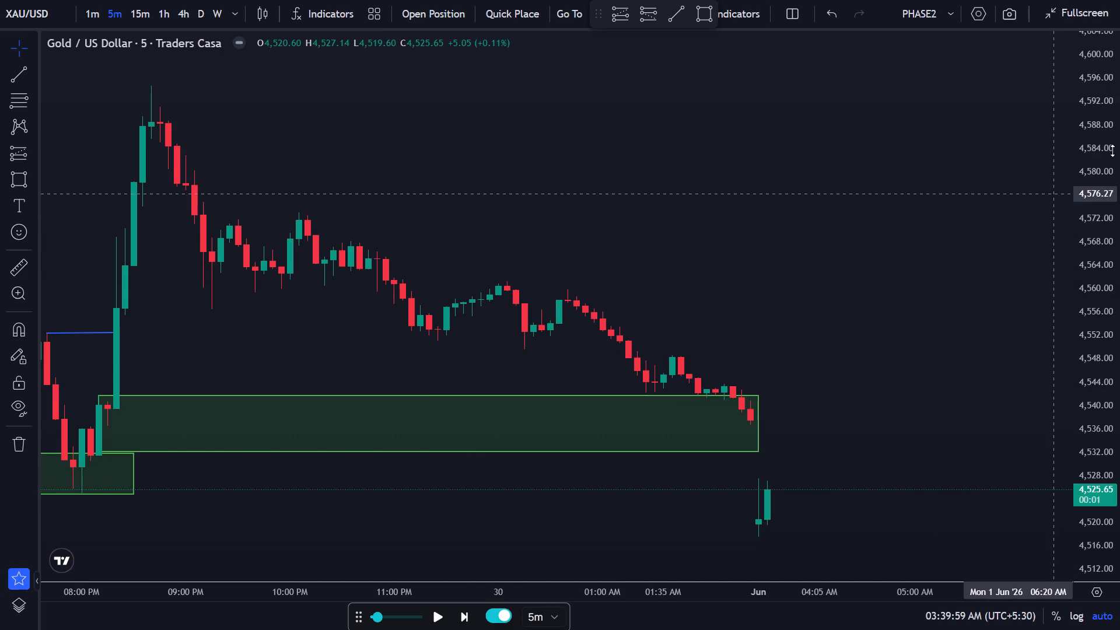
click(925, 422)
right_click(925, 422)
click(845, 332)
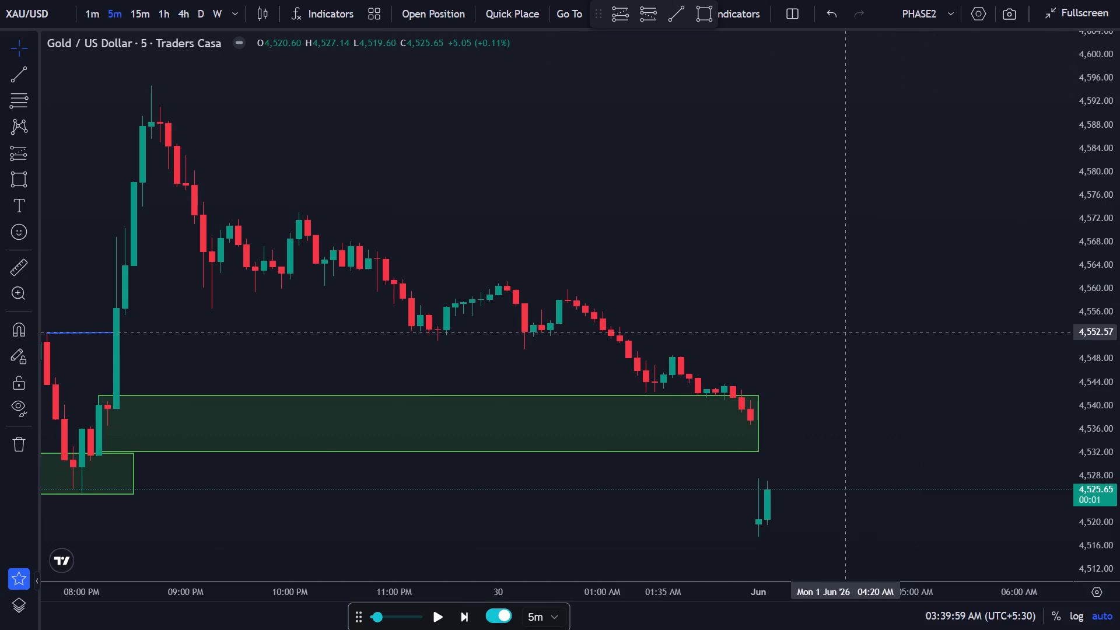
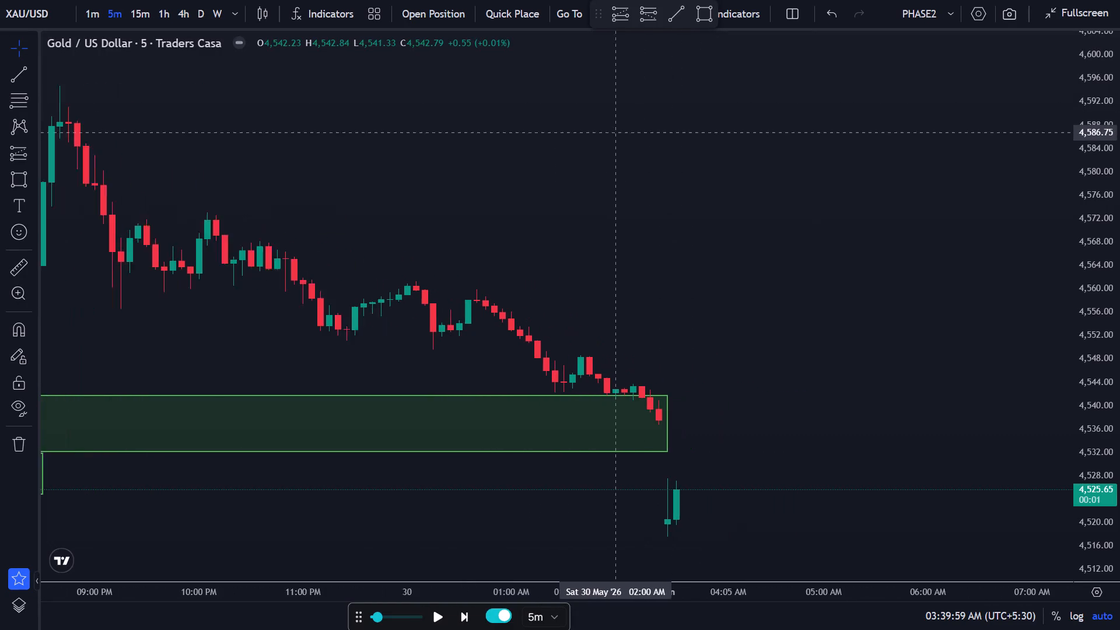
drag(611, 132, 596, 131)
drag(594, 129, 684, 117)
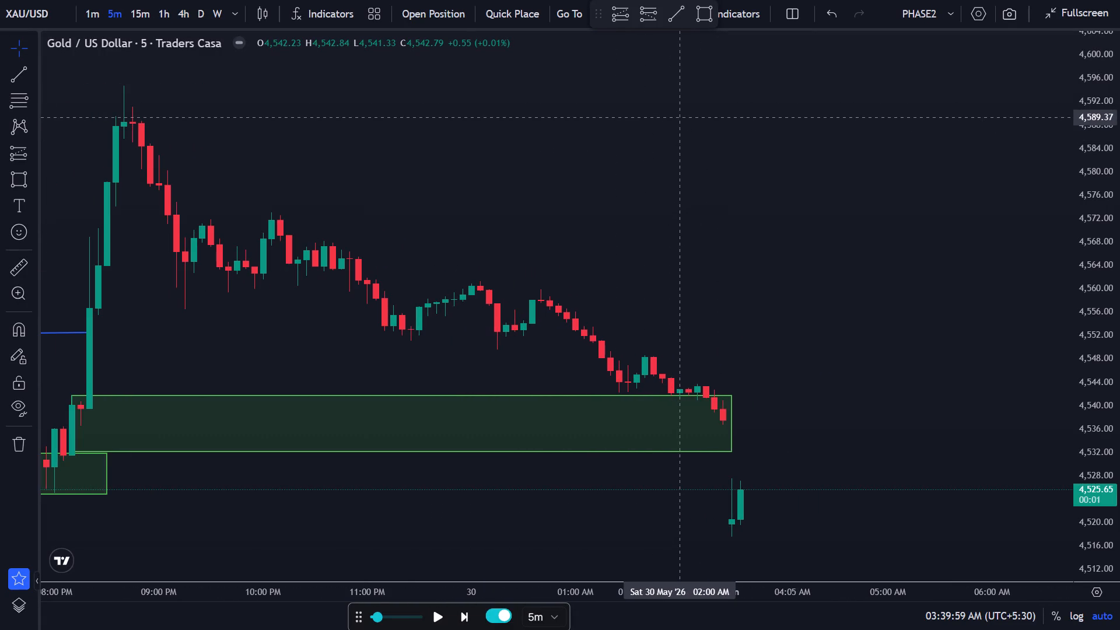
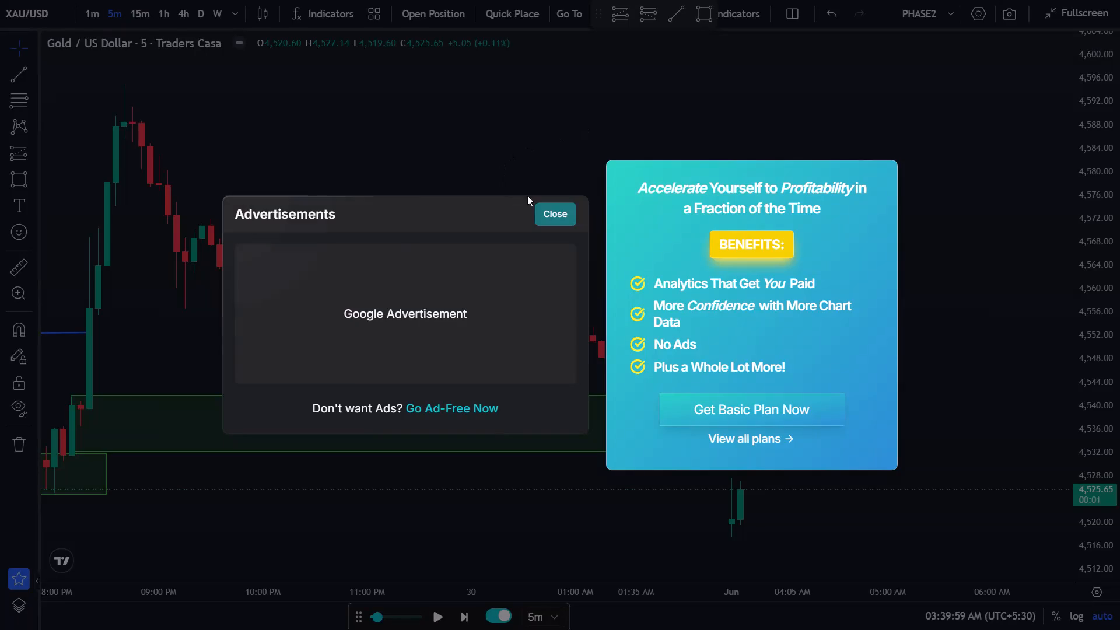
Dismiss the advertisement overlay covering the XAU/USD 5-minute chart so the price action and marked zones can be reviewed.
click(565, 211)
click(555, 143)
drag(571, 148, 695, 191)
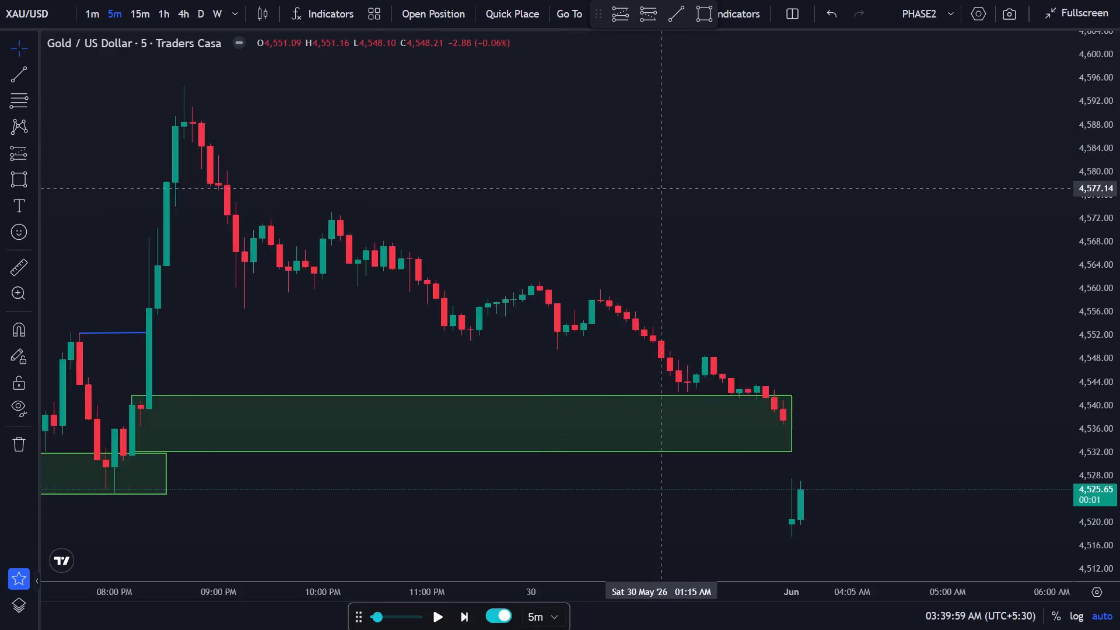
drag(695, 191, 660, 198)
click(645, 198)
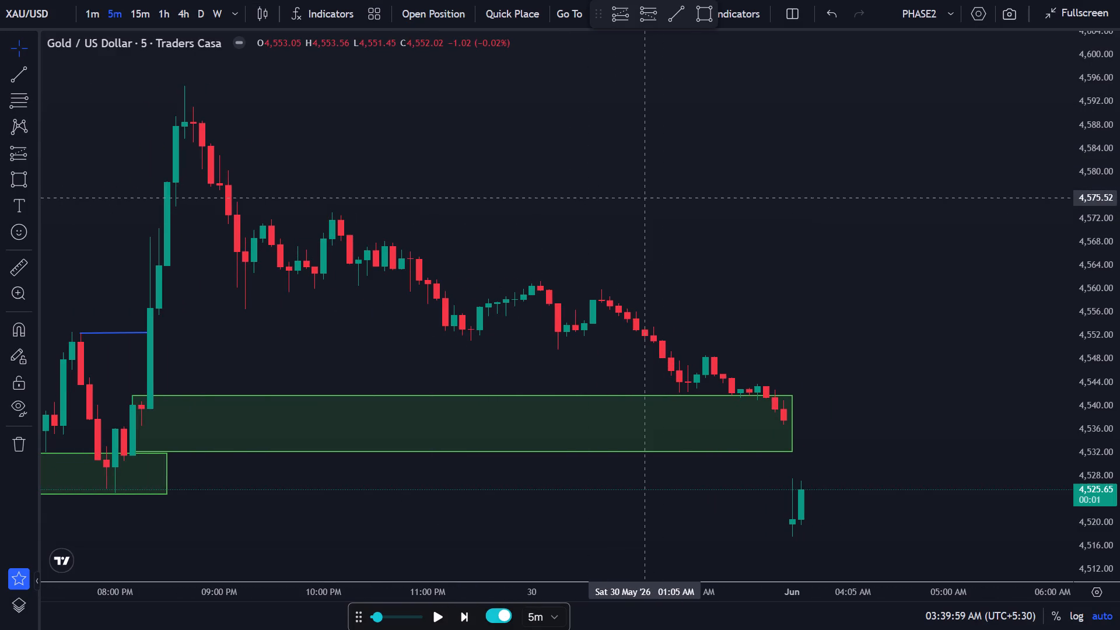
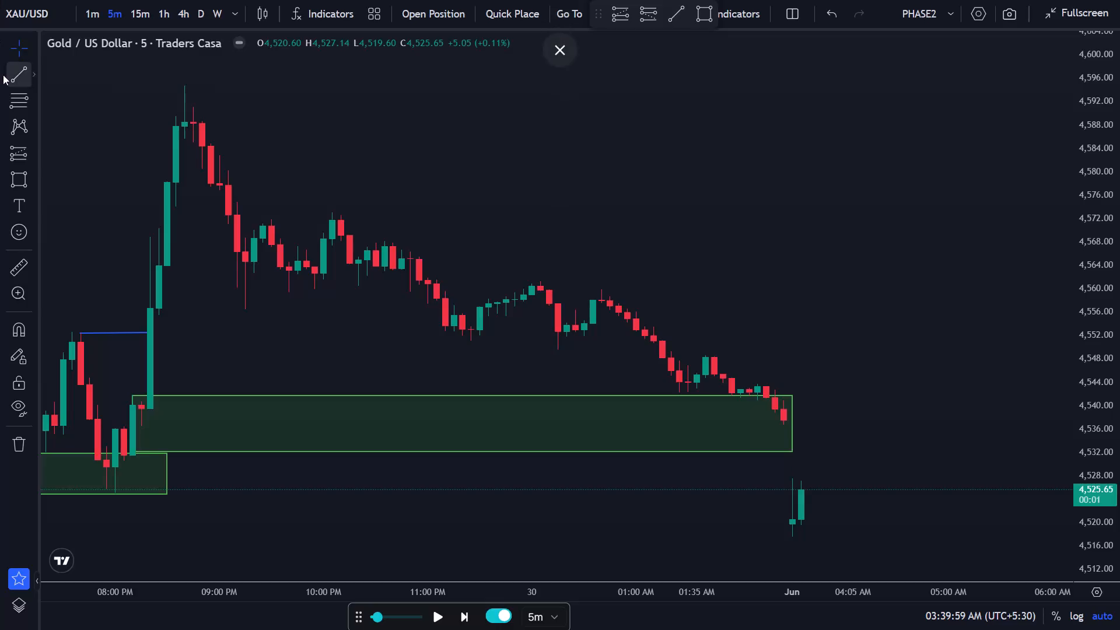
Examine the XAU/USD 5-minute price action around the green zones and blue structure lines, from the 29 May evening to the latest June candles.
drag(378, 122, 237, 148)
drag(275, 134, 645, 114)
drag(535, 145, 724, 103)
drag(600, 110, 629, 97)
drag(696, 83, 554, 110)
drag(628, 111, 540, 128)
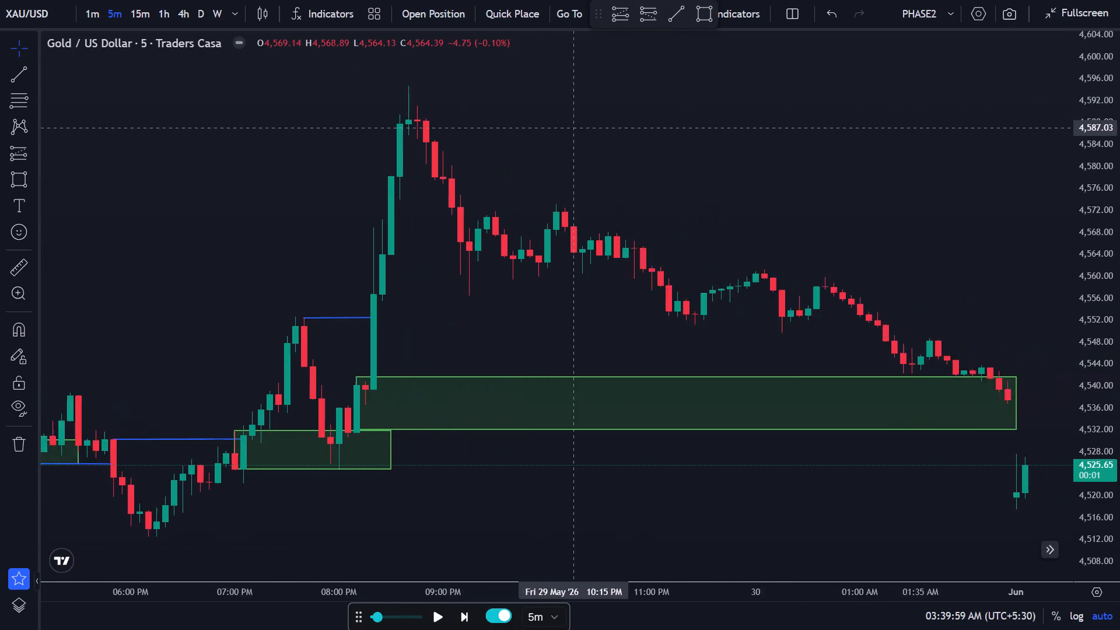
drag(540, 128, 496, 125)
drag(620, 110, 470, 118)
drag(611, 107, 480, 110)
drag(480, 101, 759, 108)
drag(608, 116, 704, 107)
drag(779, 114, 692, 130)
drag(674, 130, 525, 139)
click(525, 140)
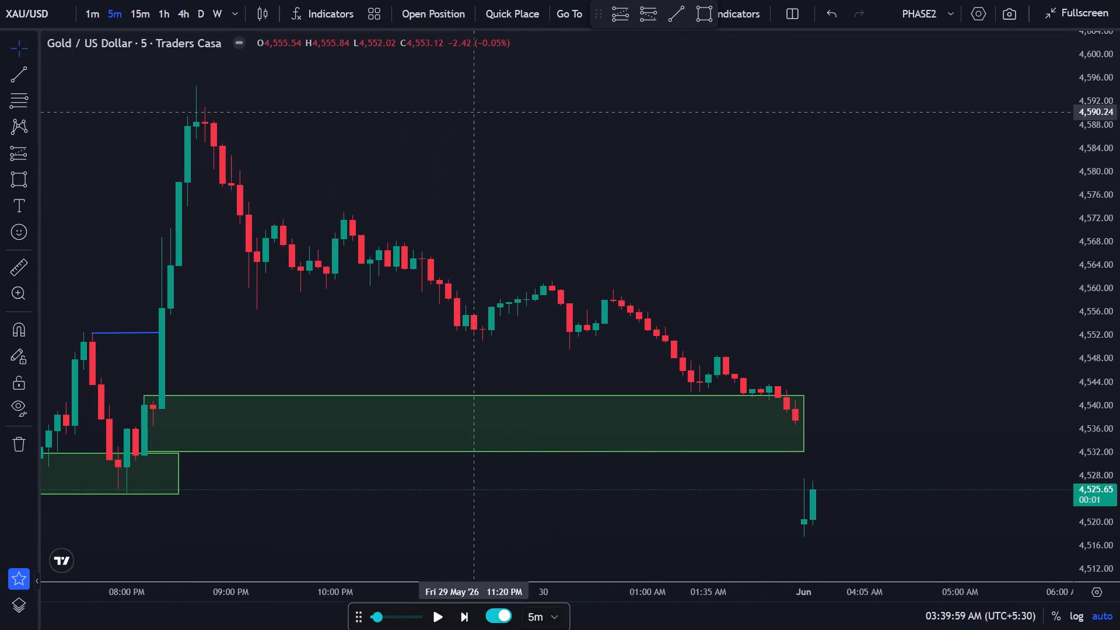
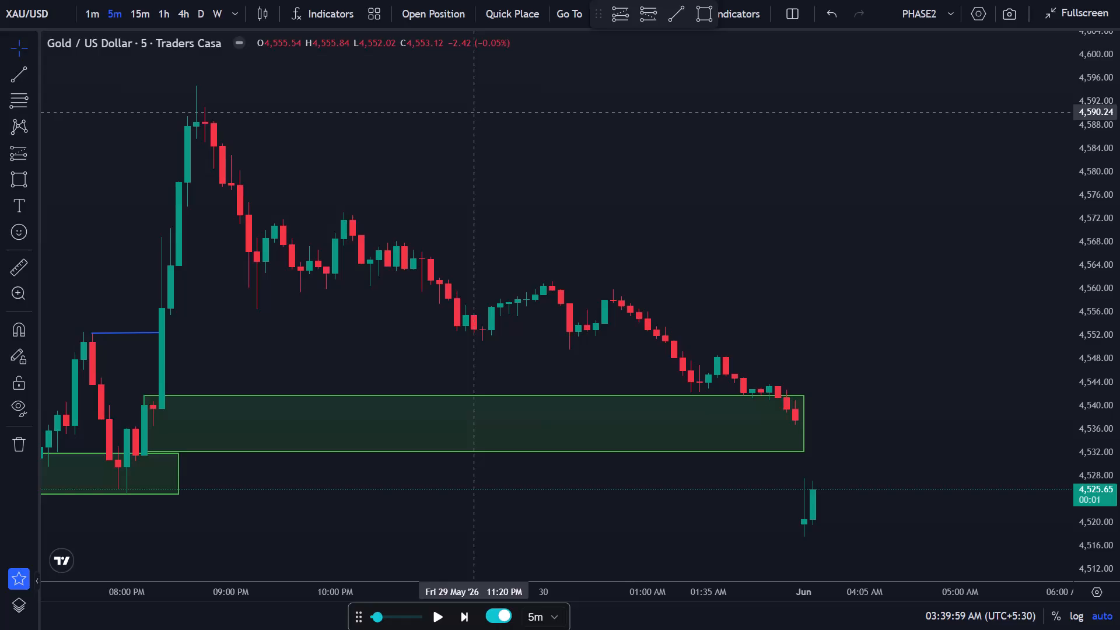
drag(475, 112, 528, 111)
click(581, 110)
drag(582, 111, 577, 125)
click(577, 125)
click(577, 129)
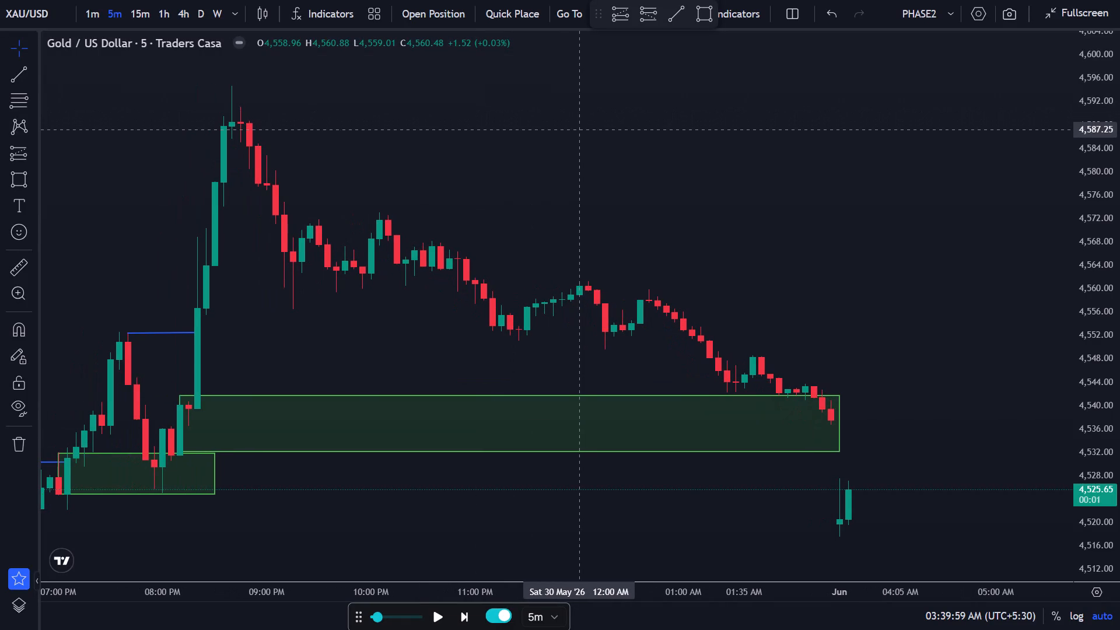
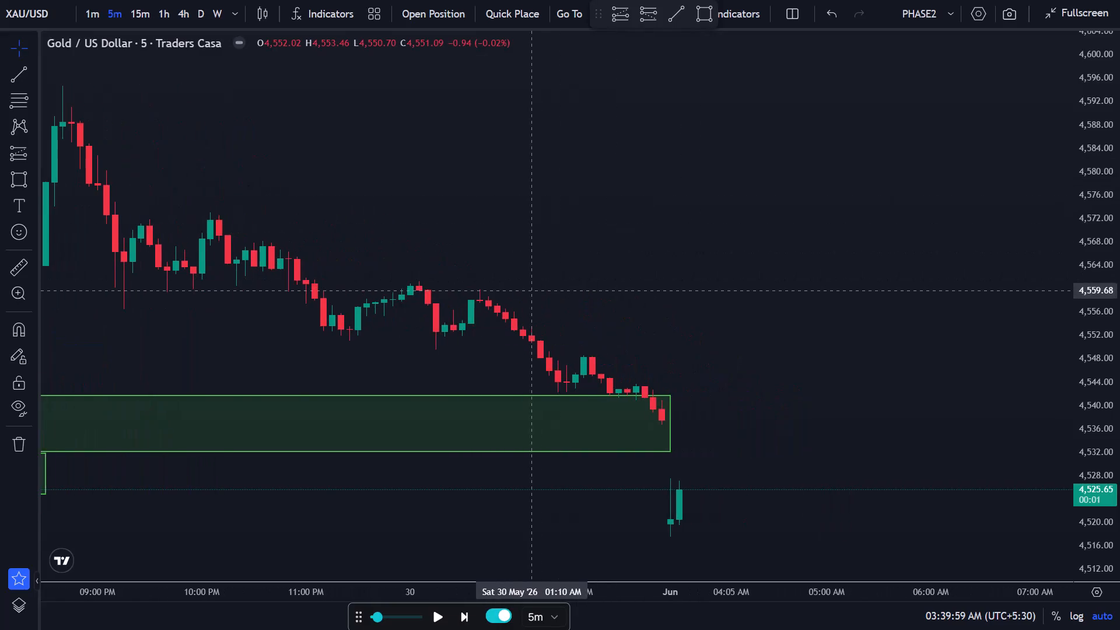
Review the earlier 29 May price action on the 5-minute chart, including the rally and the two green zones below it.
drag(528, 290, 766, 257)
click(776, 228)
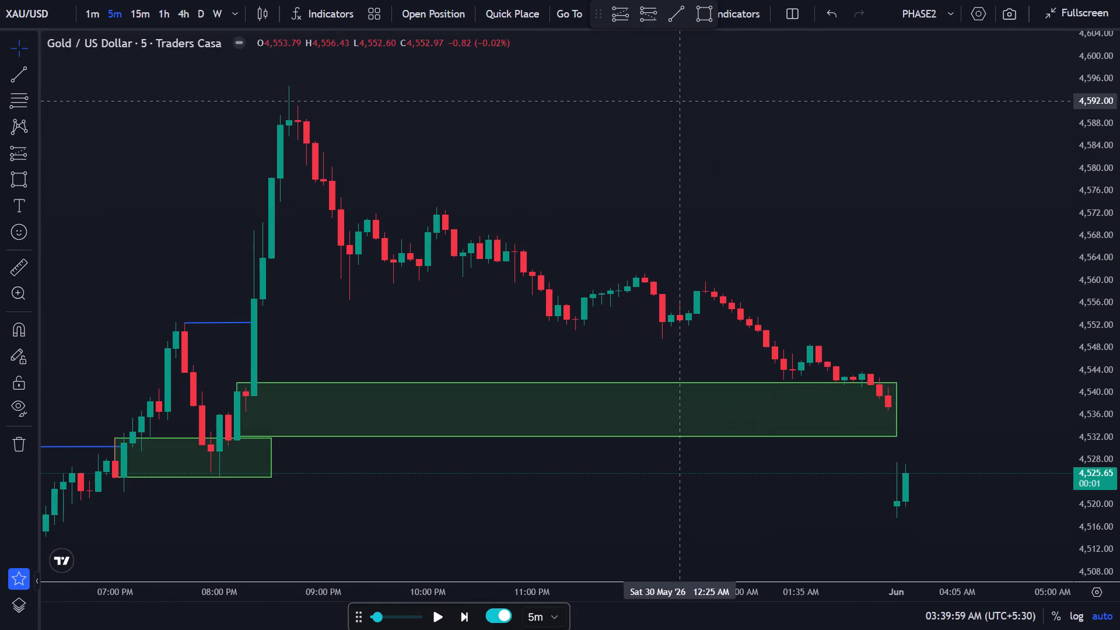
drag(591, 110, 603, 108)
drag(659, 92, 639, 96)
drag(621, 107, 685, 100)
drag(654, 114, 673, 127)
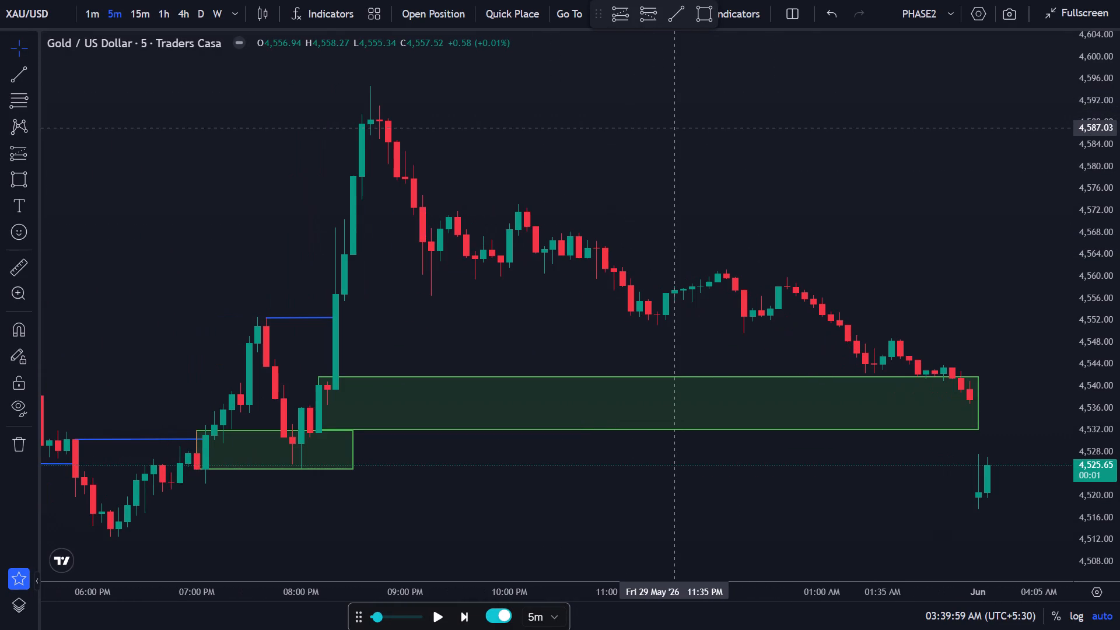
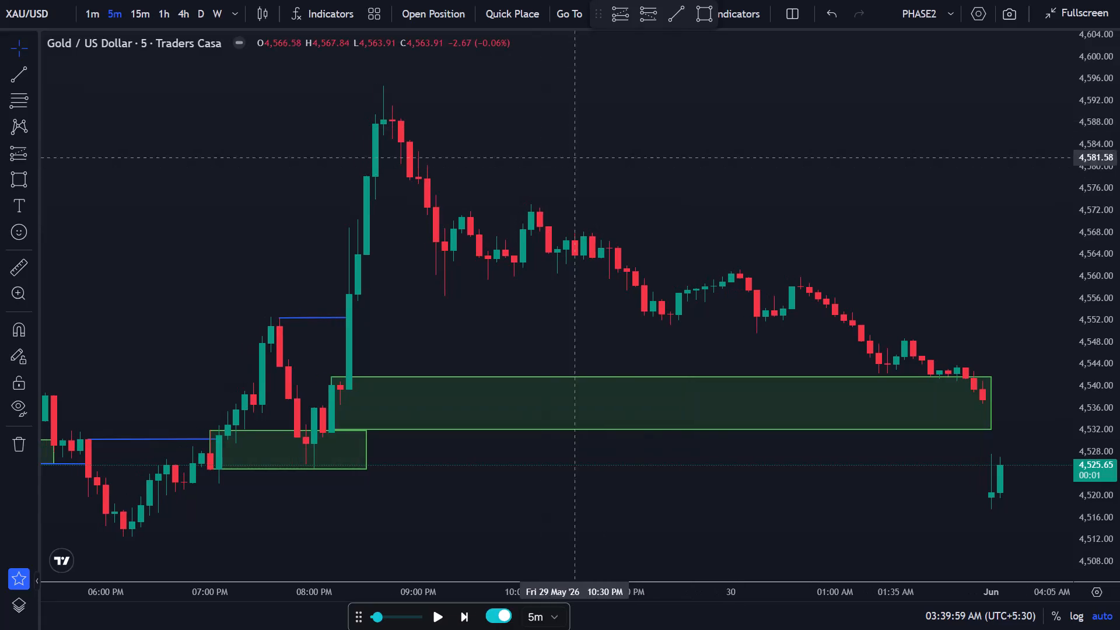
Examine the 5-minute decline from the 29 May high through the large green zone to the June opening candles.
click(720, 121)
drag(785, 106, 625, 164)
drag(765, 156, 597, 225)
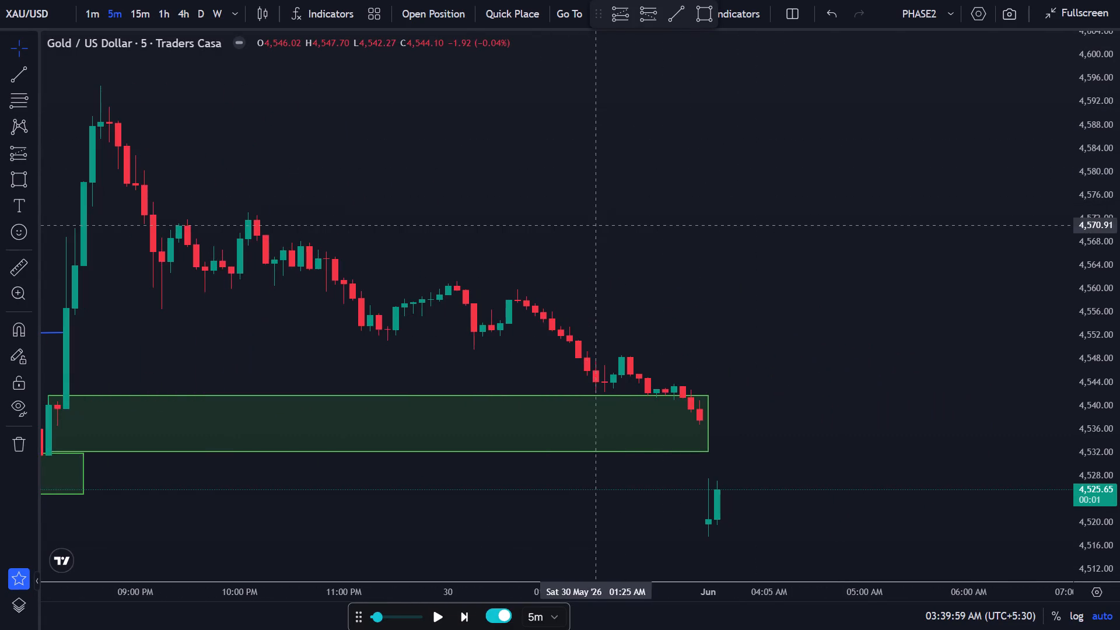
drag(589, 225, 716, 197)
drag(808, 162, 651, 178)
drag(599, 179, 782, 136)
drag(800, 122, 539, 138)
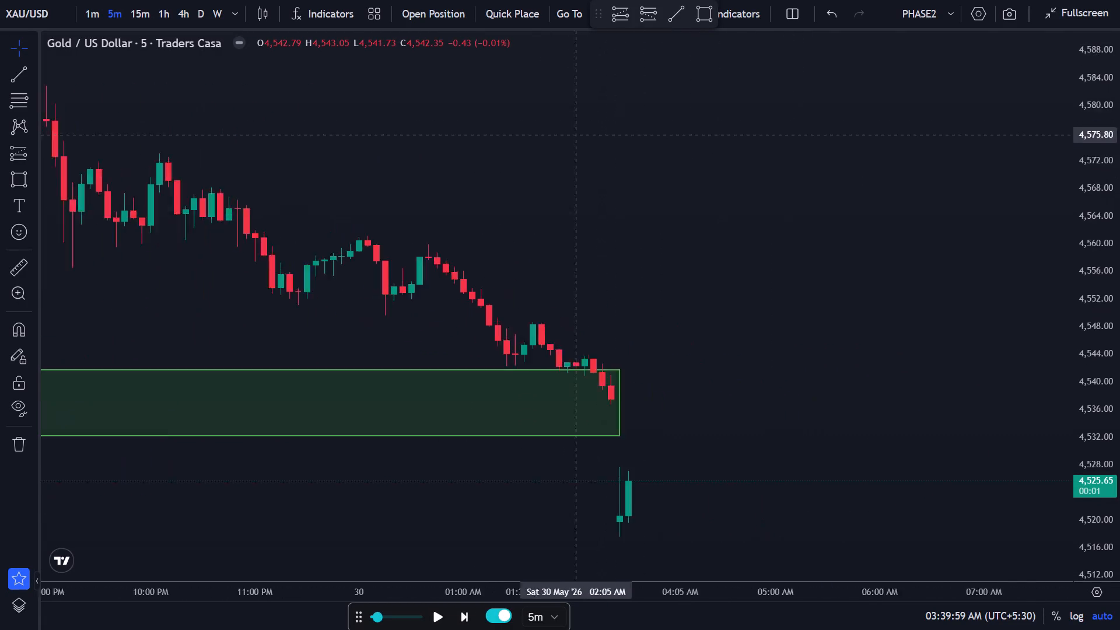
drag(539, 138, 541, 147)
drag(639, 136, 717, 120)
drag(687, 136, 831, 81)
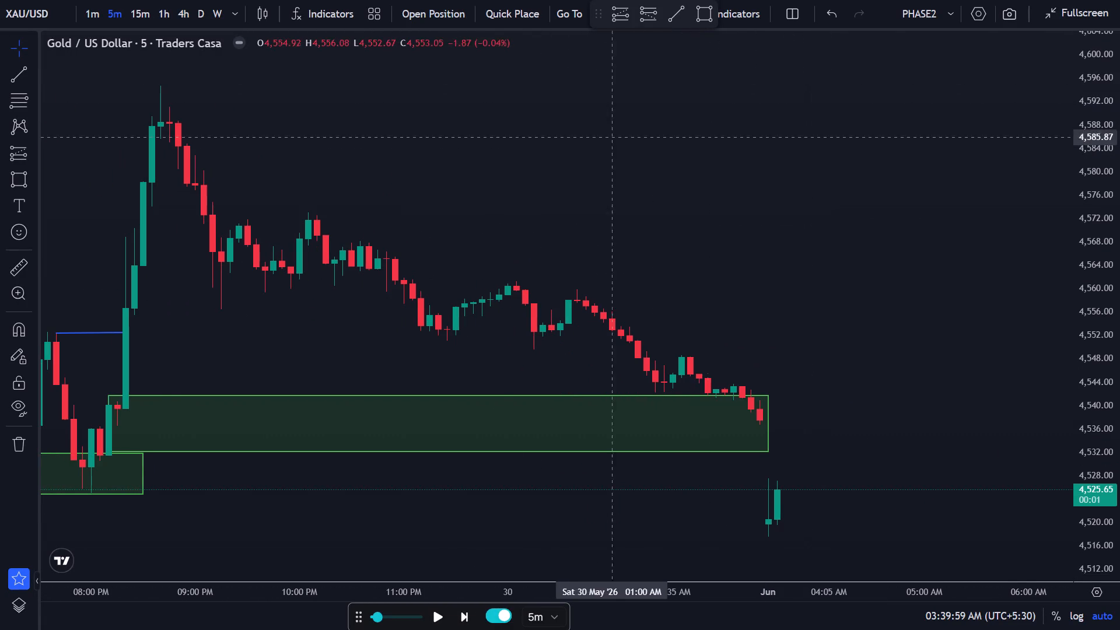
Leave the full-screen backtest chart, minimise the browser and launch Kuro from the desktop.
click(558, 45)
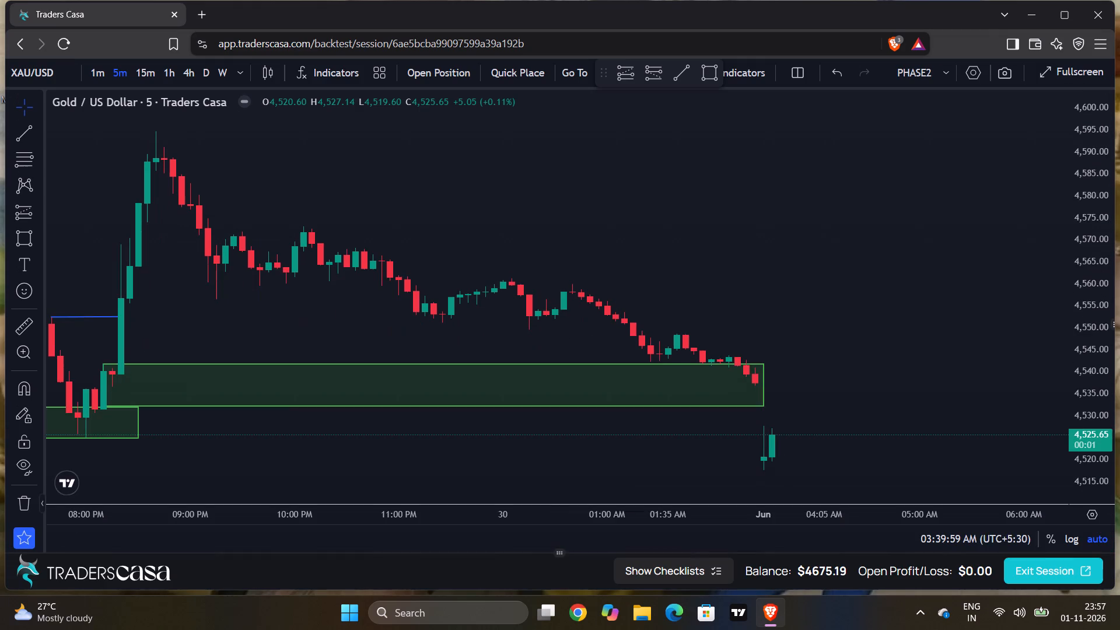
click(1035, 11)
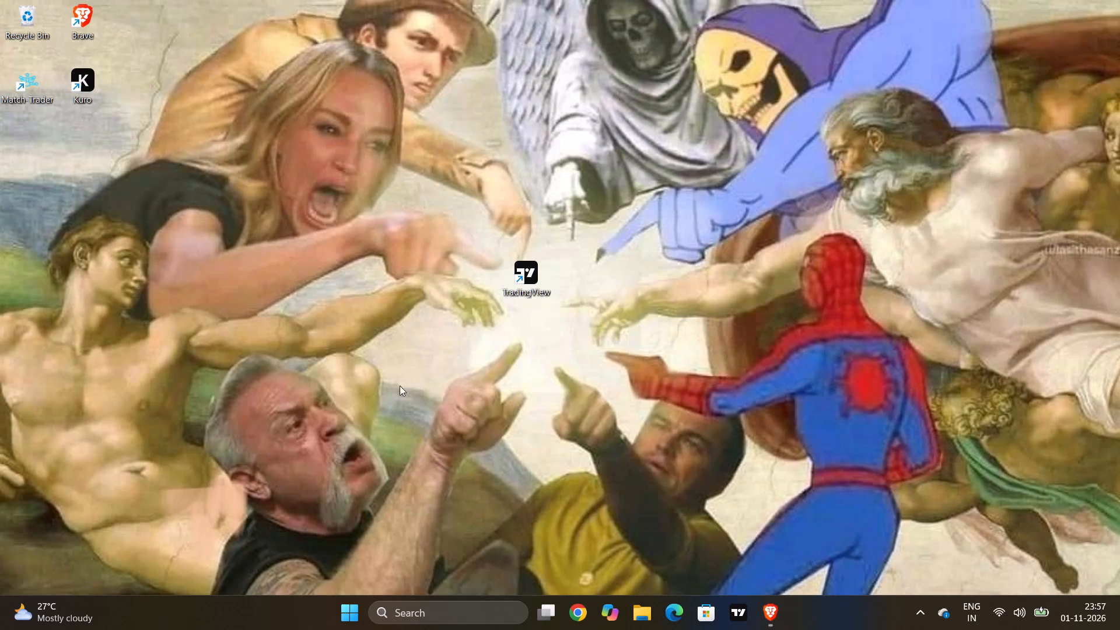
double_click(90, 70)
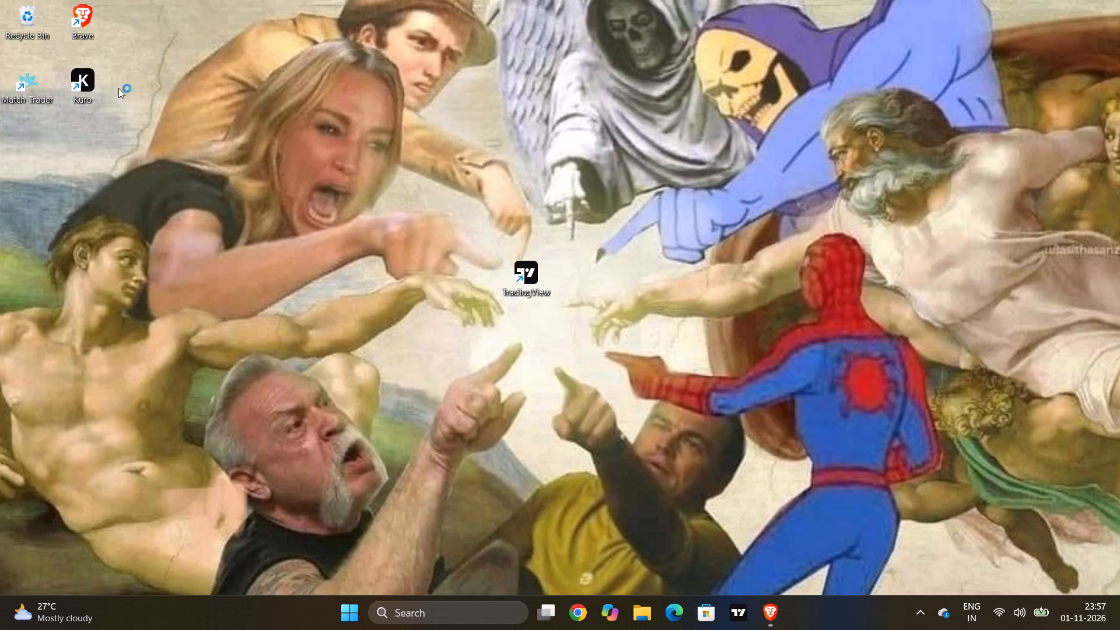
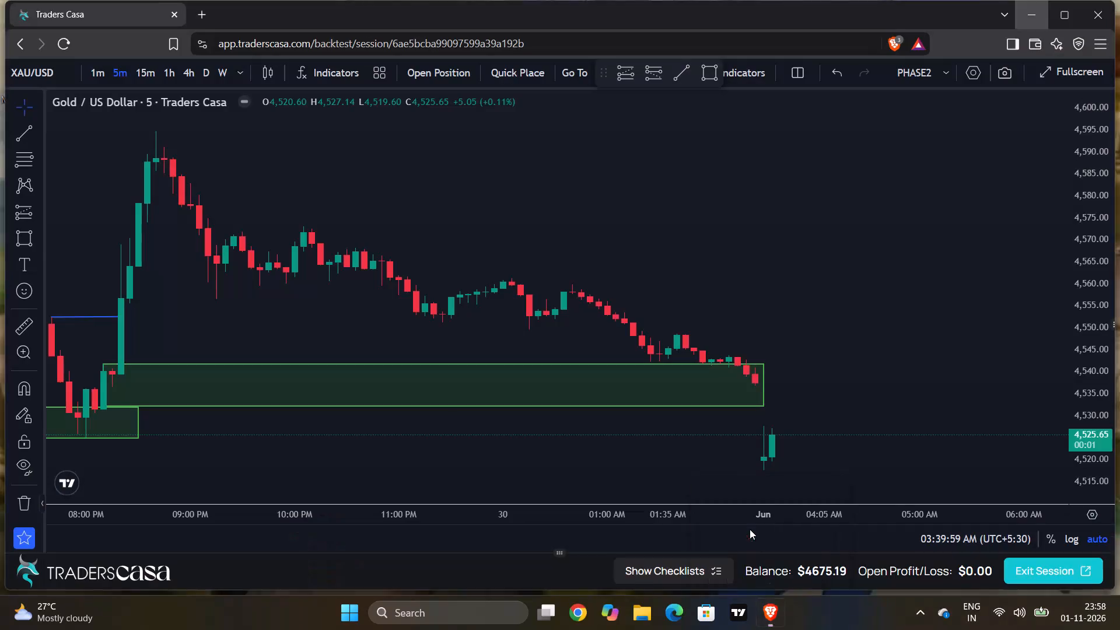
Return the XAU/USD backtest chart to full-screen view.
click(1064, 61)
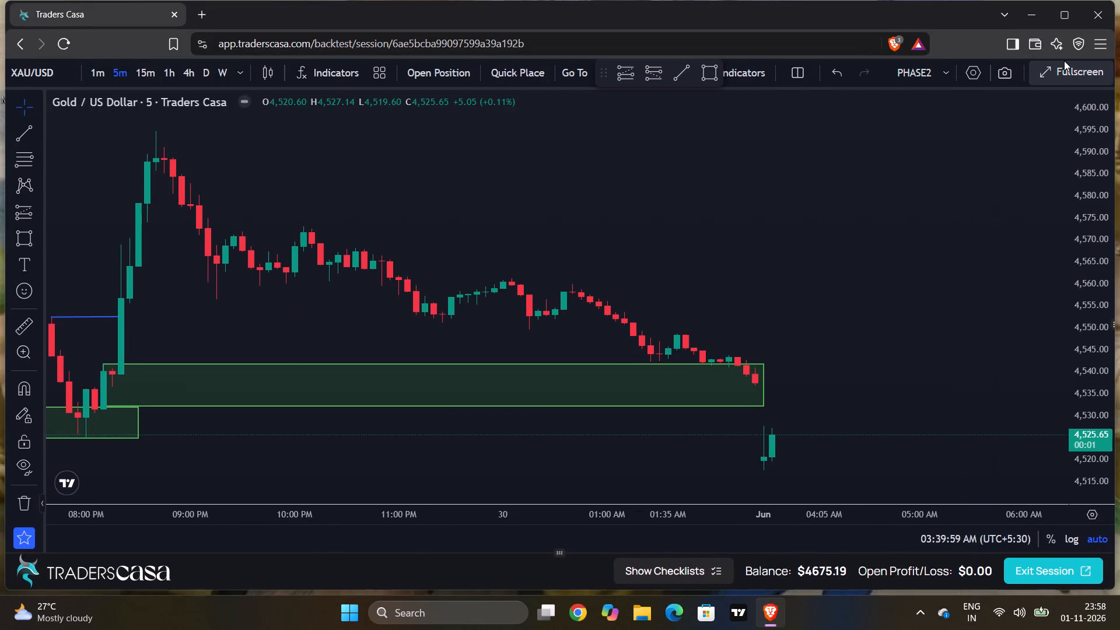
Examine the 5-minute decline from the late-May high through the large green zone and the gap to the June opening candles.
drag(877, 188, 692, 212)
click(597, 210)
drag(614, 209, 667, 211)
drag(914, 219, 869, 223)
drag(781, 232, 817, 227)
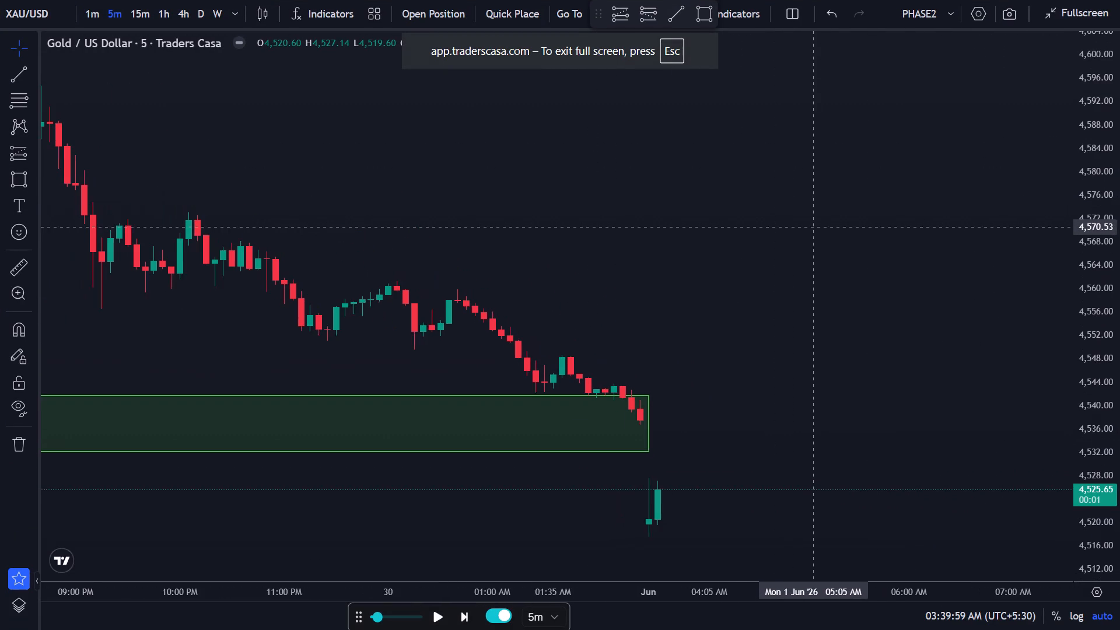
drag(817, 227, 855, 227)
double_click(836, 232)
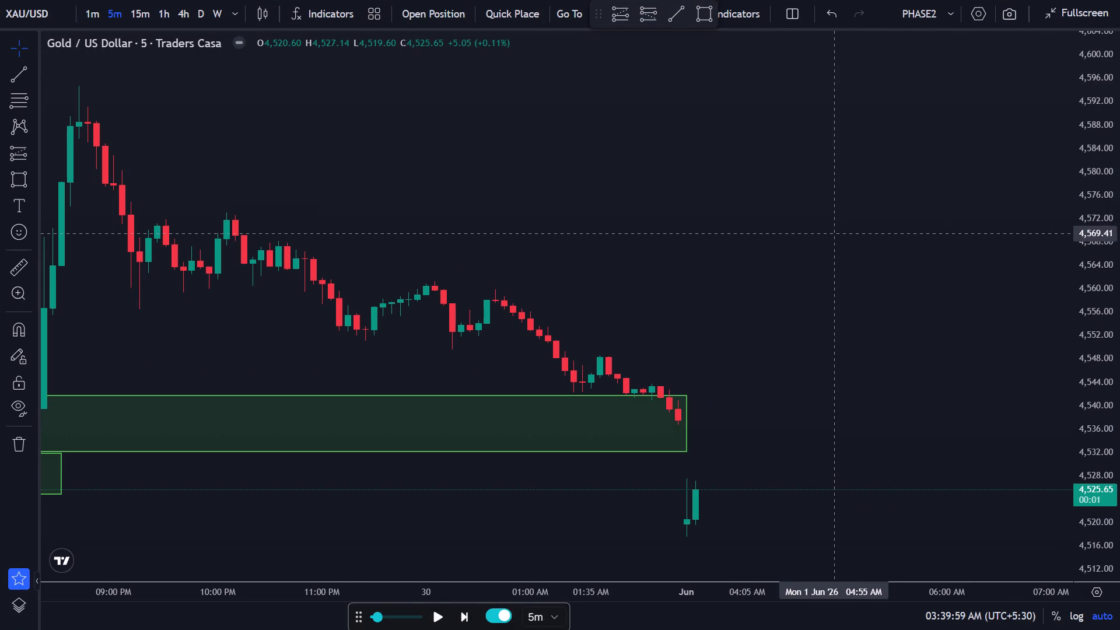
triple_click(837, 234)
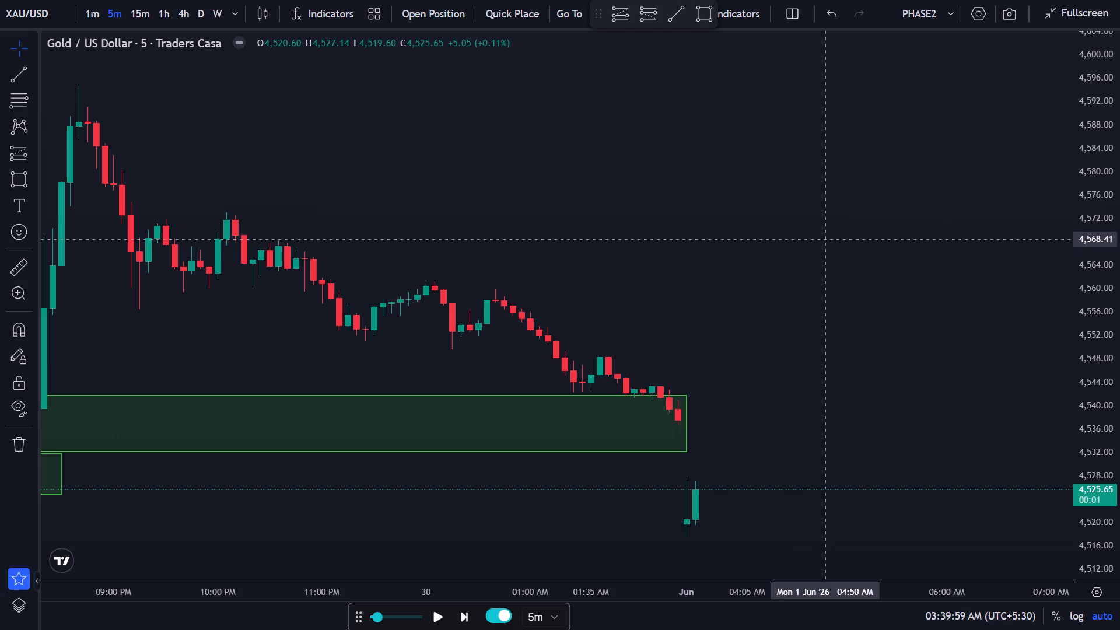
drag(755, 220, 773, 212)
drag(780, 209, 675, 206)
drag(755, 205, 728, 206)
drag(754, 217, 755, 217)
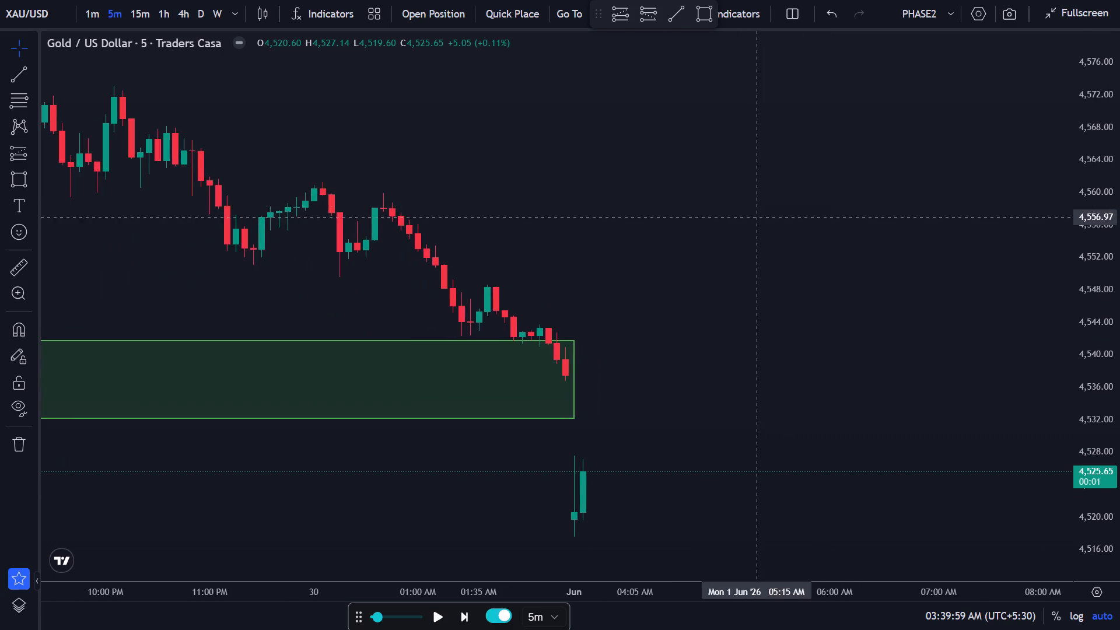
drag(755, 217, 816, 202)
drag(760, 223, 921, 190)
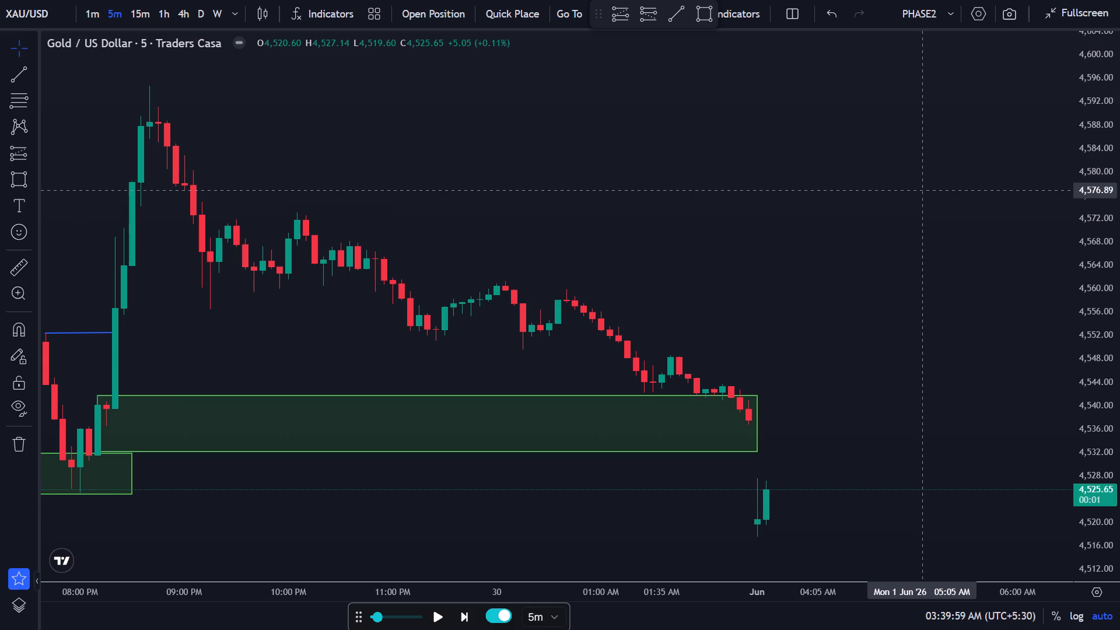
drag(921, 190, 715, 229)
drag(715, 229, 854, 143)
drag(839, 153, 908, 124)
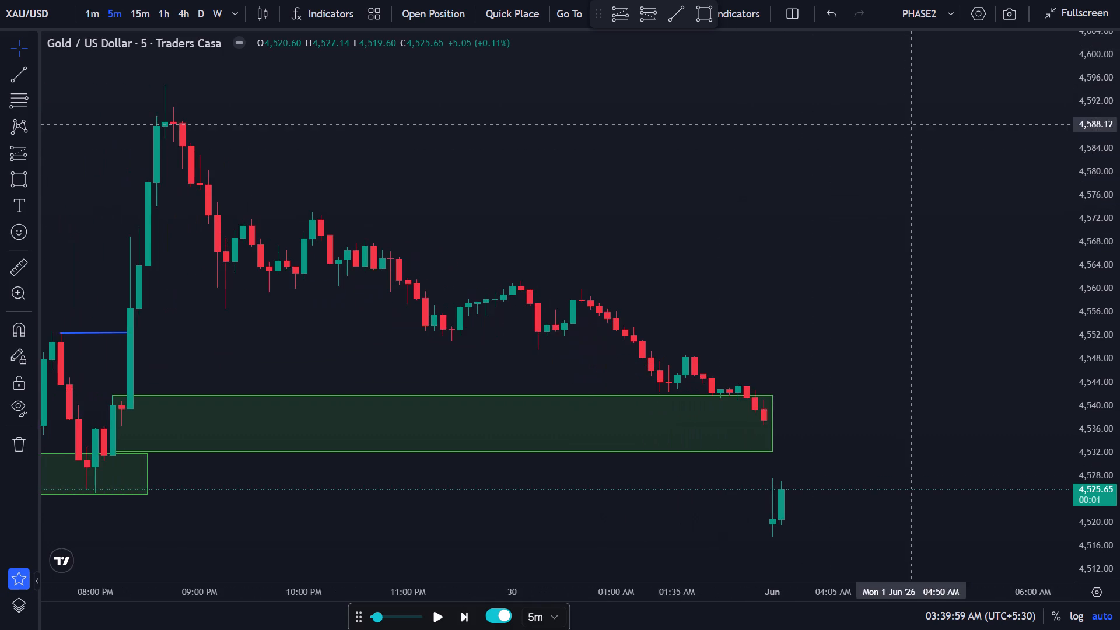
drag(908, 124, 817, 163)
double_click(750, 201)
double_click(750, 201)
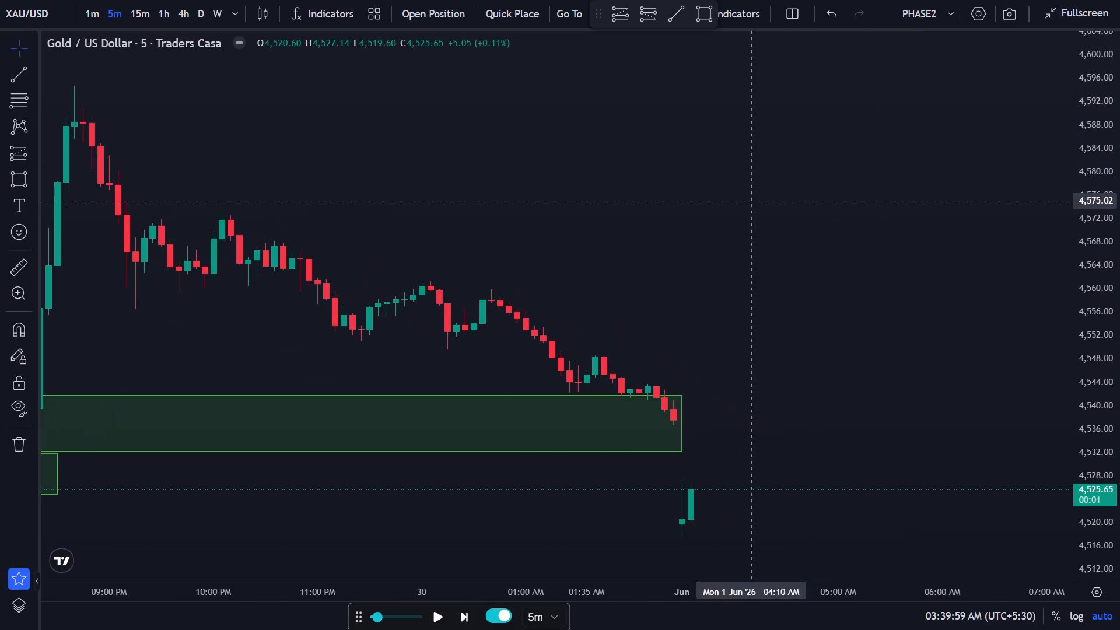
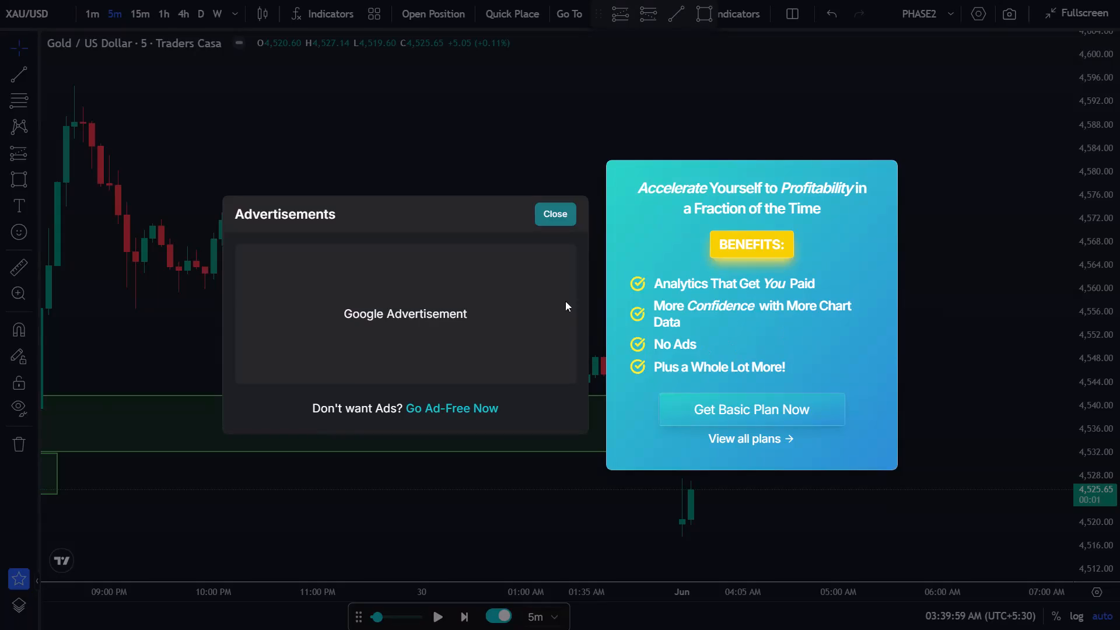
Dismiss the advertisement overlay covering the XAU/USD chart.
click(558, 218)
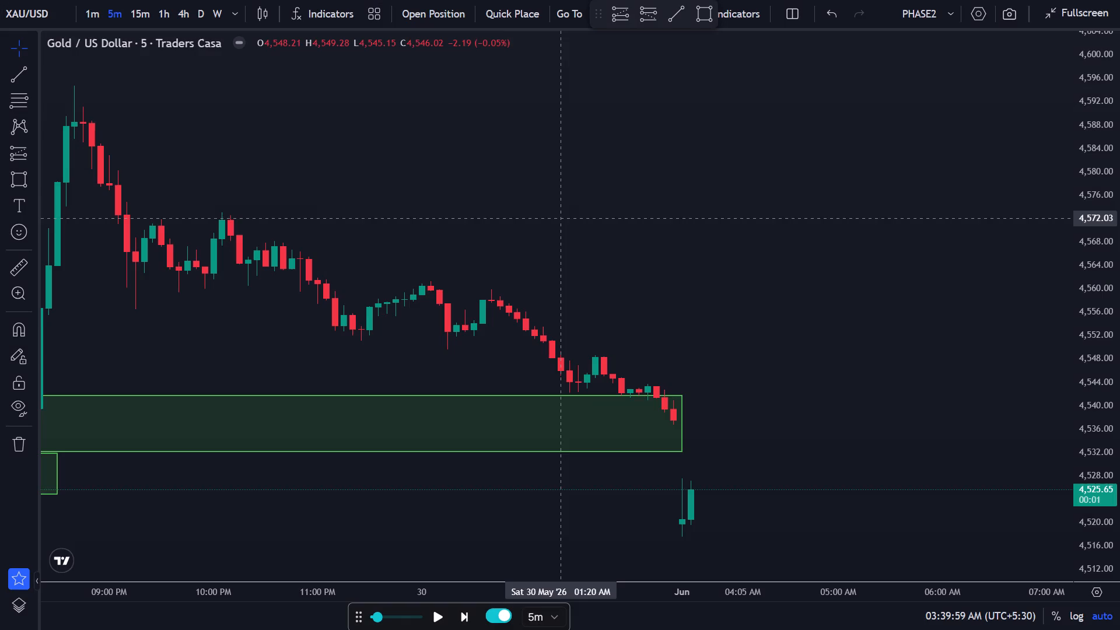
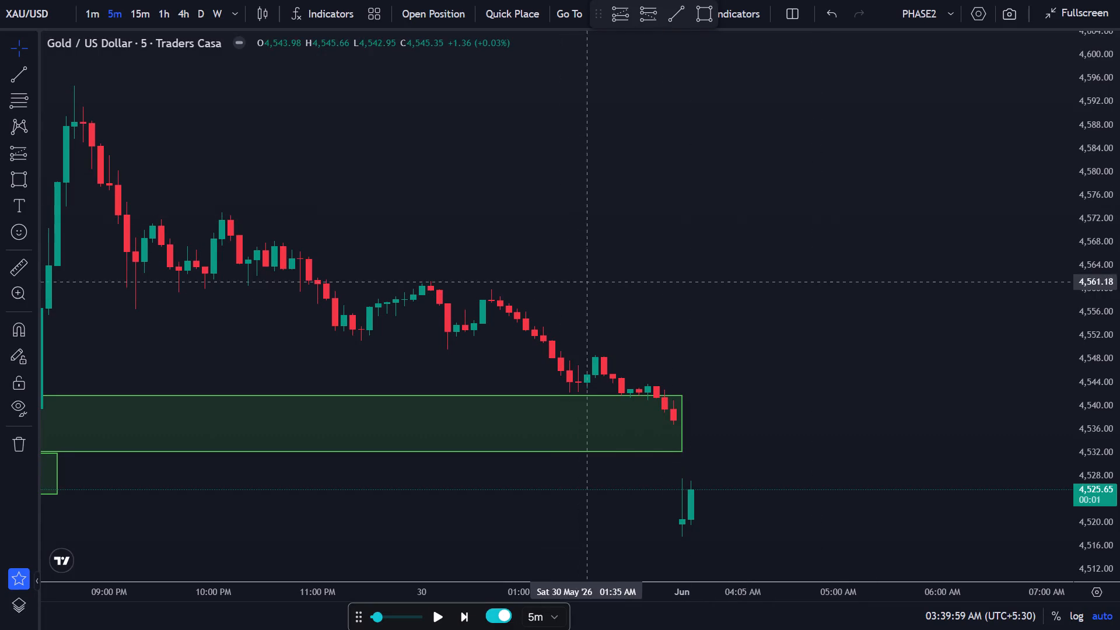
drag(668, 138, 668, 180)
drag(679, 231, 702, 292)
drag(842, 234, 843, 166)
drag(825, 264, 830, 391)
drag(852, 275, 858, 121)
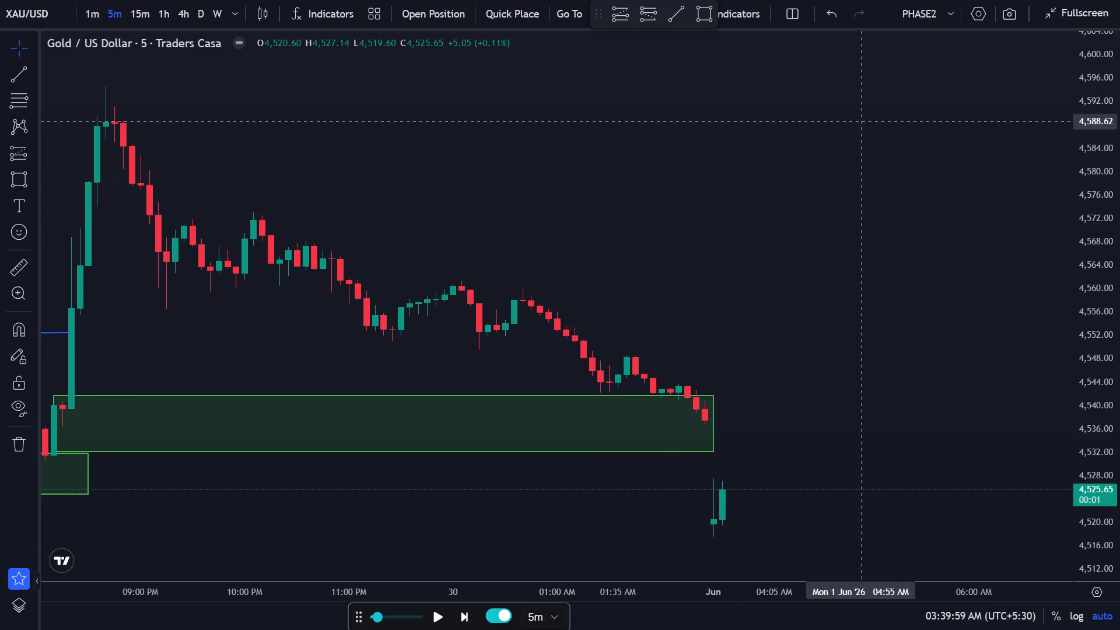
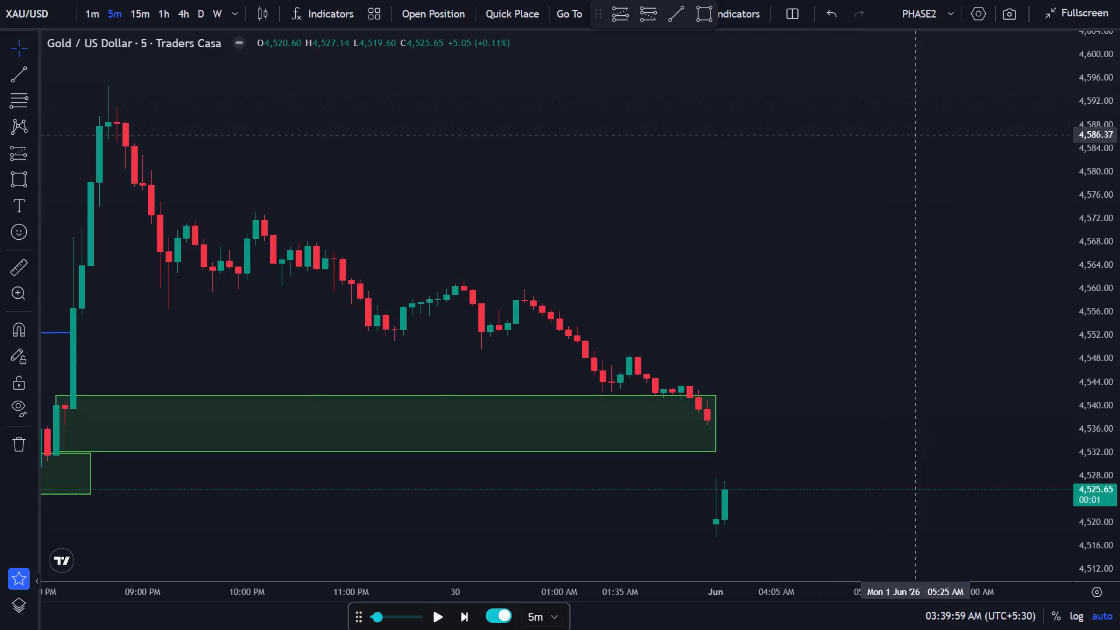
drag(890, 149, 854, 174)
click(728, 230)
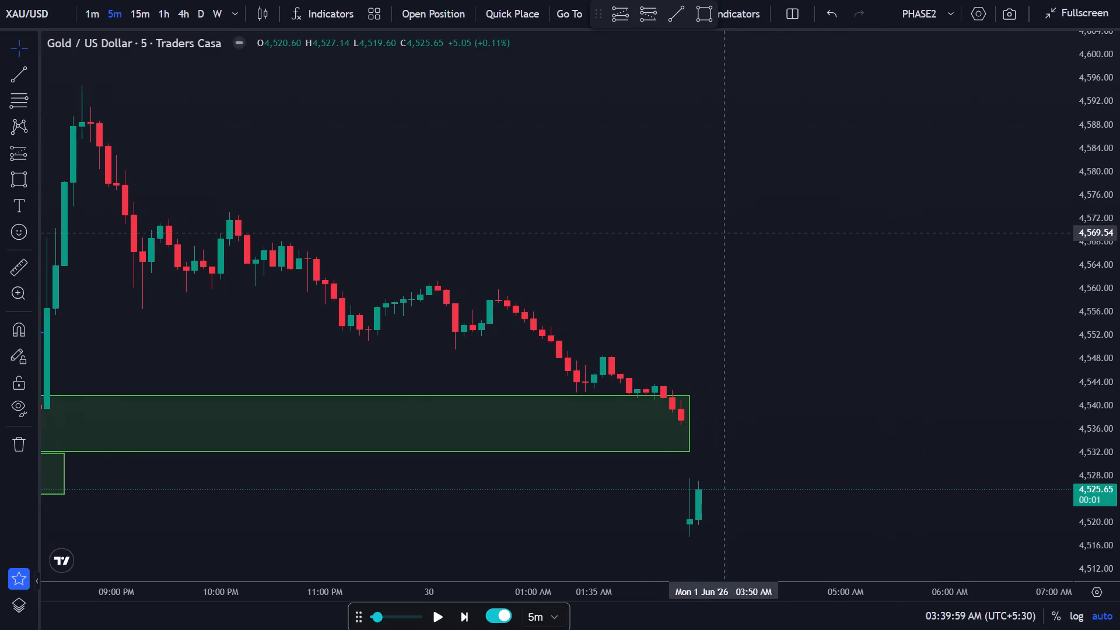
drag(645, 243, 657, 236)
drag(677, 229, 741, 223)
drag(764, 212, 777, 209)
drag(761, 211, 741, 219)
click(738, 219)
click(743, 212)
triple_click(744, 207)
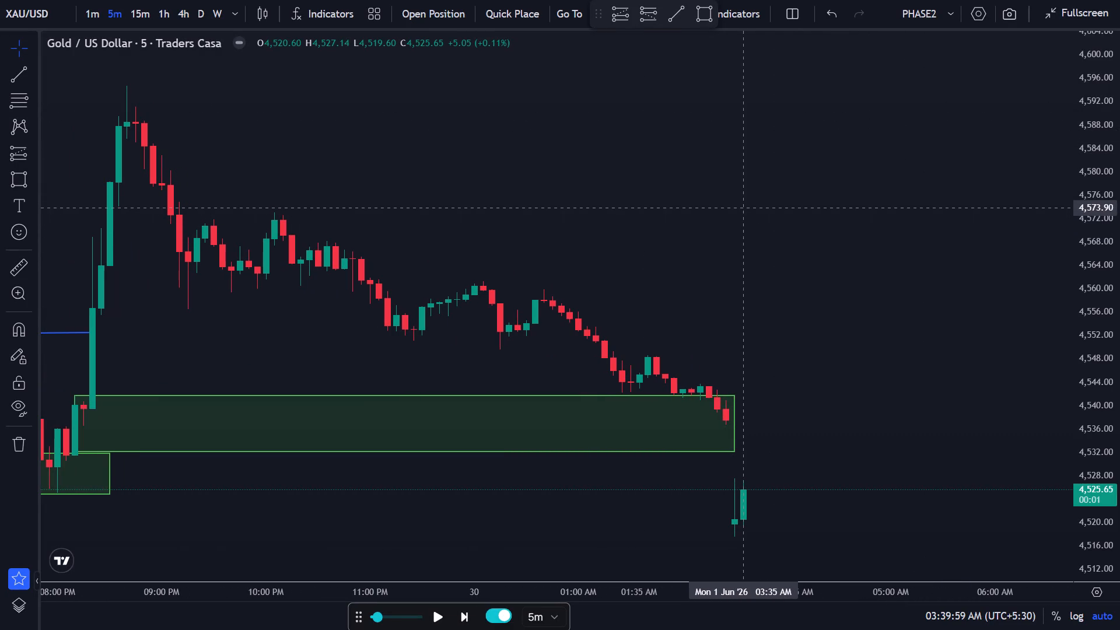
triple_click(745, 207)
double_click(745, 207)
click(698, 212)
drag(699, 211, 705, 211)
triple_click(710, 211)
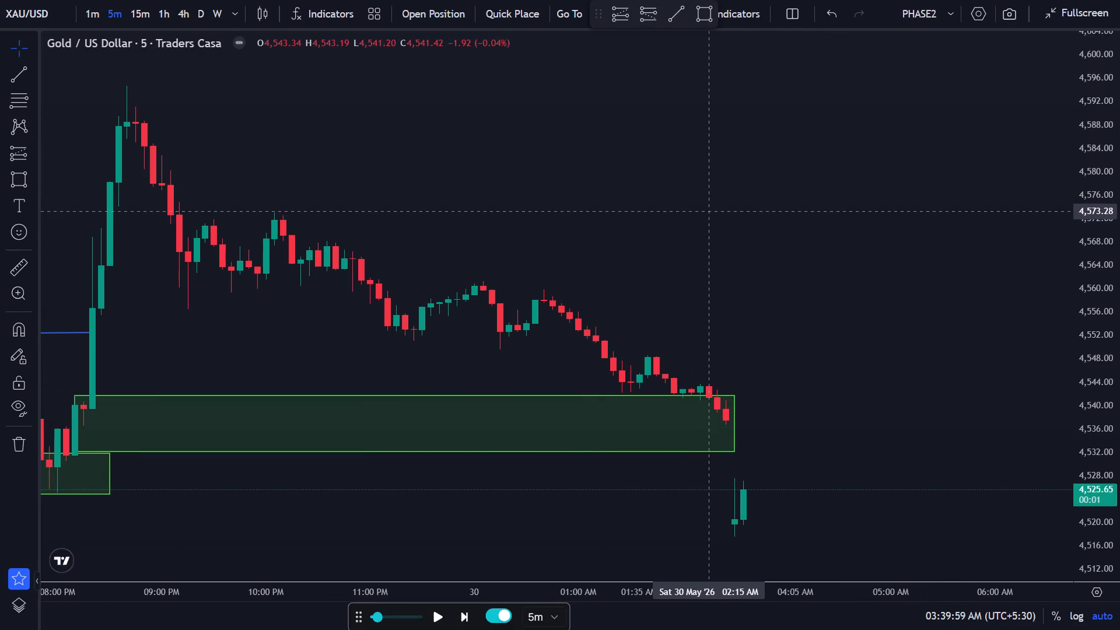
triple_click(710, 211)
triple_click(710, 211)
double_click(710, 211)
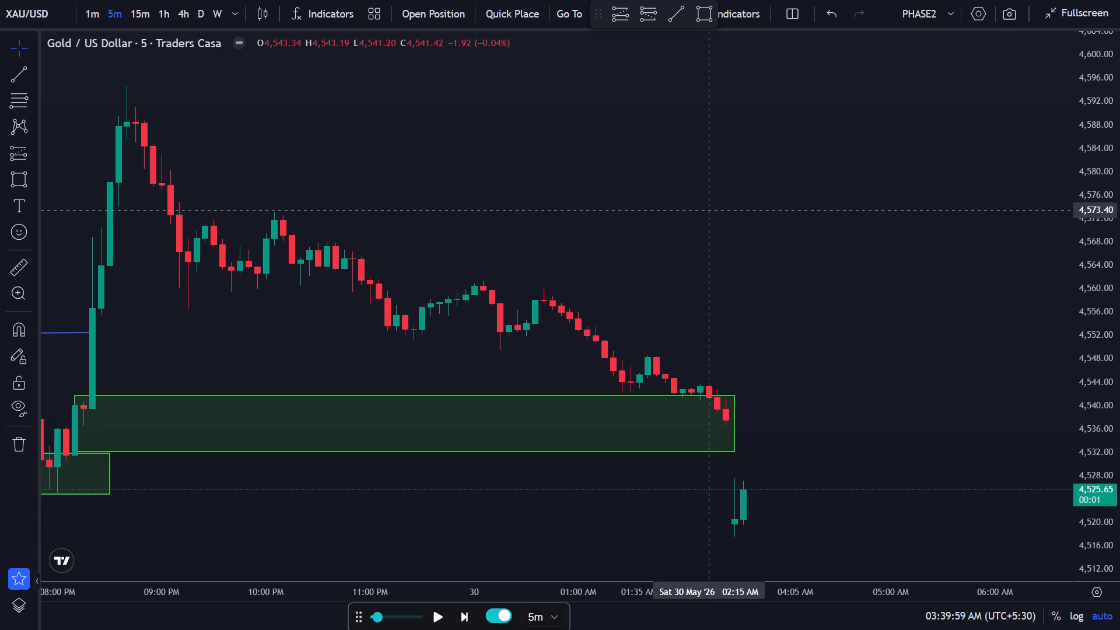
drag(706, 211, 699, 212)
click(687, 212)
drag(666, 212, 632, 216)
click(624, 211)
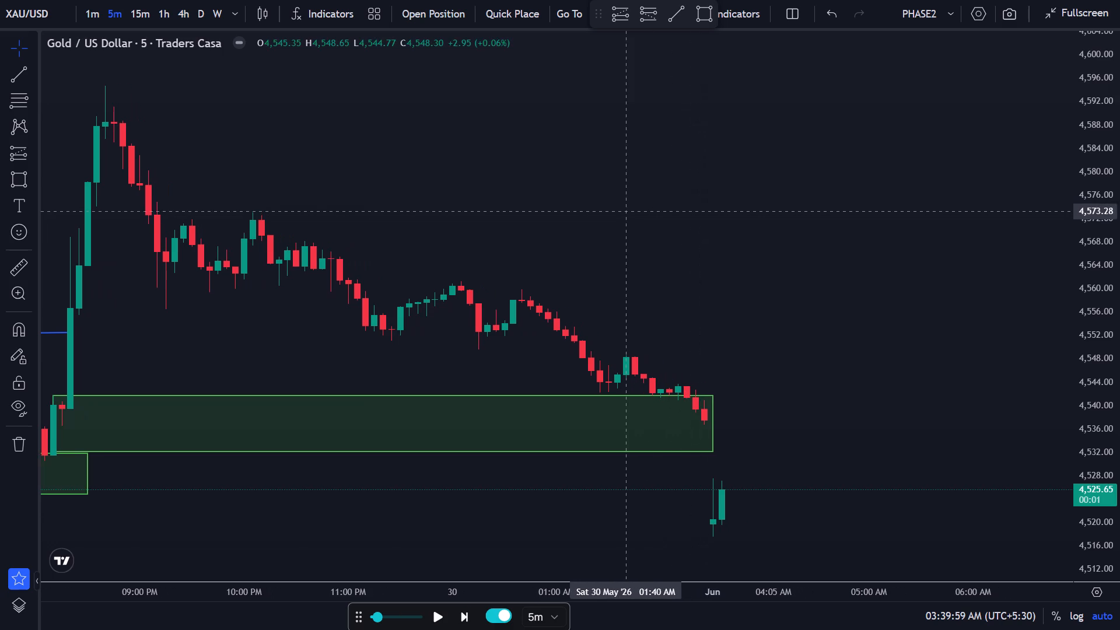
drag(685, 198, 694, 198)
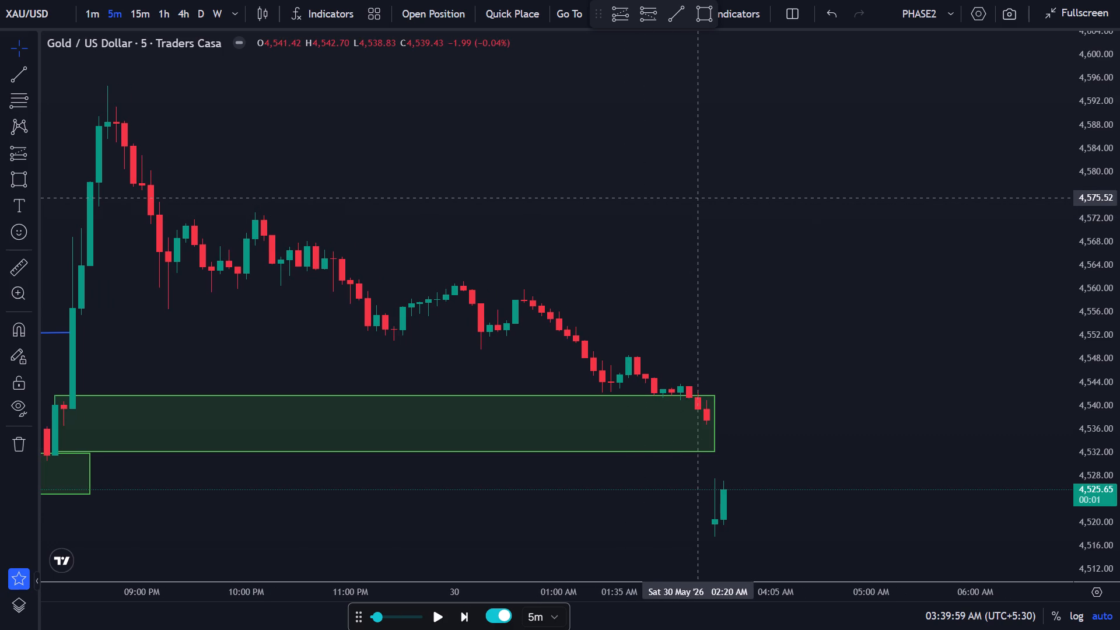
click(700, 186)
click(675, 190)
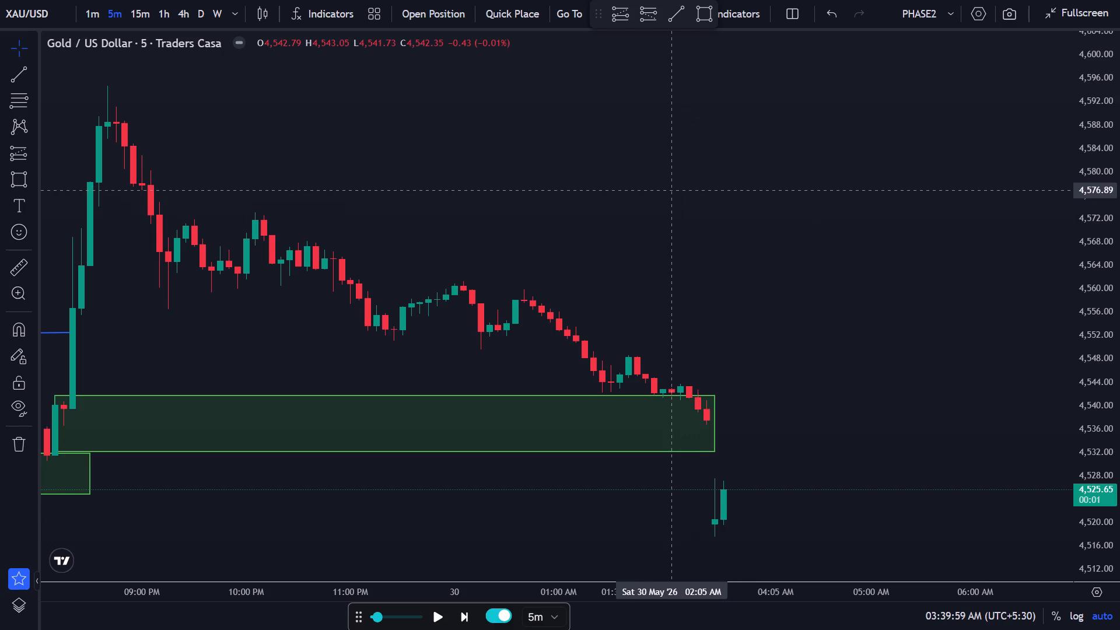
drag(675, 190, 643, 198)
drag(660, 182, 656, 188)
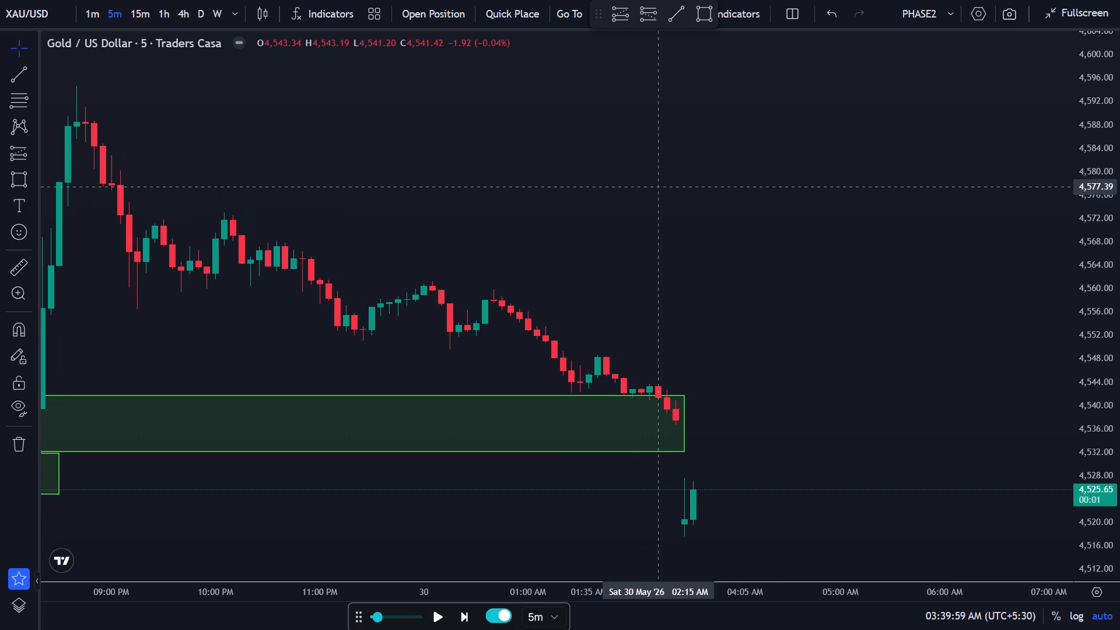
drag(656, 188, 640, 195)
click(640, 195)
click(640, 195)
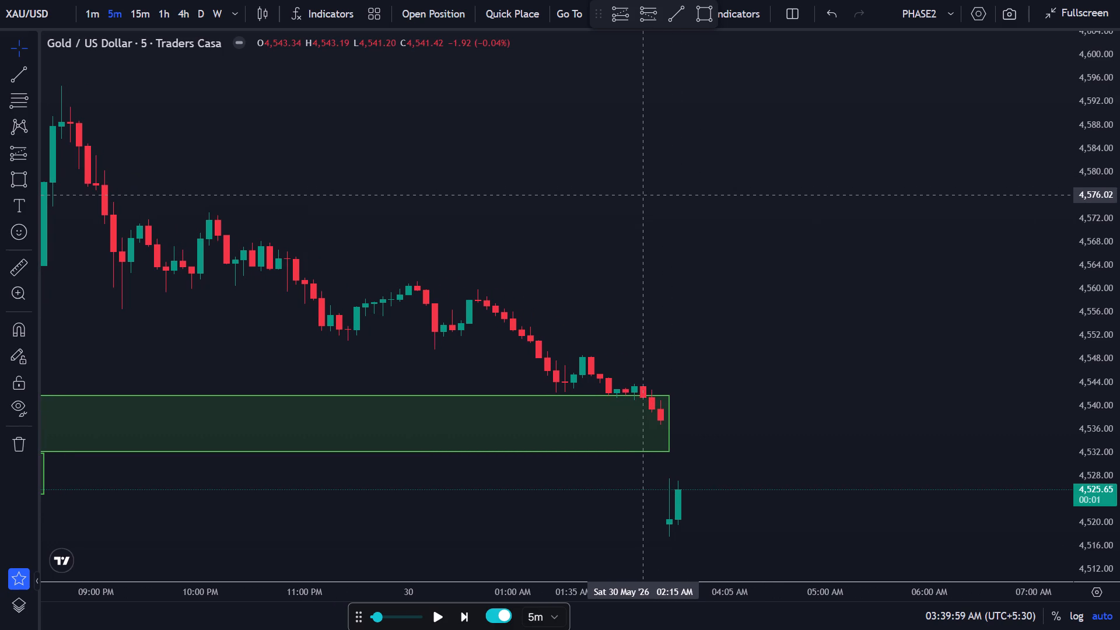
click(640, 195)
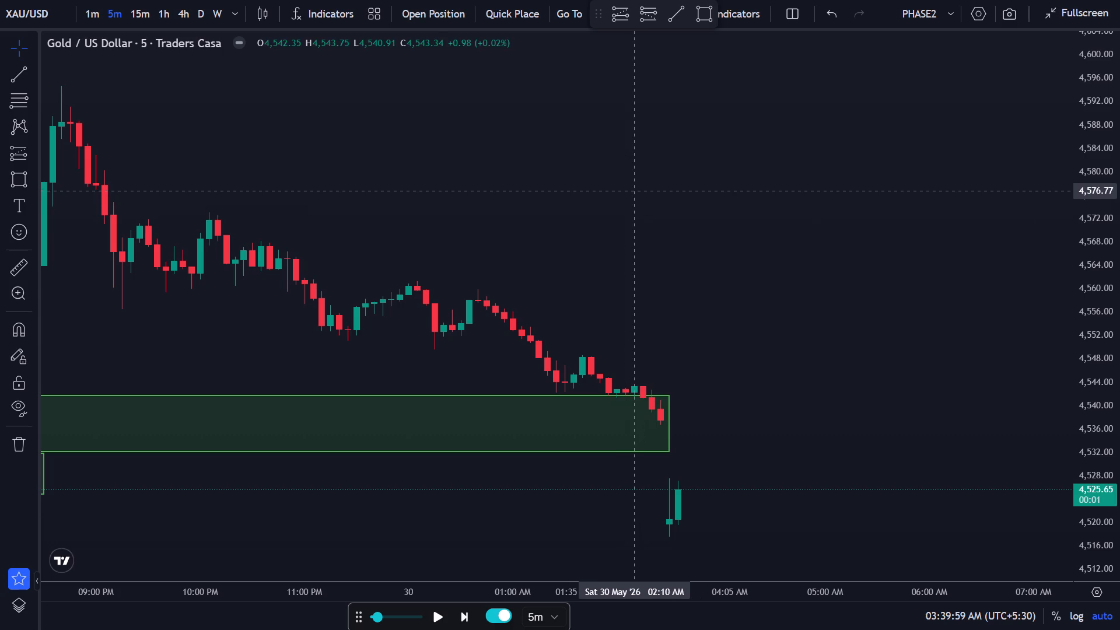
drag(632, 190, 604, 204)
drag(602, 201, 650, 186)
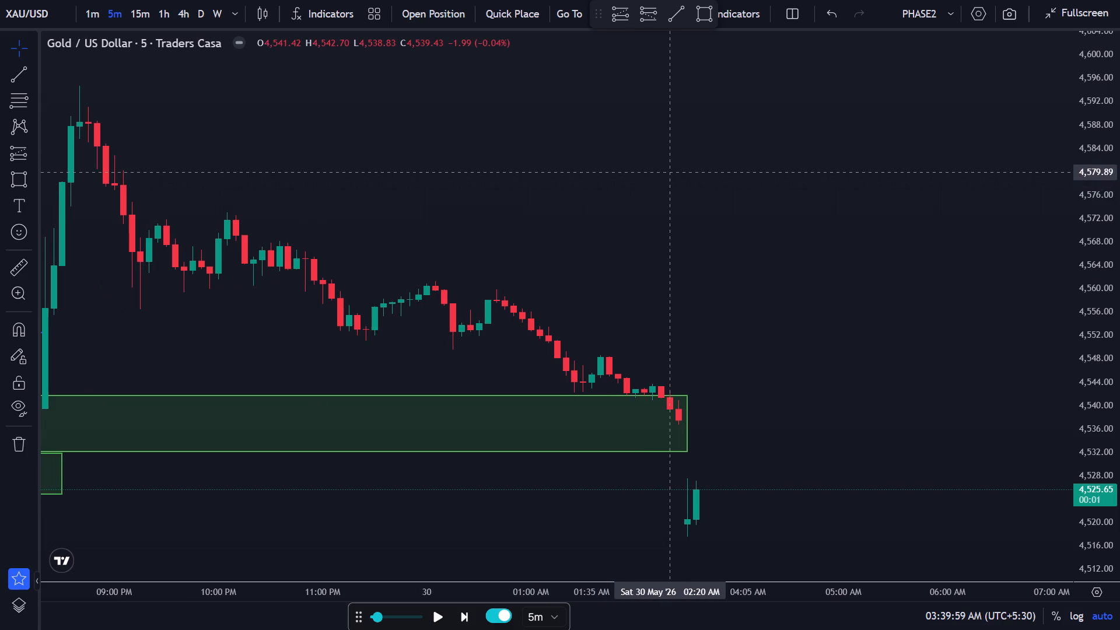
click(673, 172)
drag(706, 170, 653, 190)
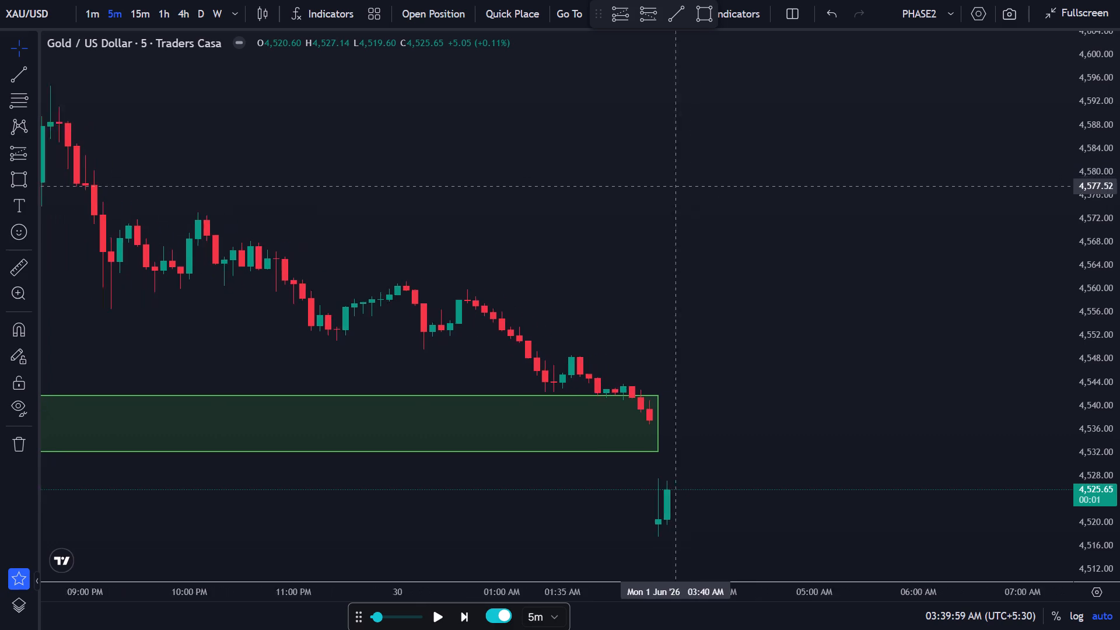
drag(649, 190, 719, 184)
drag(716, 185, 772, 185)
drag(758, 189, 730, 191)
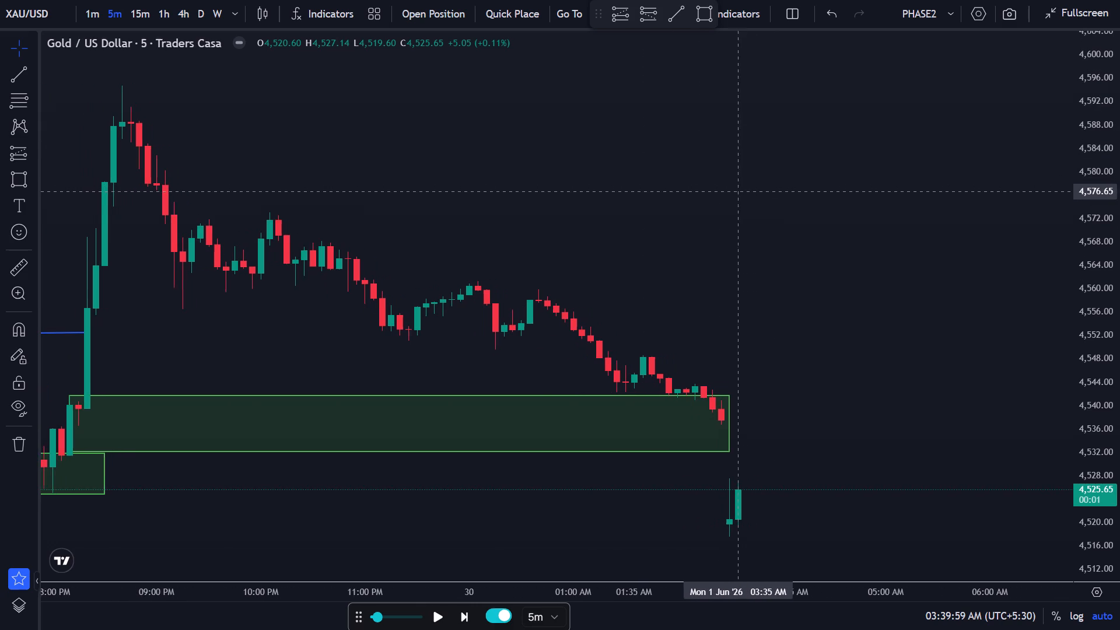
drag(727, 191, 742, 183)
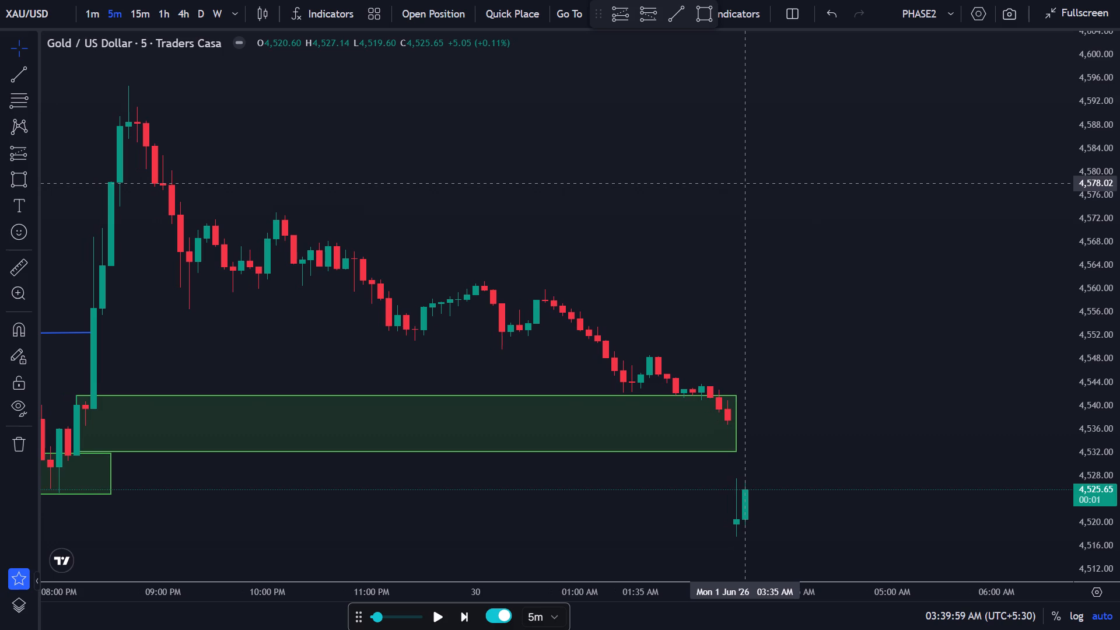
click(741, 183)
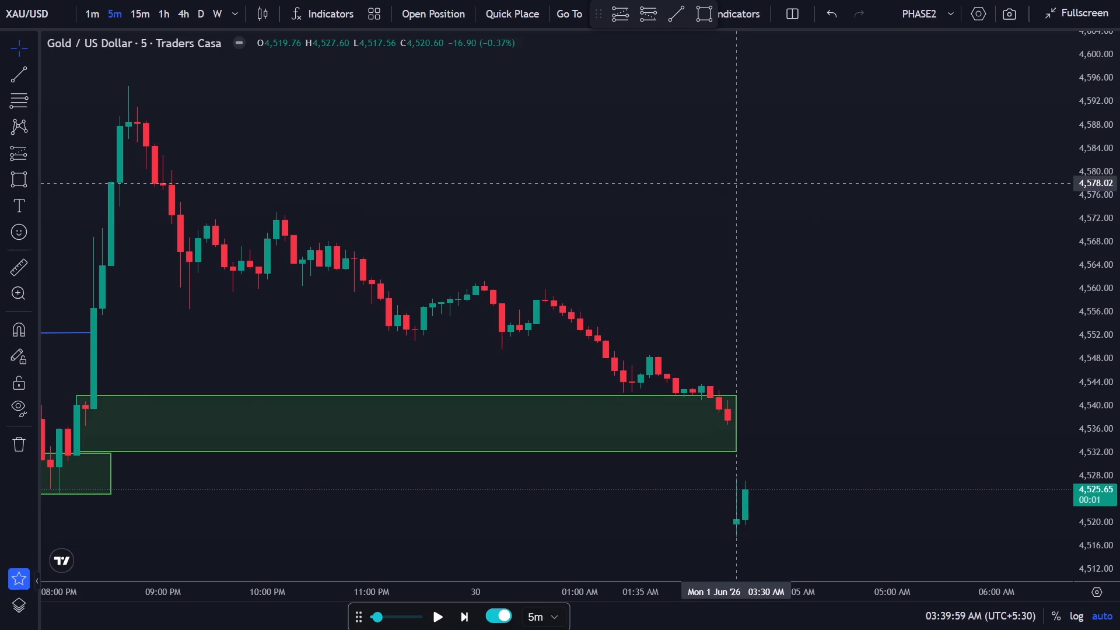
Examine the XAU/USD 5-minute price action around both marked green zones, from the earlier rally through to the June opening candles.
drag(755, 170, 691, 180)
click(593, 181)
drag(598, 180, 646, 176)
drag(607, 184, 713, 173)
drag(685, 180, 687, 178)
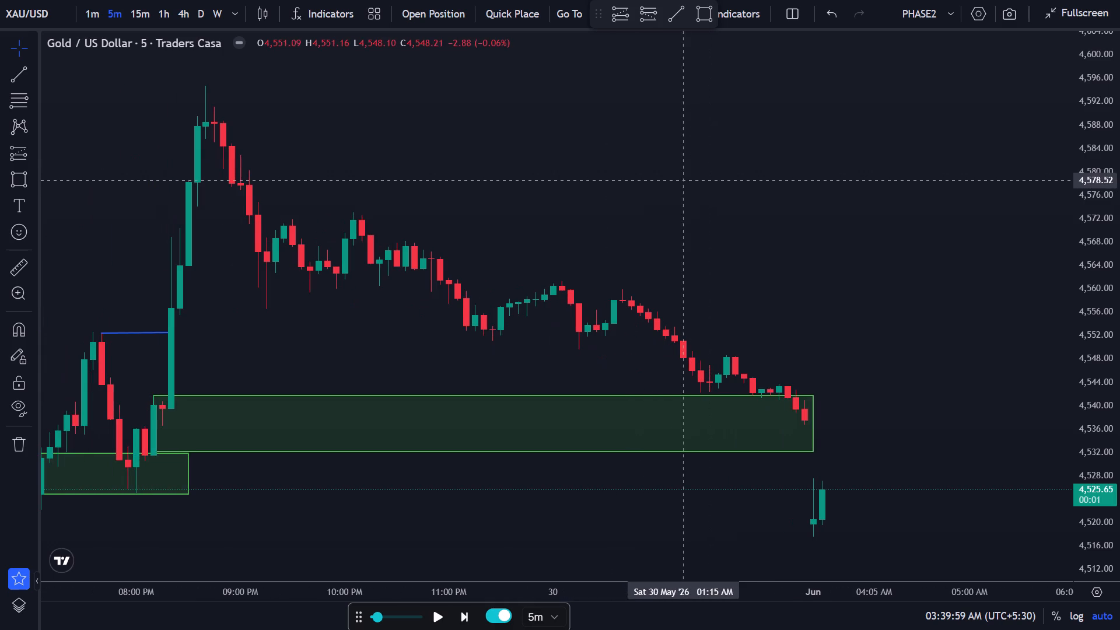
drag(687, 178, 711, 173)
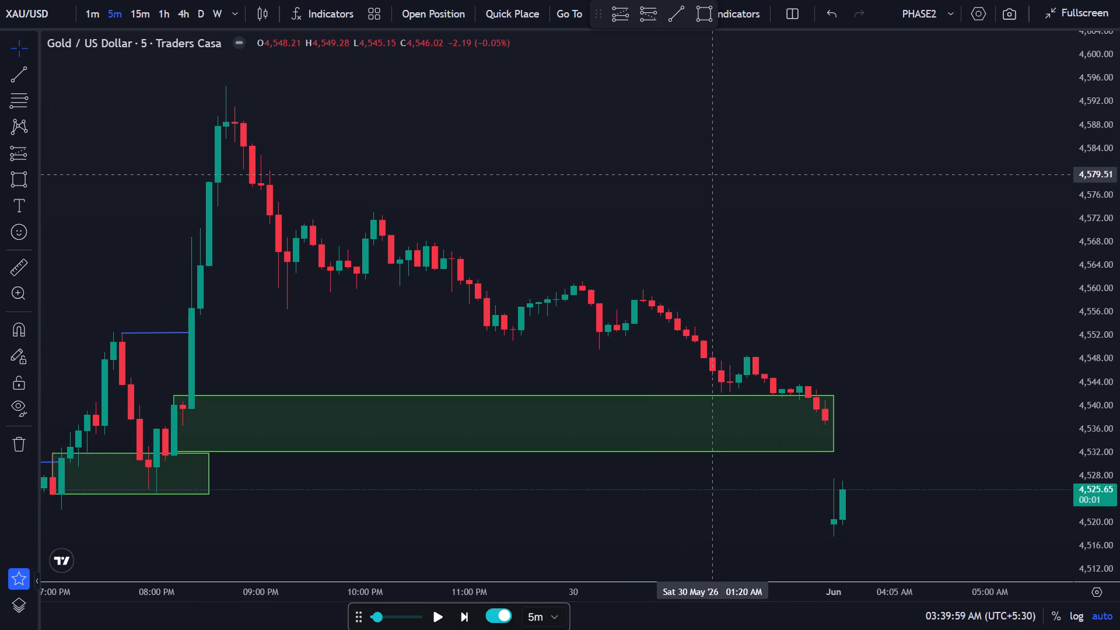
click(708, 176)
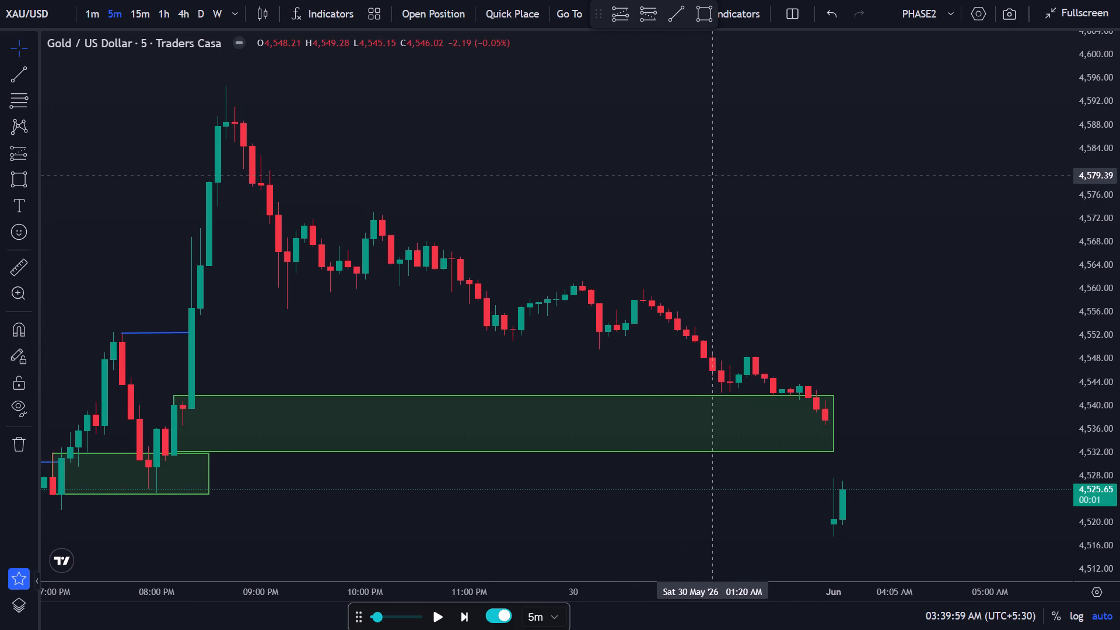
drag(716, 167, 702, 174)
drag(702, 174, 732, 167)
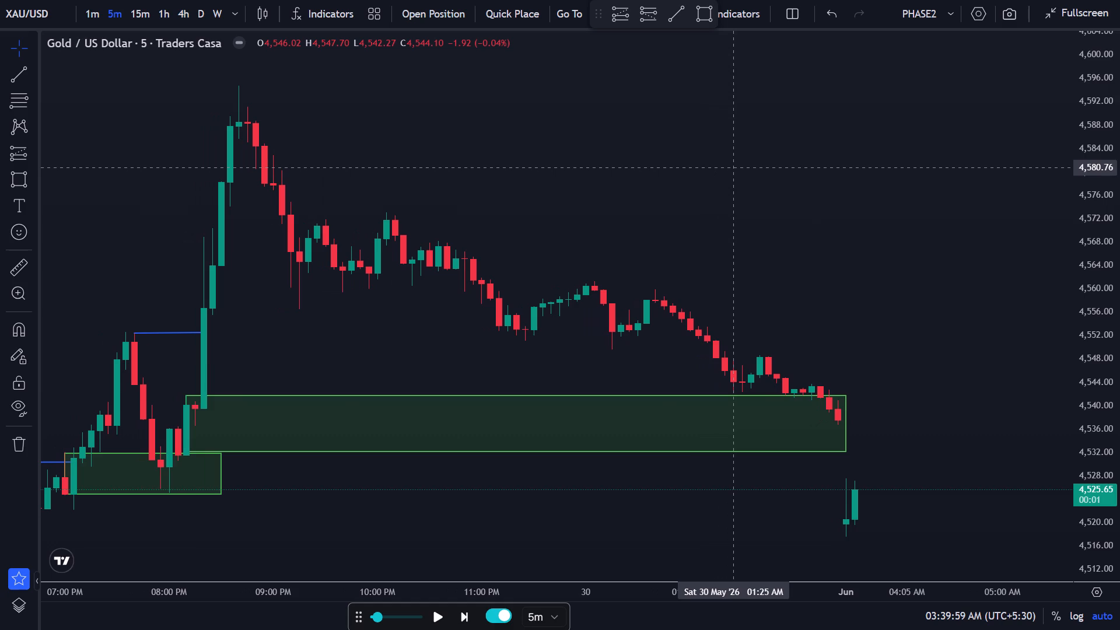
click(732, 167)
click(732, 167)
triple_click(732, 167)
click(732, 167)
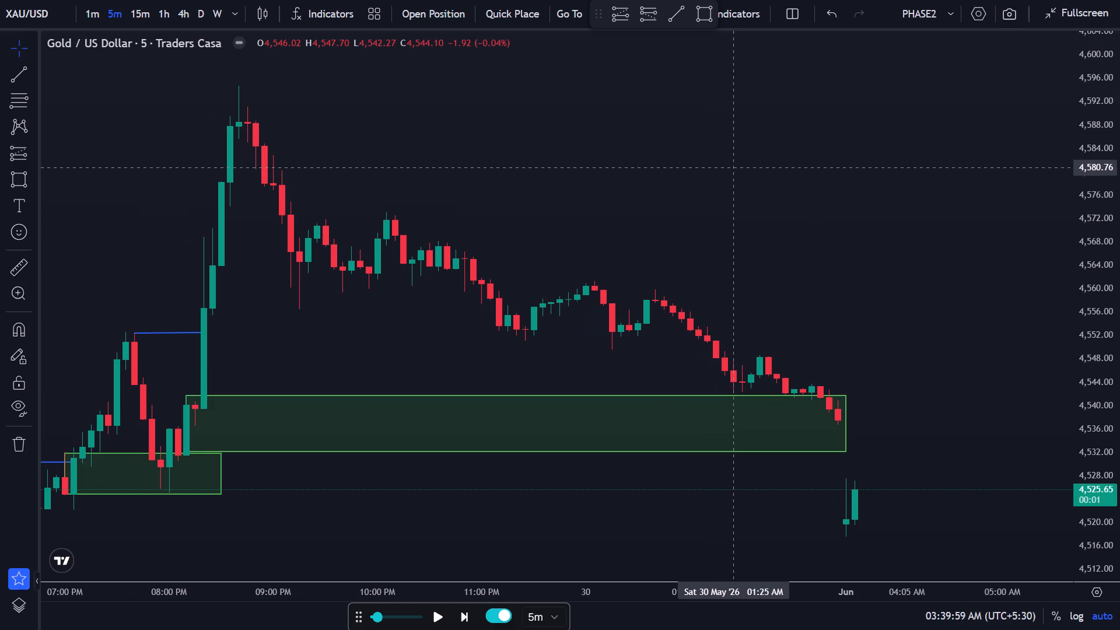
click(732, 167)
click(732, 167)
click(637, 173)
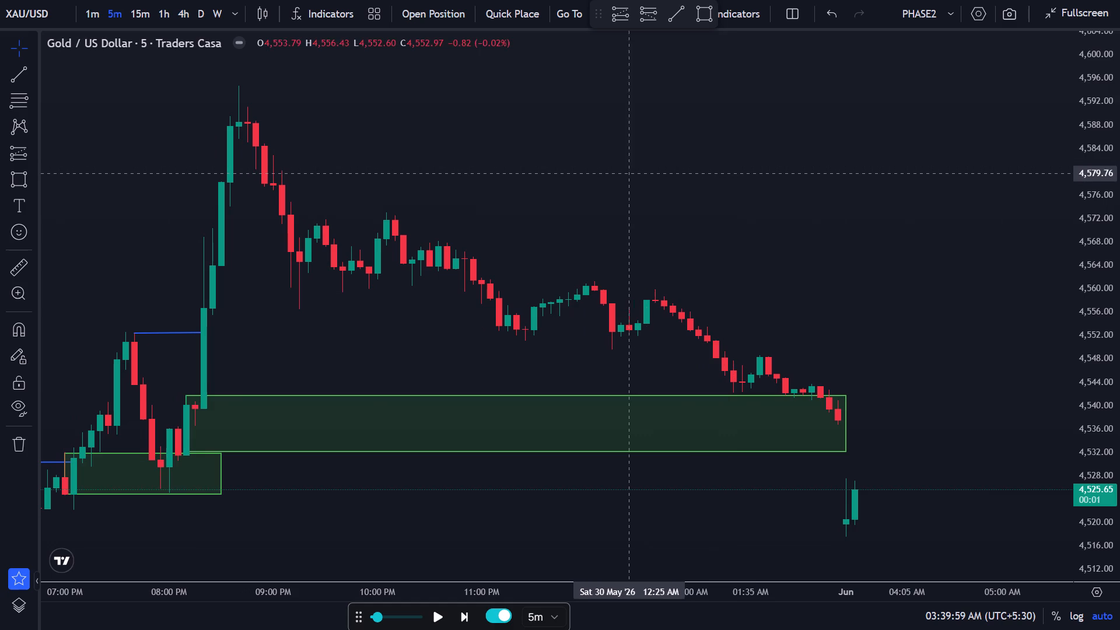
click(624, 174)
Leave the full-screen backtest chart for the desktop and launch Kuro.
click(566, 51)
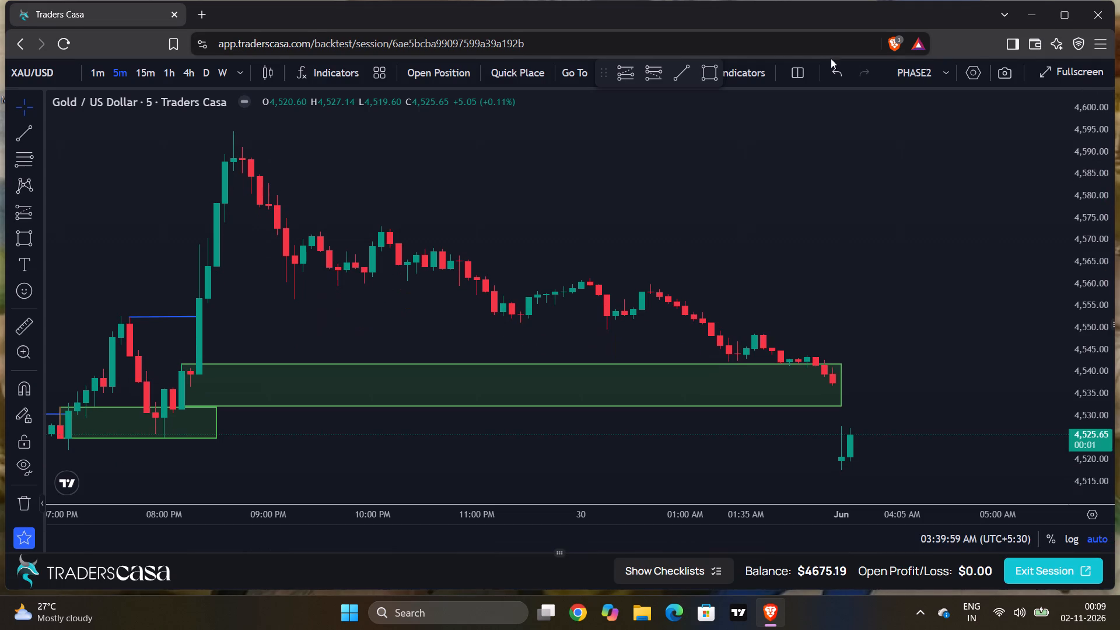
click(1027, 13)
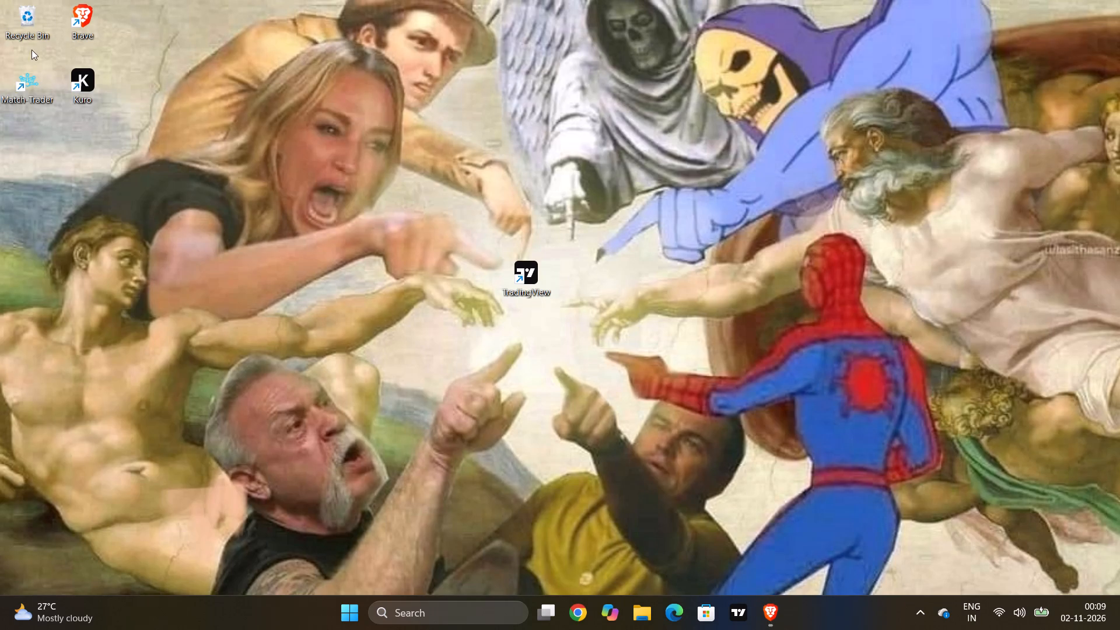
double_click(85, 76)
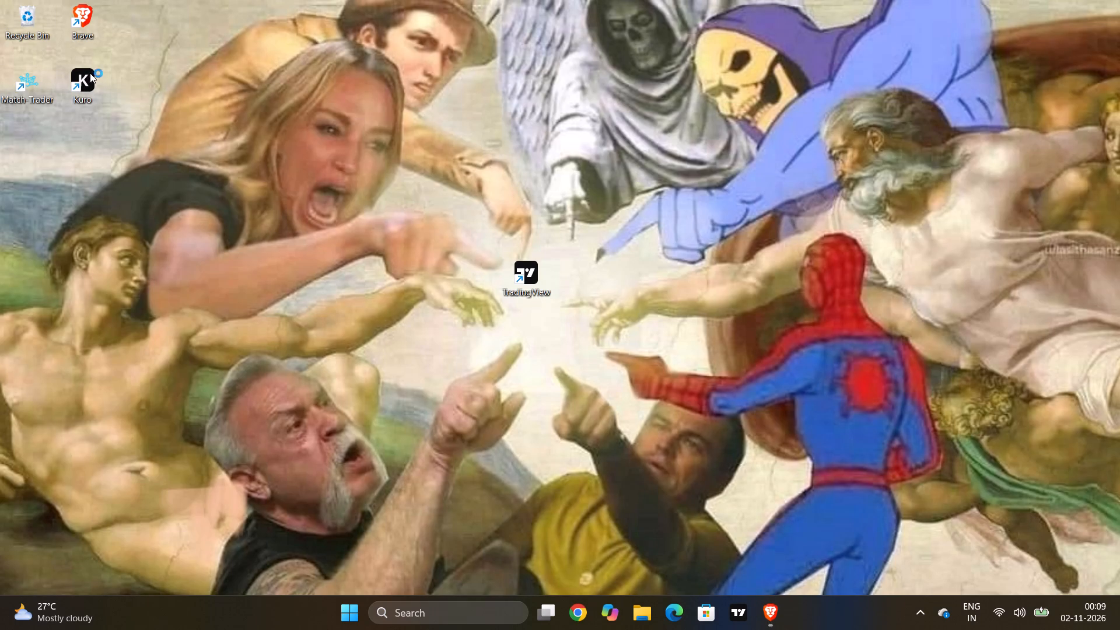
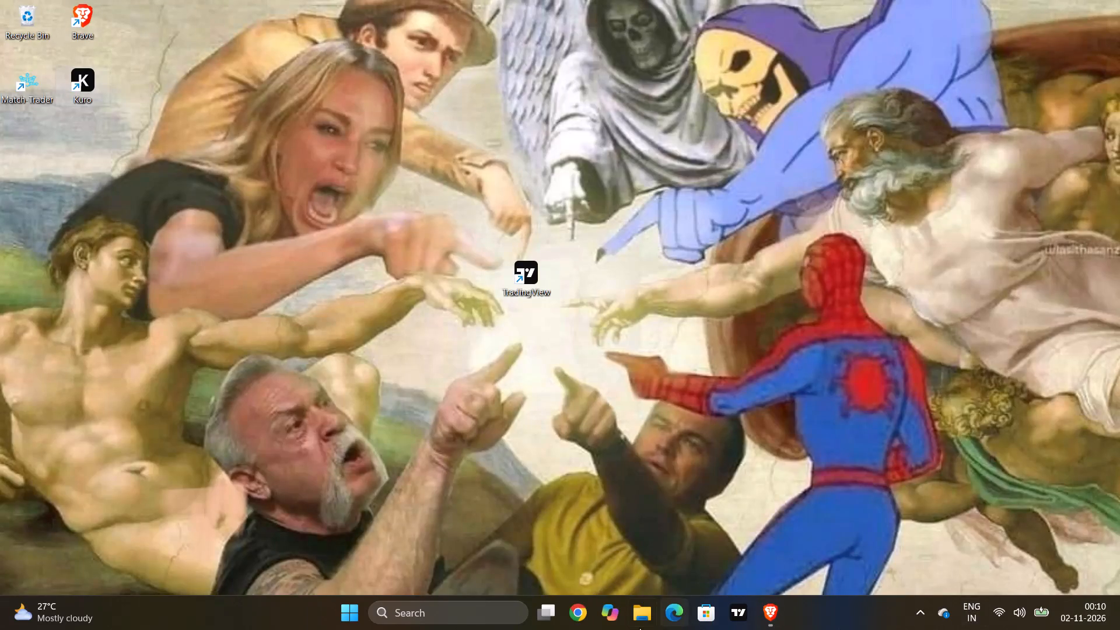
Bring up the Windows power options for shutting down the computer.
click(353, 619)
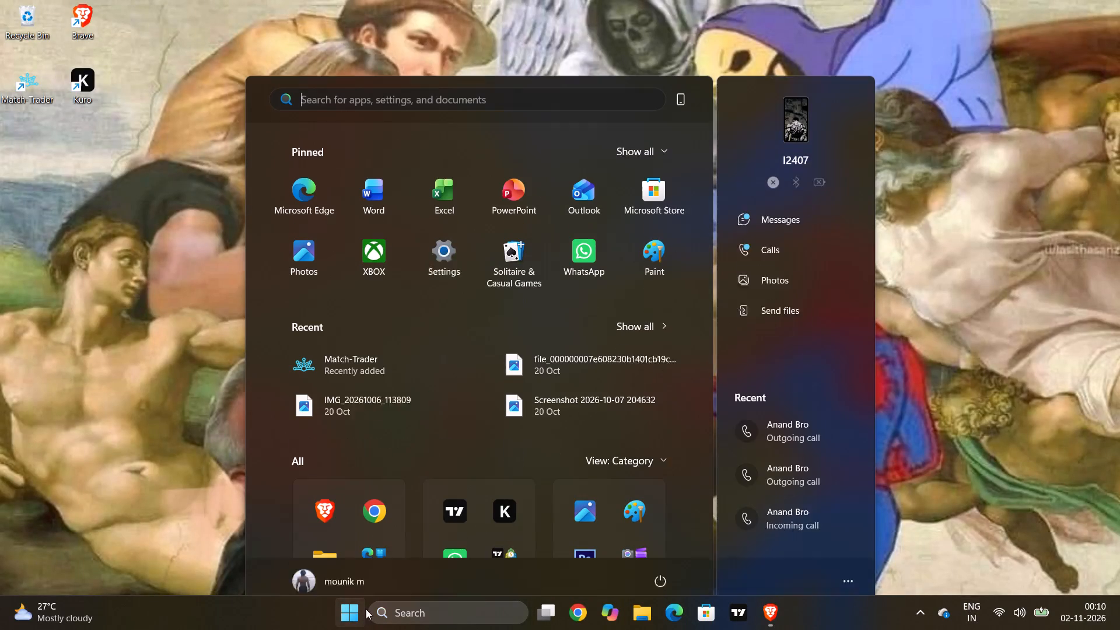
click(660, 559)
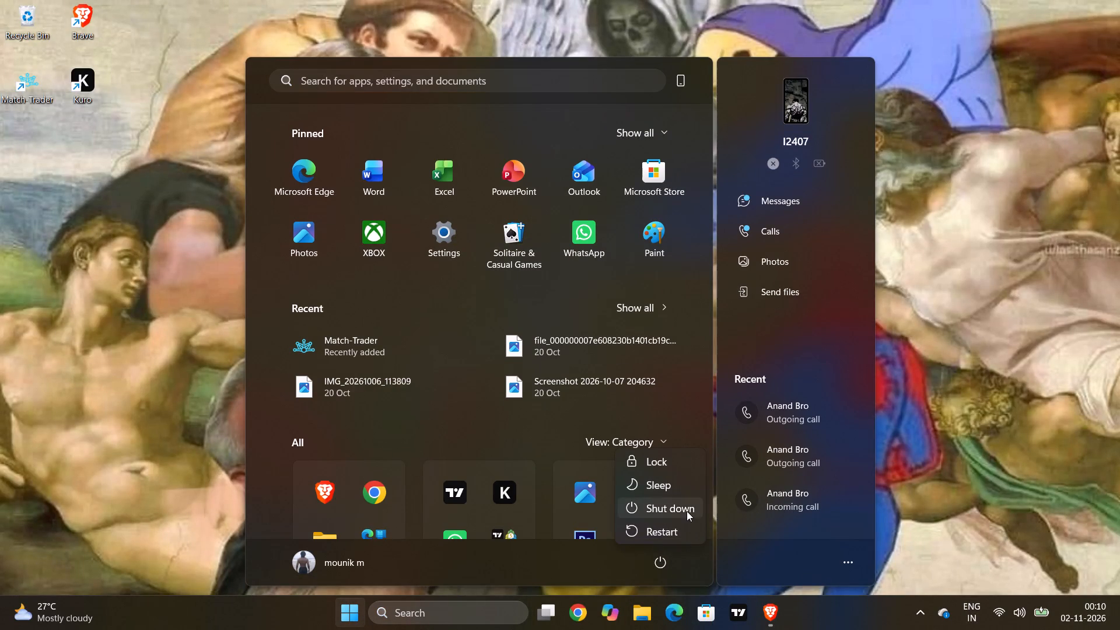